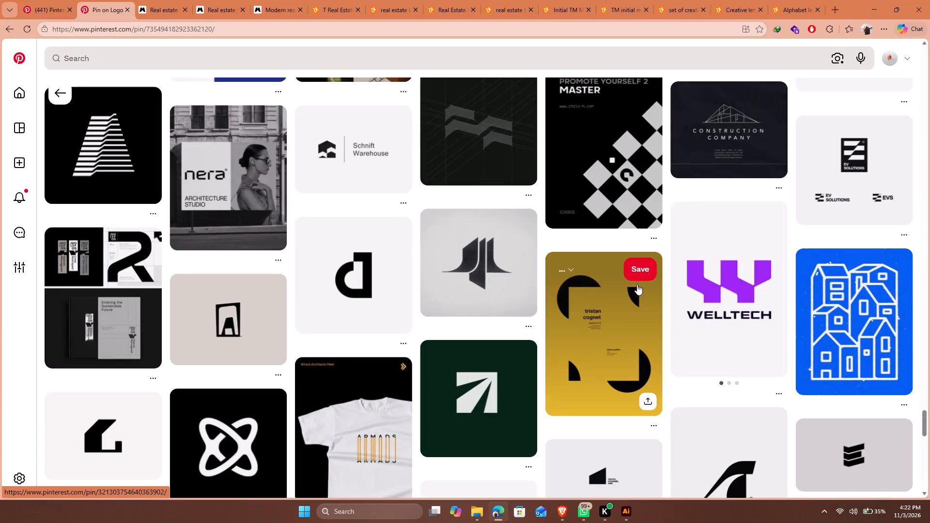
Save the yellow pin with black curved shapes to the Pinterest board.
click(639, 272)
scroll(784, 215, down, 6)
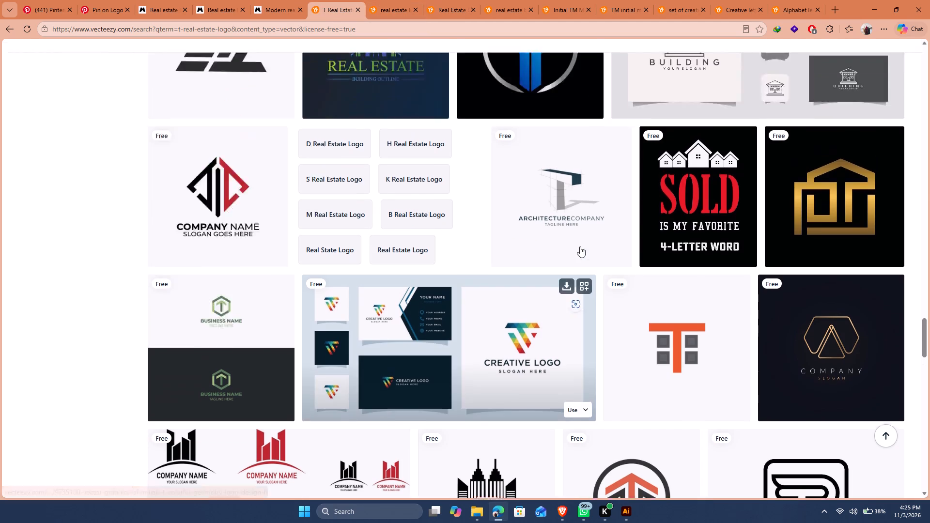
scroll(580, 246, up, 9)
scroll(611, 289, up, 20)
scroll(611, 289, up, 1)
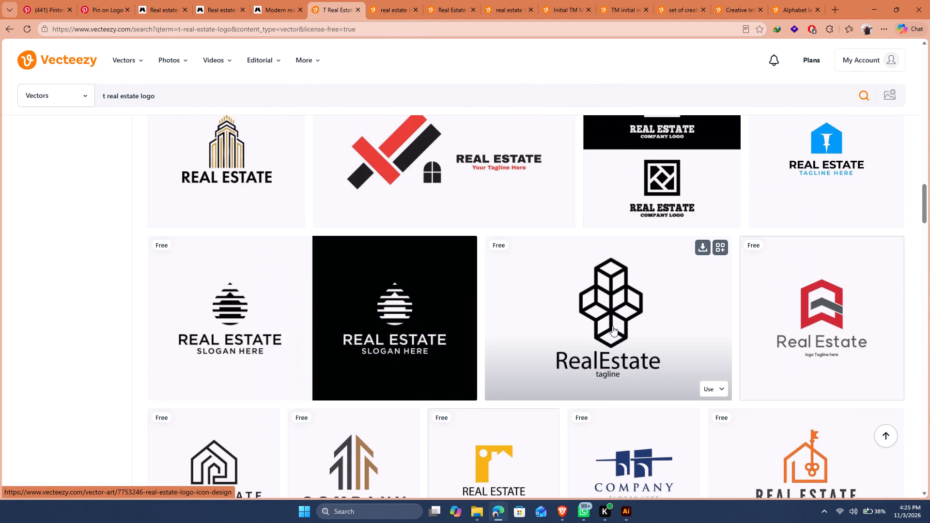
scroll(625, 305, down, 19)
scroll(651, 338, down, 3)
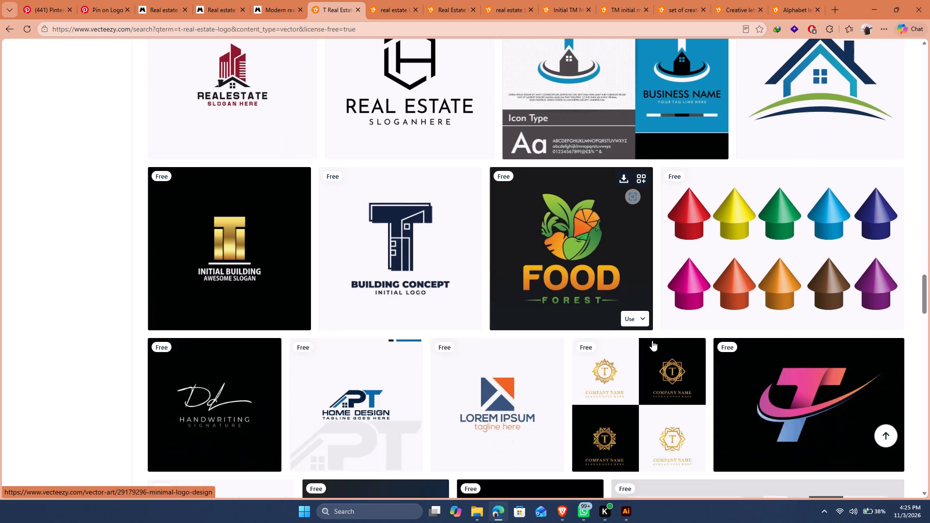
scroll(654, 342, up, 7)
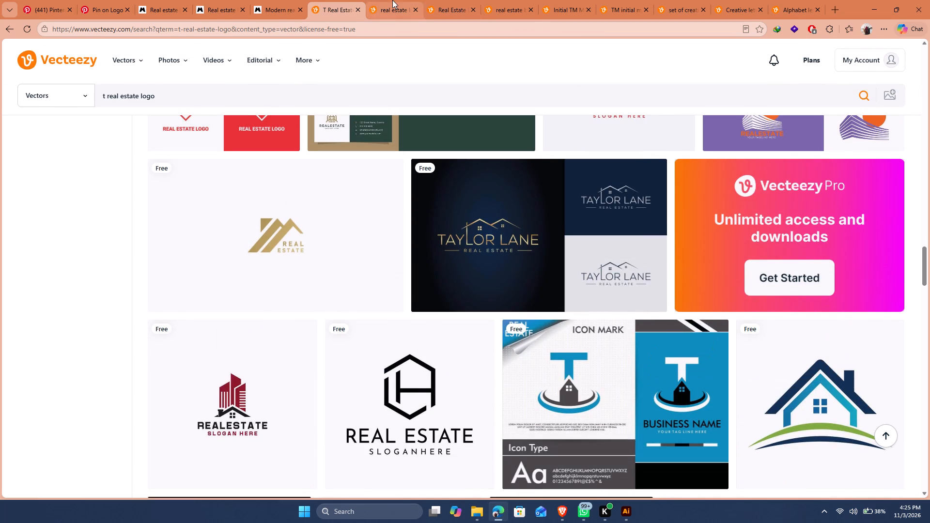
Request the EPS & JPG download of the gold square real estate logo on Vecteezy and continue it in Internet Download Manager.
click(392, 0)
click(869, 203)
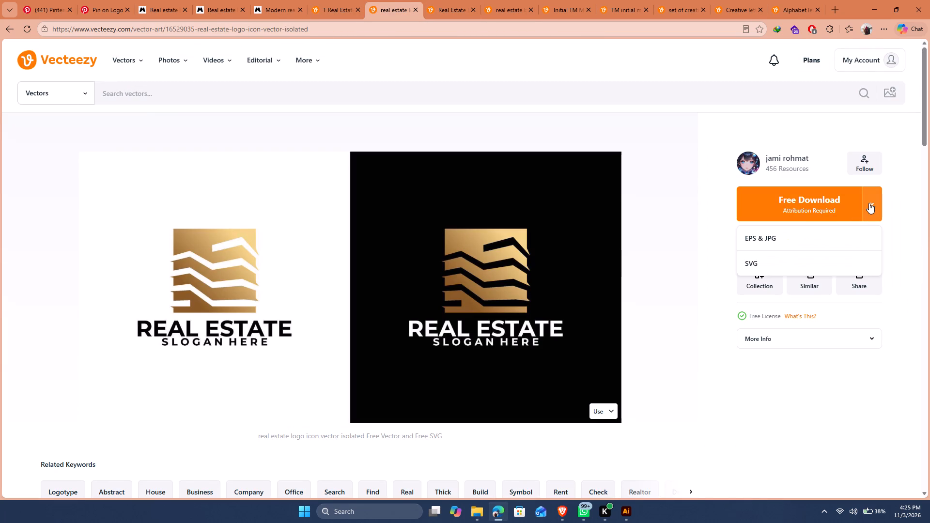
click(763, 238)
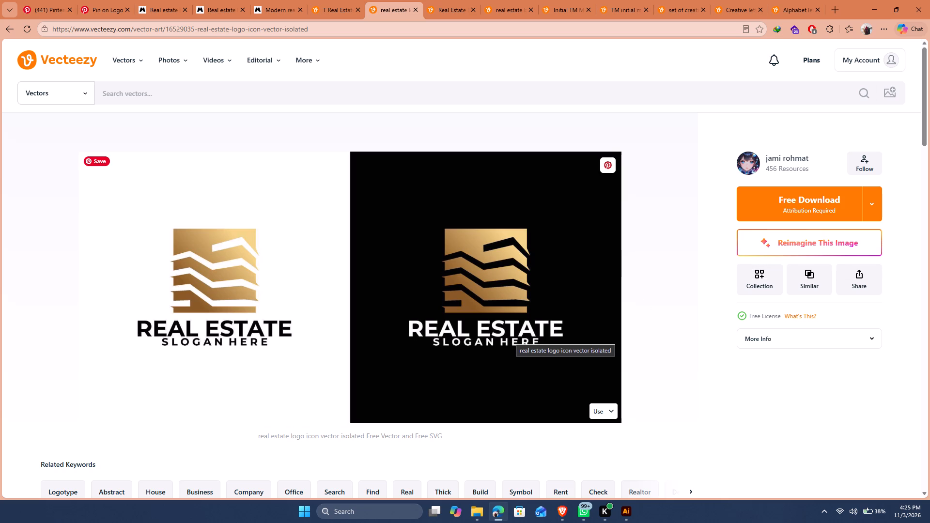
click(879, 204)
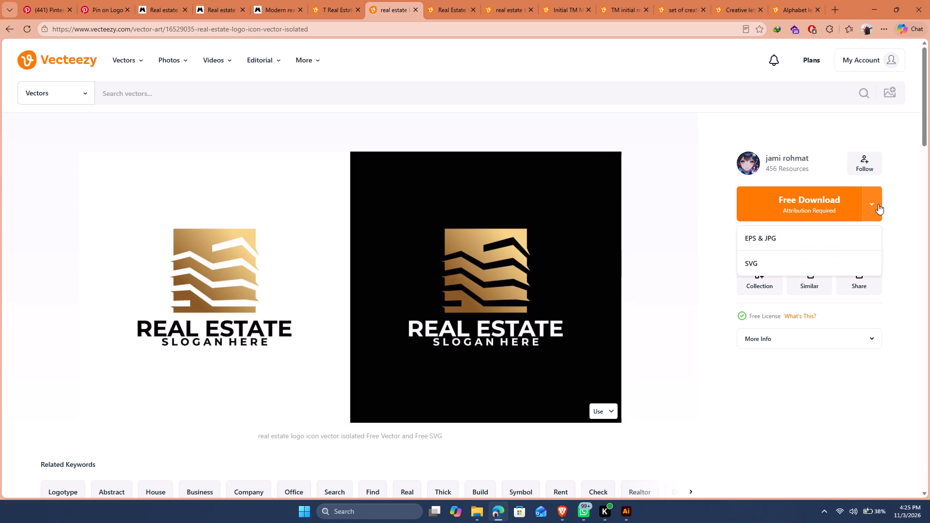
click(761, 234)
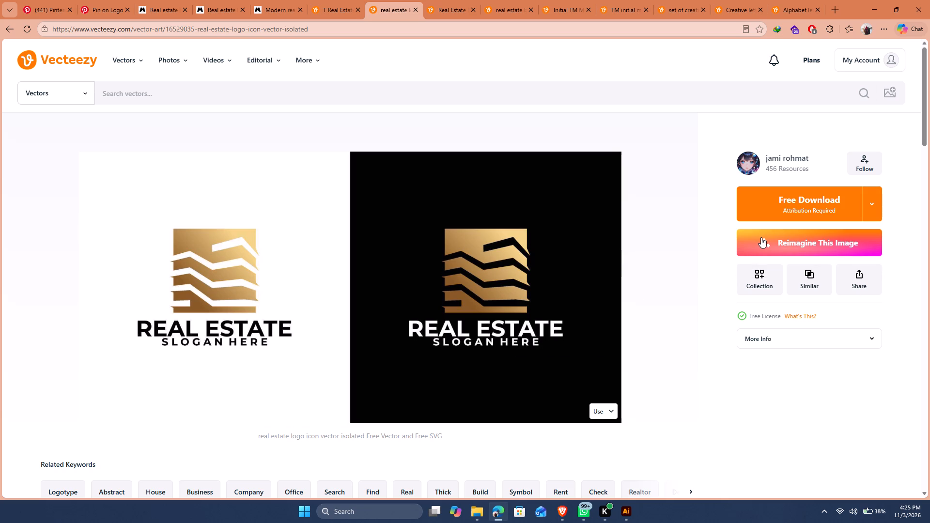
click(806, 198)
click(806, 198)
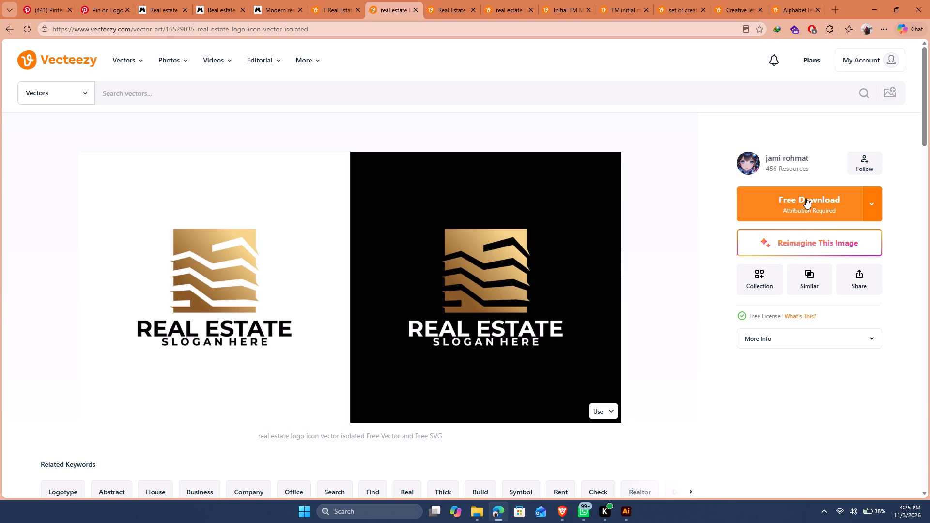
click(805, 200)
click(805, 200)
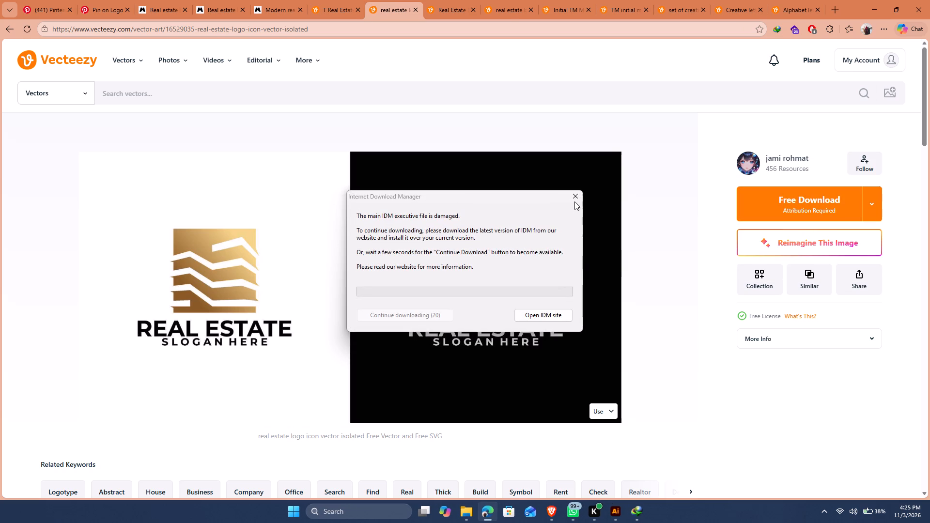
click(574, 197)
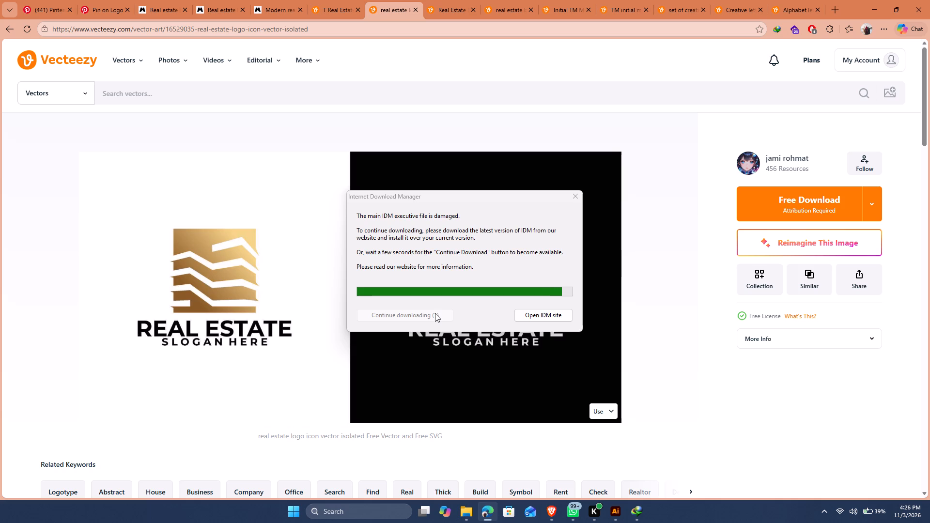
click(421, 316)
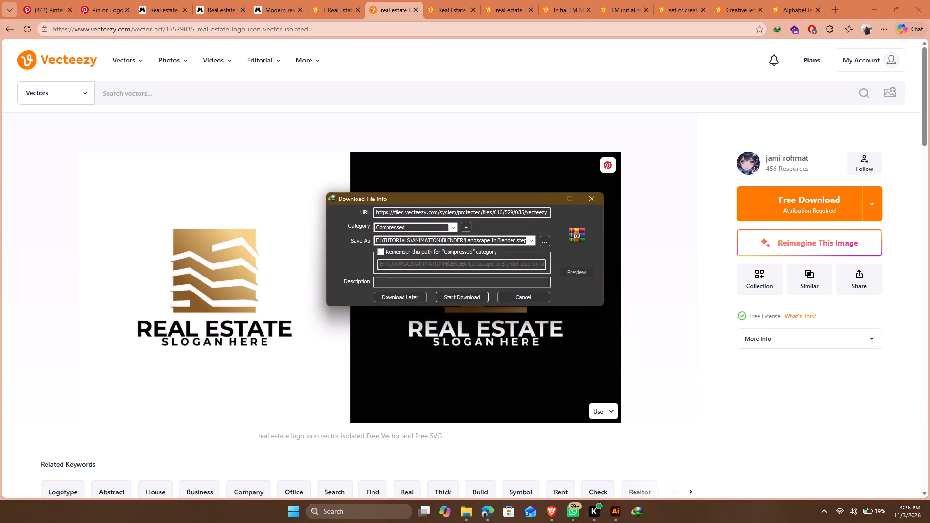
Set the gold logo archive's save location to RESOURCES (E:) > TEMPLATES > AI, keeping the suggested file name.
click(545, 243)
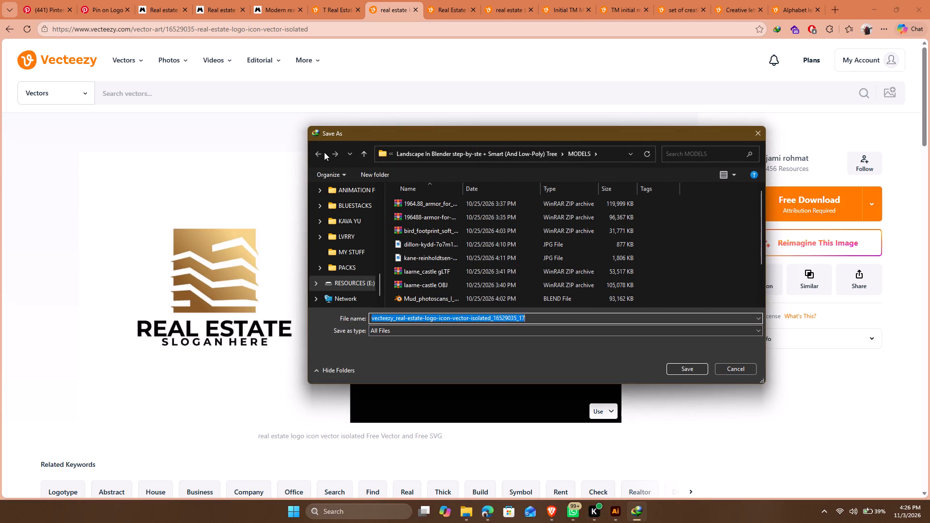
click(365, 153)
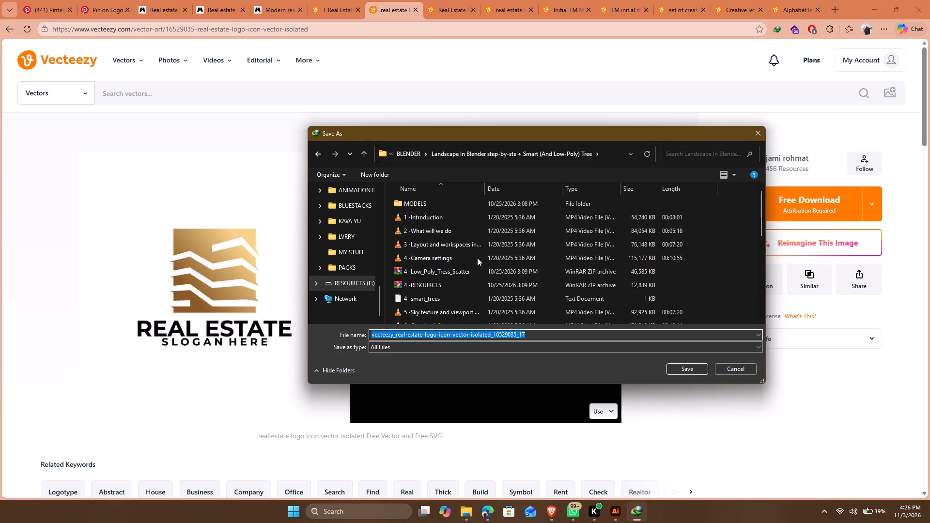
scroll(476, 258, down, 5)
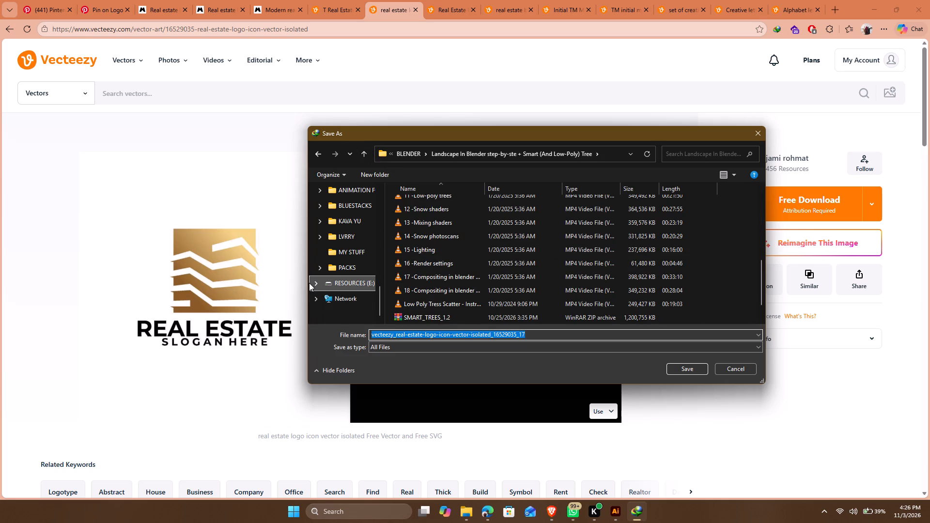
click(315, 284)
scroll(338, 261, down, 3)
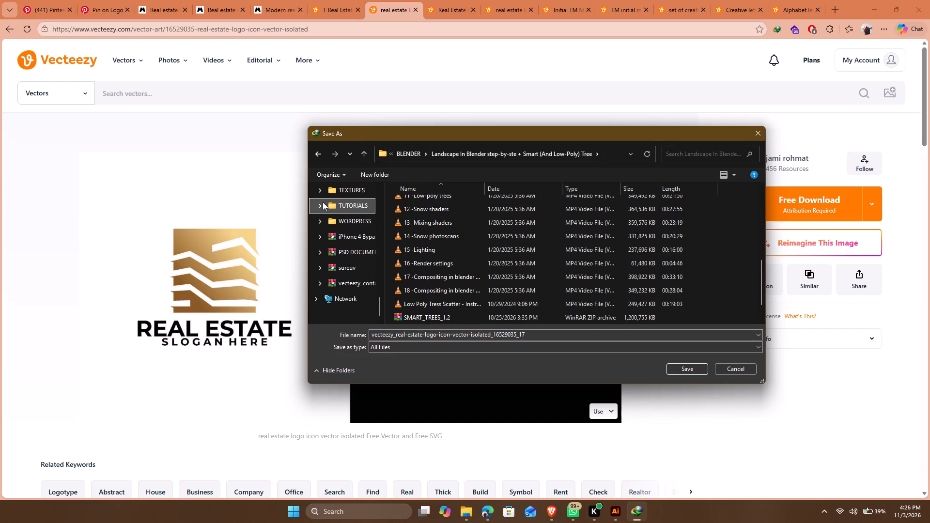
click(323, 202)
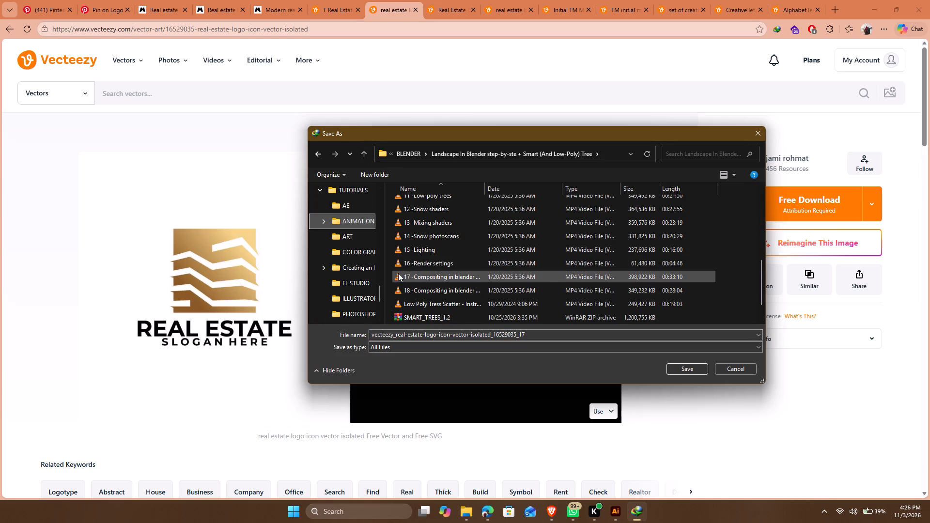
scroll(340, 289, down, 2)
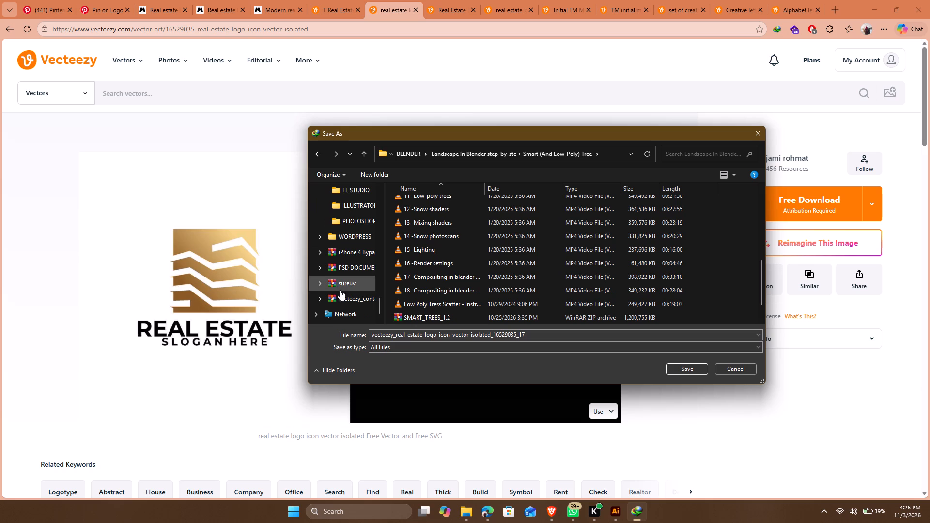
scroll(353, 264, up, 3)
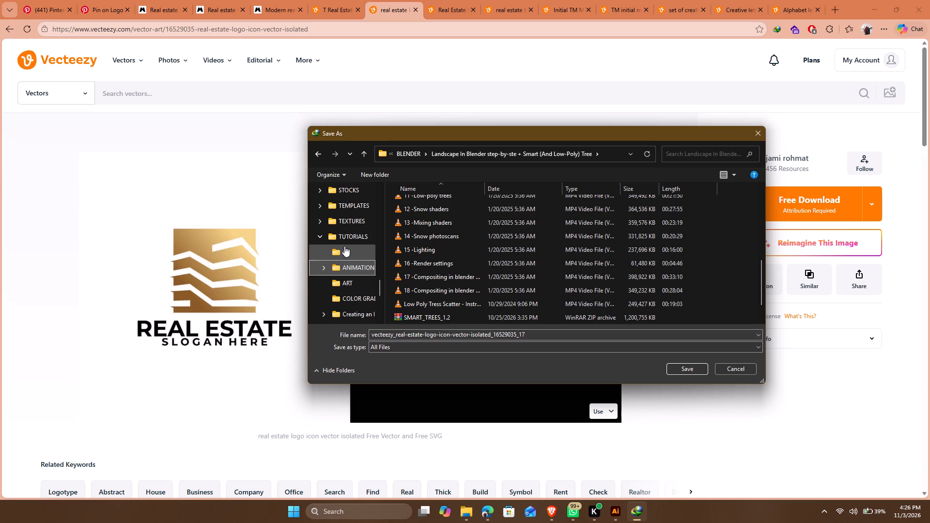
click(319, 236)
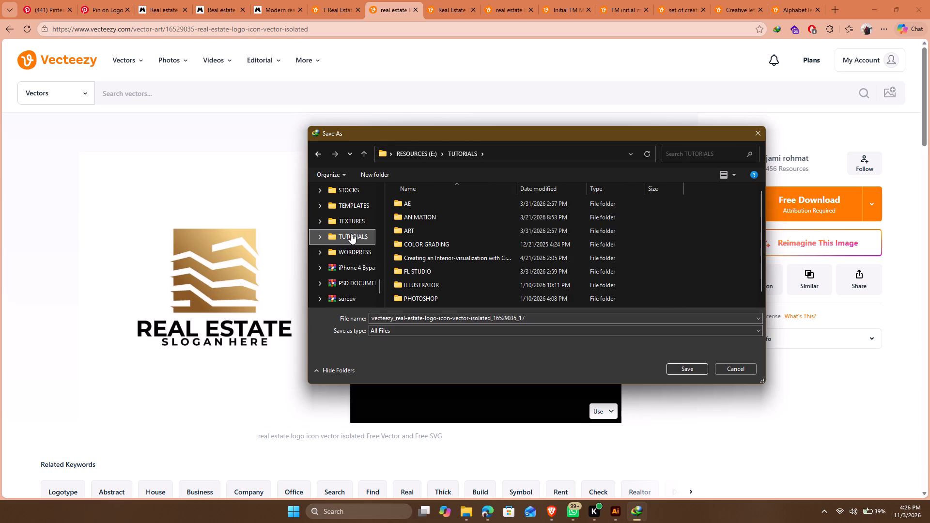
click(320, 205)
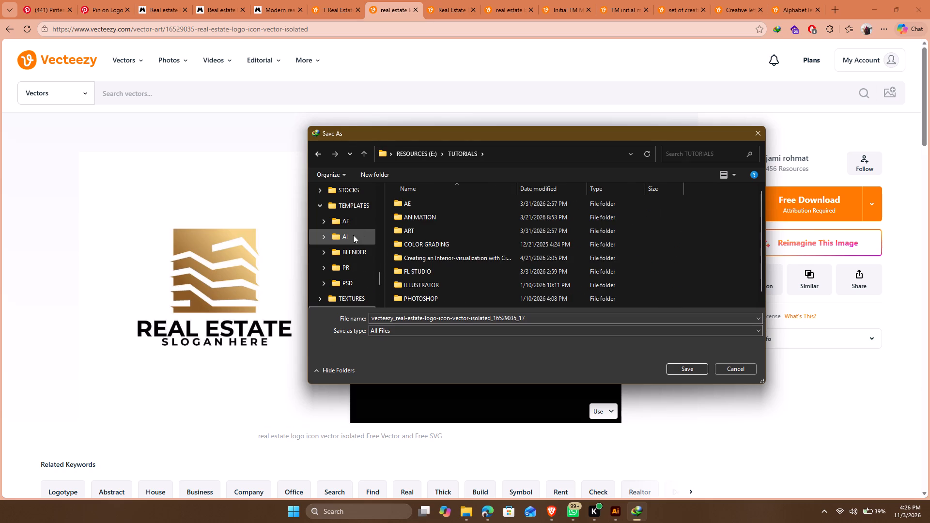
click(352, 234)
click(692, 369)
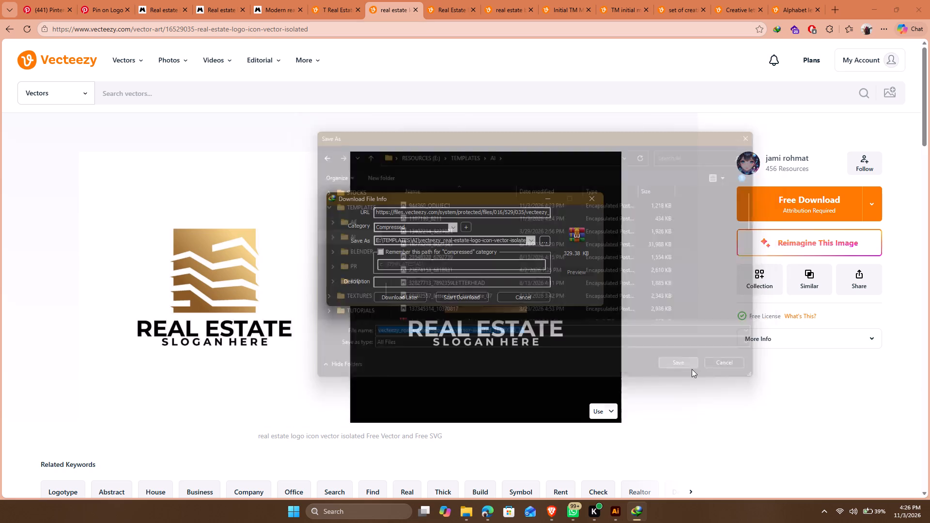
Download the gold square logo archive and open its EPS file in Illustrator, retaining the 9-slice scaling option for symbols.
click(461, 298)
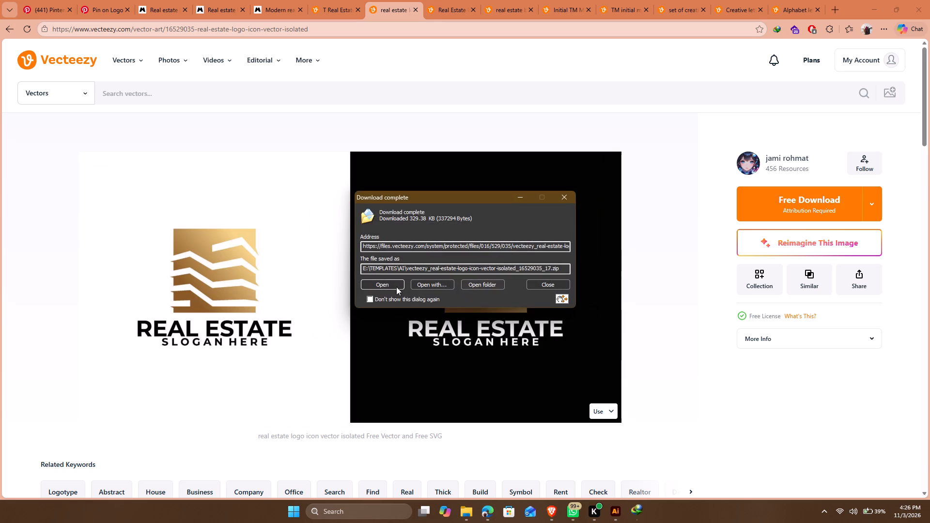
click(397, 285)
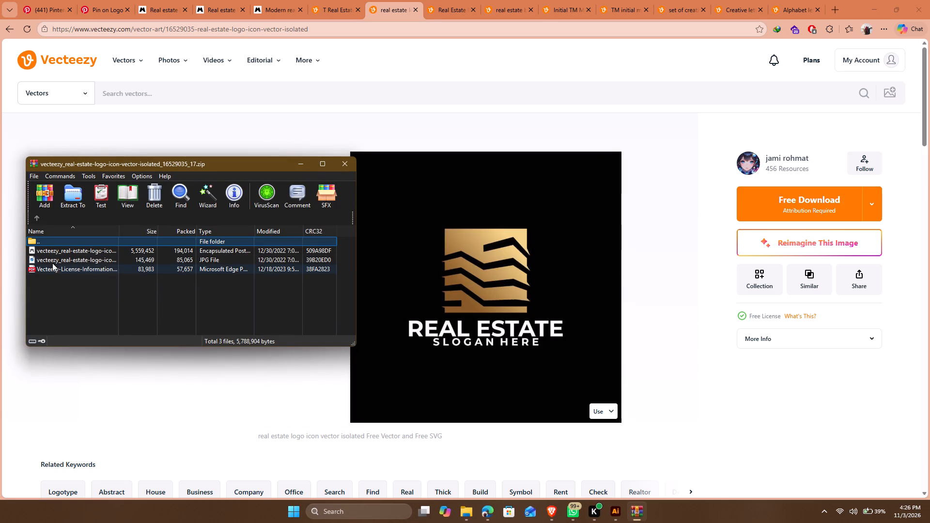
double_click(56, 253)
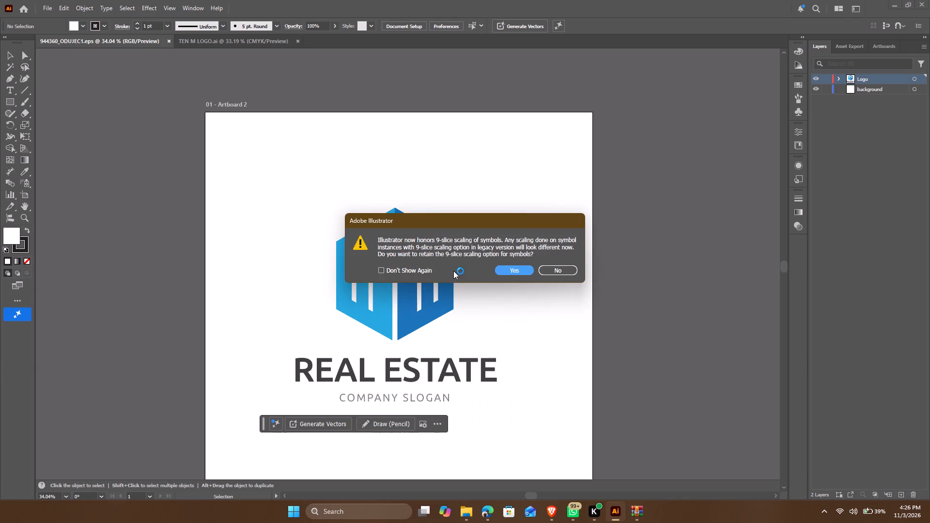
click(523, 266)
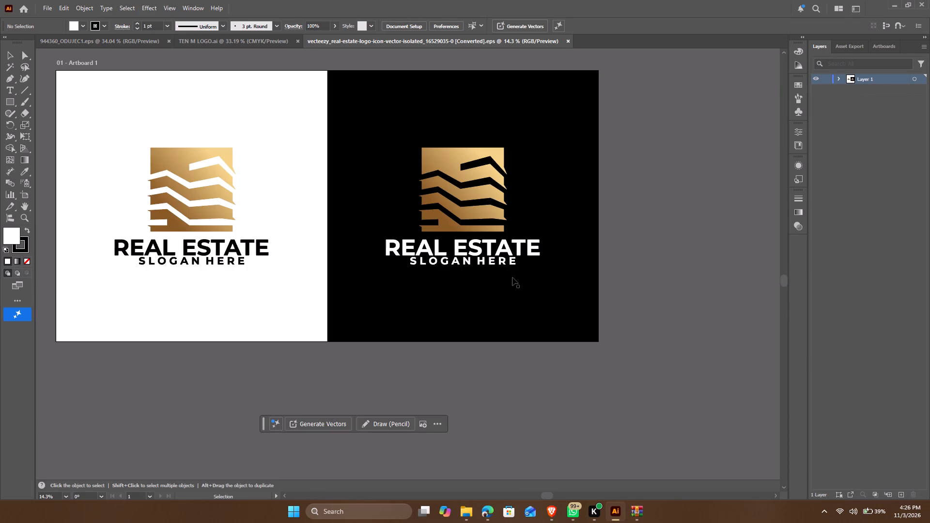
click(452, 200)
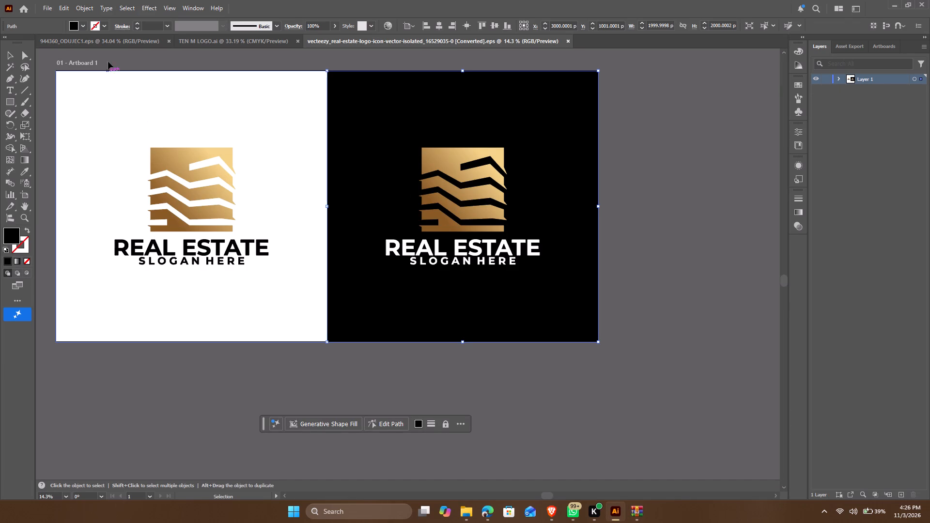
click(110, 36)
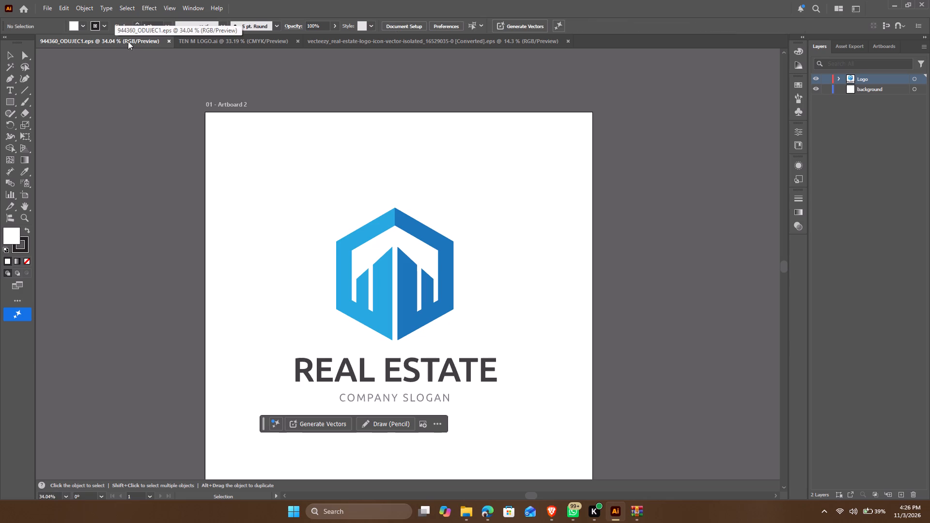
Switch to Edge and request the EPS & JPG download of the gold rooftop real estate logo on Vecteezy.
click(491, 515)
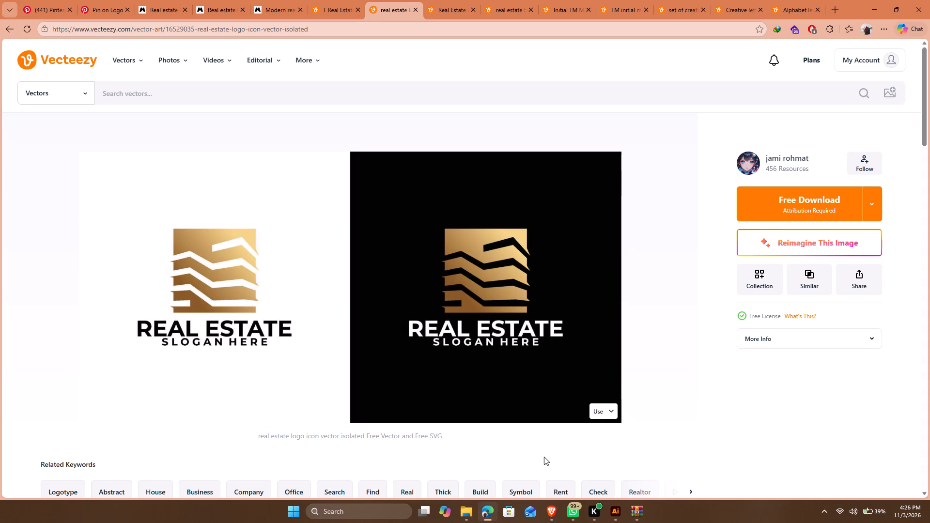
click(438, 0)
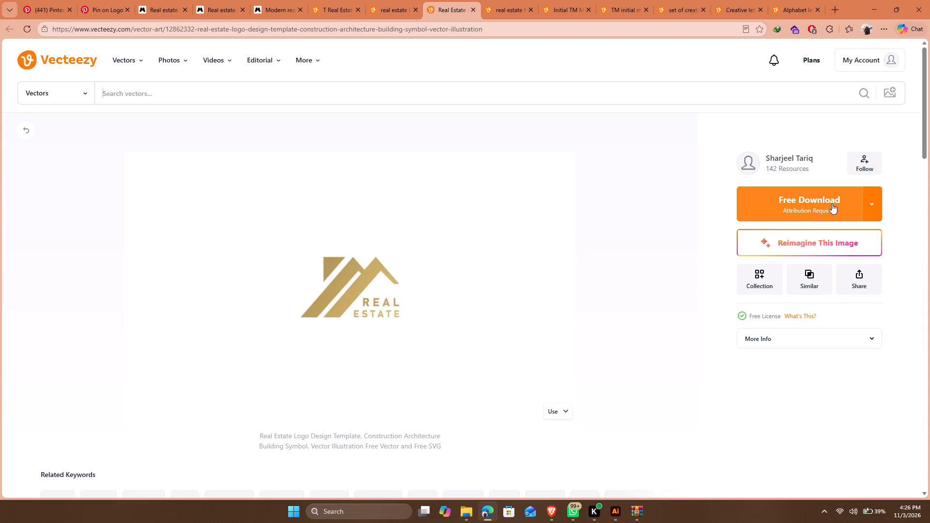
click(870, 205)
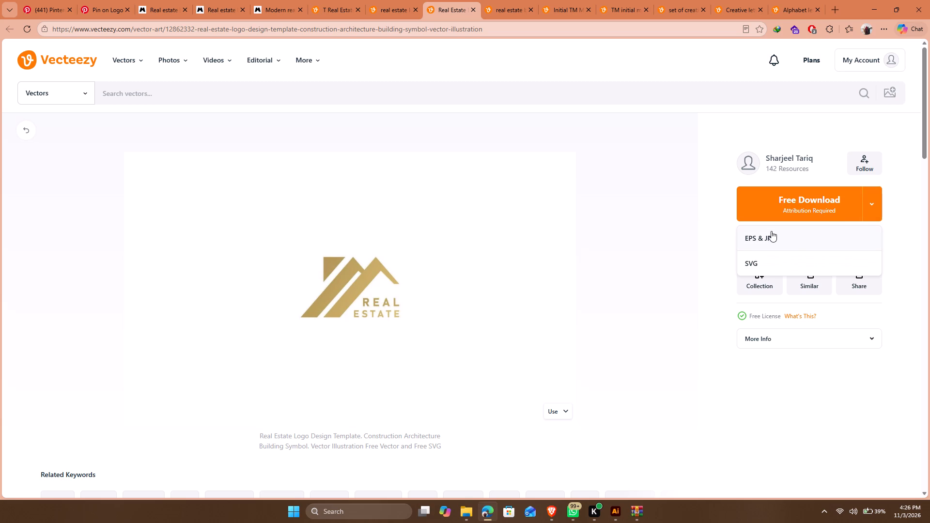
click(772, 237)
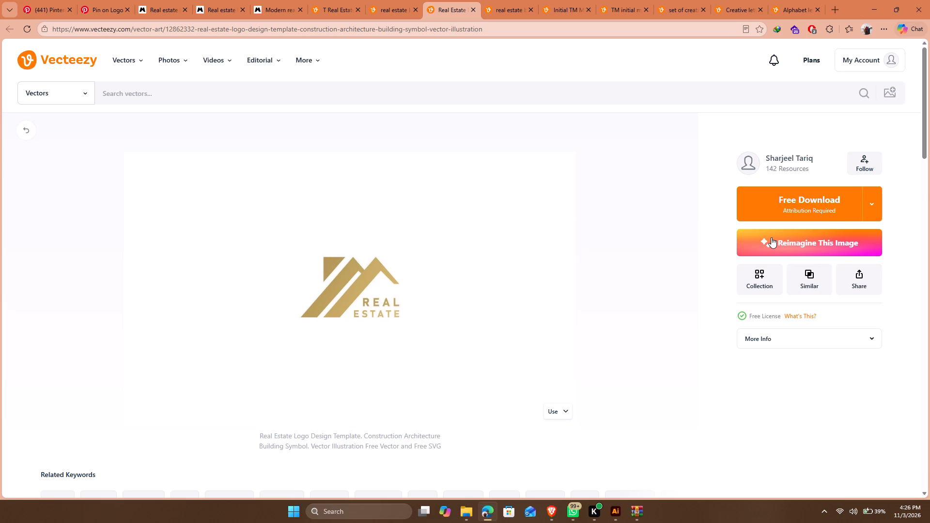
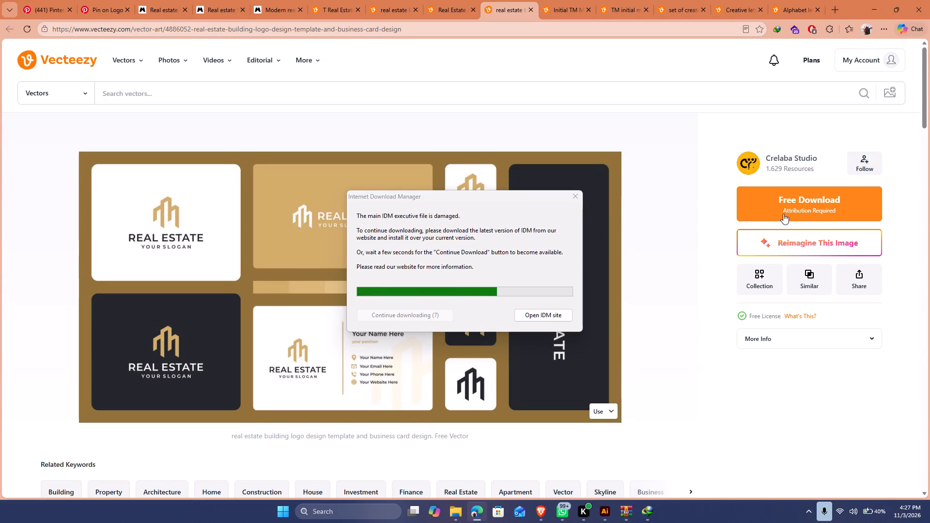
Switch to the Initial TM monogram logo page on Vecteezy and move the Internet Download Manager window to view the logo.
click(567, 0)
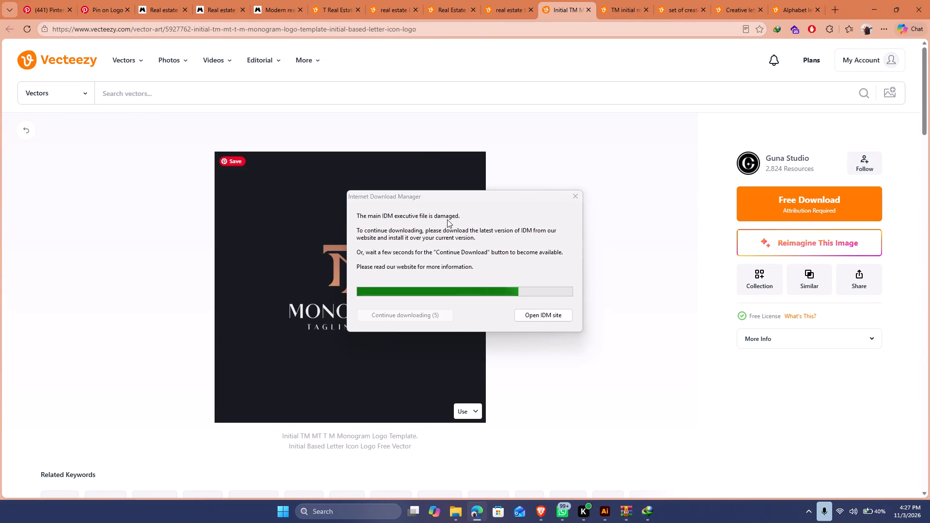
drag(441, 198, 598, 279)
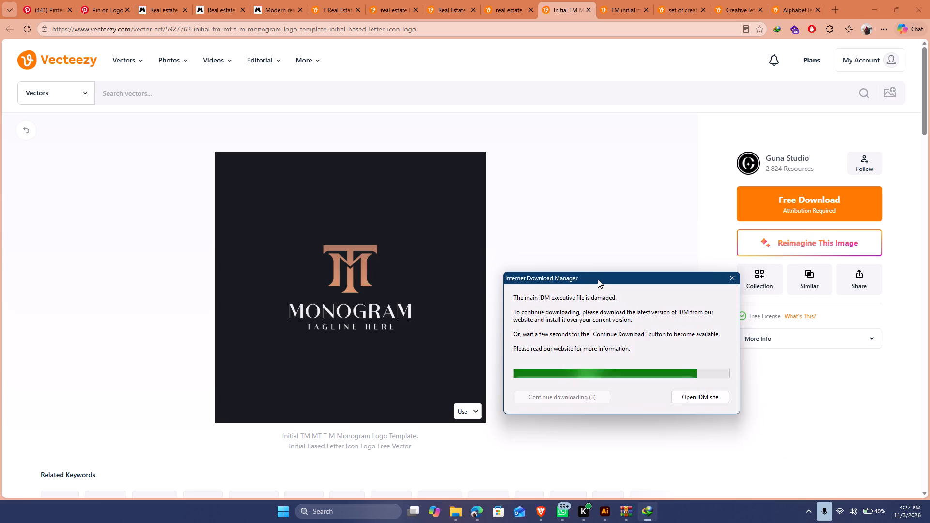
drag(598, 279, 452, 194)
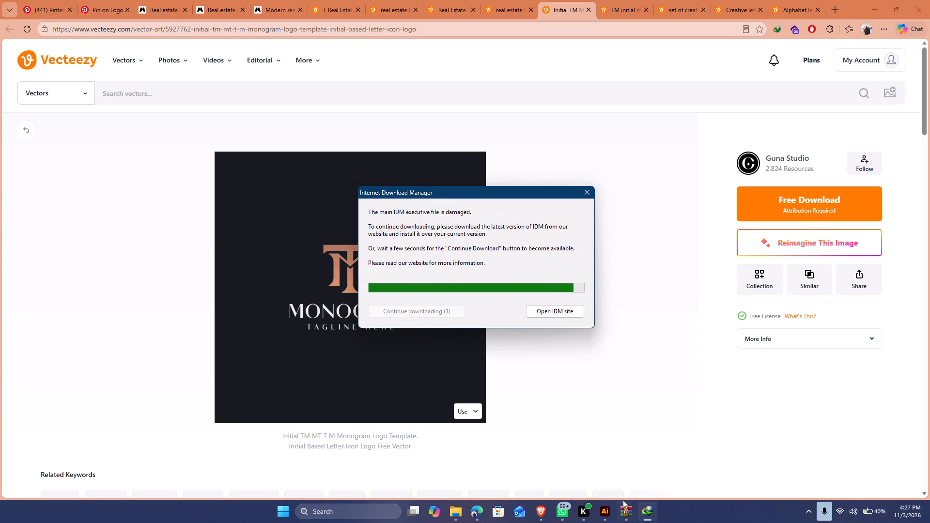
Show the open WhatsApp windows for switching.
click(569, 511)
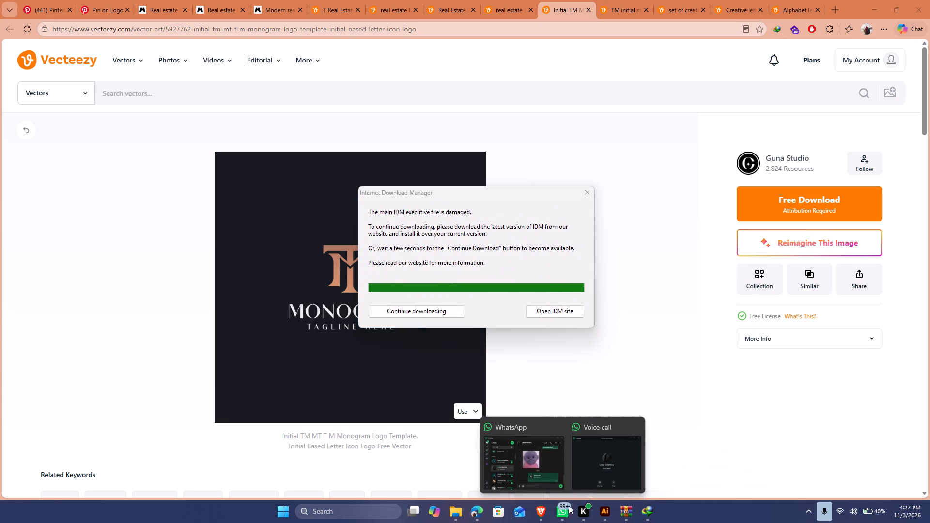
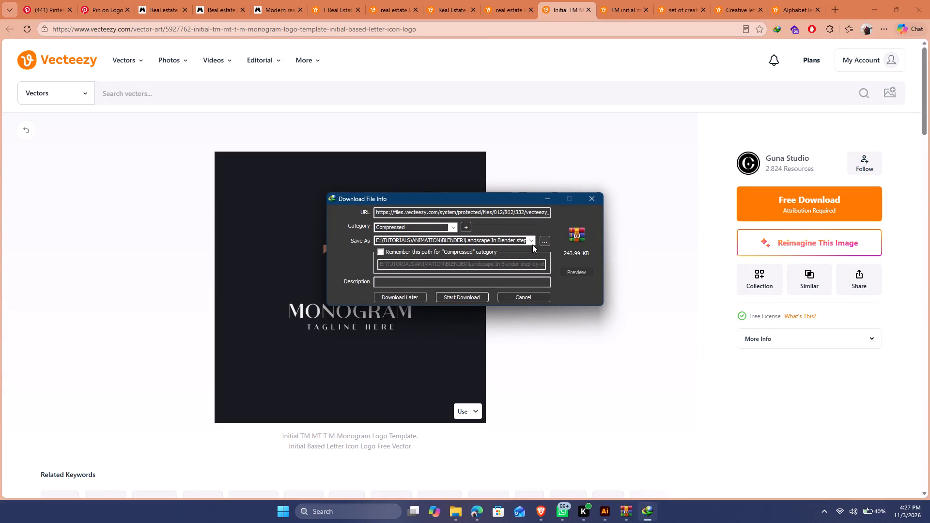
Download the Vecteezy real estate construction architecture logo archive to TEMPLATES\AI on drive E, remembering that path for the Compressed category.
click(382, 252)
click(545, 244)
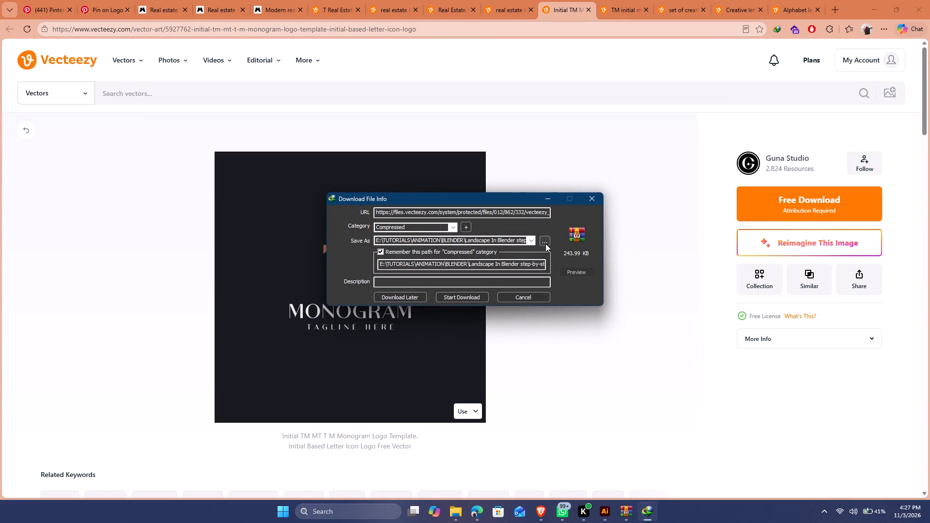
click(338, 254)
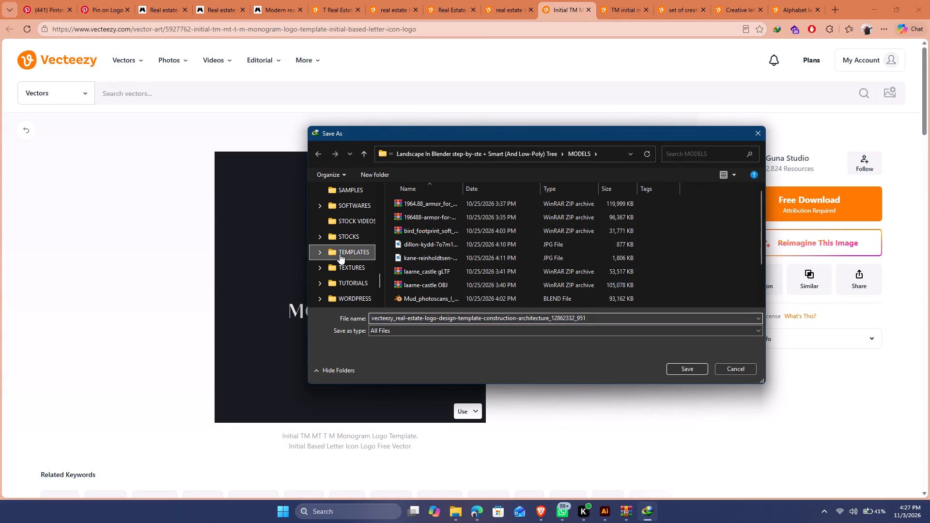
click(409, 217)
key(Return)
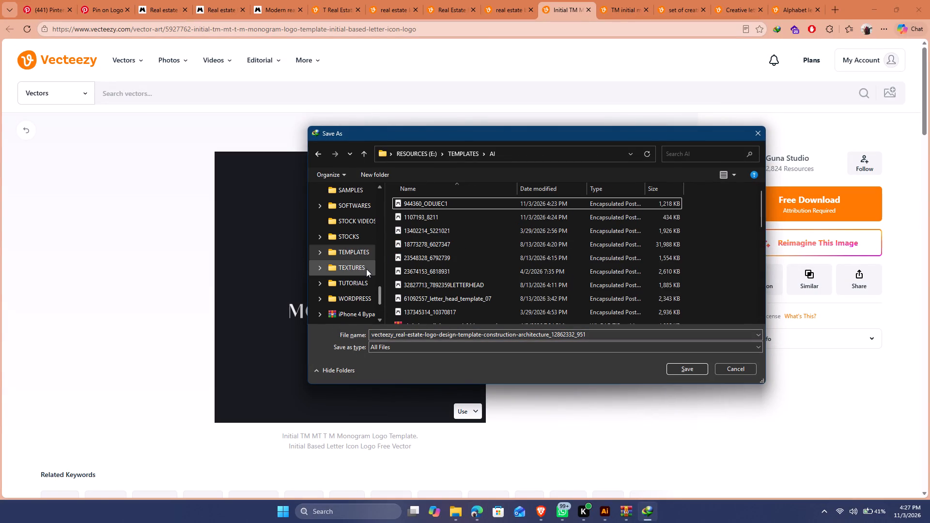
click(685, 369)
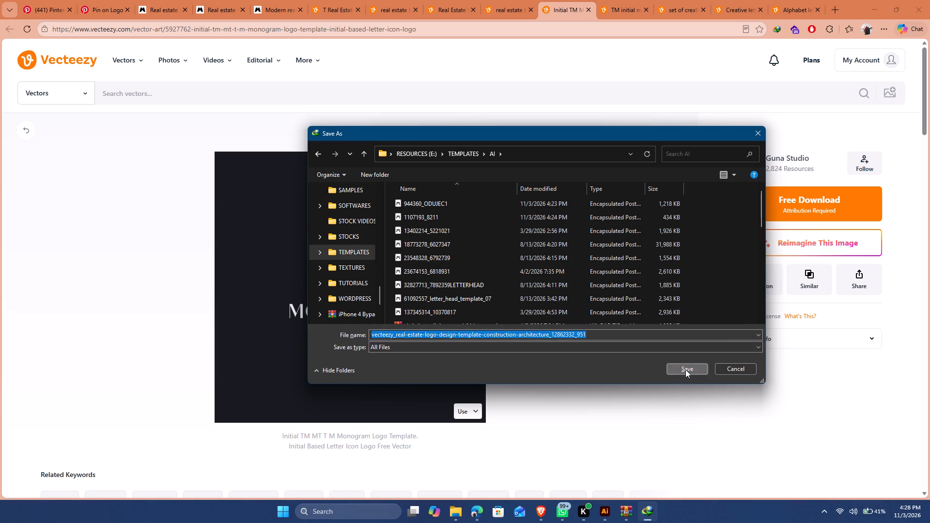
click(456, 298)
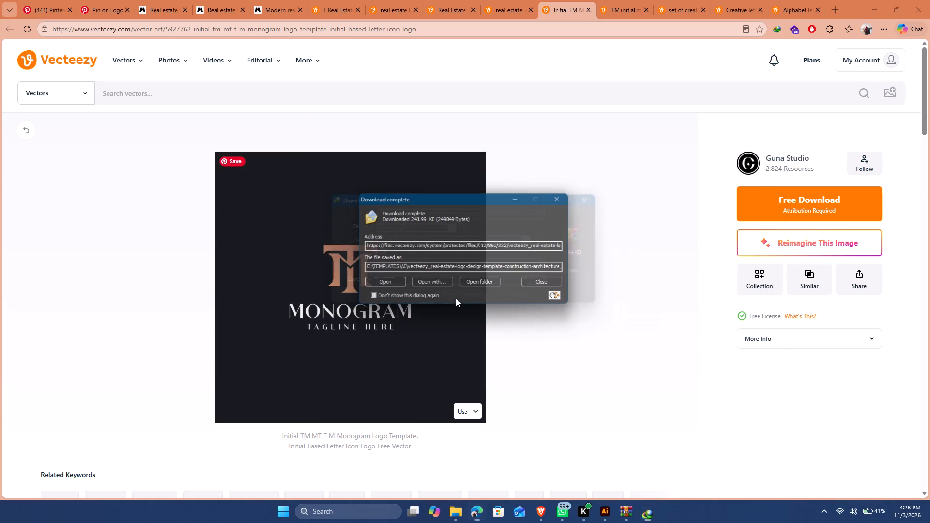
Open the downloaded archive and its EPS logo file in Illustrator, retaining the 9-slice scaling option for symbols.
click(380, 284)
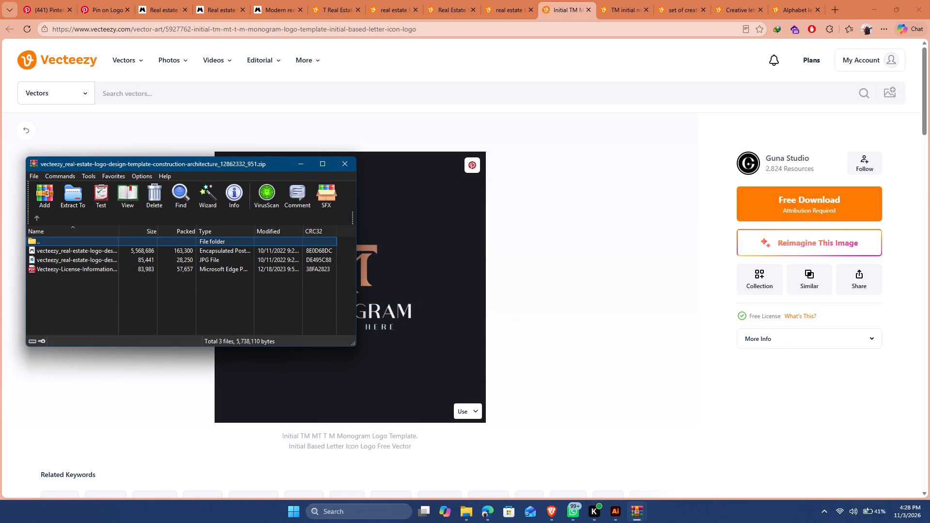
double_click(48, 249)
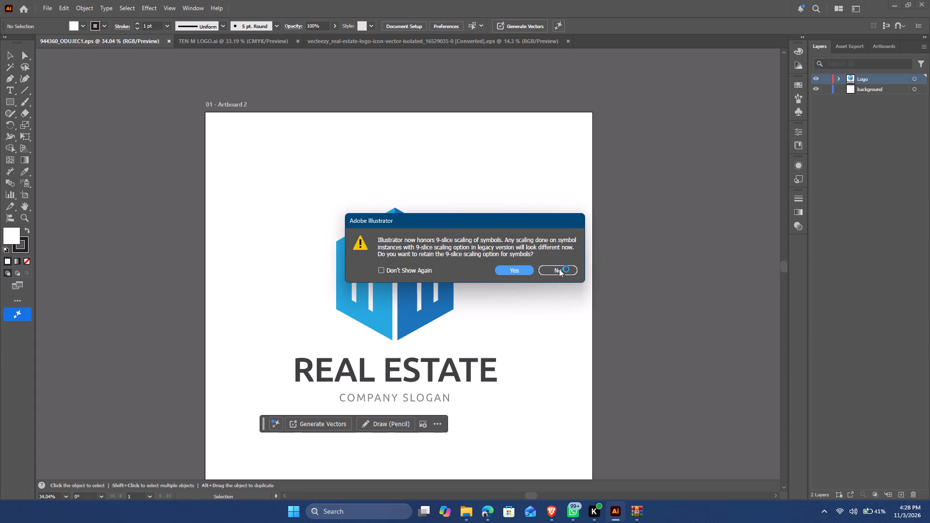
click(526, 269)
Close both open WinRAR archive windows.
click(641, 514)
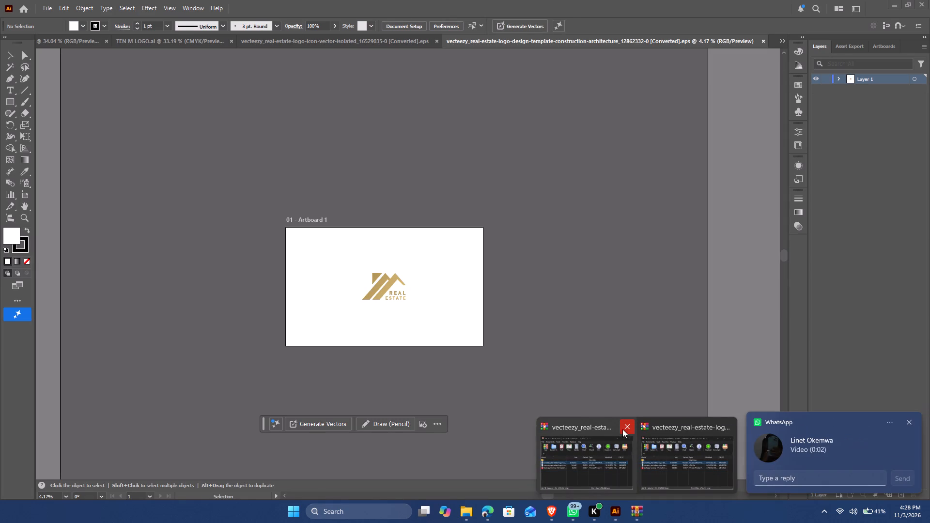
click(629, 426)
click(672, 426)
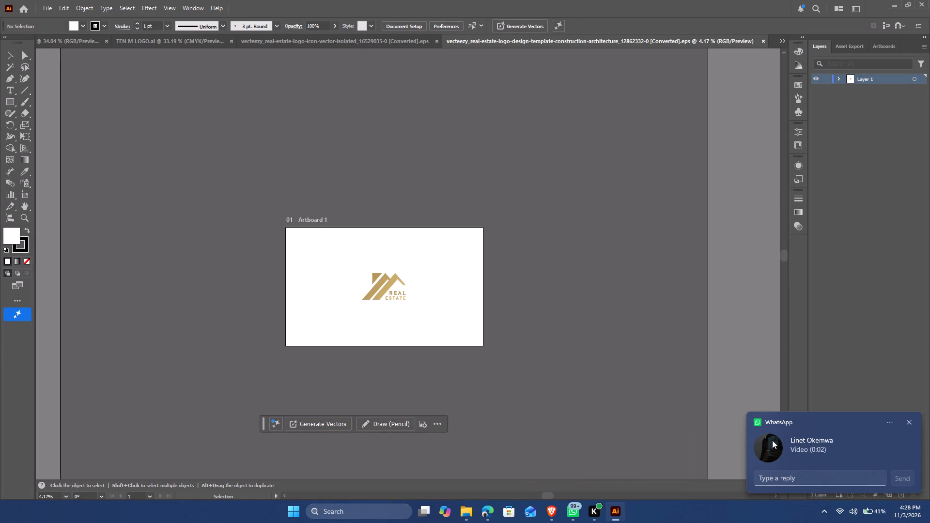
Open the incoming WhatsApp message from its notification.
click(827, 443)
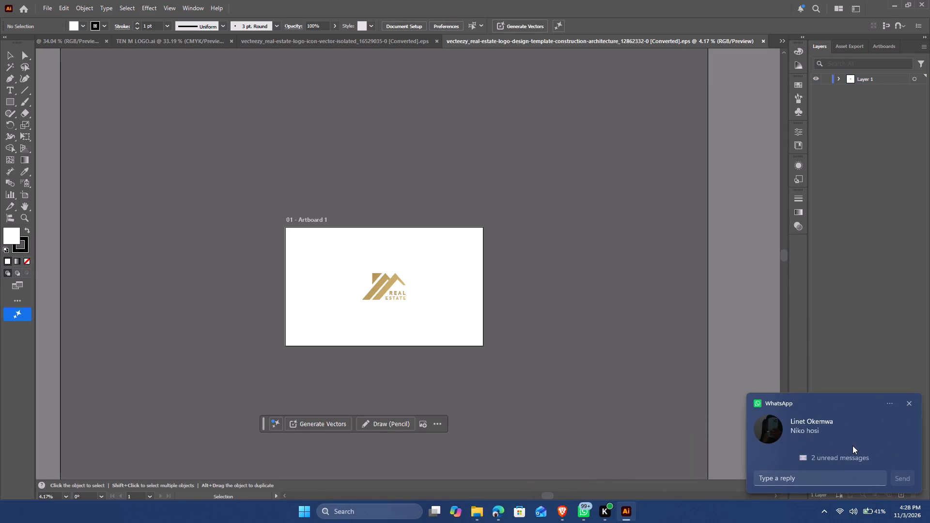
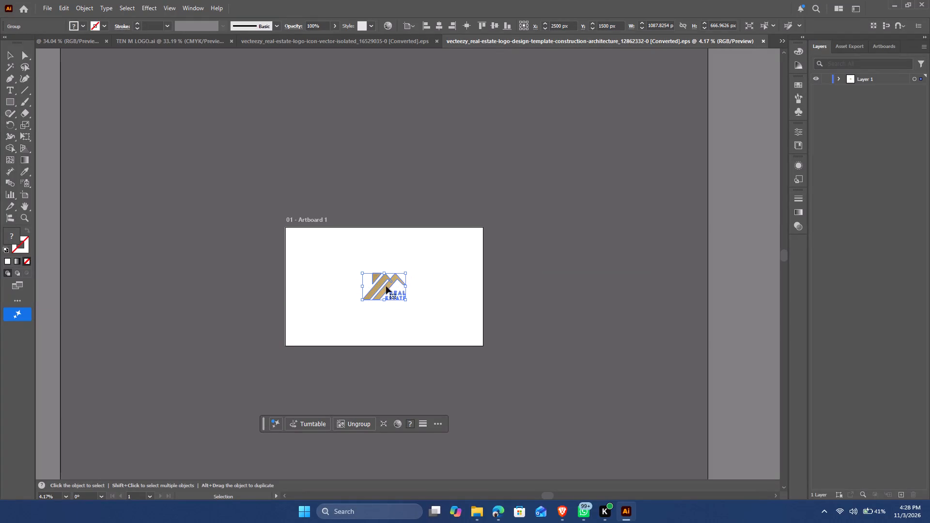
Bring the gold REAL ESTATE roof logo into TEN M LOGO.ai, scale it down and place it in the artboard's upper right.
drag(385, 287, 168, 55)
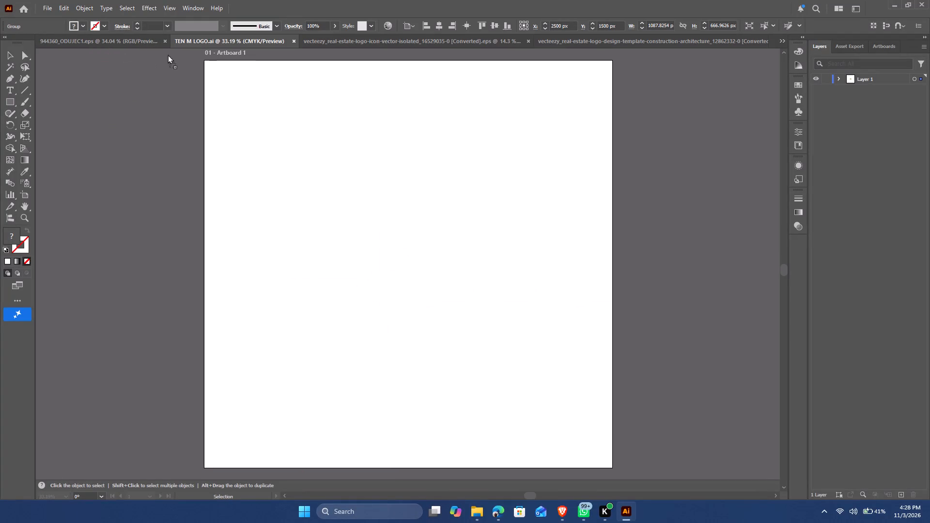
drag(168, 55, 621, 142)
drag(626, 146, 406, 196)
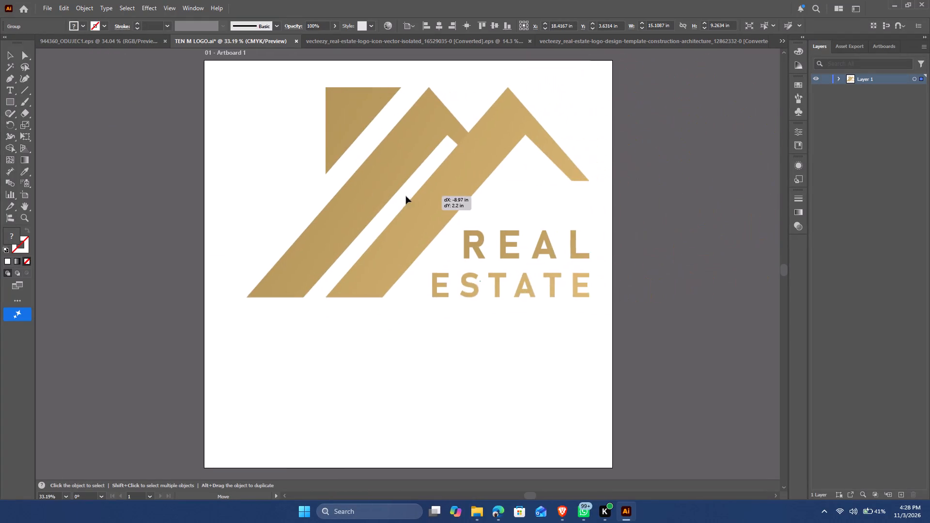
drag(406, 196, 402, 196)
shift+drag(225, 88, 414, 217)
drag(513, 254, 470, 156)
Bring the gold striped square mark from the Vecteezy icon file into TEN M LOGO.ai, shrunk and placed in the artboard's upper left.
click(332, 43)
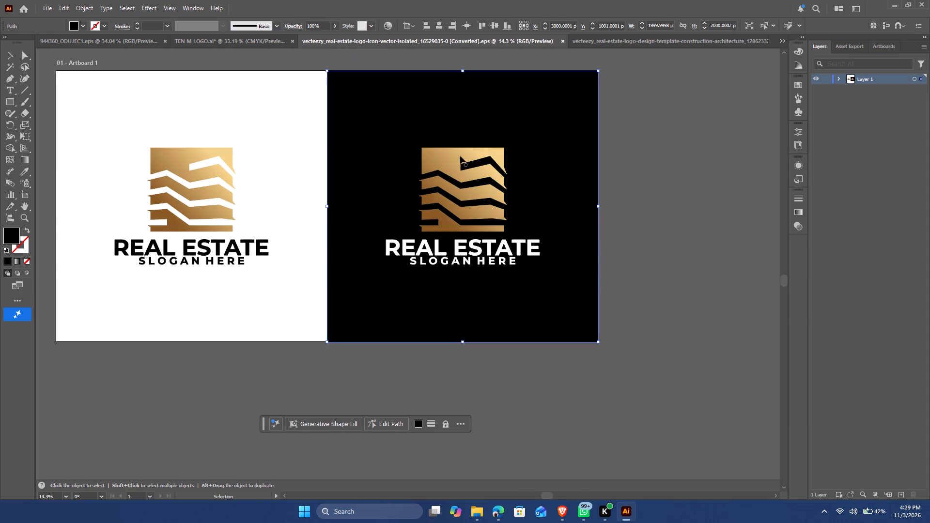
click(460, 156)
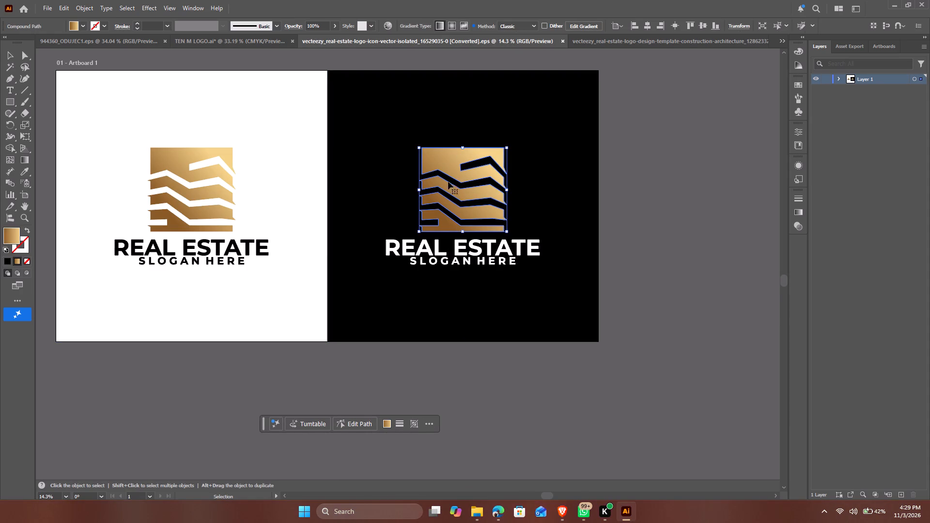
drag(441, 160, 187, 46)
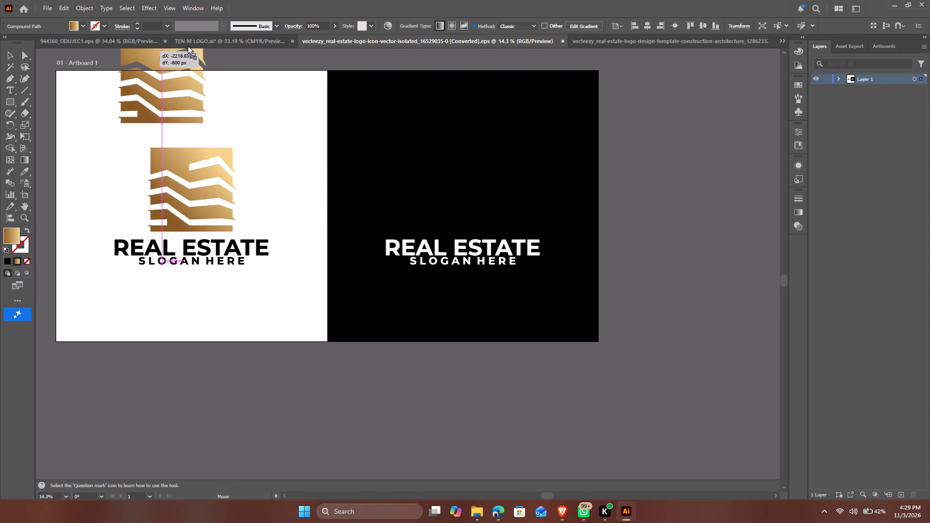
drag(187, 46, 284, 158)
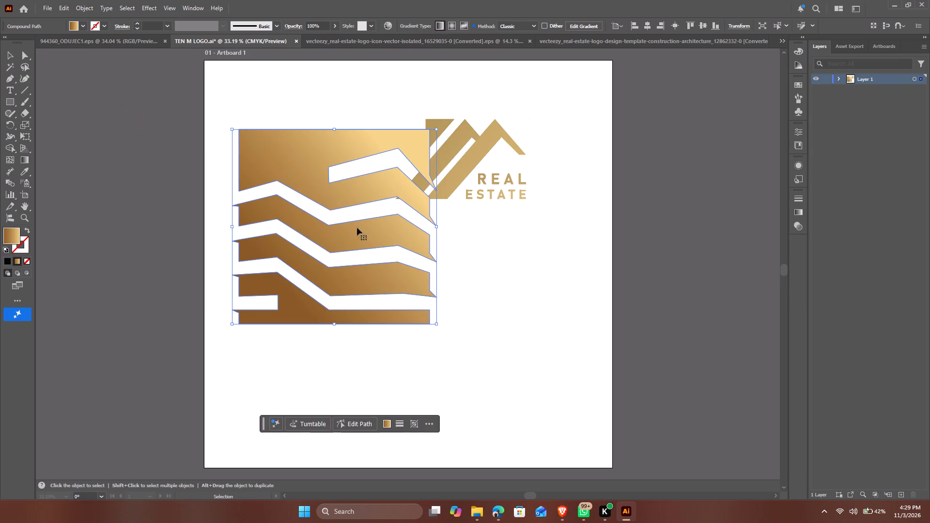
shift+drag(435, 324, 353, 239)
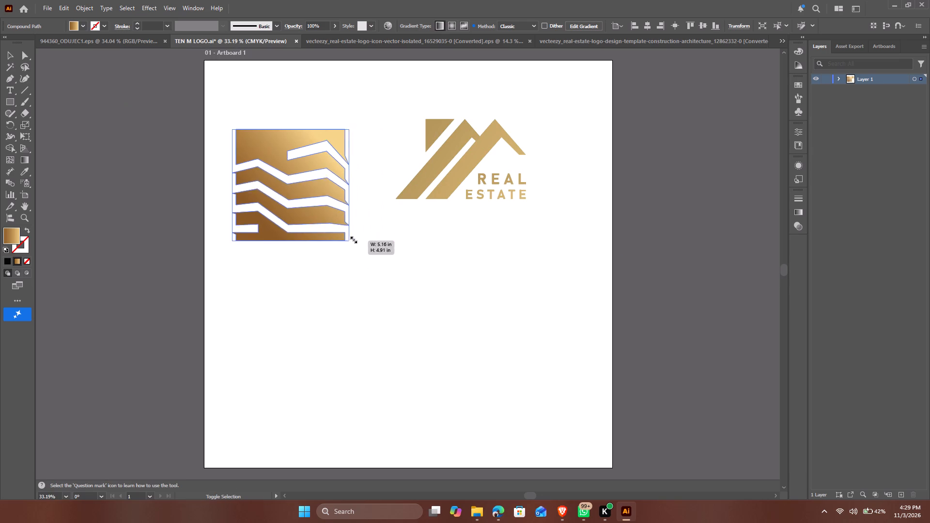
shift+drag(353, 239, 345, 228)
drag(308, 182, 318, 146)
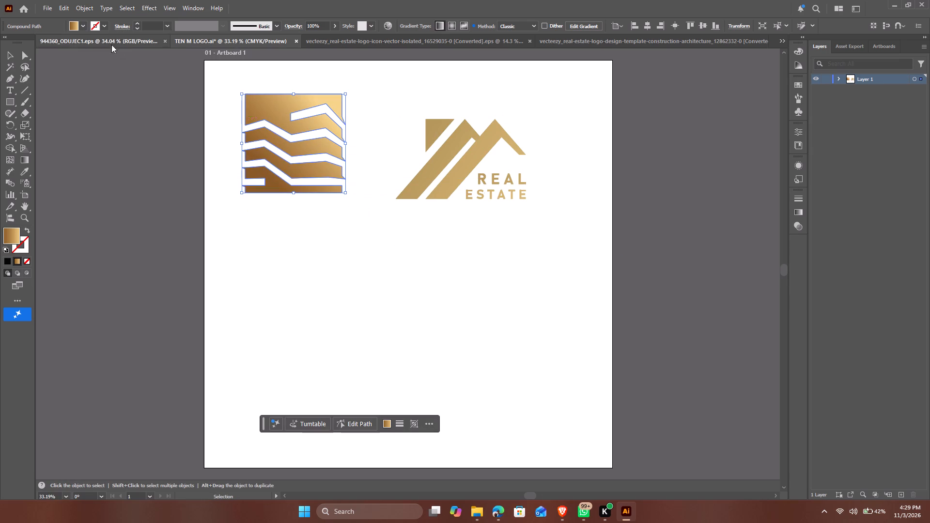
Bring the blue hexagon building mark from 944360_ODUJEC1.eps into TEN M LOGO.ai and place it below the gold square mark.
click(110, 37)
click(383, 317)
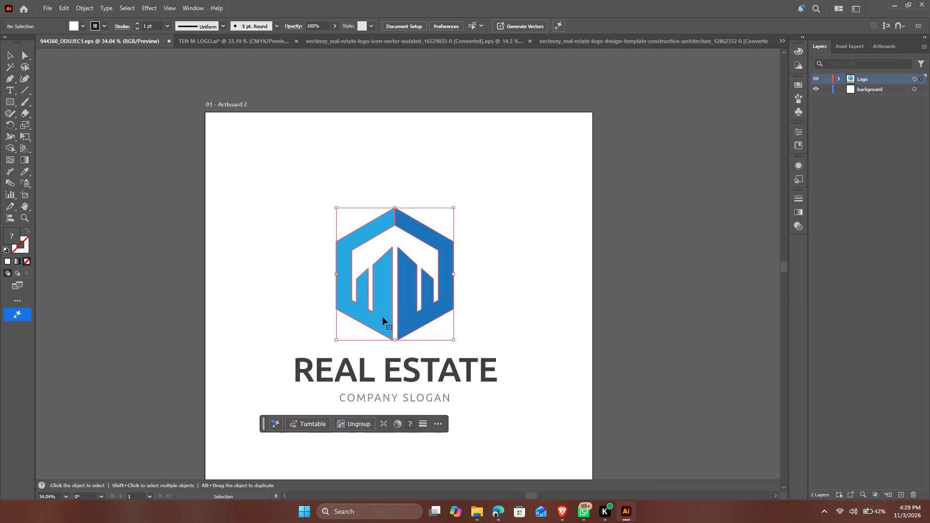
drag(380, 322, 222, 45)
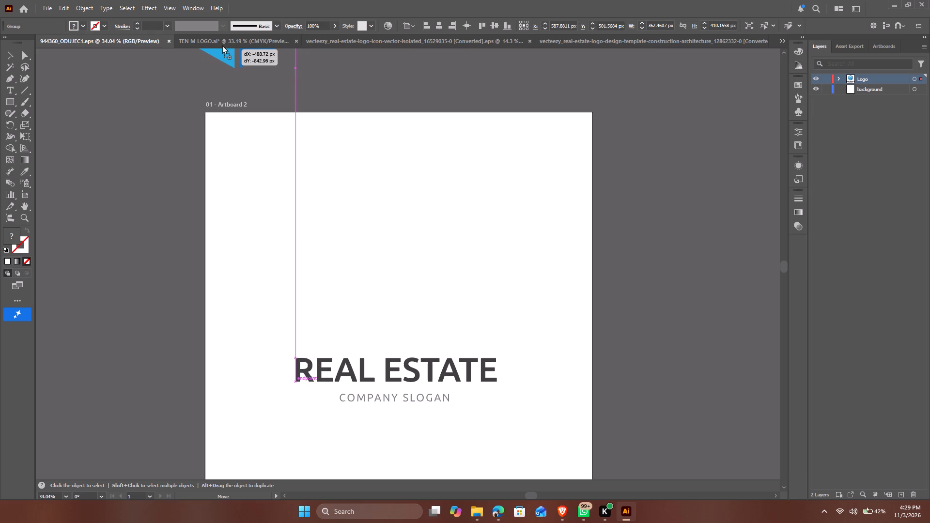
drag(222, 45, 430, 342)
drag(433, 344, 310, 345)
Close the two Vecteezy real estate EPS documents.
click(432, 38)
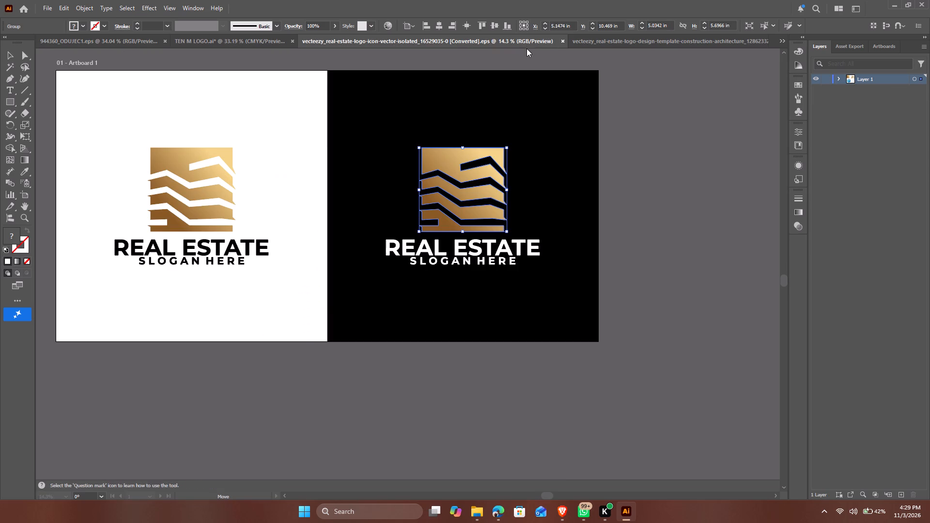
click(564, 42)
click(564, 42)
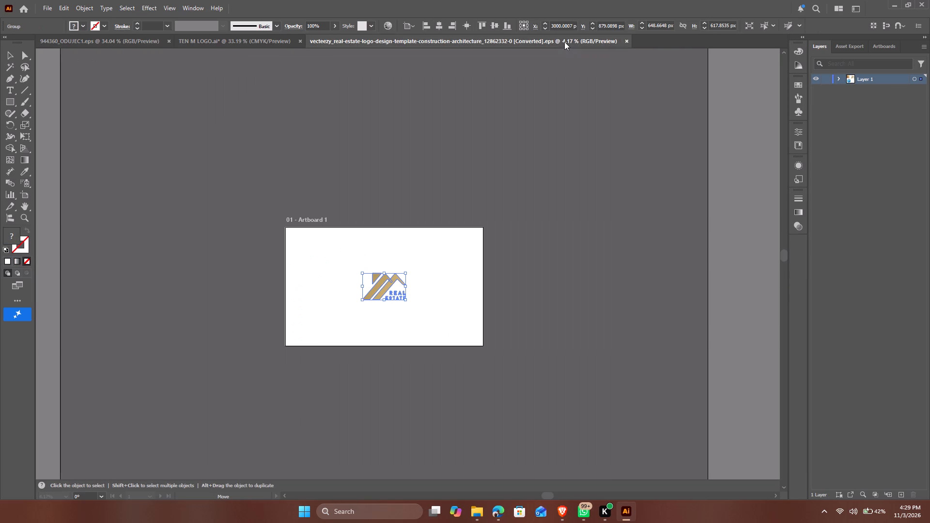
click(626, 40)
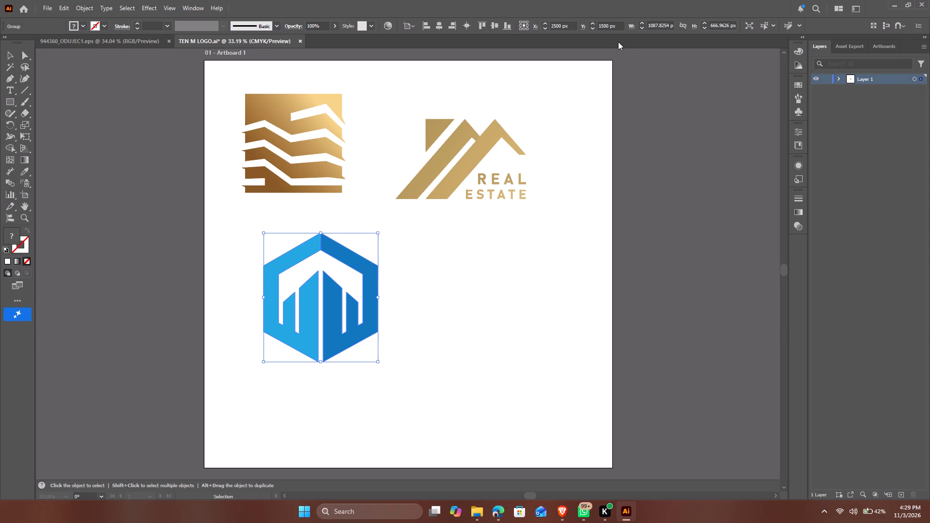
Save TEN M LOGO.ai.
key(ctrl+s)
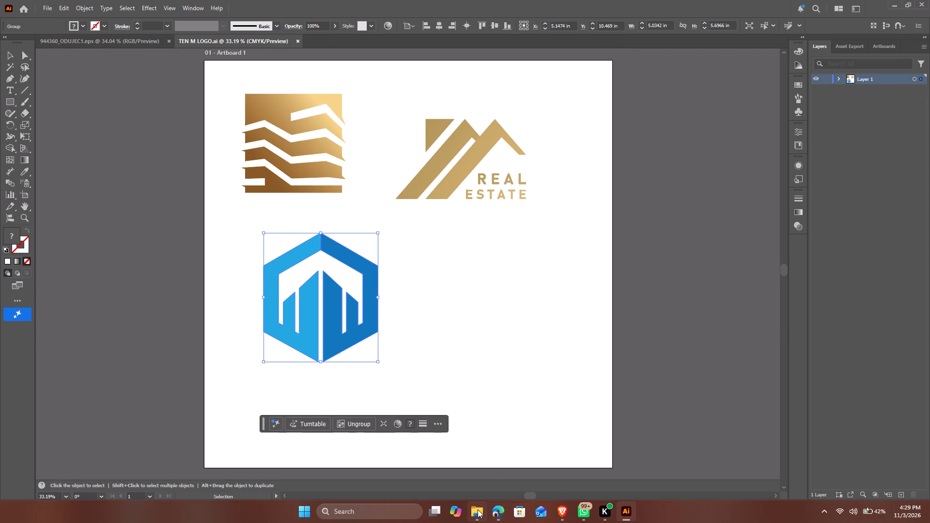
Switch to Edge and review the open Vecteezy TM and T monogram logo pages and the real estate logo search page.
click(500, 513)
click(628, 0)
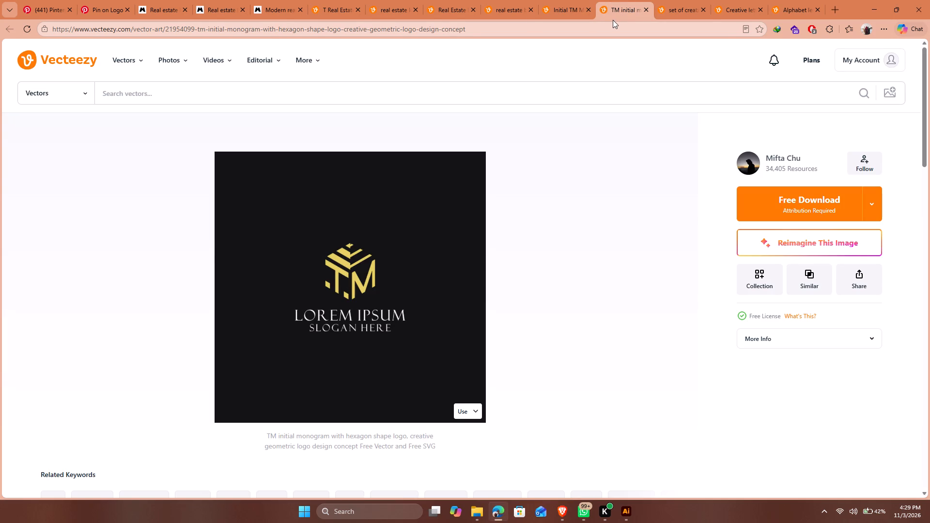
click(685, 0)
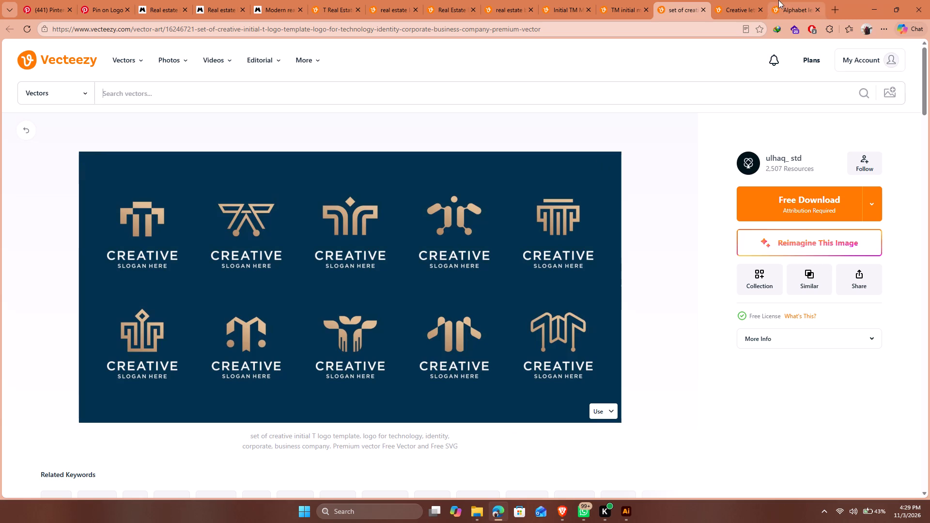
click(739, 0)
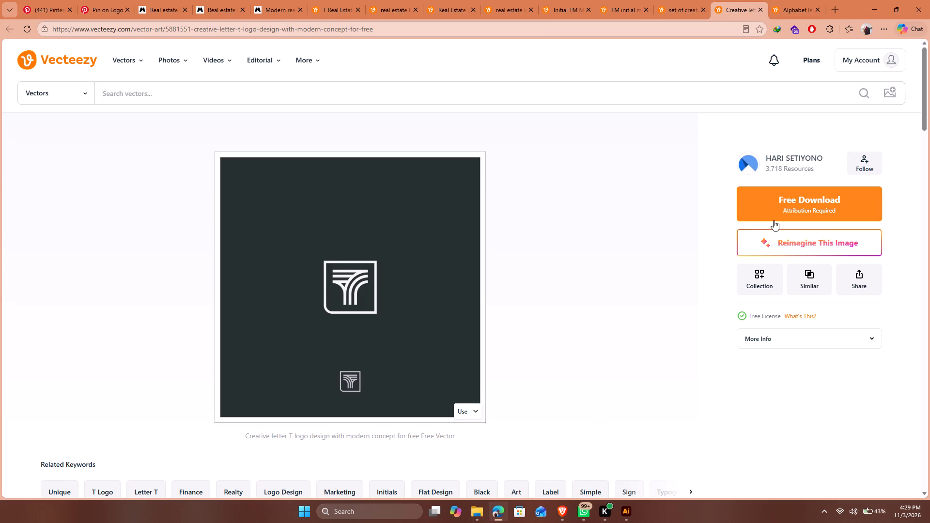
click(802, 0)
scroll(564, 331, up, 7)
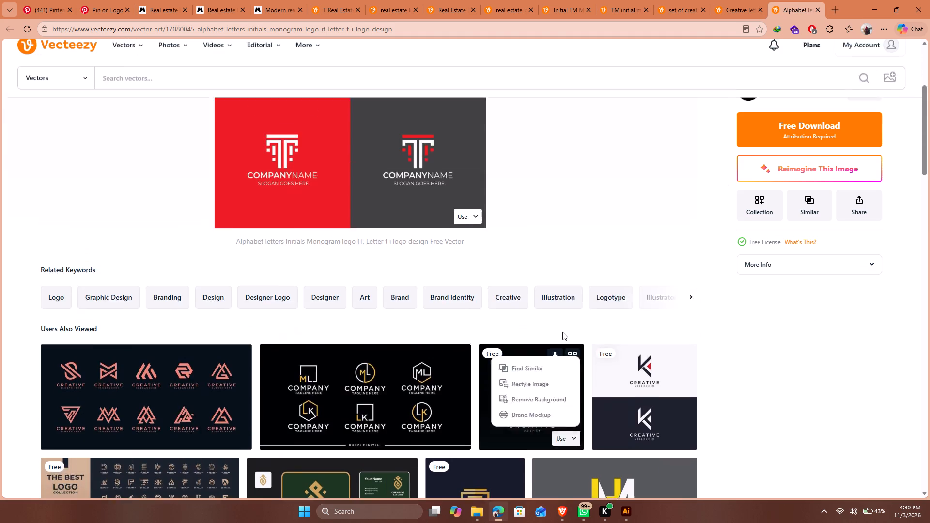
scroll(562, 332, up, 5)
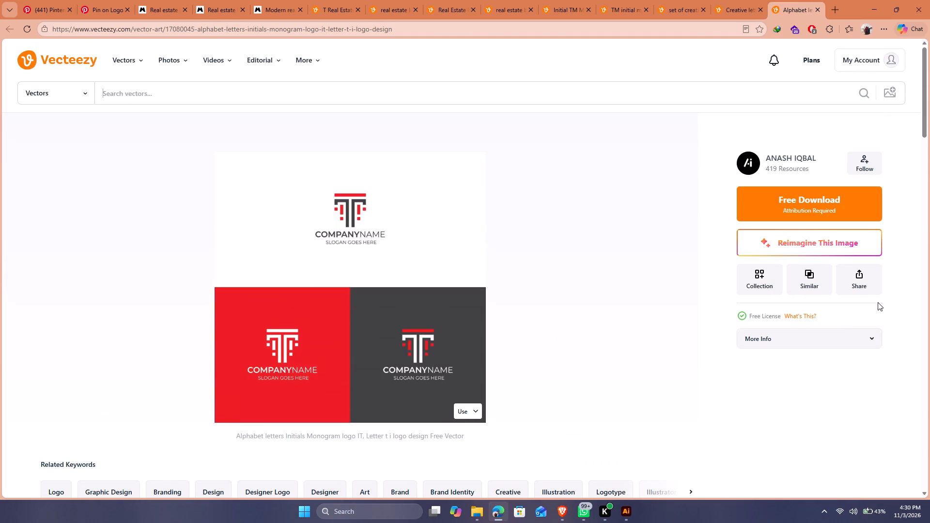
click(273, 0)
click(328, 5)
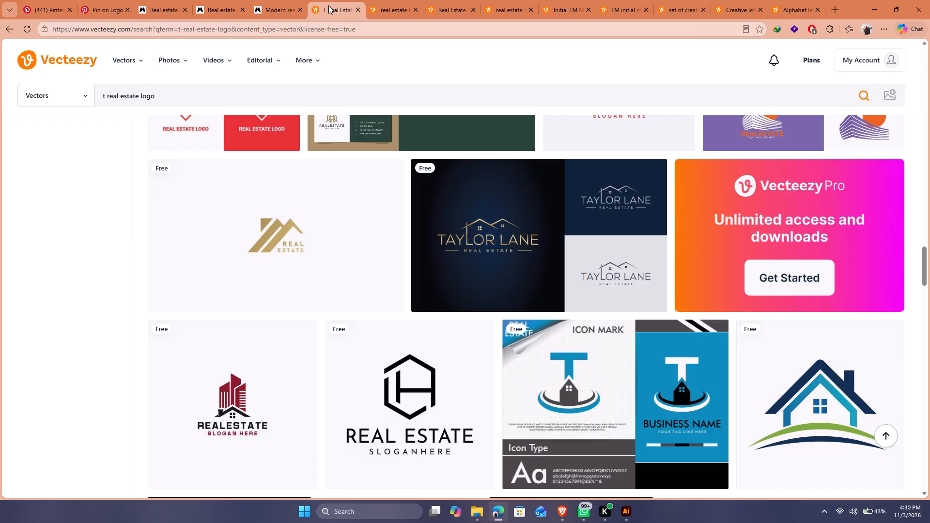
Switch to Brave, resume the YouTube 2010's hip-hop video mix, and minimise the window to return to Edge.
click(558, 513)
click(380, 263)
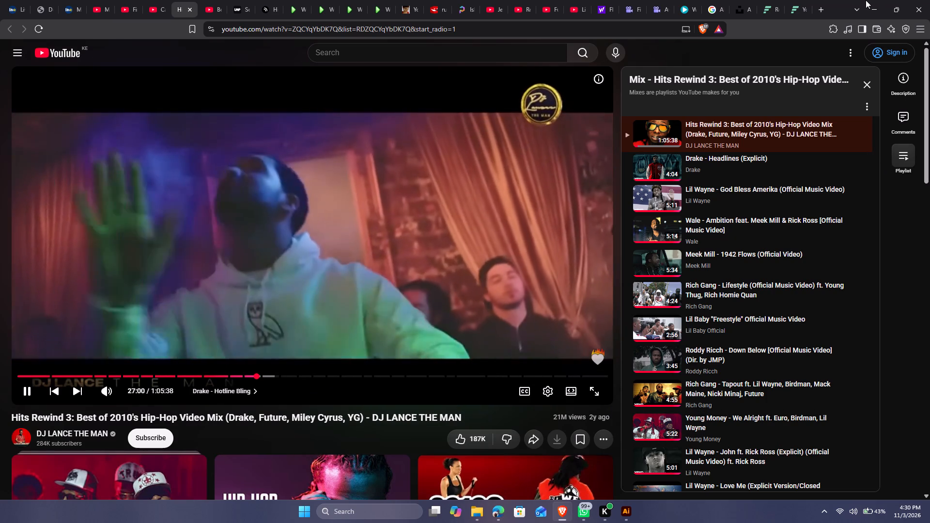
click(869, 0)
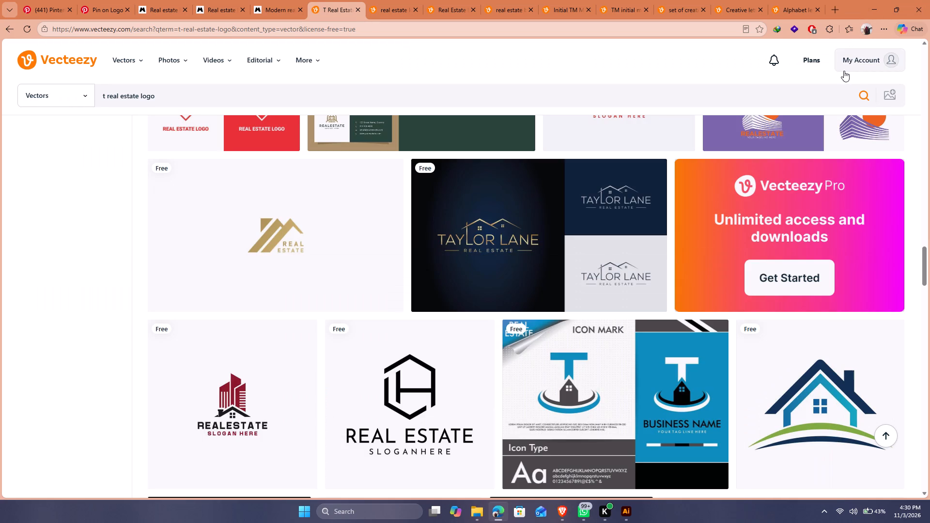
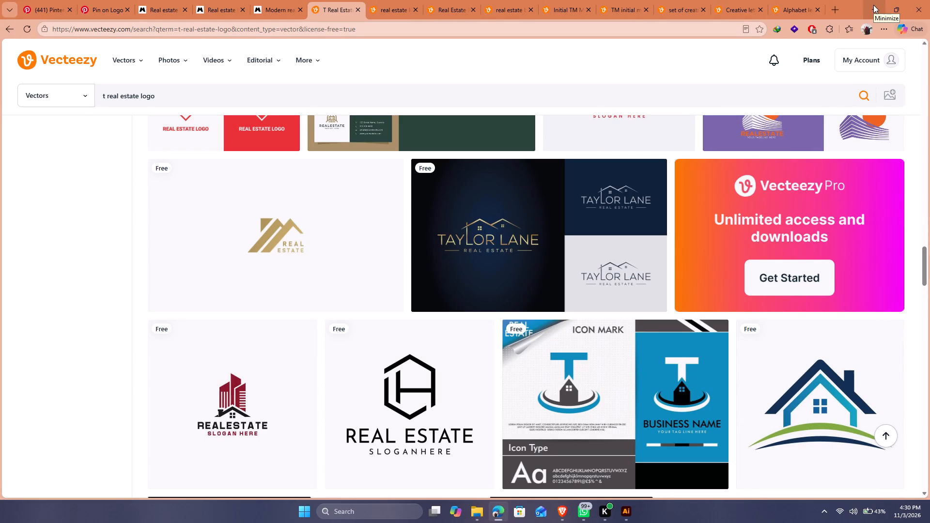
Switch to Illustrator, place the WhatsApp TEN M Group logo image from the 03 TUESDAY folder over Artboard 1's right side, and embed it.
click(635, 514)
click(480, 513)
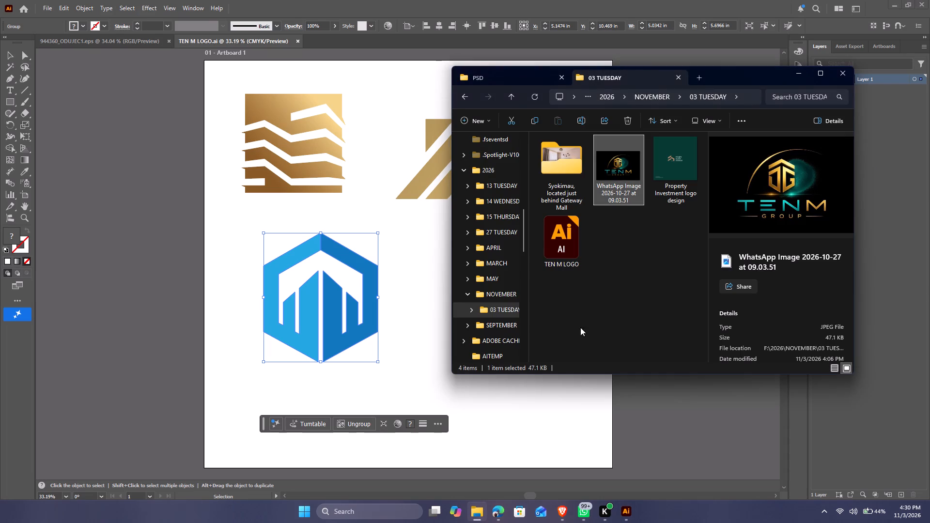
drag(613, 166, 561, 420)
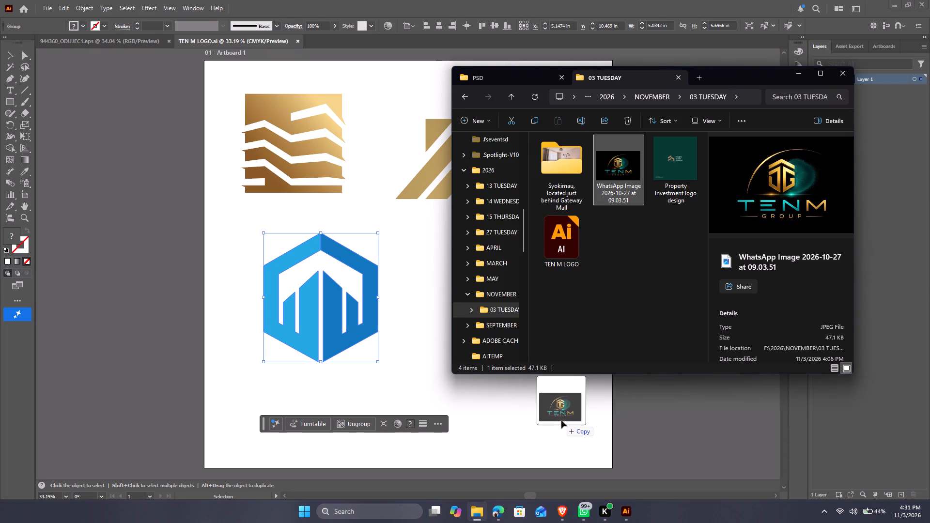
drag(547, 447, 556, 444)
drag(586, 434, 563, 306)
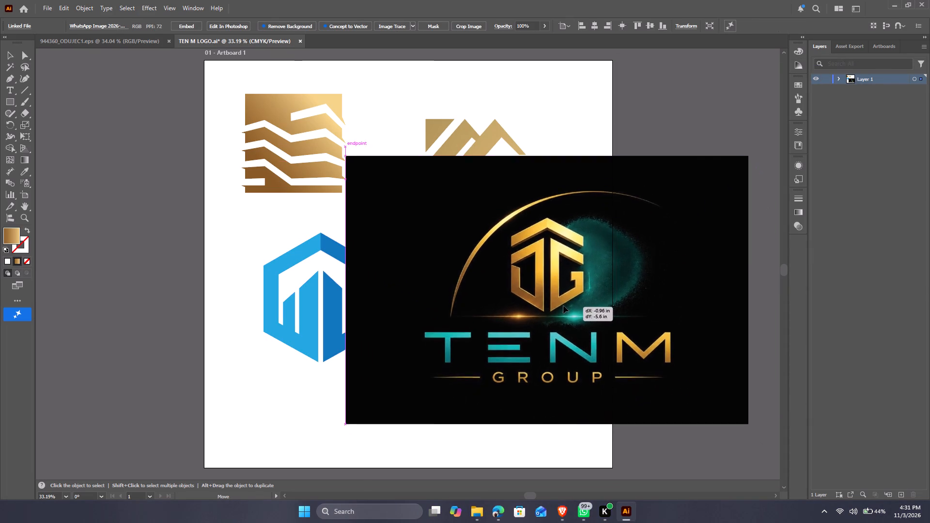
drag(563, 306, 559, 298)
click(188, 26)
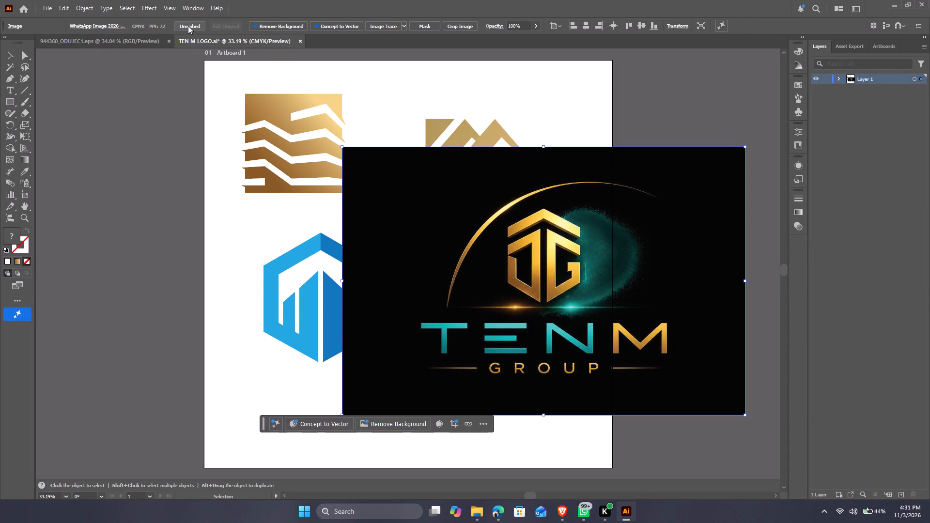
Save TEN M LOGO.ai.
key(ctrl+s)
Switch to Brave to view the YouTube 2010's hip-hop video mix.
click(565, 505)
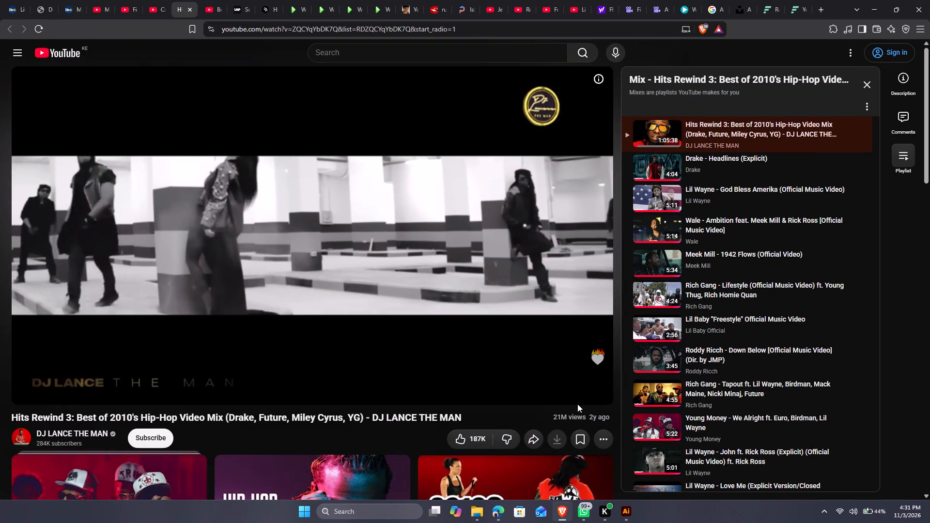
Switch to Edge and search the web for "what the font" in a new tab.
scroll(783, 344, up, 2)
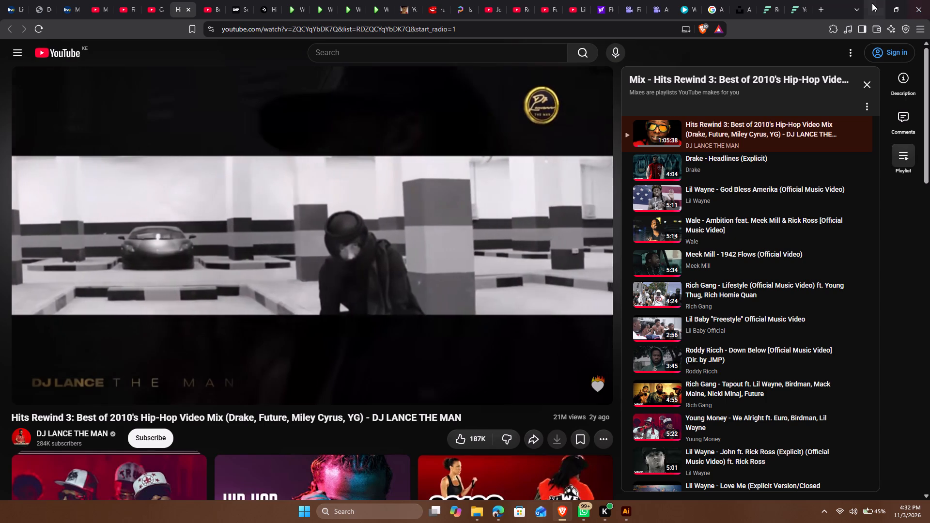
click(872, 2)
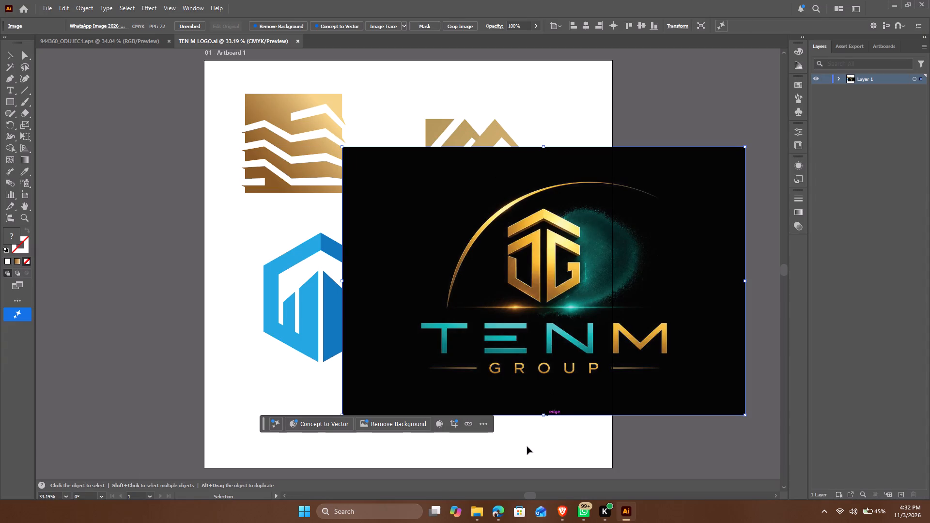
click(498, 507)
click(832, 10)
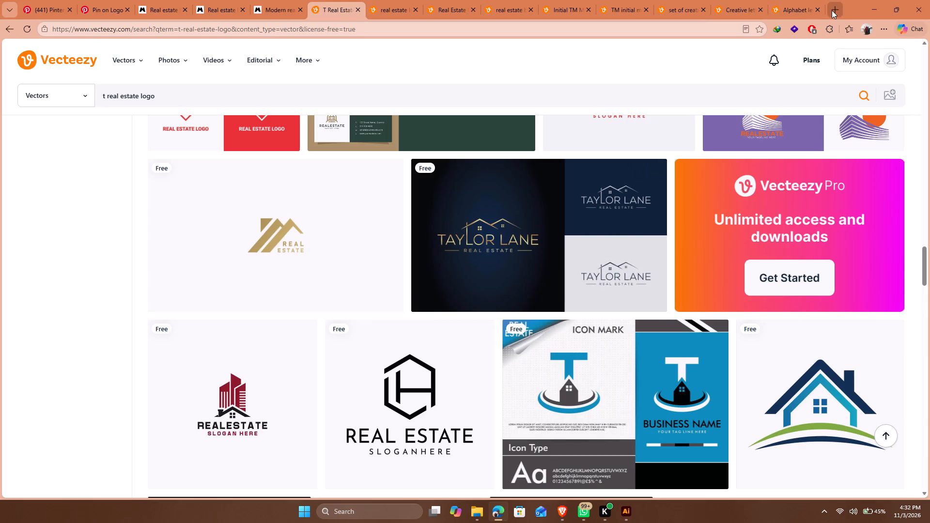
text(what)
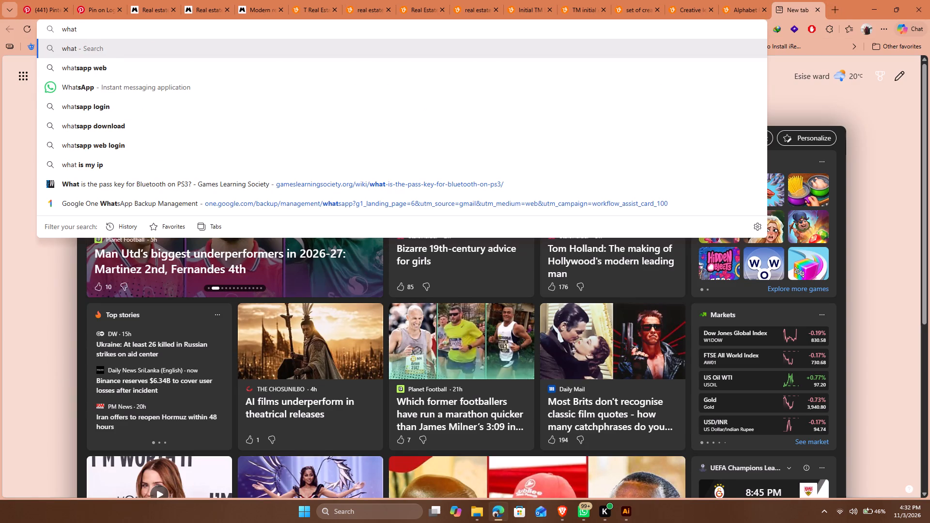
key(space)
text(the)
key(space)
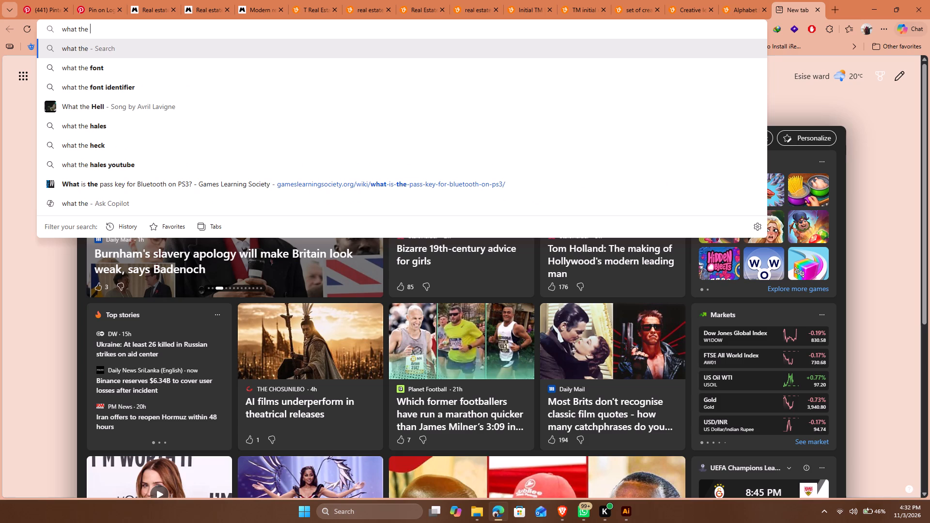
key(Down)
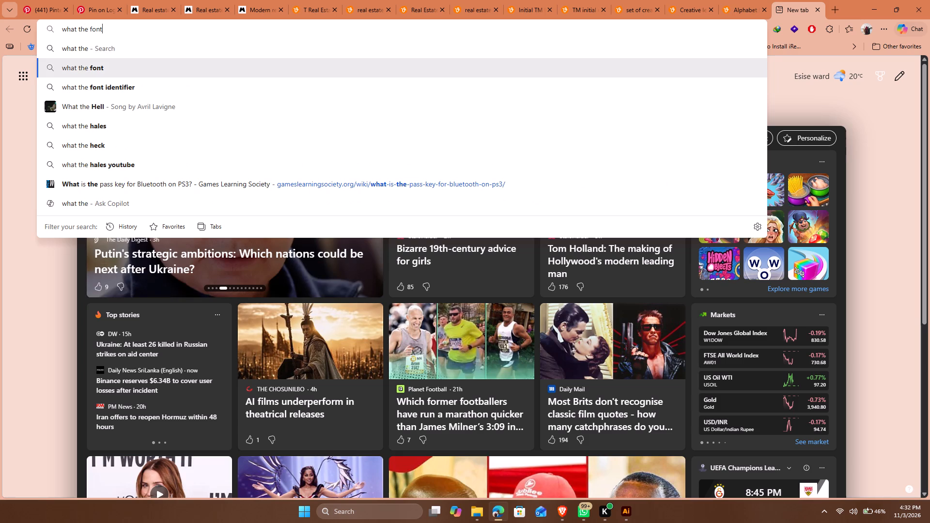
key(Return)
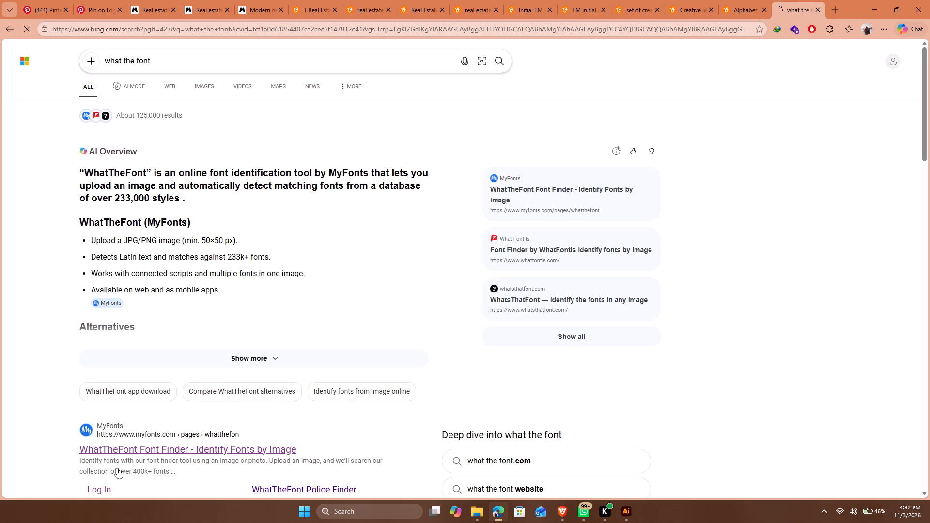
Open the MyFonts WhatTheFont Font Finder page from the search results and close the search results tab.
click(113, 451)
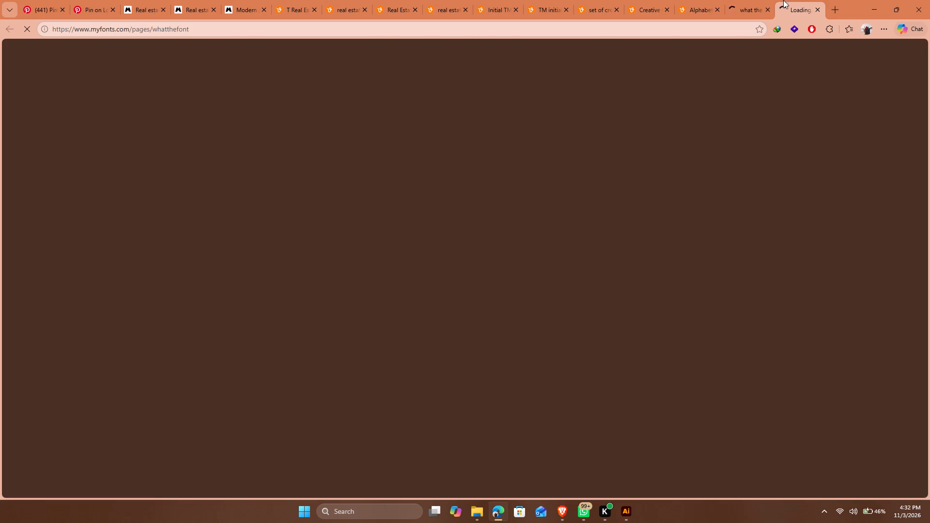
click(756, 0)
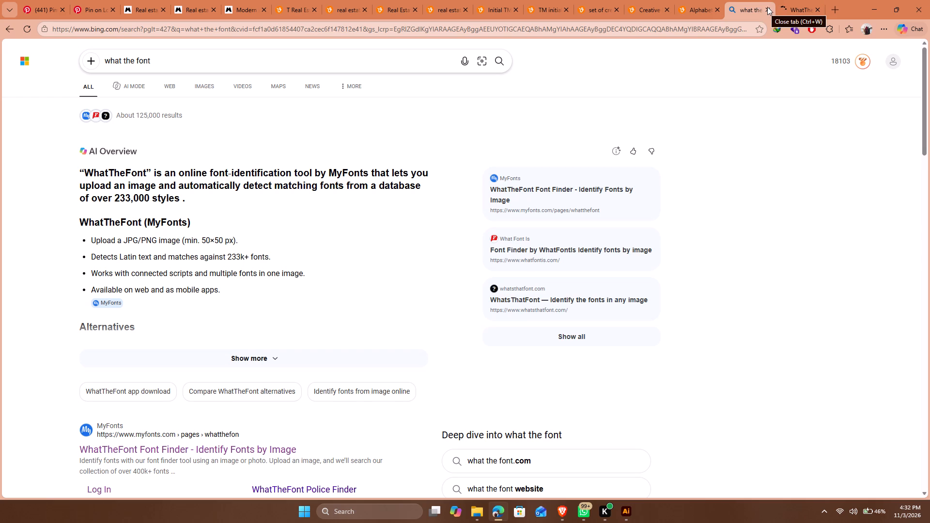
click(767, 10)
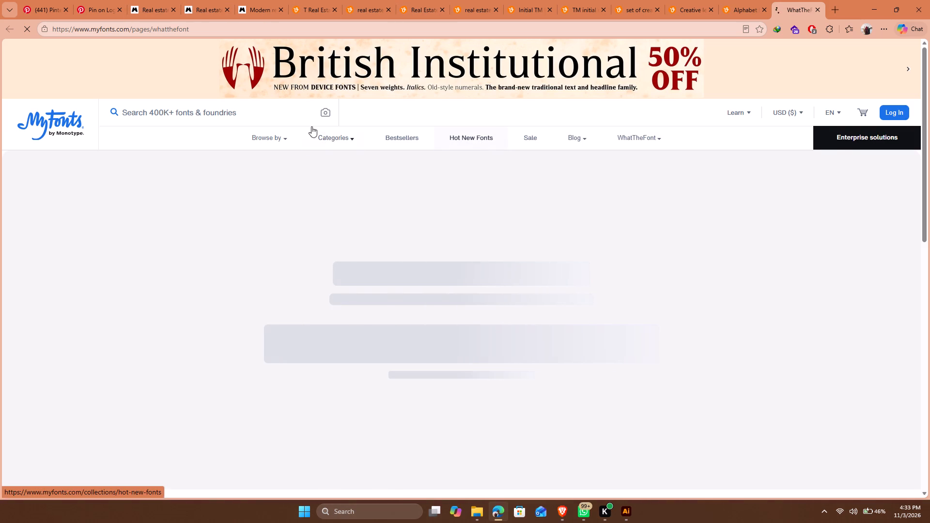
Run a WhatTheFont font identification on the image of the TENM wordmark.
click(322, 112)
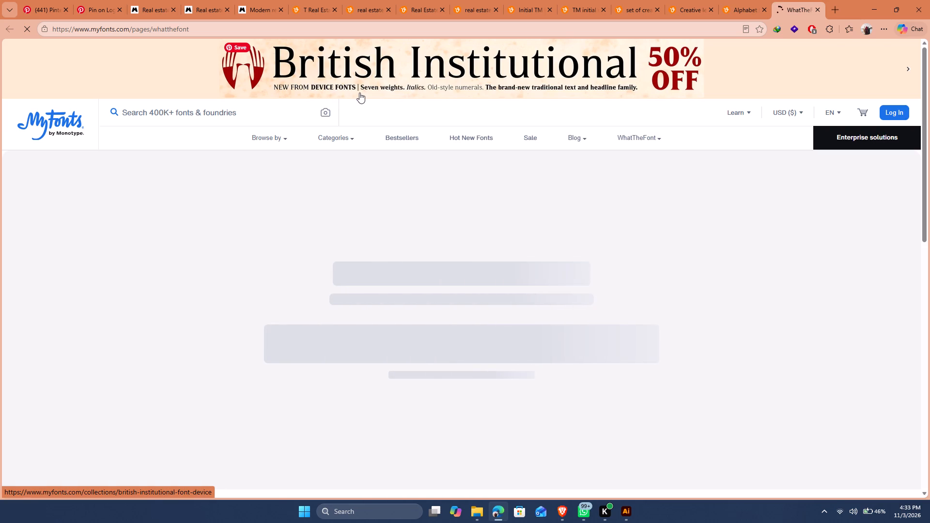
click(217, 110)
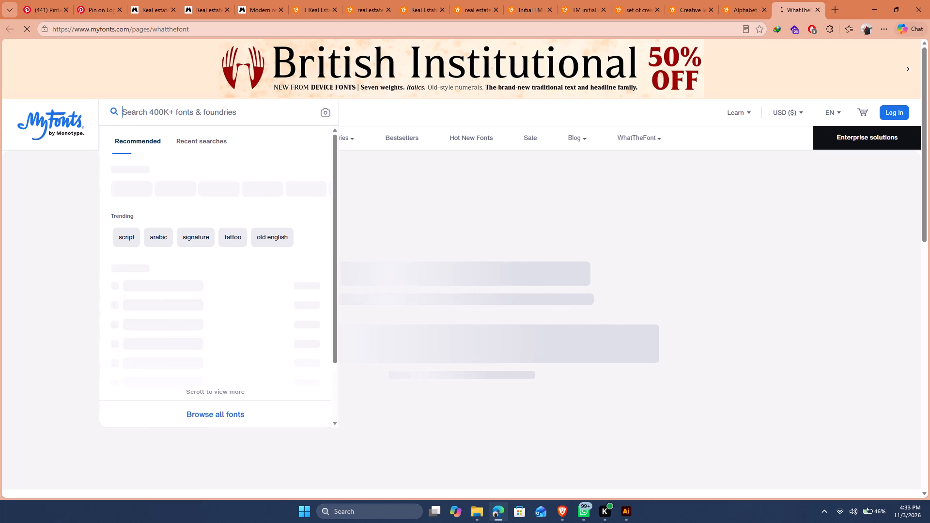
click(414, 188)
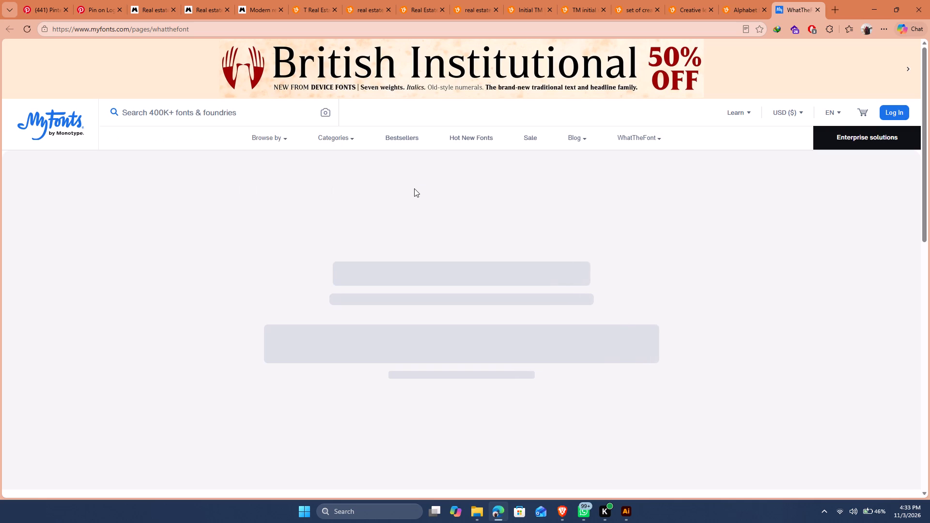
Reload the WhatTheFont page and upload the TENM Group logo image, WhatsApp Image 2026-10-27 at 09.03.51, from the 03 TUESDAY folder.
click(28, 28)
scroll(557, 219, down, 4)
click(473, 507)
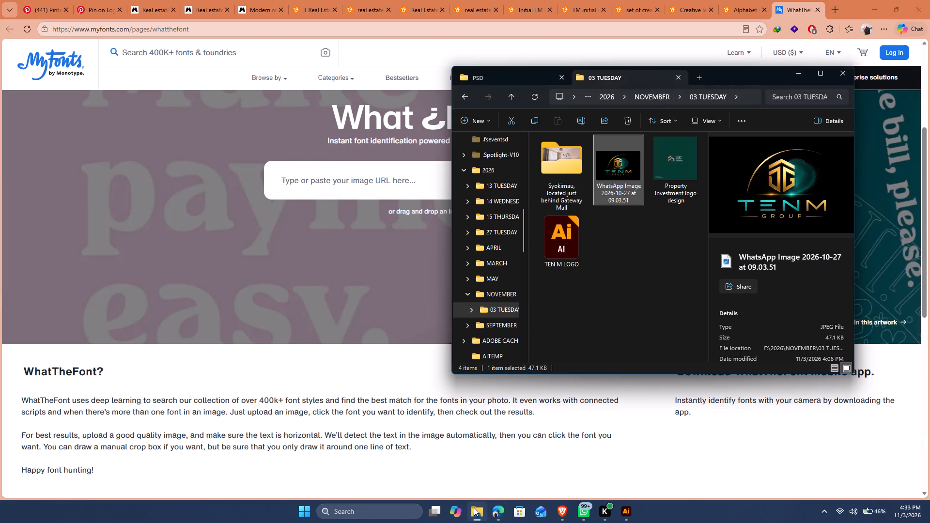
drag(615, 168, 411, 172)
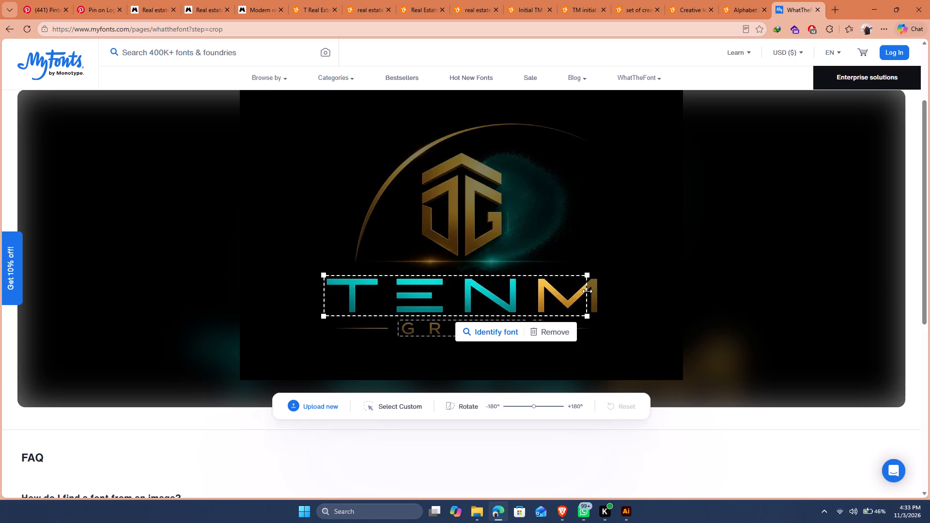
Dismiss the sign-up offer, widen the crop box to enclose the full TENM wordmark including the M, and identify its font.
click(642, 107)
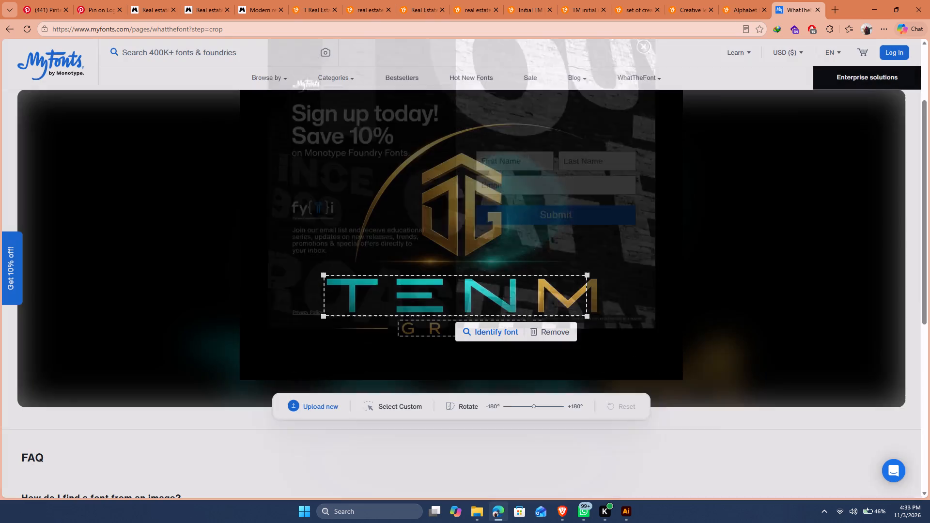
drag(586, 295, 596, 295)
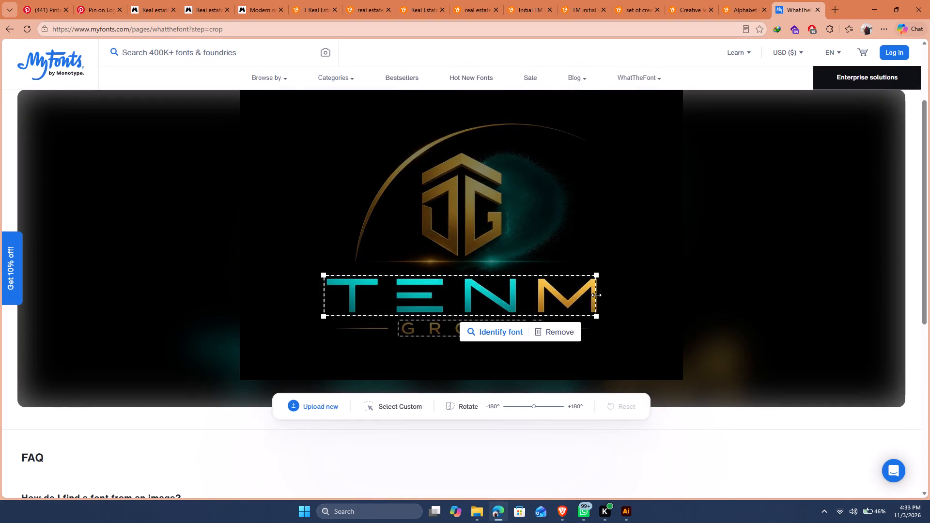
drag(596, 295, 599, 294)
click(513, 333)
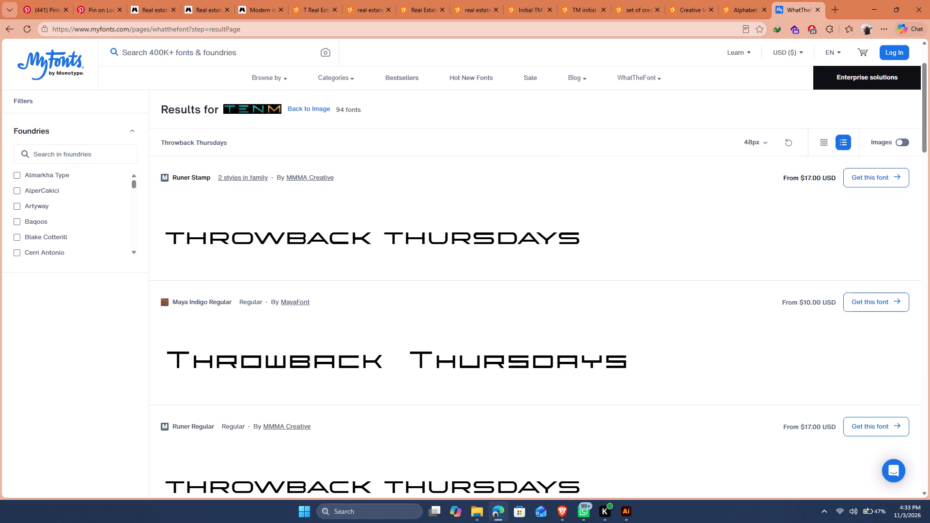
Replace the sample text of the WhatTheFont results with TENM.
scroll(639, 142, up, 1)
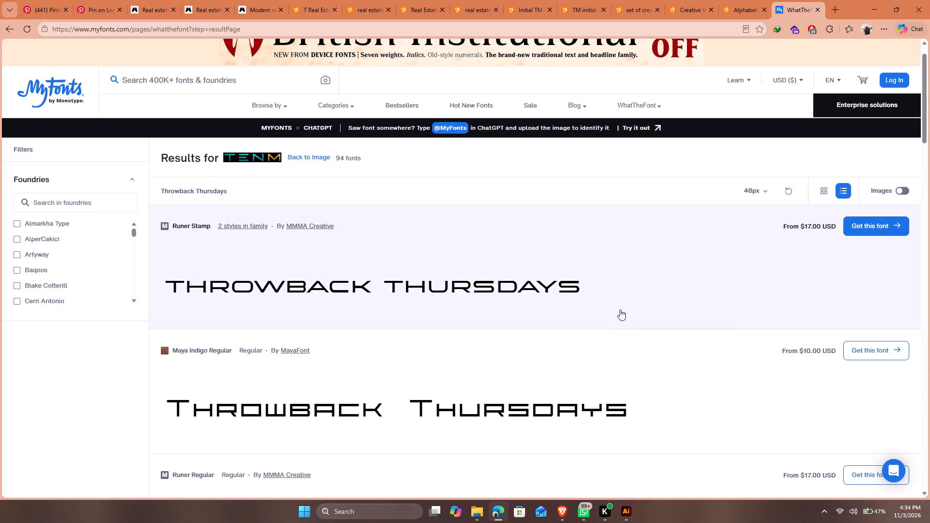
scroll(627, 303, down, 5)
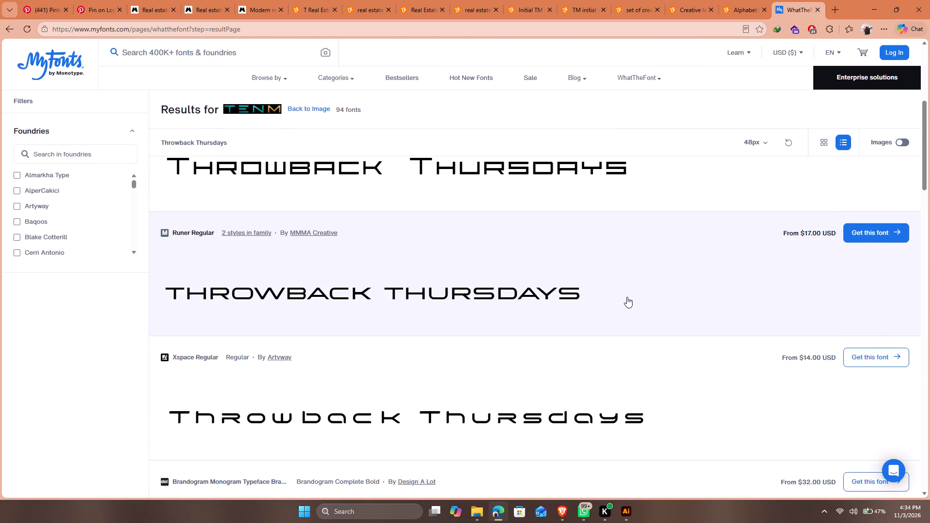
scroll(627, 297, up, 5)
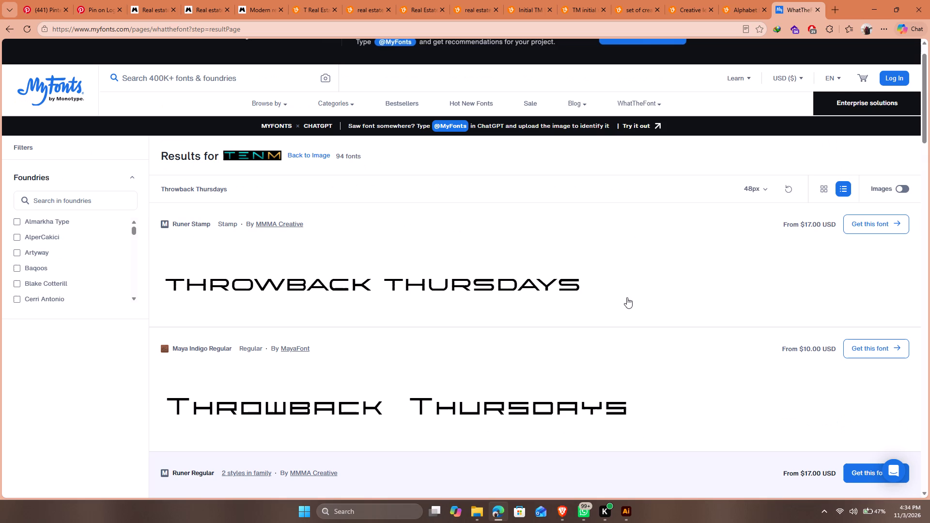
click(212, 186)
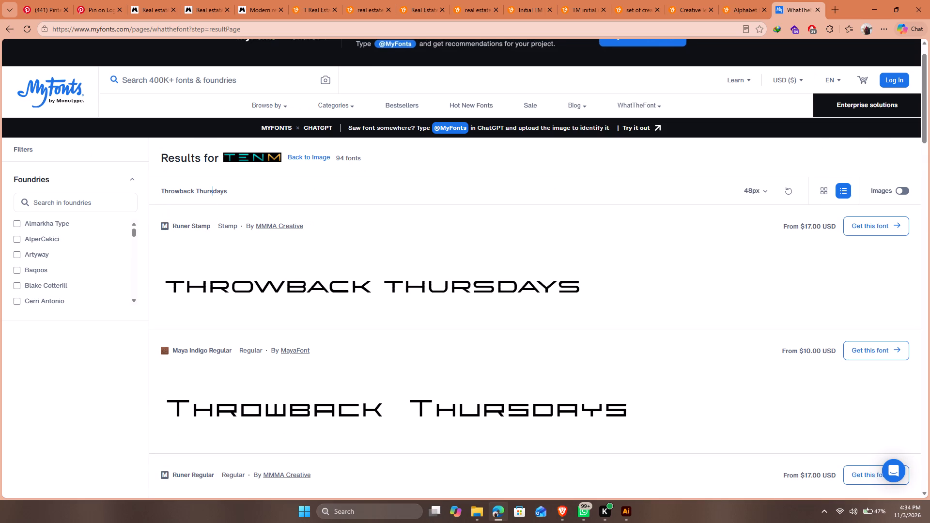
drag(231, 189, 125, 190)
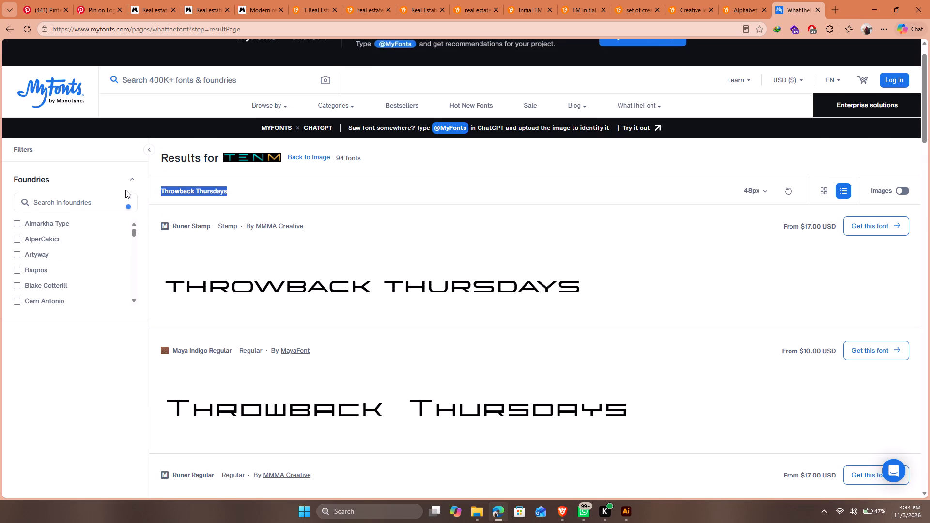
text(TREN)
key(BackSpace)
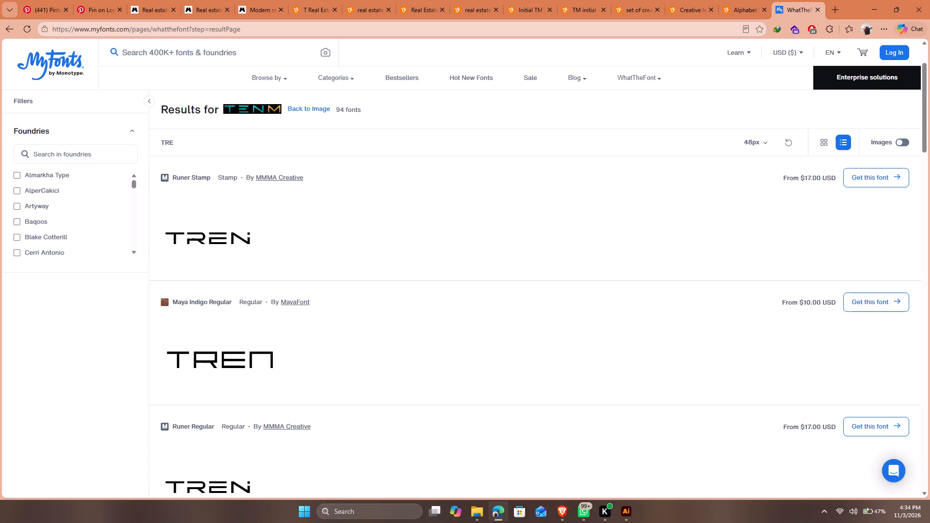
key(BackSpace)
key(BackSpace)
text(ENM)
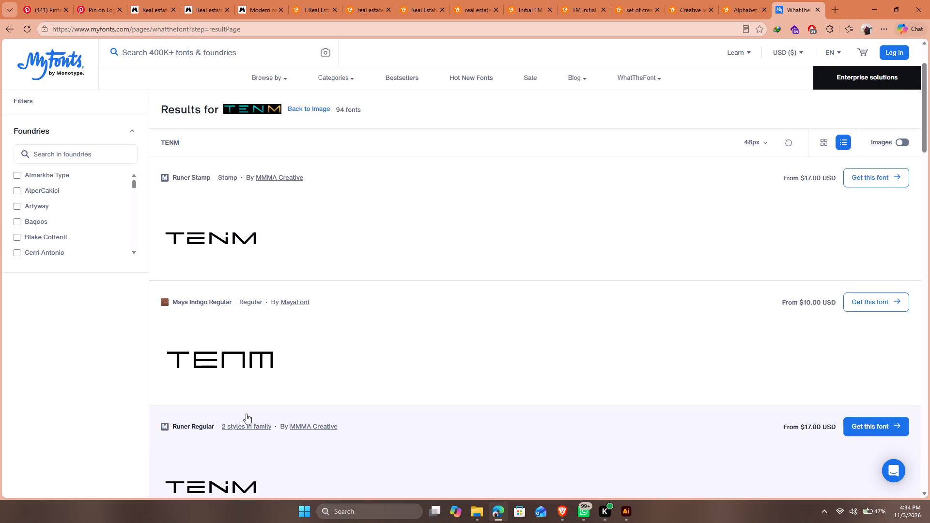
Examine the matching fonts' TENM previews on the WhatTheFont results page and compare them with the logo wordmark.
scroll(303, 354, down, 3)
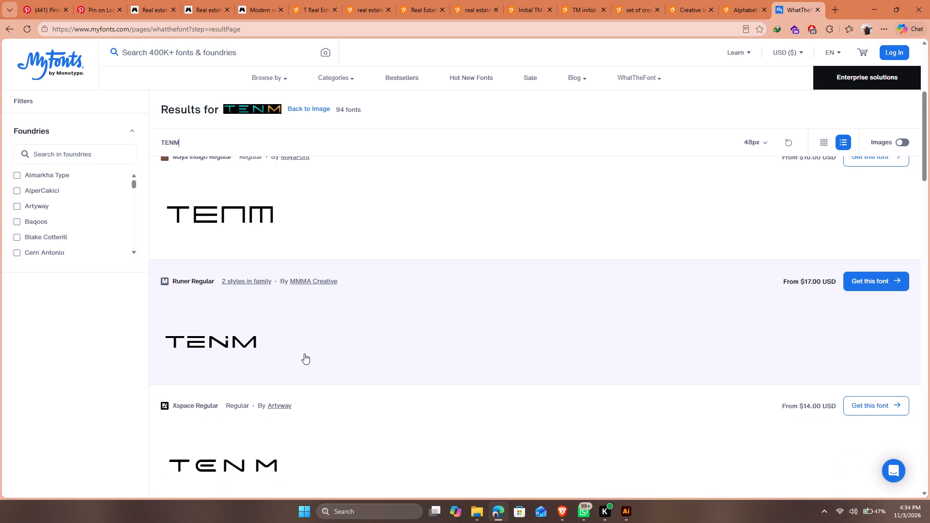
scroll(304, 353, down, 10)
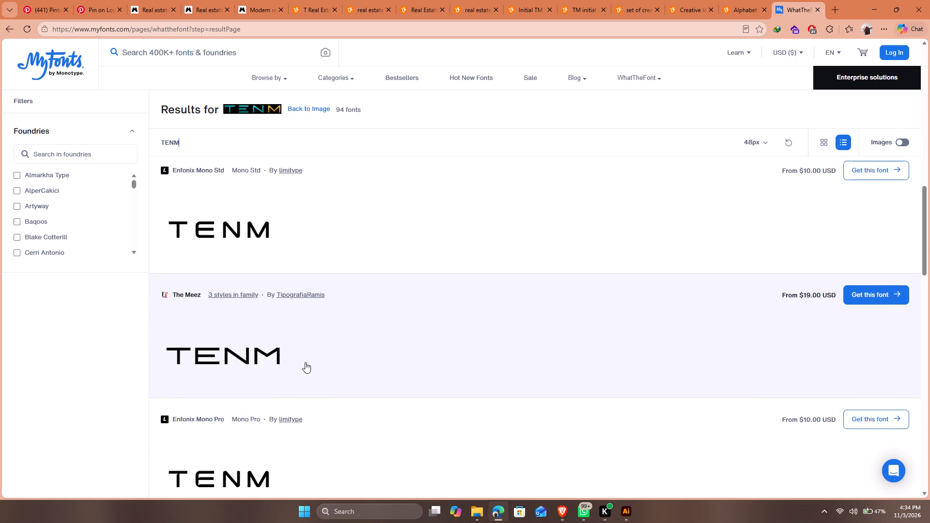
scroll(305, 362, down, 4)
scroll(305, 362, up, 13)
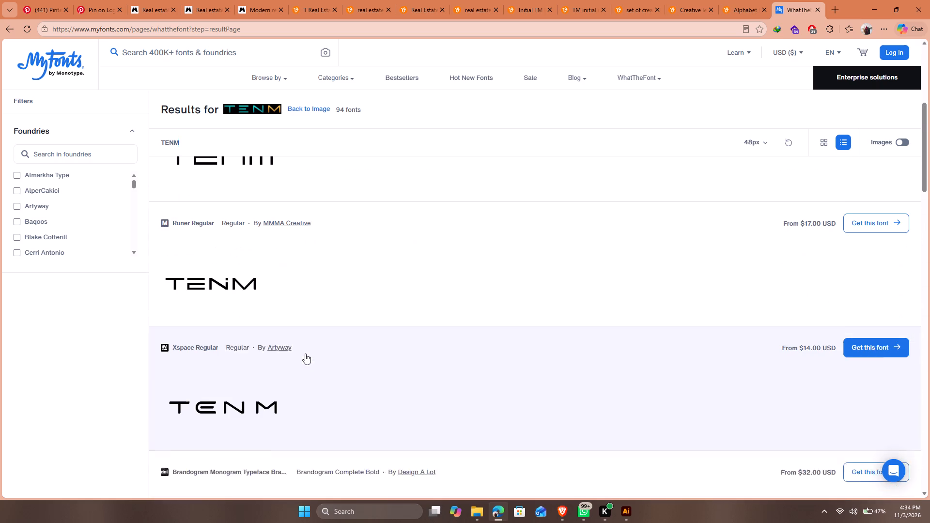
scroll(301, 336, up, 2)
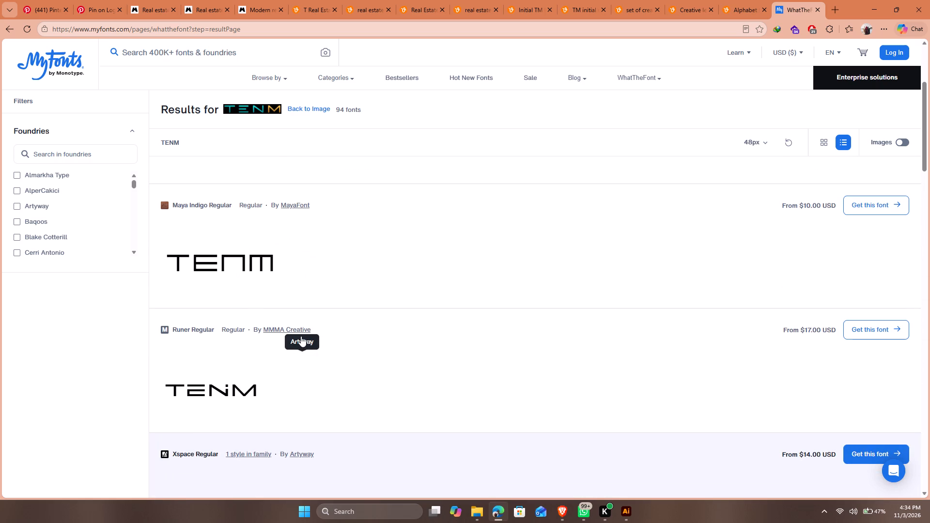
scroll(308, 332, down, 1)
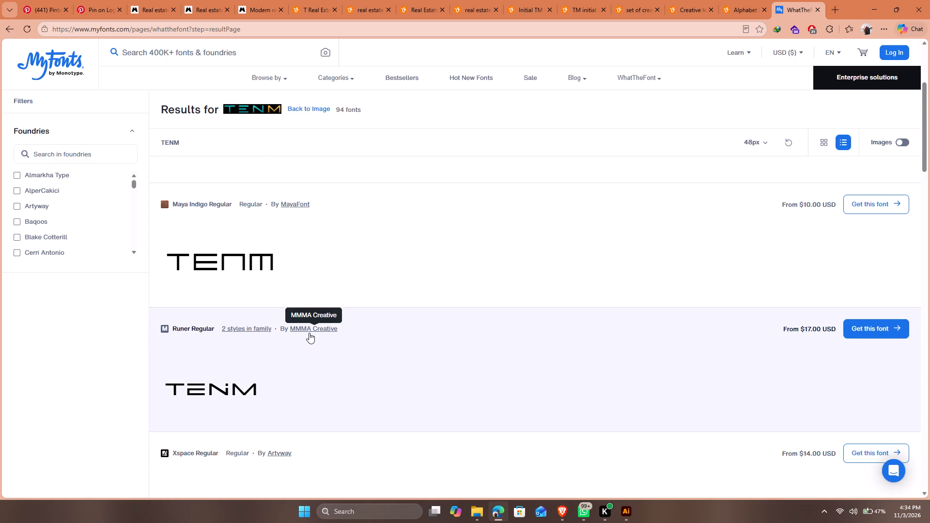
scroll(309, 333, down, 13)
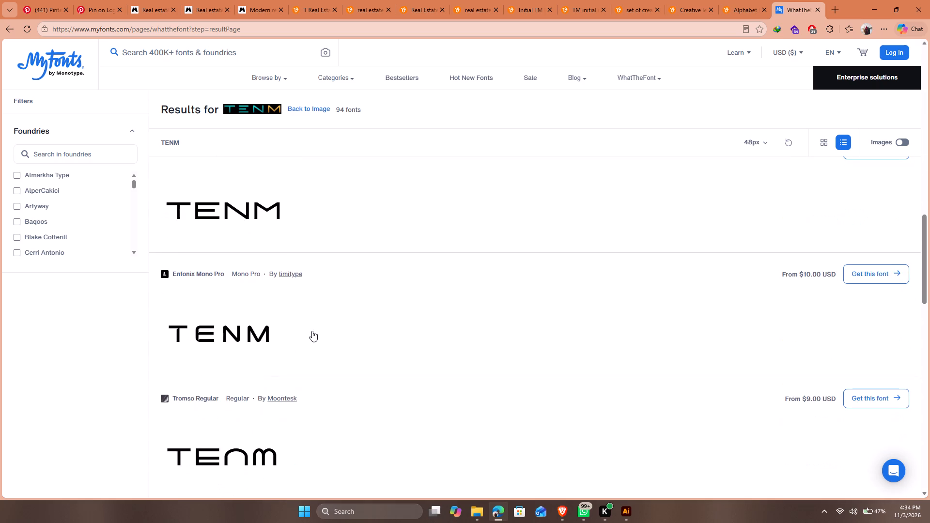
scroll(310, 342, down, 14)
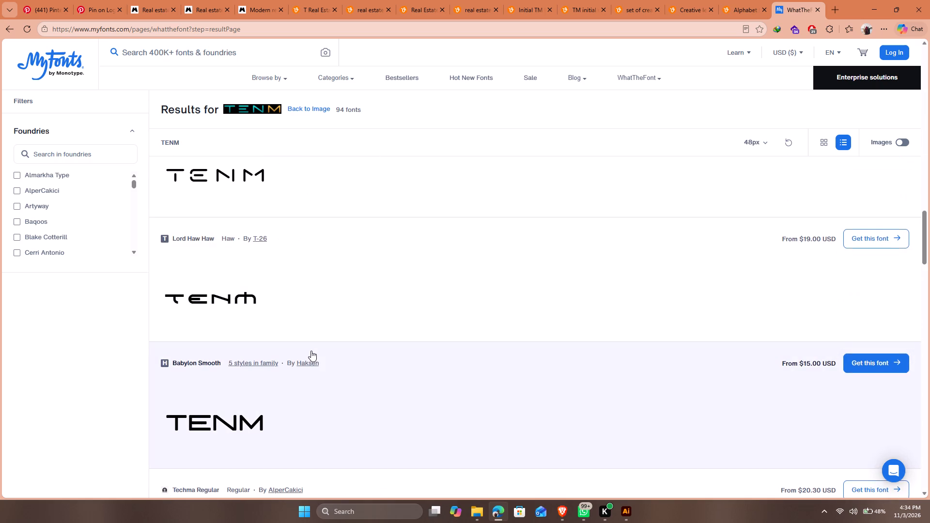
scroll(311, 351, down, 8)
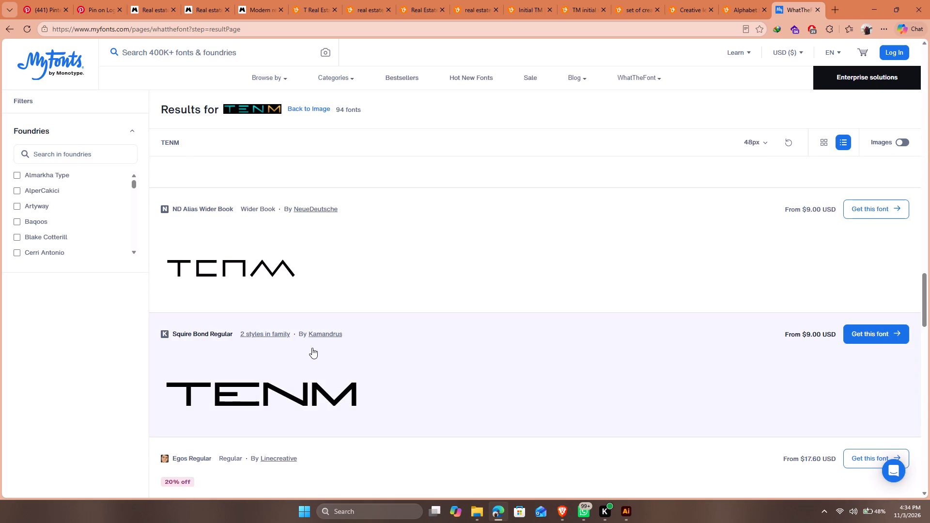
scroll(312, 348, down, 9)
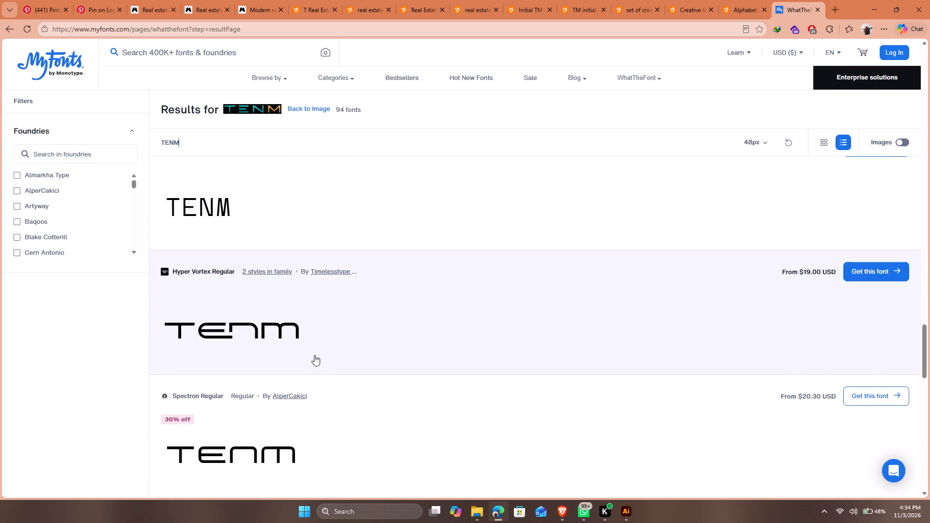
scroll(314, 355, down, 12)
scroll(323, 348, up, 3)
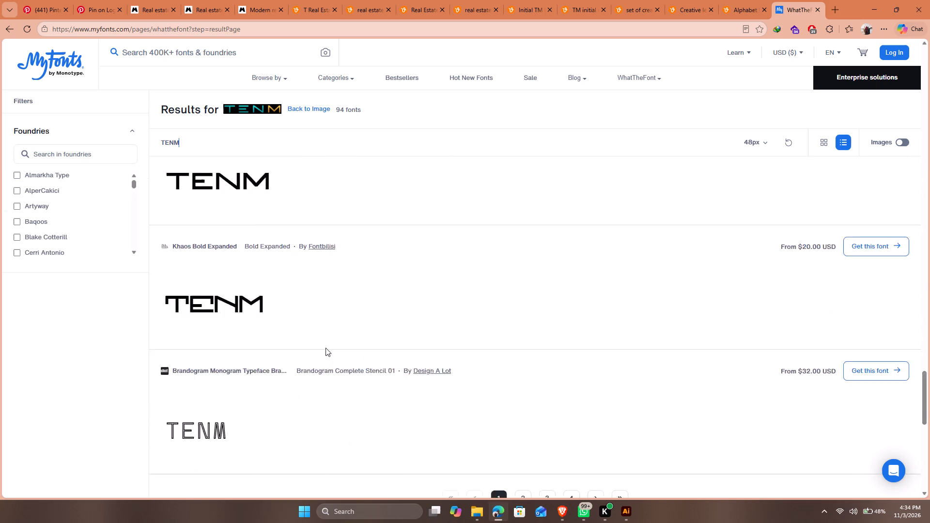
scroll(325, 348, up, 20)
scroll(325, 348, up, 17)
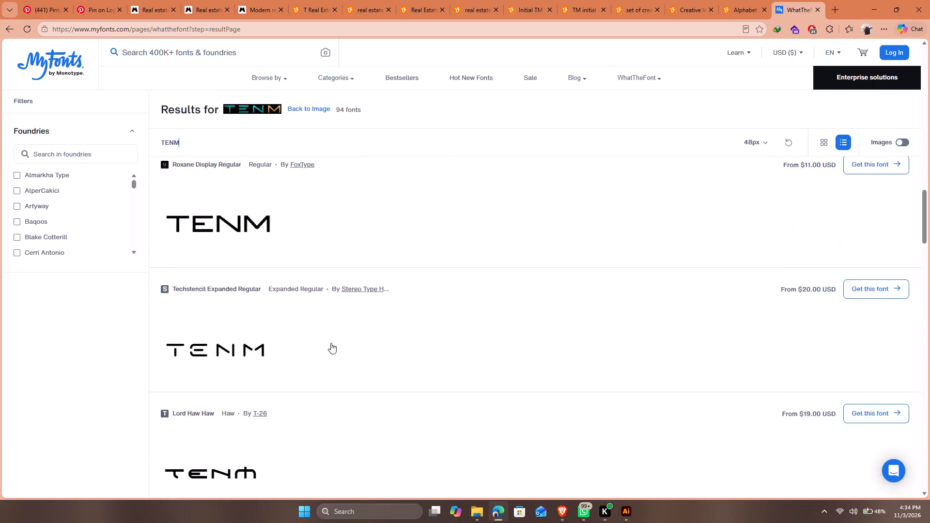
Switch to Brave, move the YouTube hip-hop mix back to 30:30, resume it, and minimise the window to return to Edge.
click(555, 522)
click(369, 214)
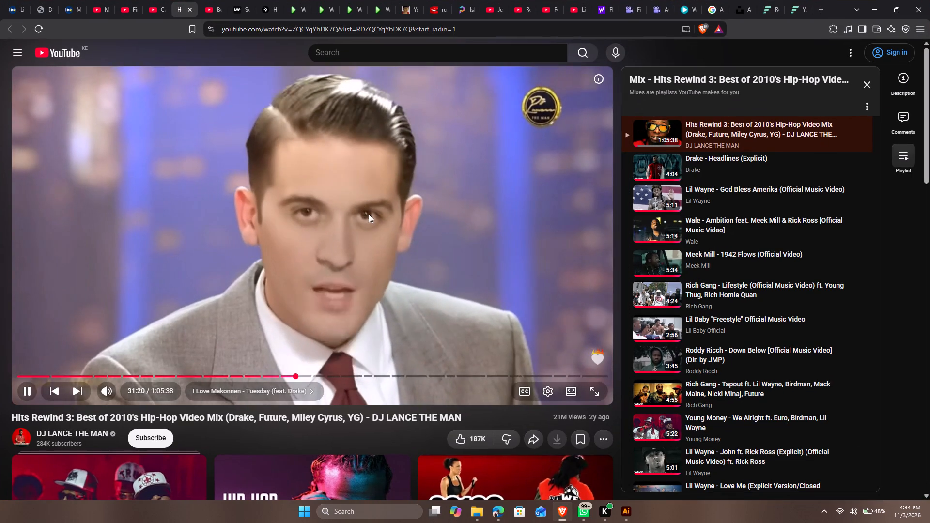
click(288, 375)
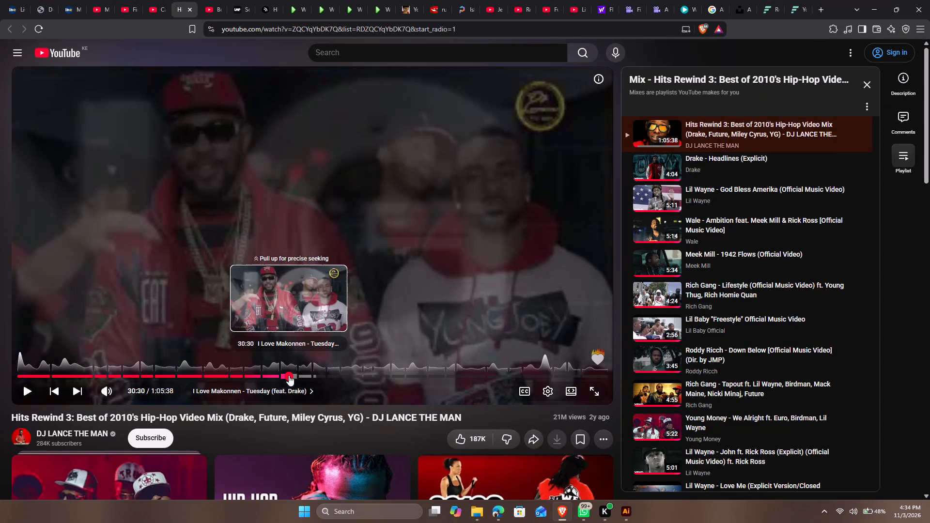
click(364, 246)
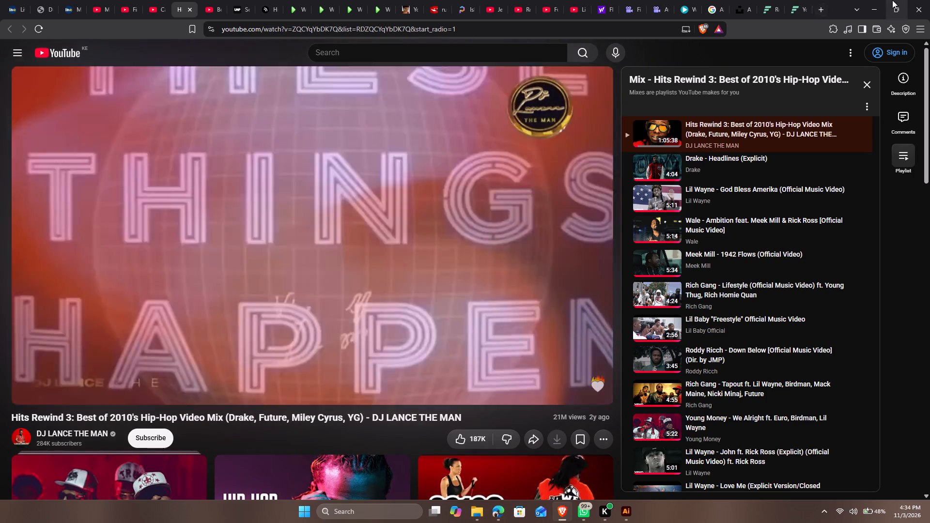
click(881, 1)
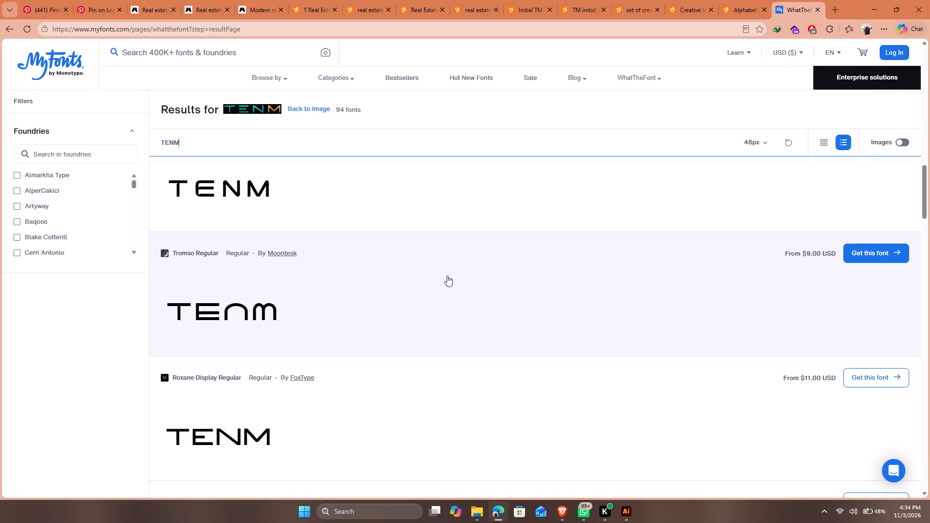
Review the TENM previews of the matching fonts again, back towards the first WhatTheFont results.
scroll(411, 305, up, 11)
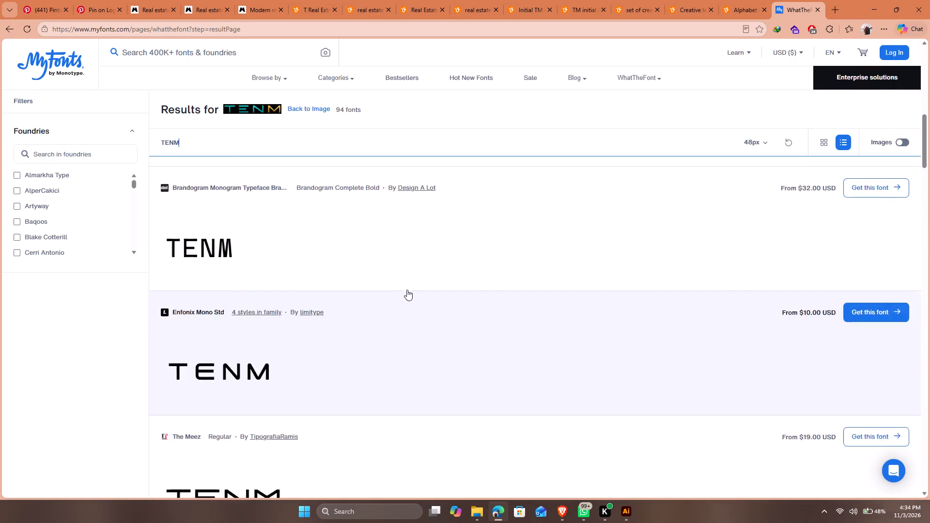
scroll(407, 290, up, 2)
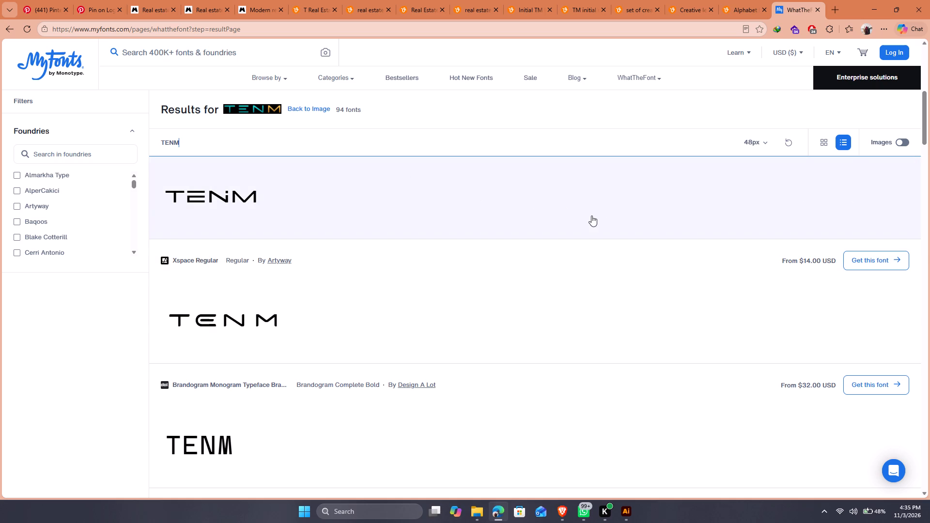
scroll(591, 215, up, 2)
scroll(176, 238, up, 3)
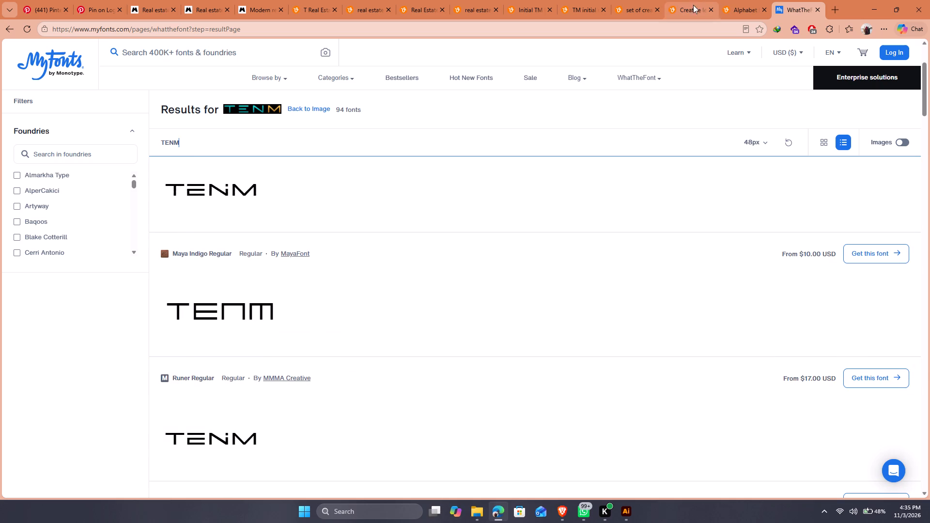
Open the 1001 Fonts website in a new tab and search it for RUNNER STAMP.
click(833, 6)
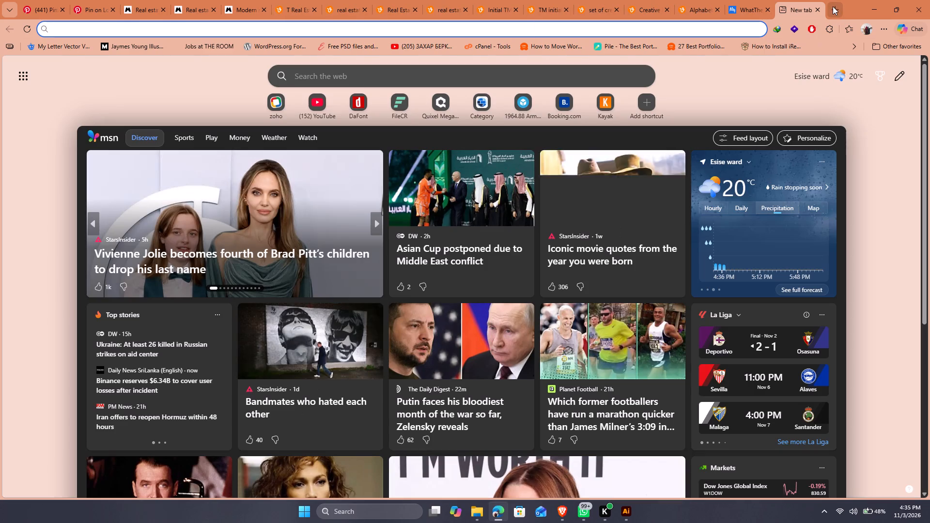
text(1001)
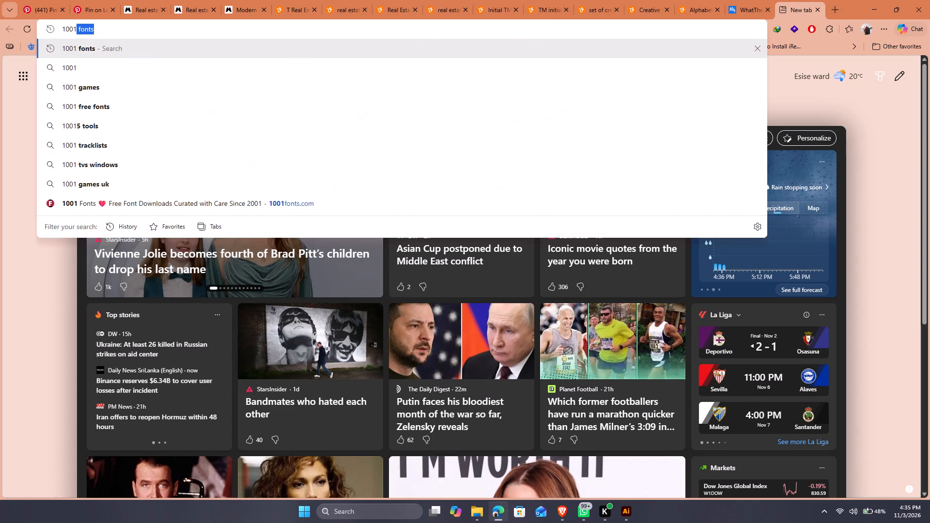
click(319, 201)
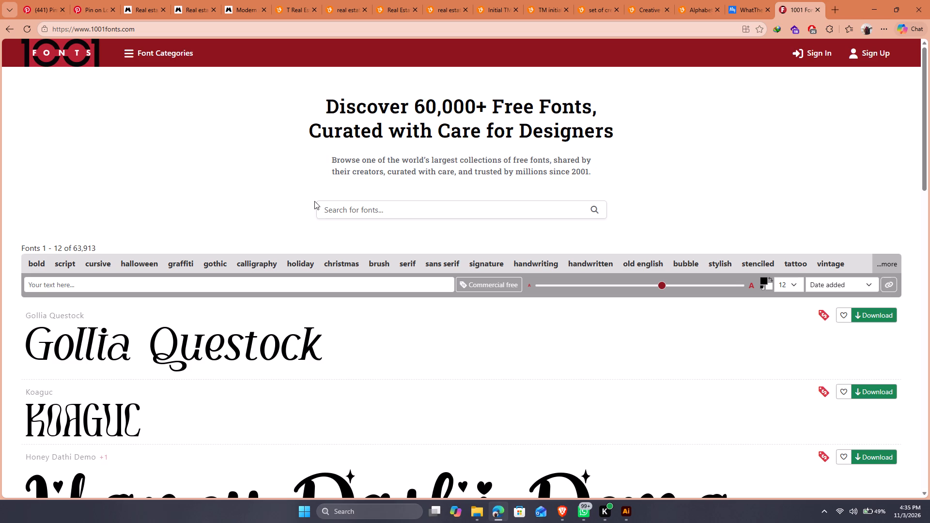
click(350, 206)
click(752, 0)
scroll(348, 182, up, 1)
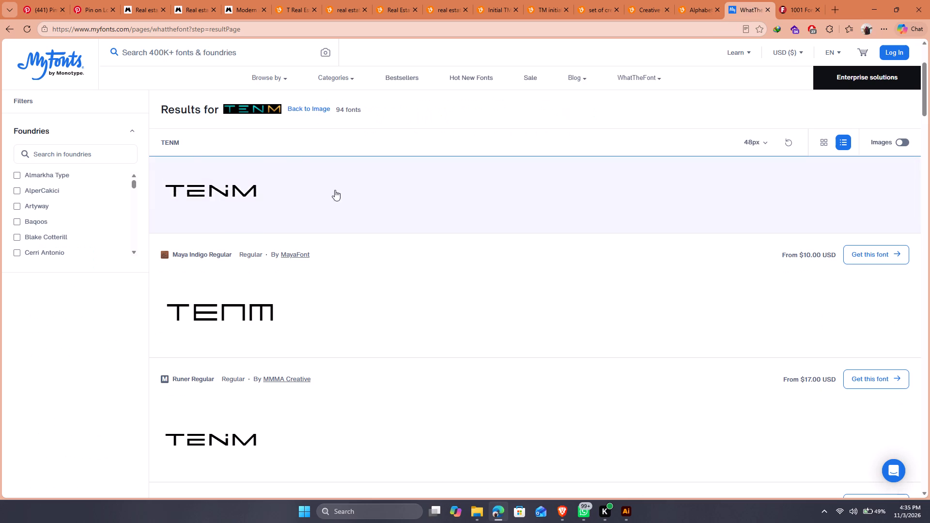
click(782, 0)
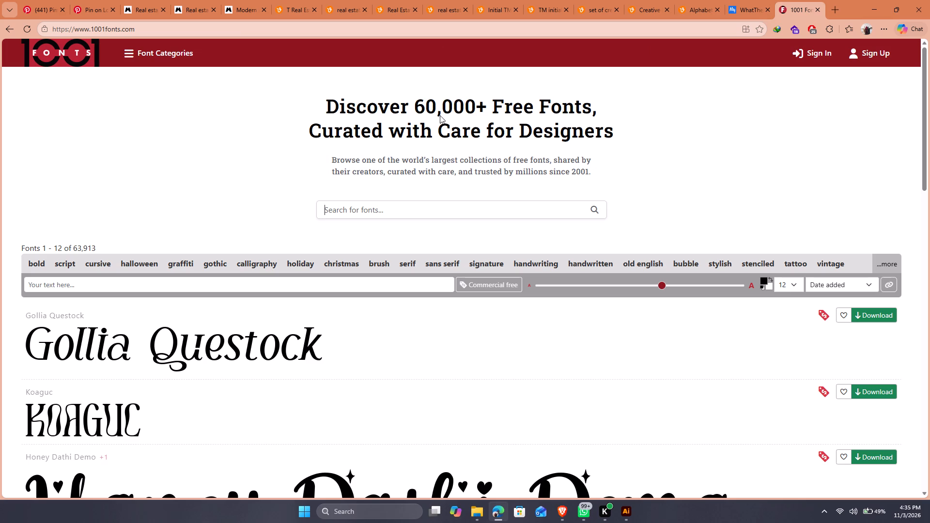
text(RUNNER STAMP)
key(Return)
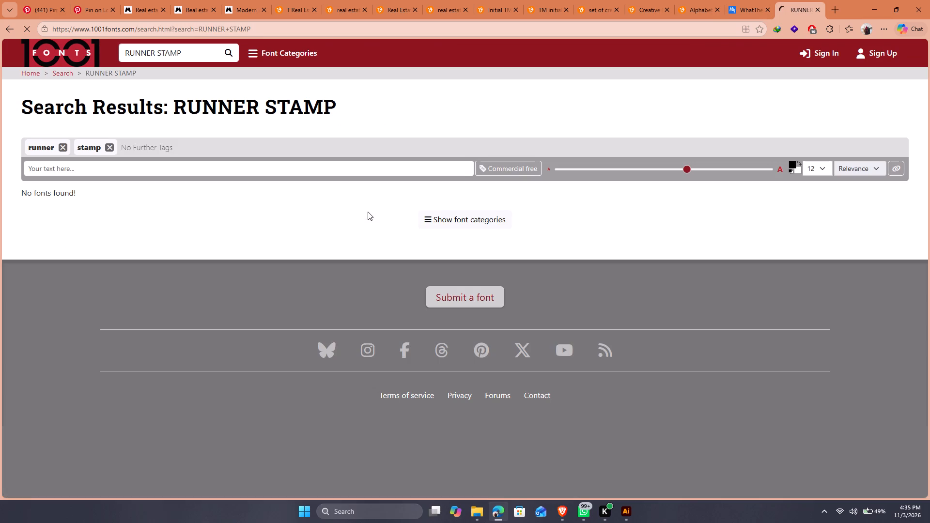
Copy the font name RUNNER STAMP and run a web search for RUNNER STAMP FREE FONT in a new tab.
drag(192, 52, 95, 47)
key(ctrl+c)
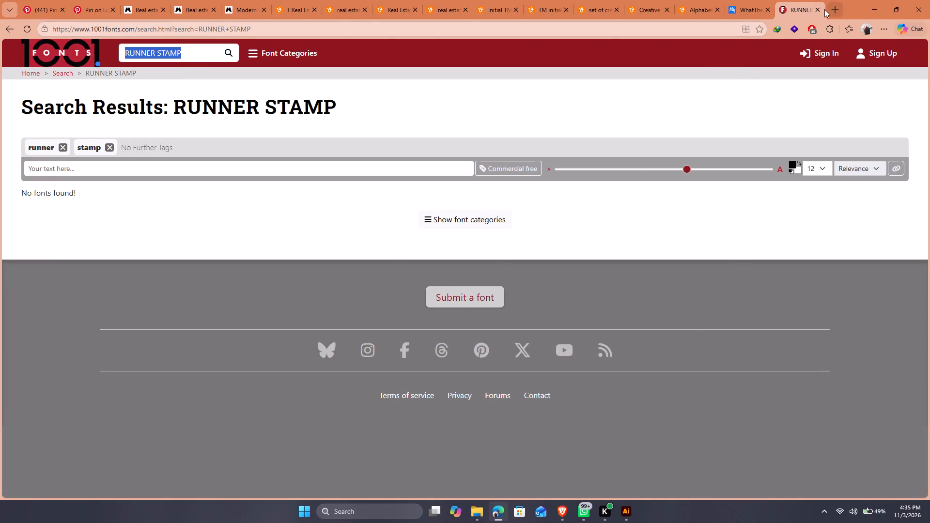
click(830, 10)
key(ctrl+v)
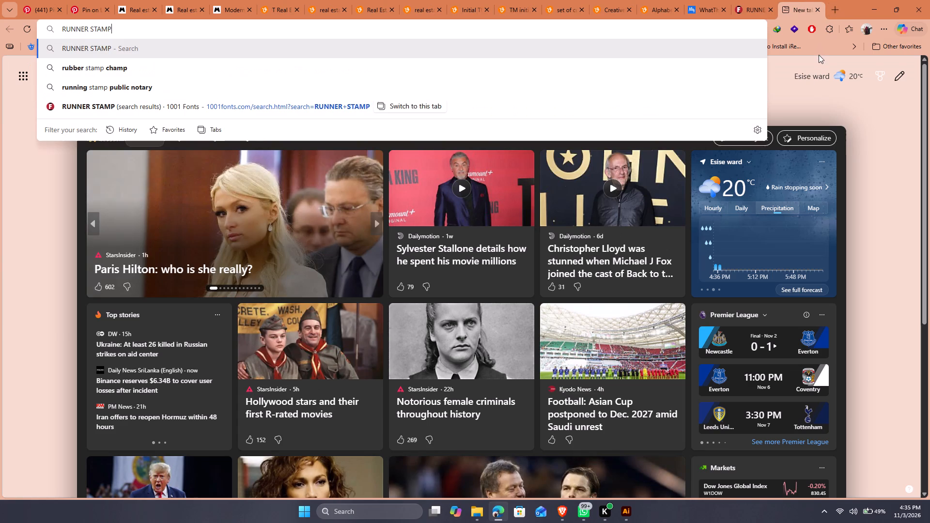
key(space)
text(FREE)
key(space)
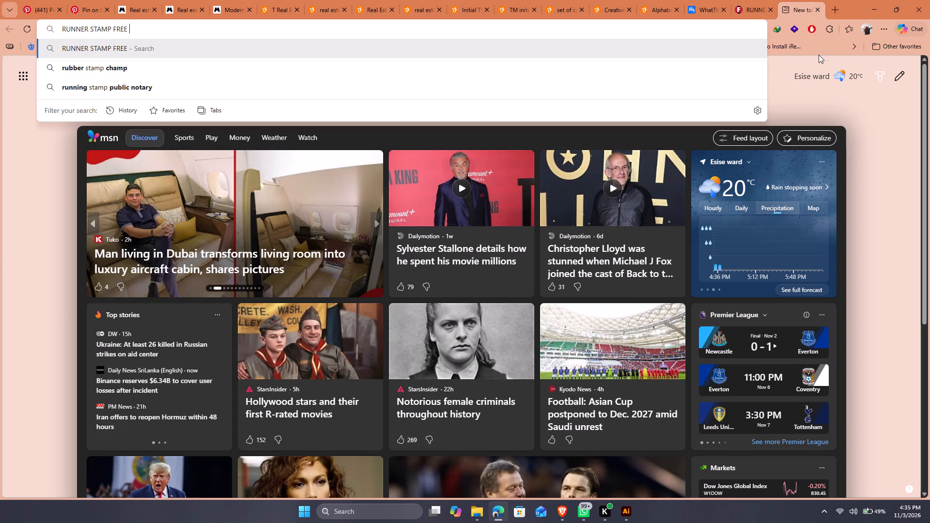
text(FONT)
key(Return)
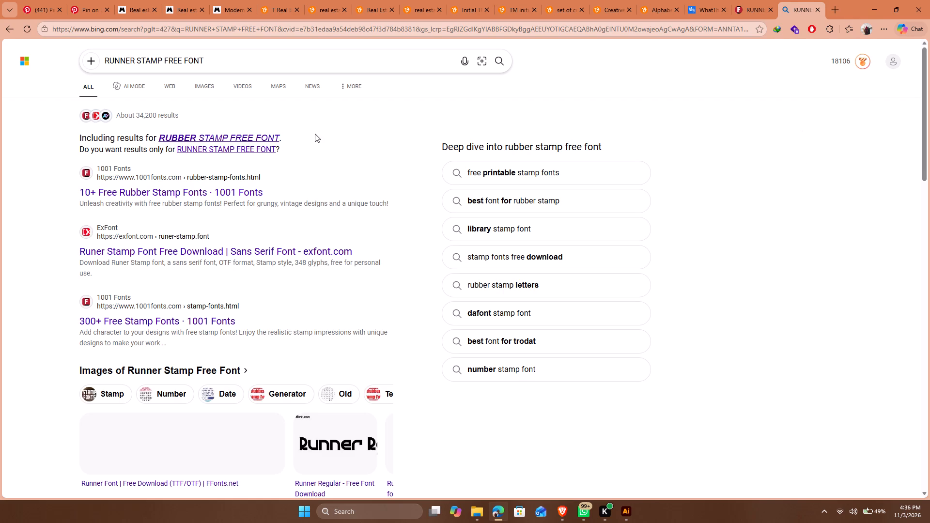
Open the Runer Stamp font page on ExFont from the search results and request the font download.
click(124, 252)
click(752, 0)
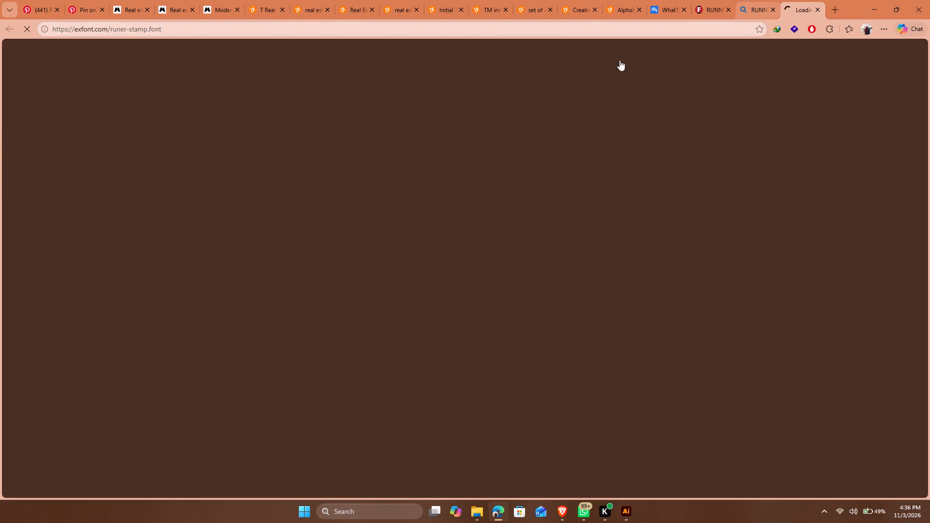
scroll(215, 285, down, 3)
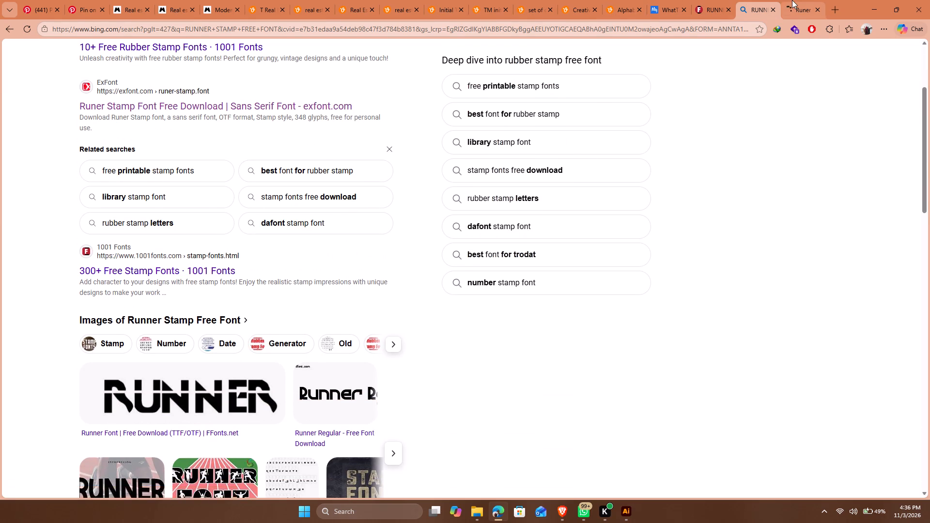
click(792, 0)
scroll(450, 241, down, 3)
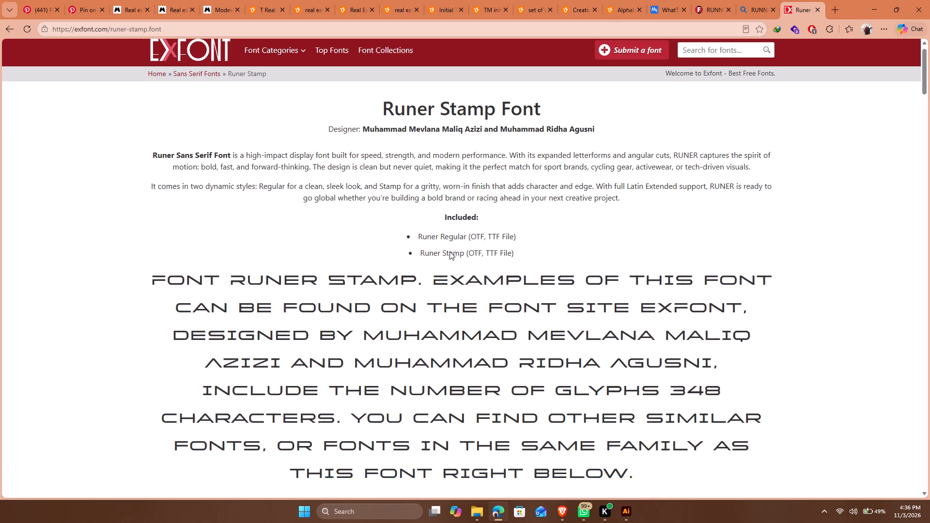
scroll(449, 251, down, 9)
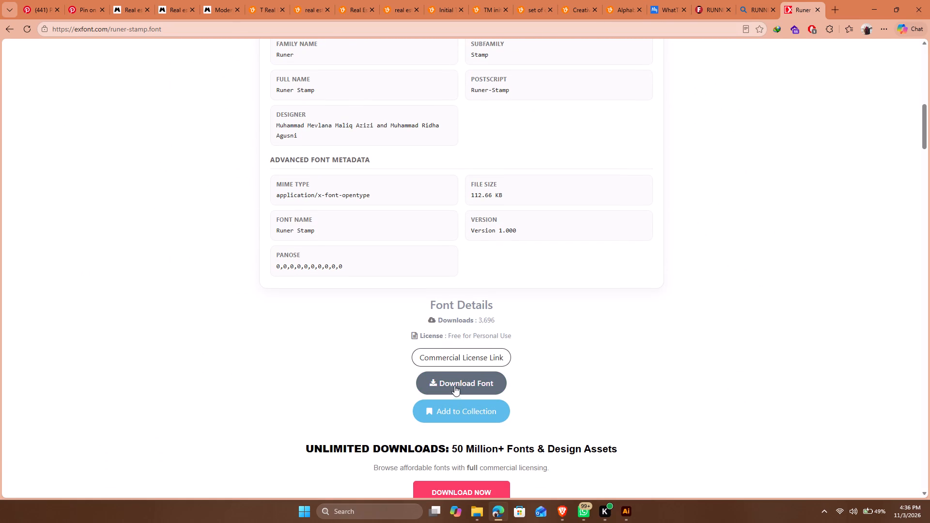
click(456, 381)
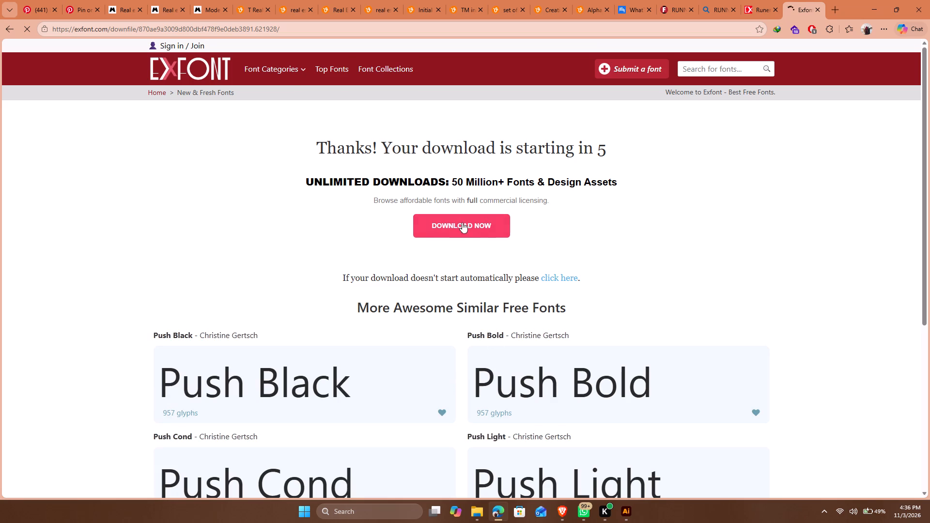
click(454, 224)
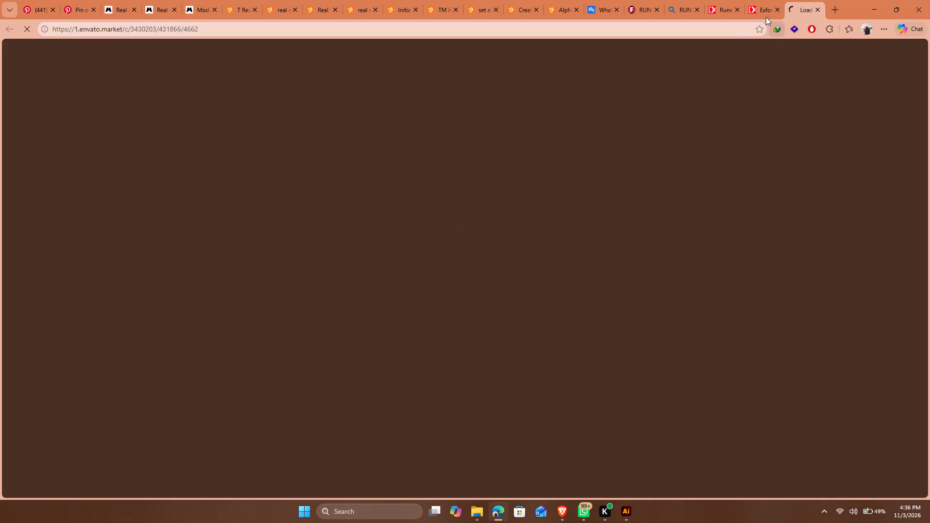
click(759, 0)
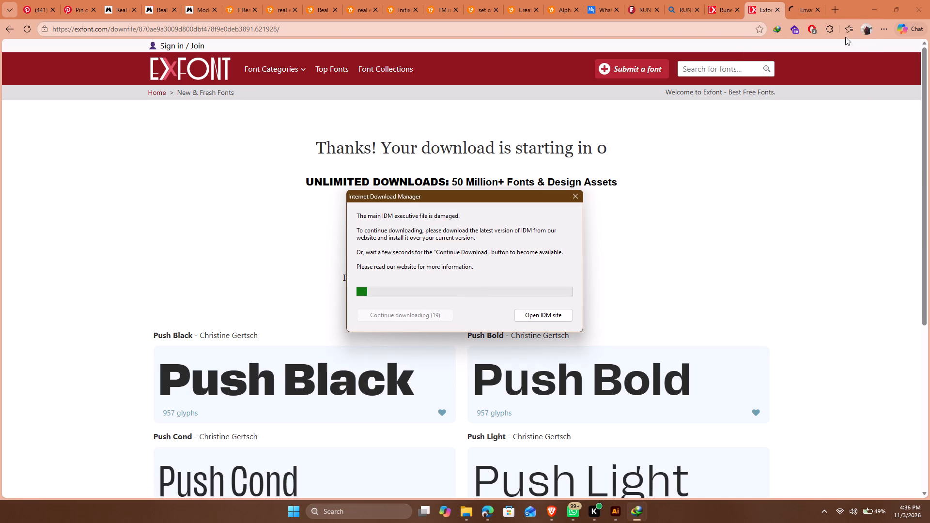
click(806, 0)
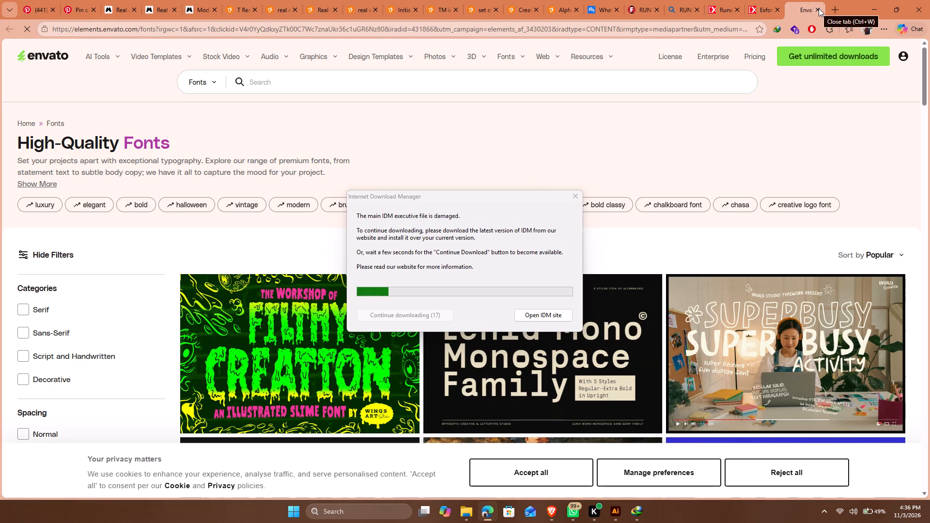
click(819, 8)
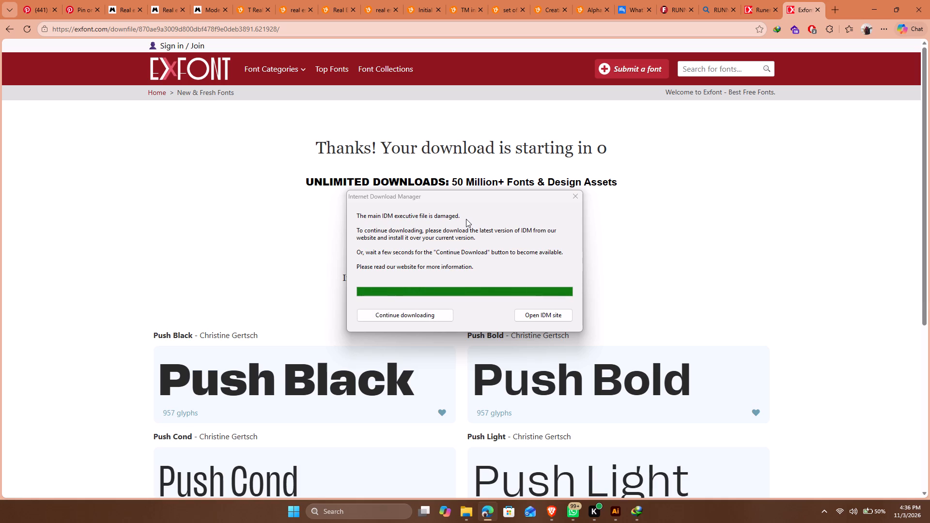
Continue in Internet Download Manager, set the Runer Stamp zip's save location to E:\FONTS, and start the download.
click(391, 313)
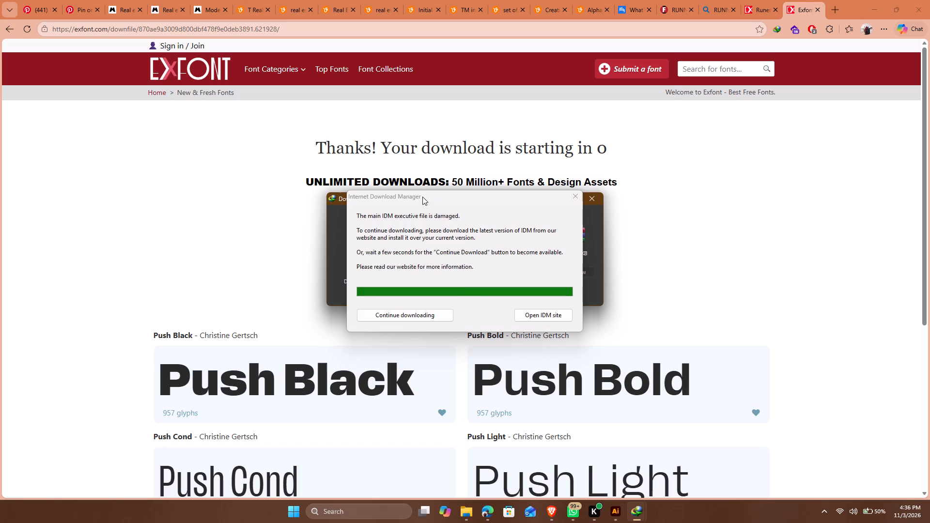
drag(421, 192, 710, 138)
click(381, 251)
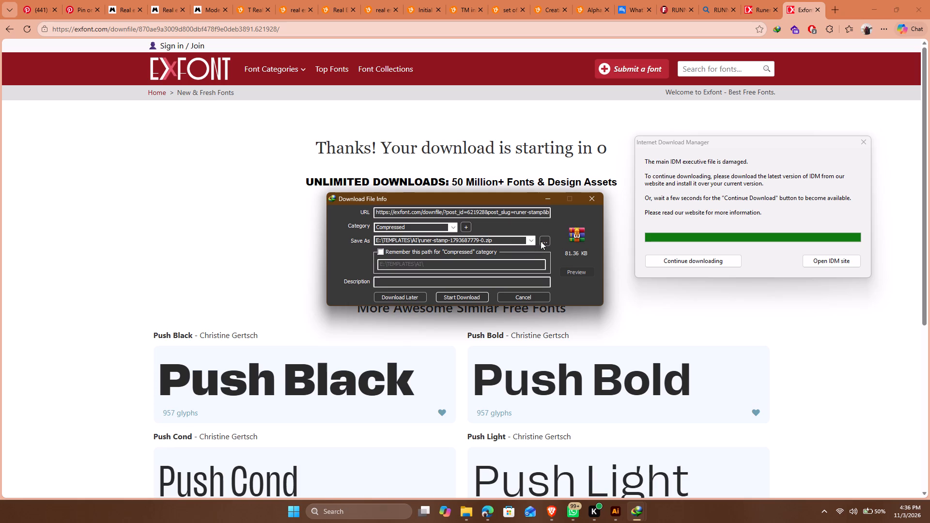
click(542, 241)
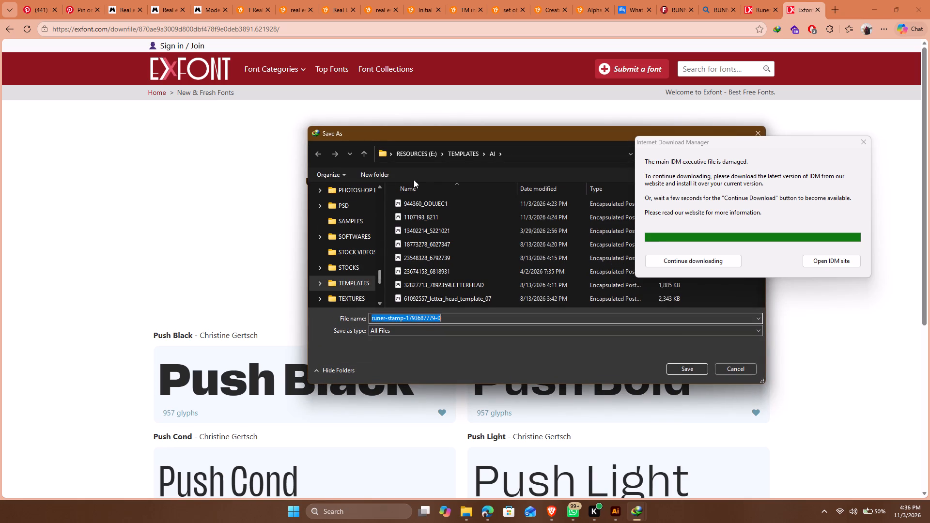
scroll(348, 226, up, 1)
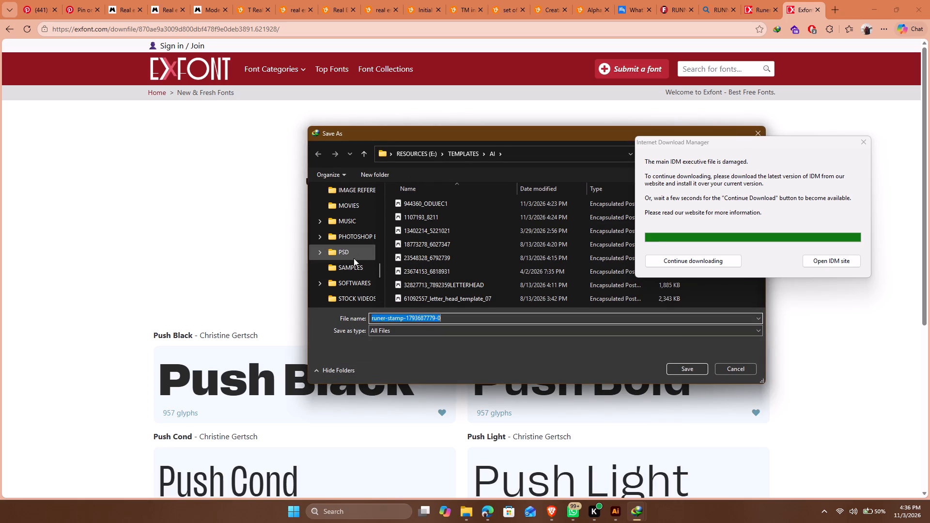
scroll(354, 258, up, 2)
scroll(363, 265, down, 4)
scroll(364, 263, up, 1)
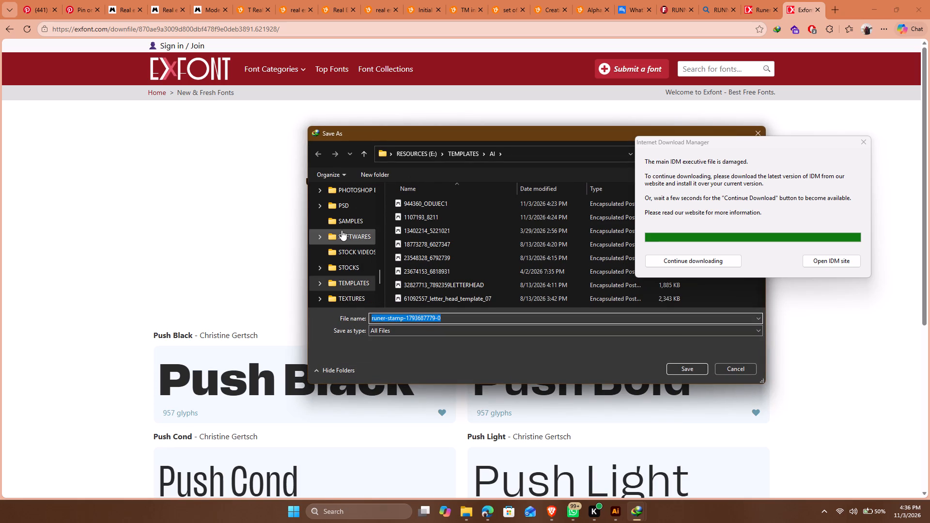
scroll(341, 230, up, 3)
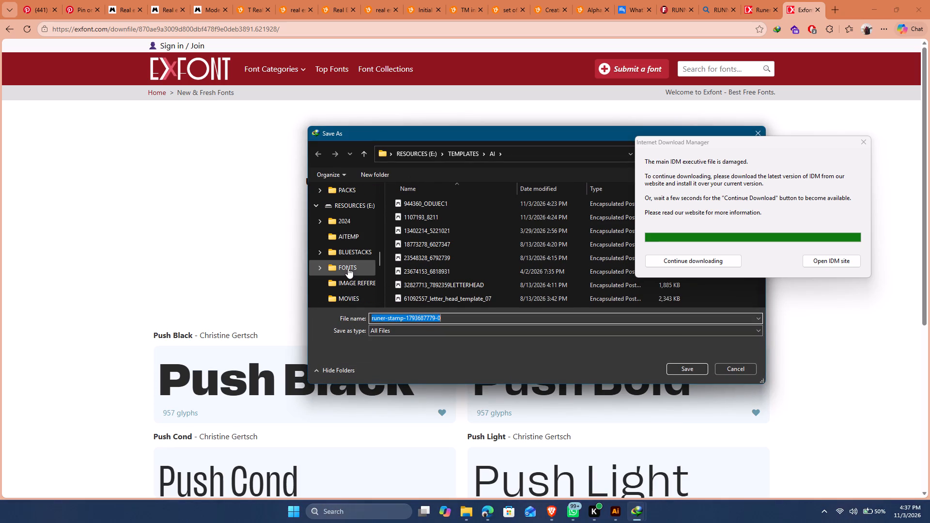
click(348, 268)
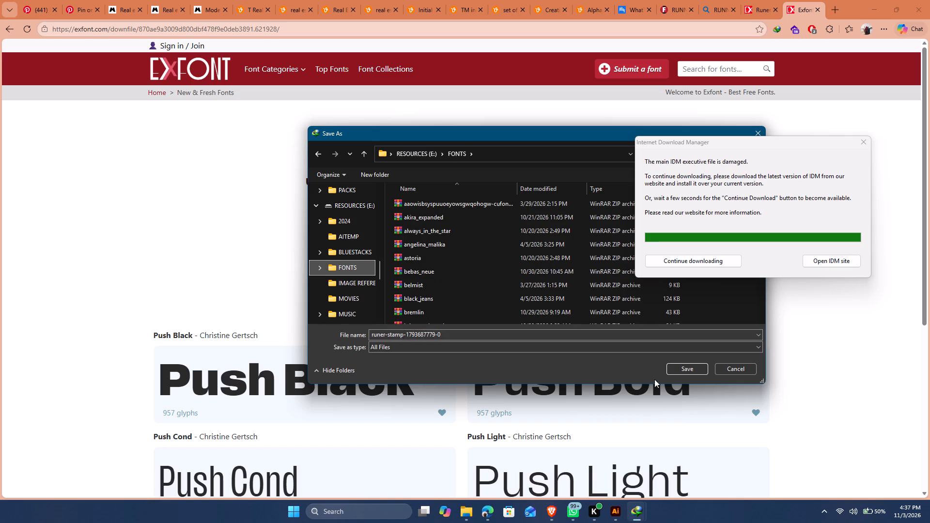
click(687, 365)
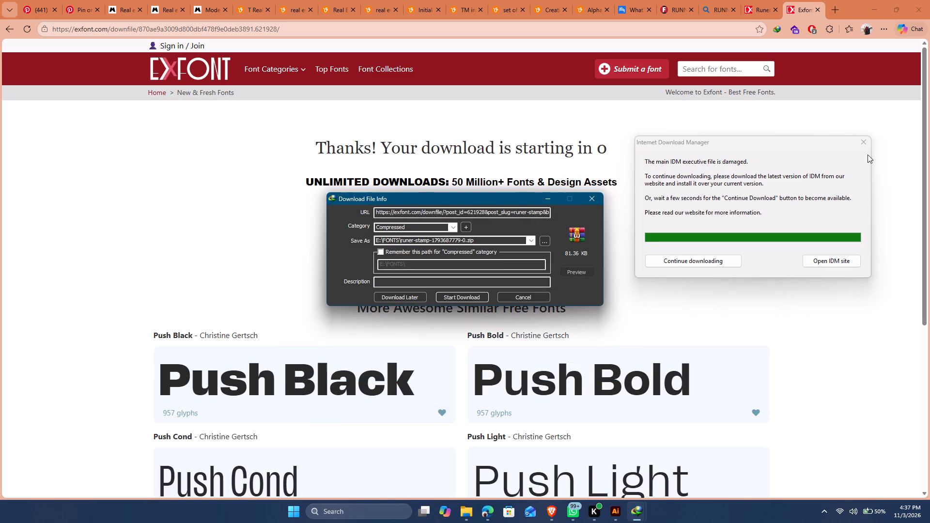
click(864, 143)
click(480, 297)
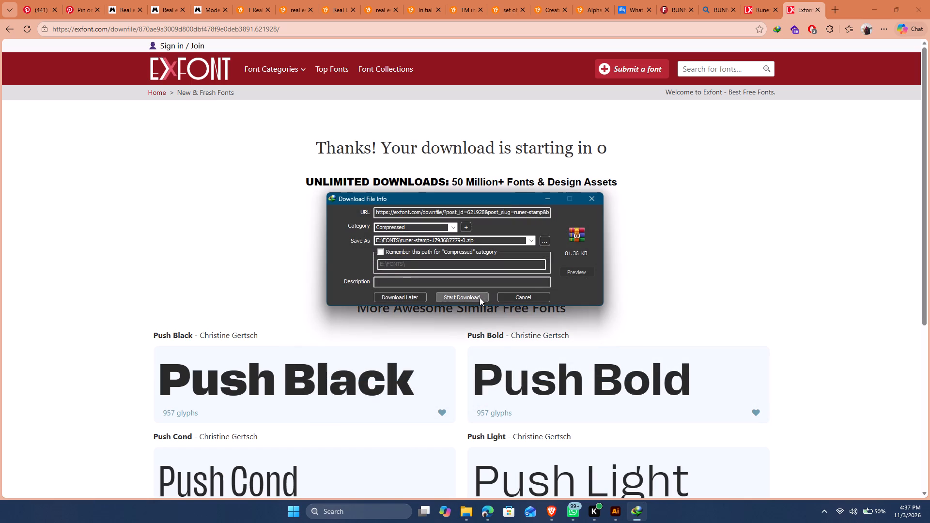
Open the downloaded Runer Stamp archive and install the Runer-Stamp OpenType font file from it.
click(391, 285)
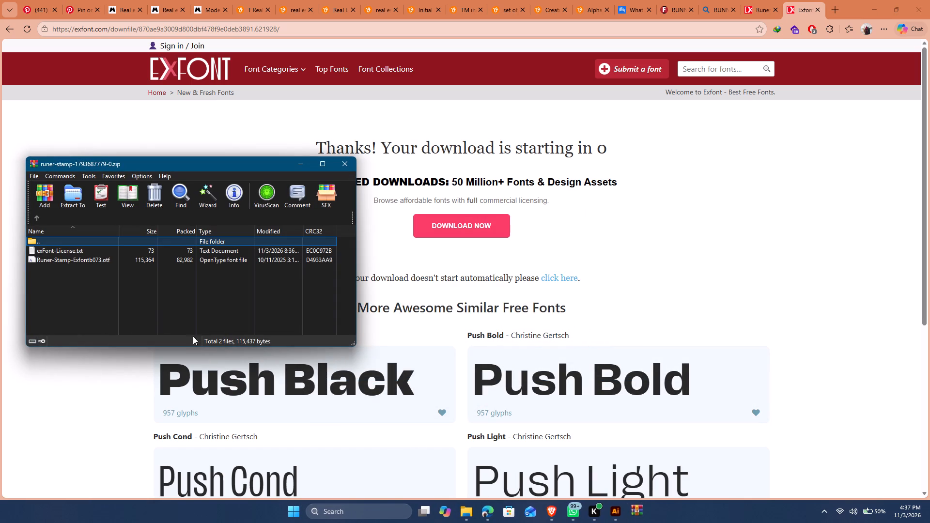
double_click(77, 261)
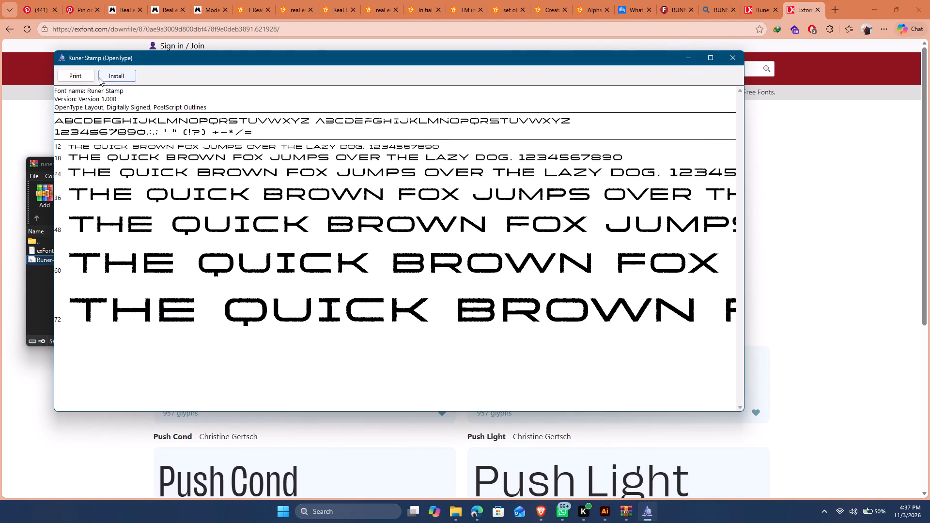
click(113, 76)
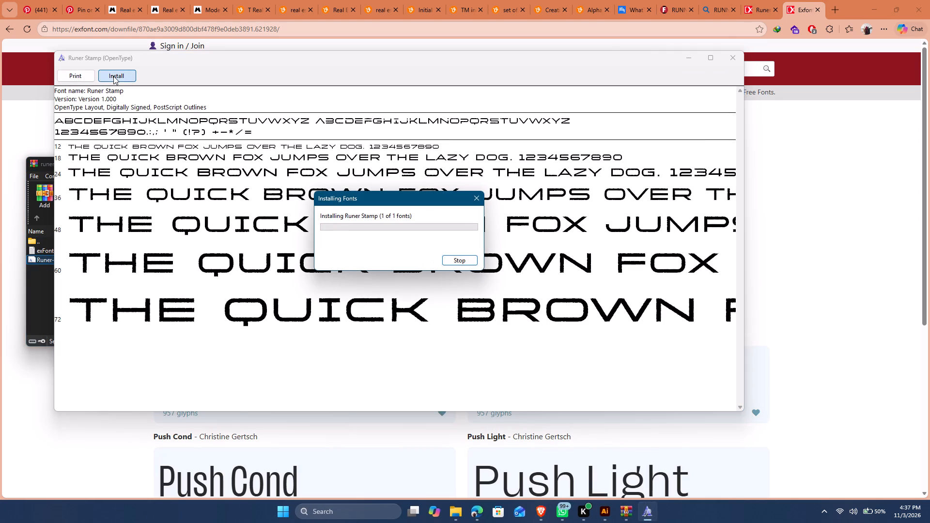
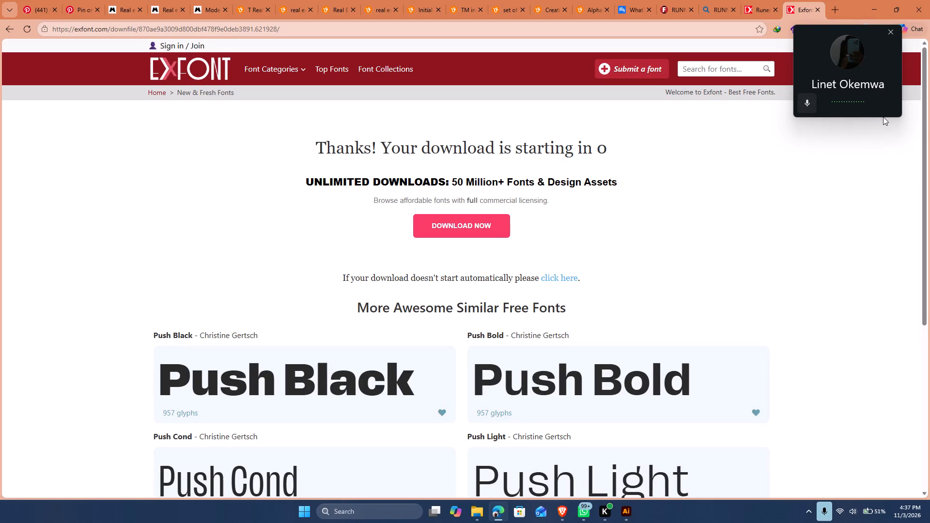
Switch to Illustrator and reposition the TENM Group reference image over the upper part of the artboard.
click(623, 512)
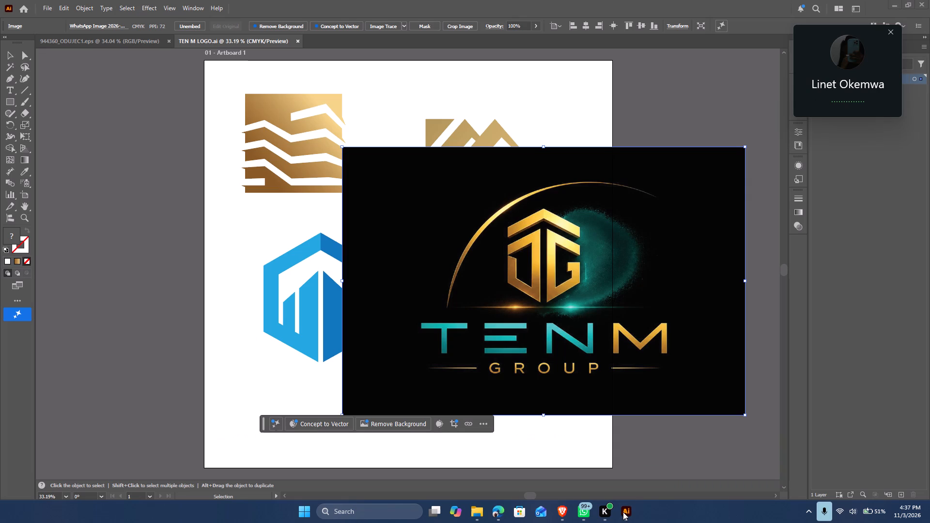
drag(360, 170, 558, 289)
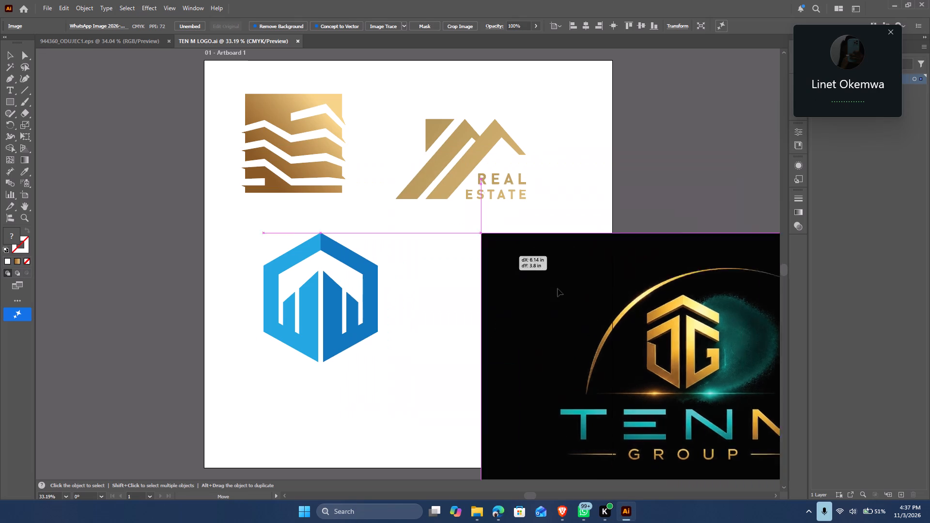
drag(558, 289, 645, 350)
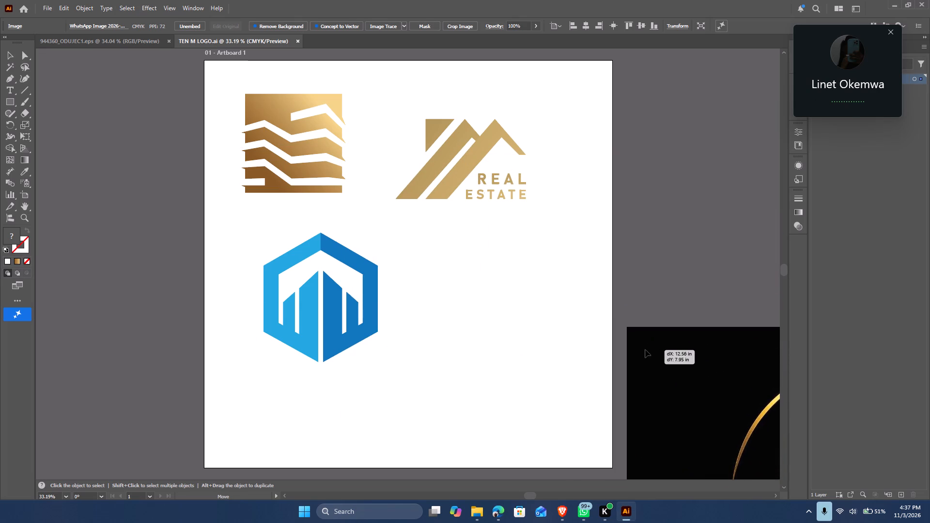
drag(645, 350, 645, 344)
click(477, 516)
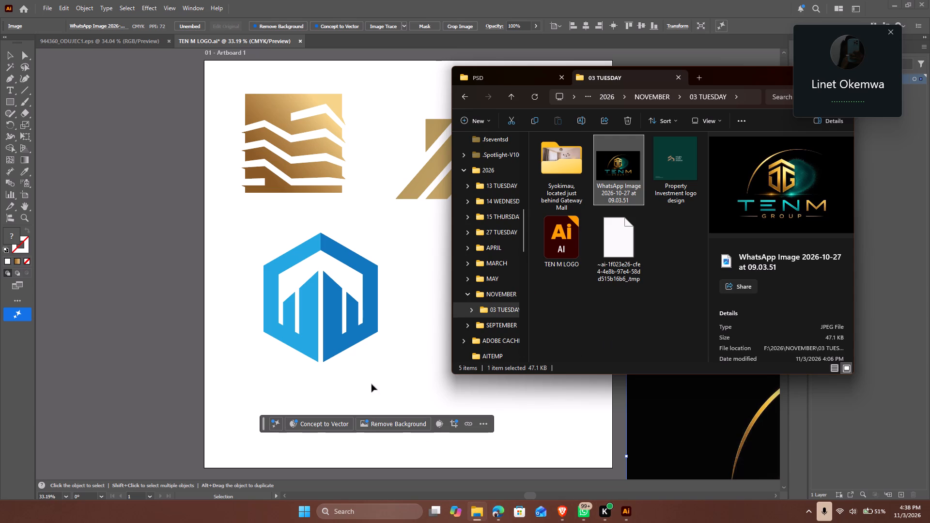
click(405, 367)
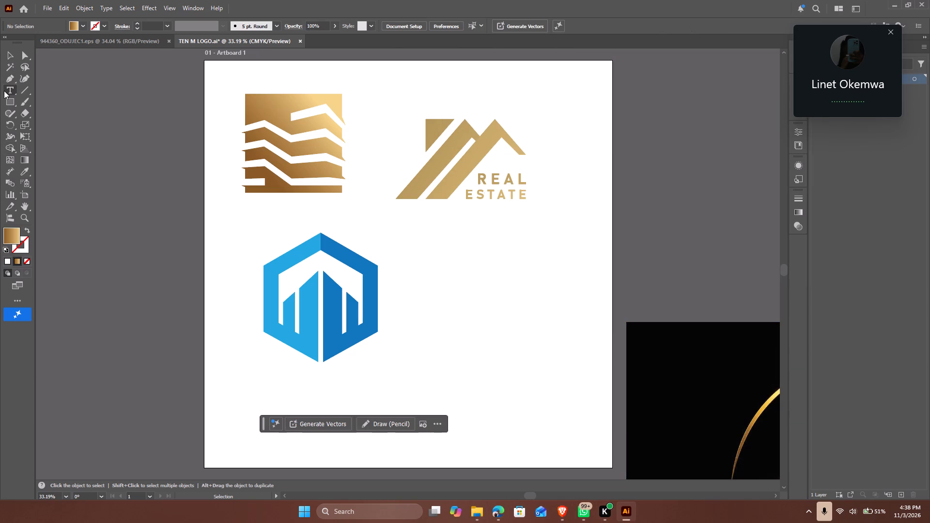
drag(697, 380, 338, 141)
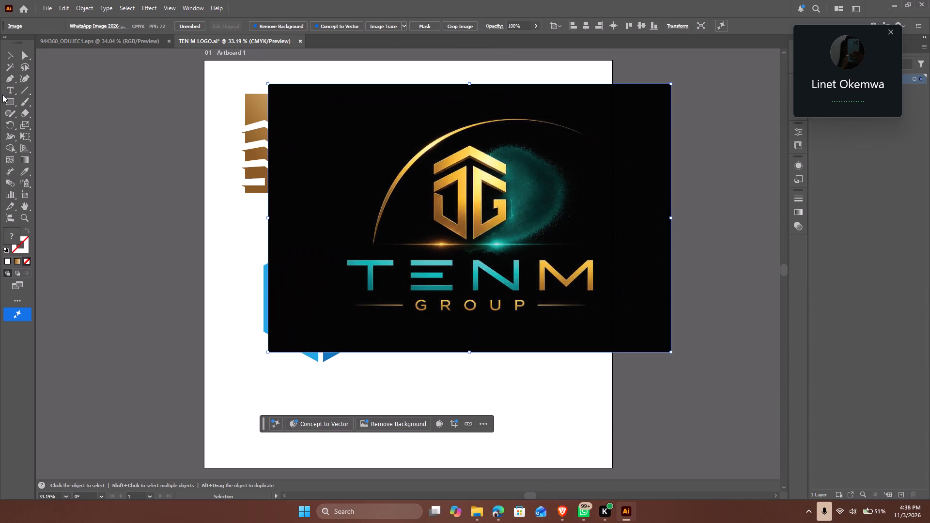
Add the text TENM on the blank artboard area below the reference image.
click(7, 90)
click(388, 393)
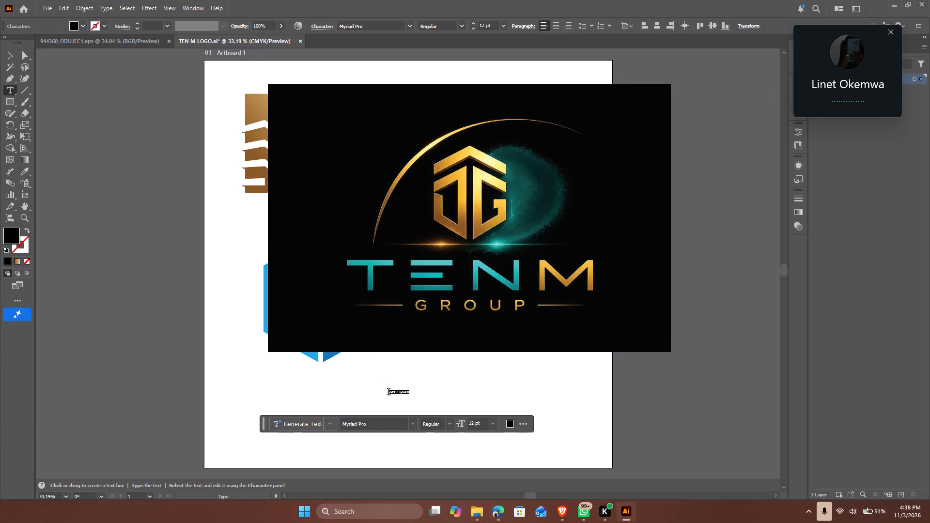
key(t)
text(EN)
key(m)
Set the whole TENM text to 60 pt in the Runer Stamp font.
key(ctrl+a)
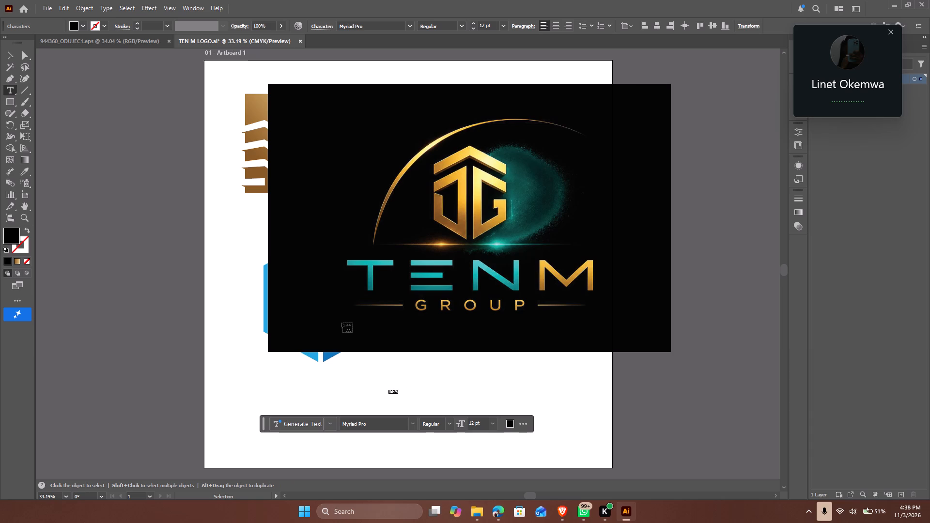
click(471, 22)
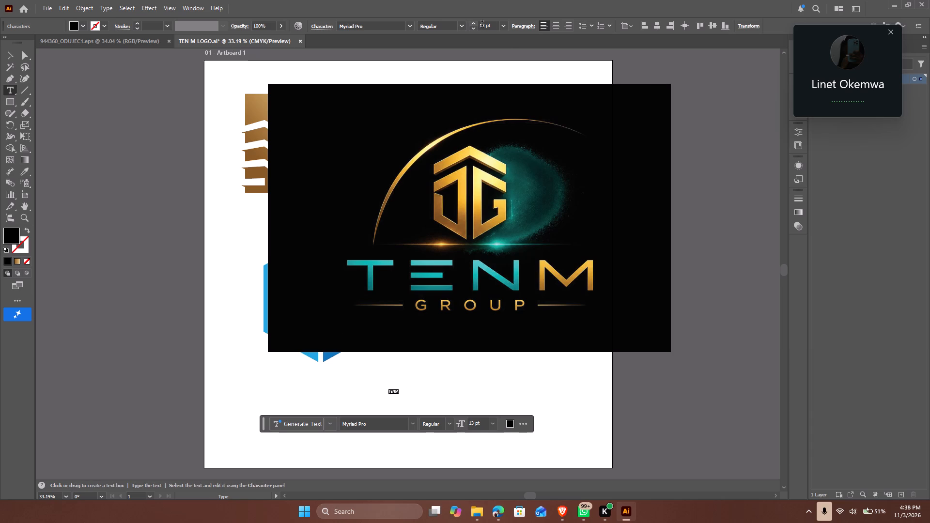
click(505, 27)
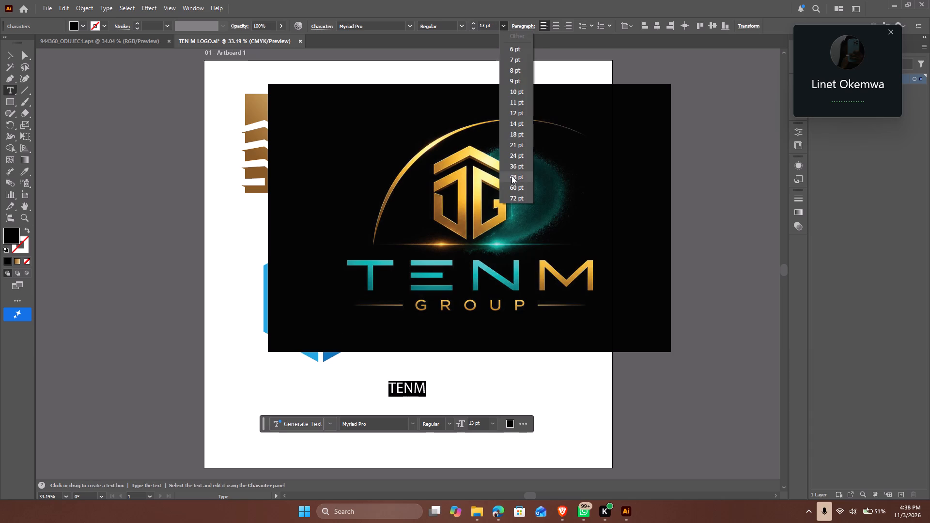
click(513, 188)
click(394, 28)
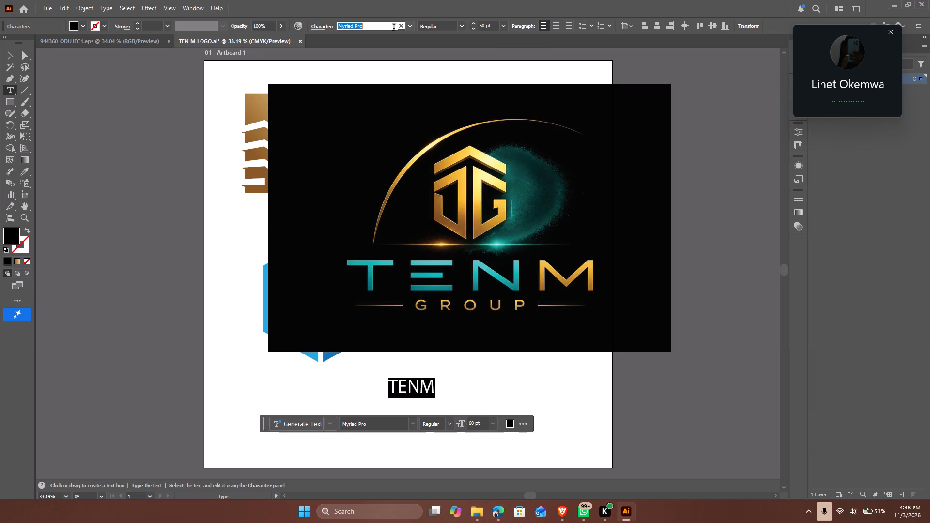
text(RUNN)
key(BackSpace)
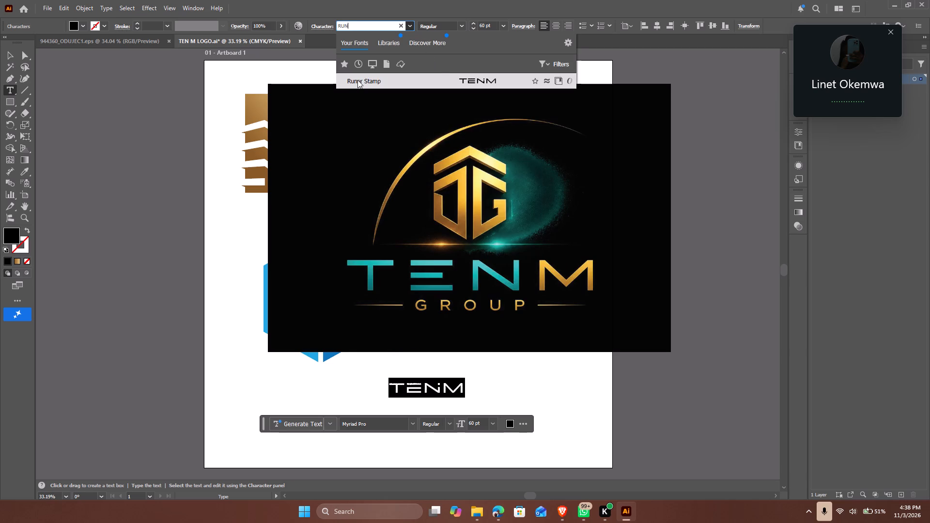
click(357, 80)
Scale the TENM text up to about 191 pt and place it just below the reference image.
click(9, 54)
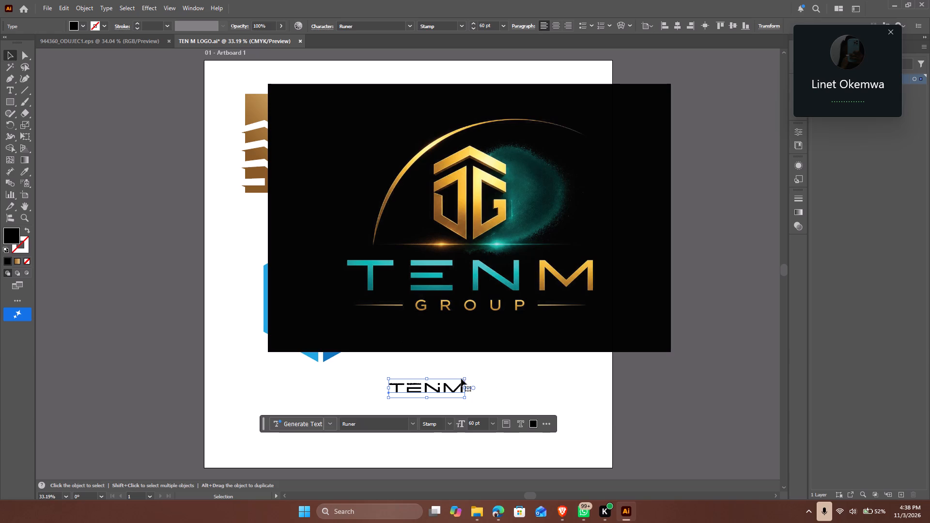
shift+drag(461, 379, 529, 340)
click(437, 385)
shift+drag(464, 379, 631, 295)
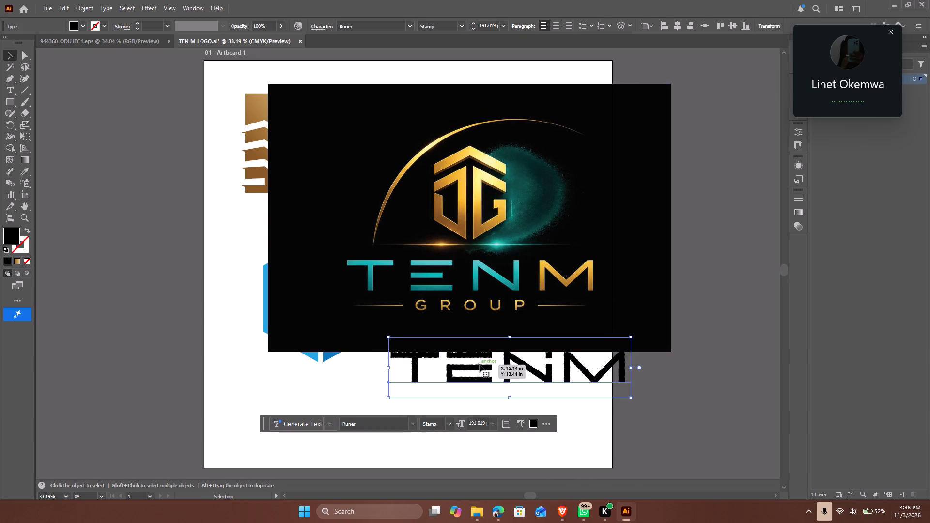
drag(480, 365, 405, 399)
click(666, 403)
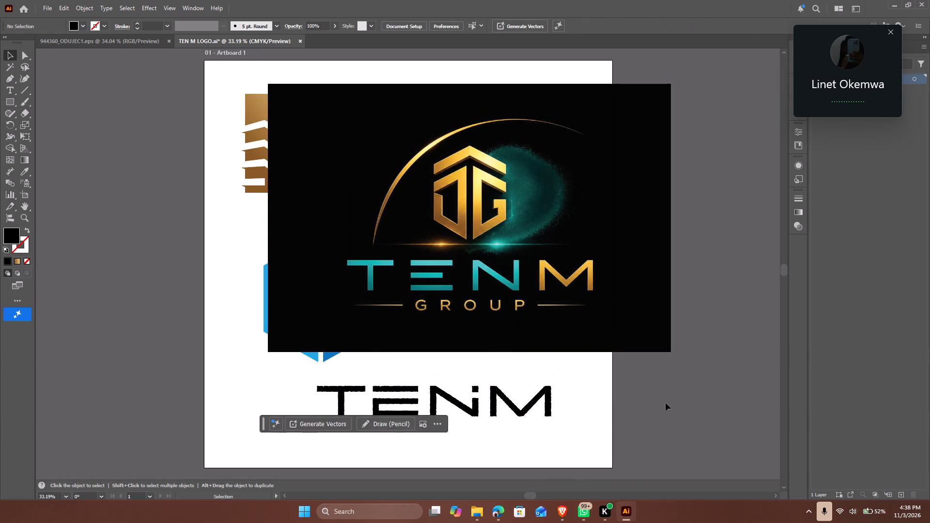
click(505, 420)
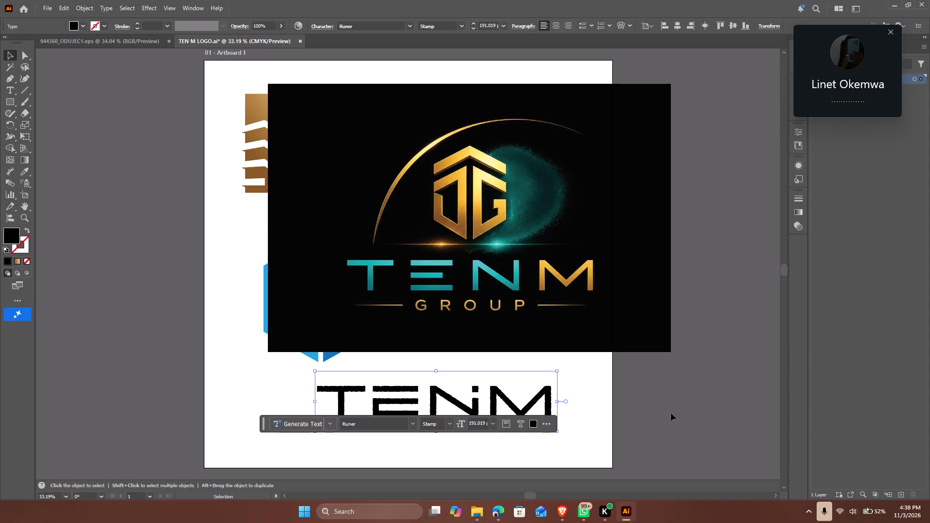
click(661, 410)
Move the TENM Group reference image off the artboard and place a duplicate of it back over the artboard.
click(497, 269)
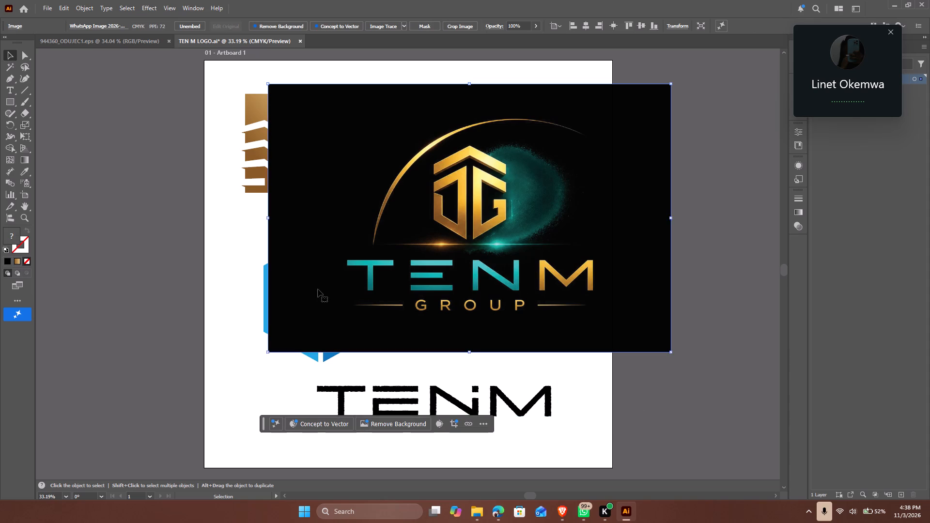
drag(312, 290, 706, 328)
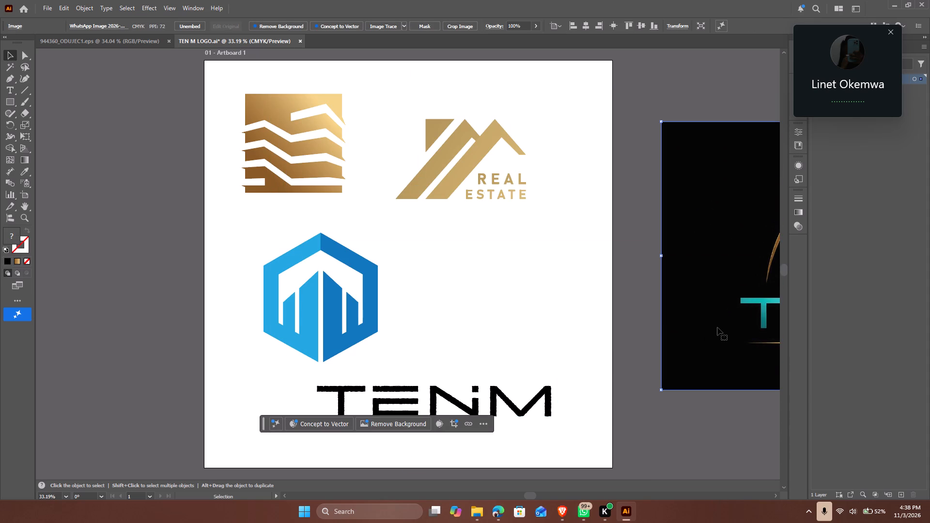
alt+drag(717, 327, 299, 296)
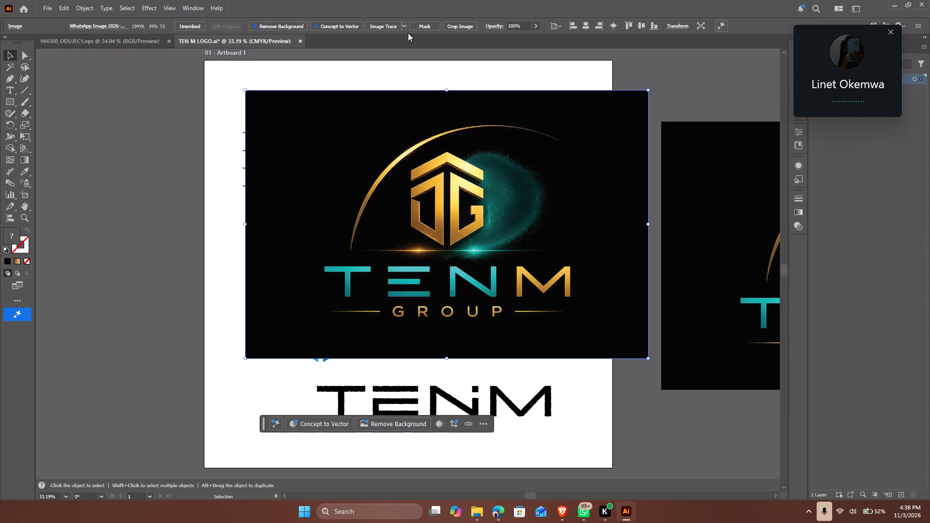
Run Image Trace on the duplicated TENM Group reference image.
click(385, 26)
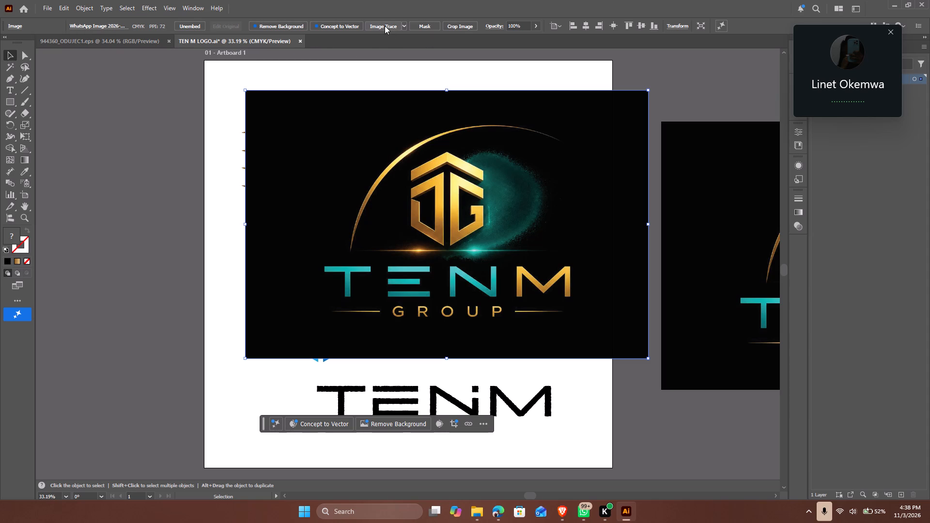
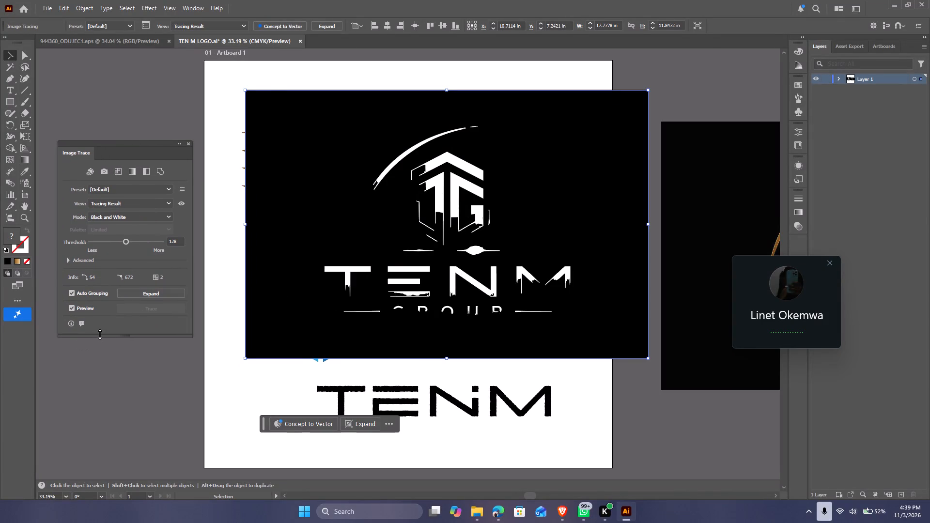
Lower the black-and-white trace threshold of the TENM Group image to 36.
drag(100, 336, 113, 335)
drag(113, 335, 111, 338)
drag(125, 240, 157, 245)
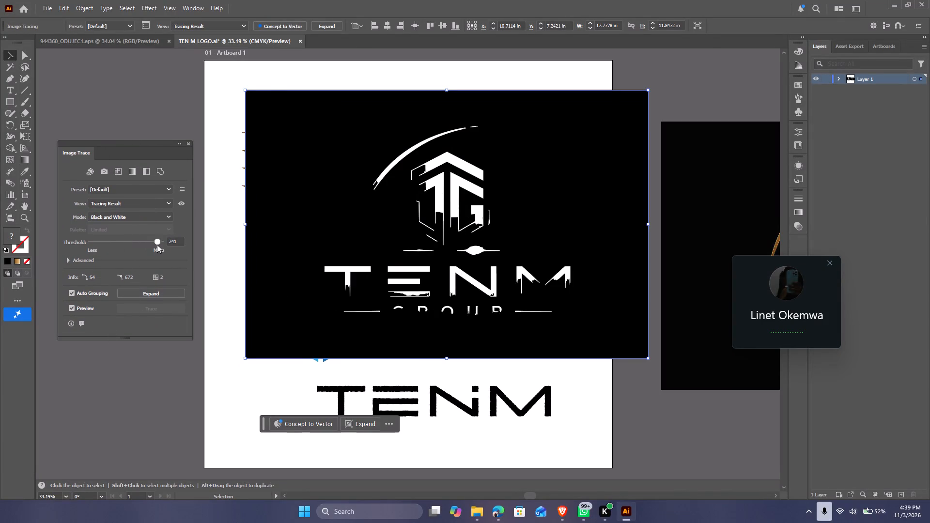
drag(157, 245, 158, 245)
drag(156, 241, 125, 242)
drag(127, 241, 102, 241)
click(96, 241)
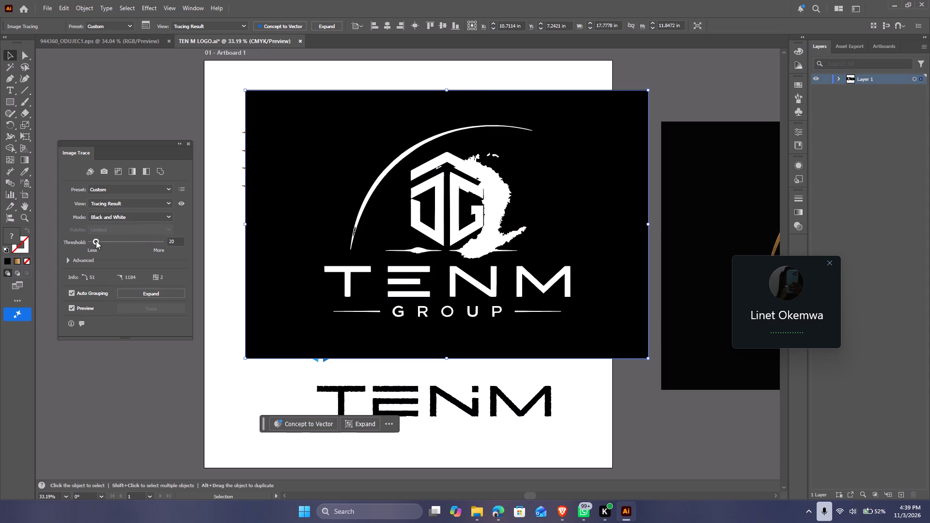
drag(96, 241, 98, 241)
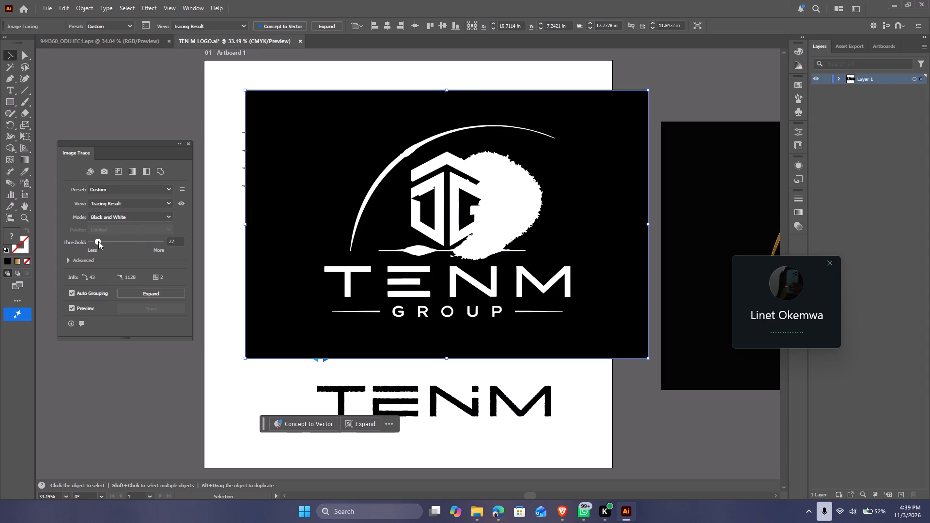
drag(98, 241, 100, 241)
Expand the traced TENM Group image into editable paths and close the Image Trace settings.
click(143, 295)
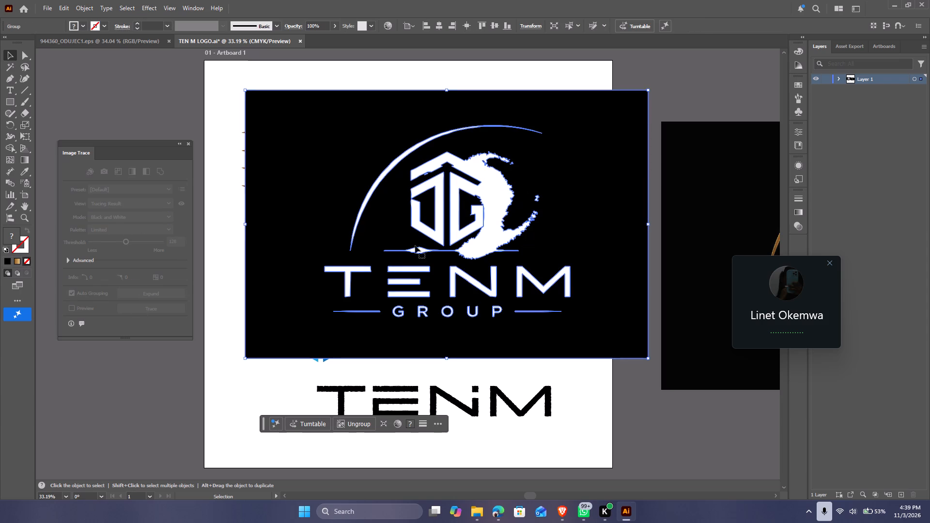
click(190, 143)
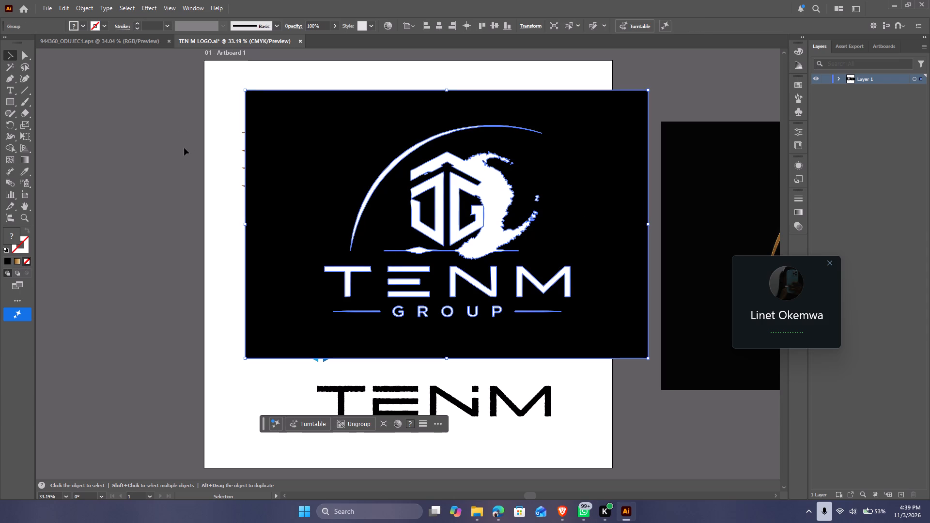
Move the expanded TENM Group trace off the artboard onto the empty canvas on the artboard's left side.
click(172, 165)
key(space)
key(space)
key(space)
key(space)
key(space)
key(space)
key(space)
key(space)
key(space)
drag(178, 216, 456, 204)
drag(675, 266, 197, 249)
key(space)
key(space)
key(space)
key(space)
key(space)
key(space)
key(space)
drag(223, 244, 451, 231)
drag(449, 226, 447, 233)
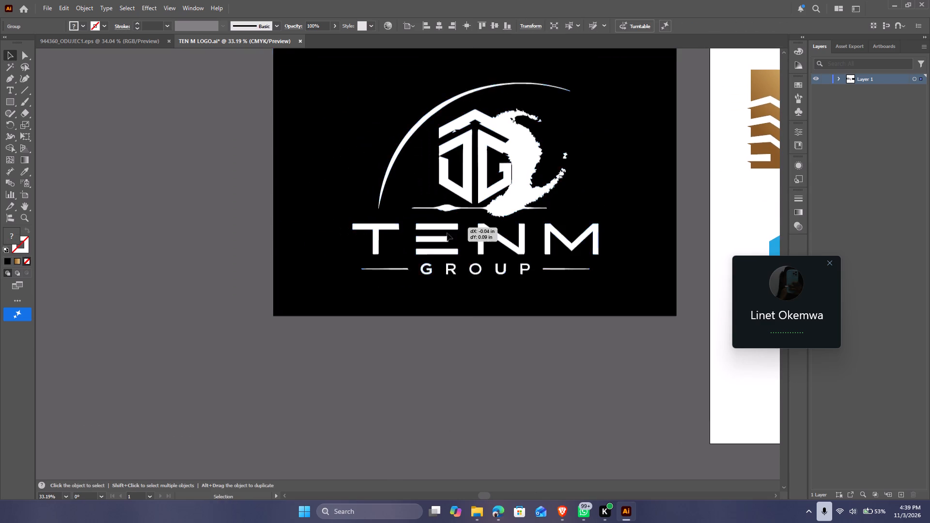
drag(447, 233, 400, 264)
Ungroup the expanded trace and delete its black background shape.
right_click(400, 263)
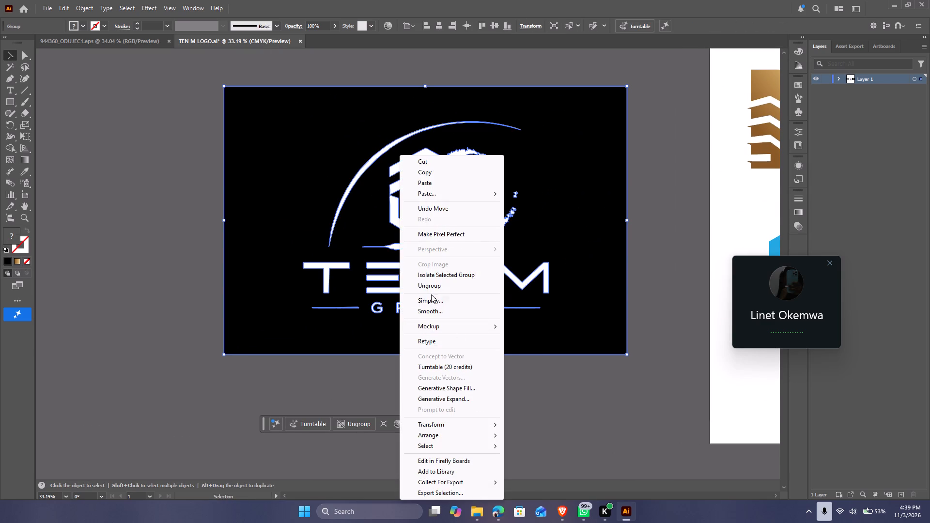
click(431, 288)
click(572, 411)
click(594, 194)
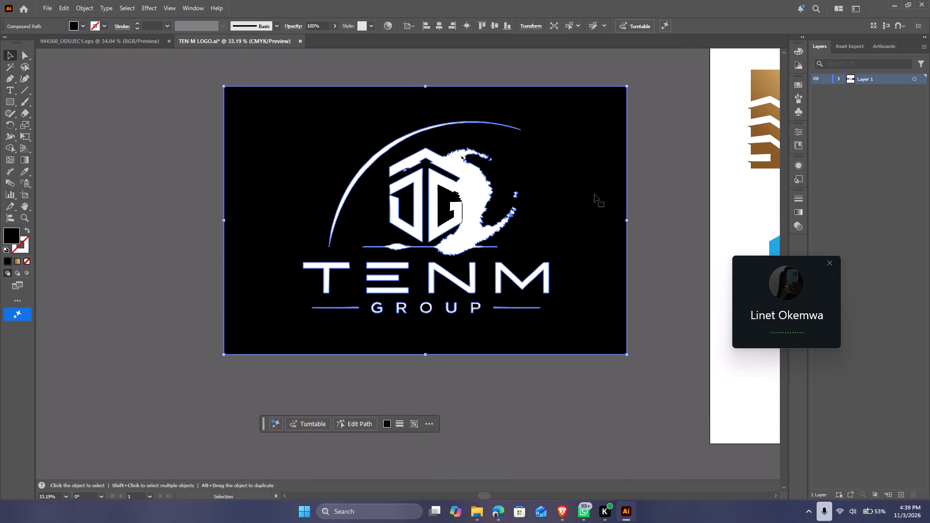
key(Delete)
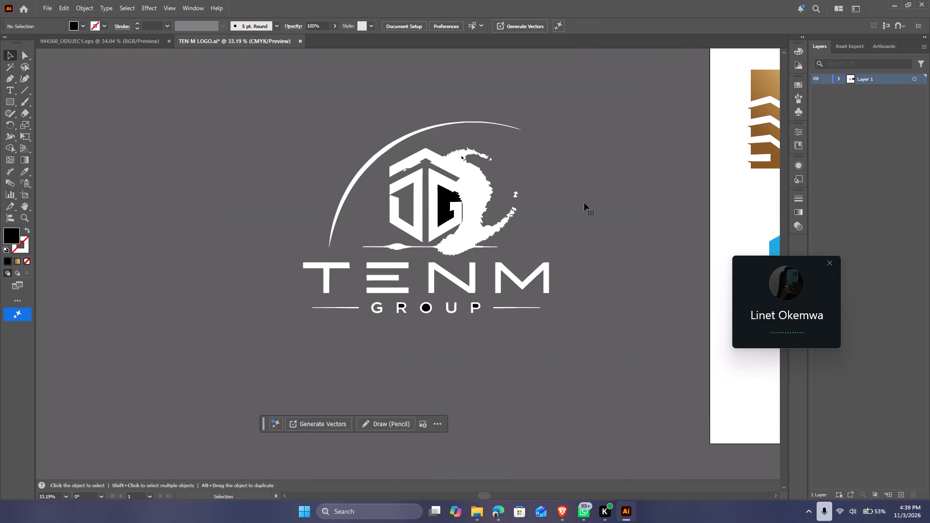
Delete the traced emblem, arc and divider line above the TENM lettering.
drag(607, 108, 259, 248)
key(Delete)
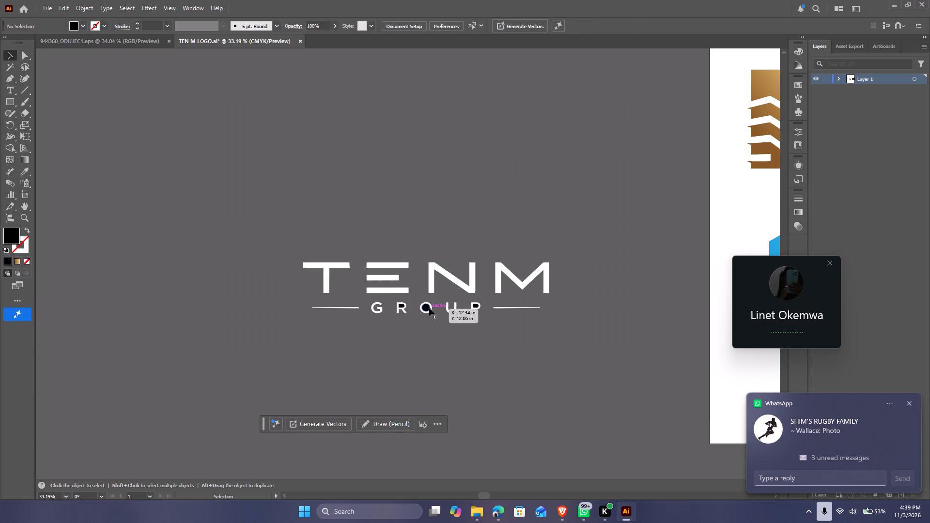
Delete the black fills inside the letters O, P and R of GROUP.
click(427, 308)
key(Delete)
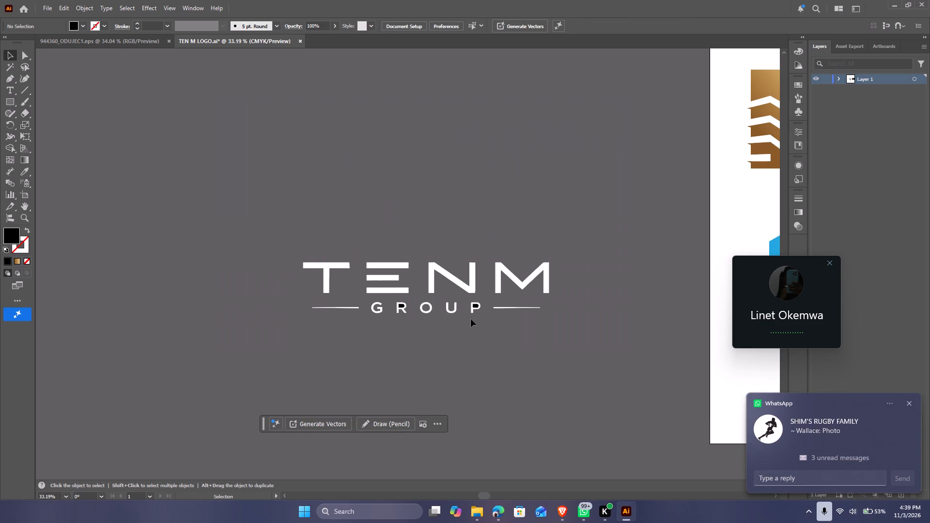
click(475, 306)
key(Delete)
click(402, 306)
key(Delete)
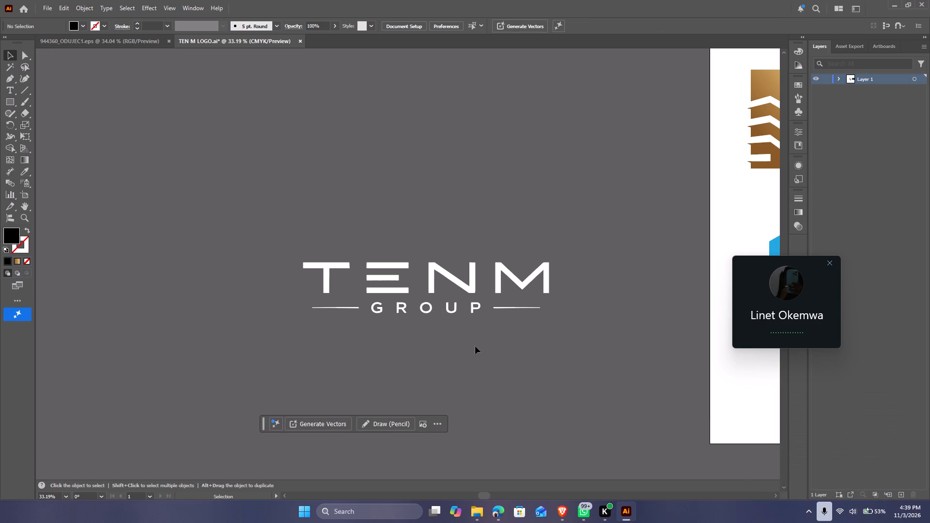
click(476, 348)
Make each of the two thin lines flanking GROUP into its own compound path.
click(528, 308)
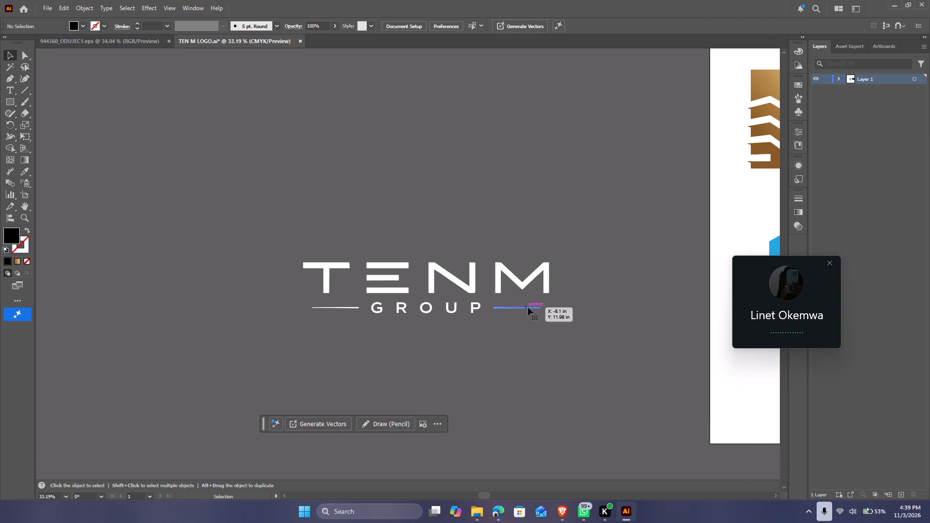
click(559, 330)
drag(551, 308, 490, 318)
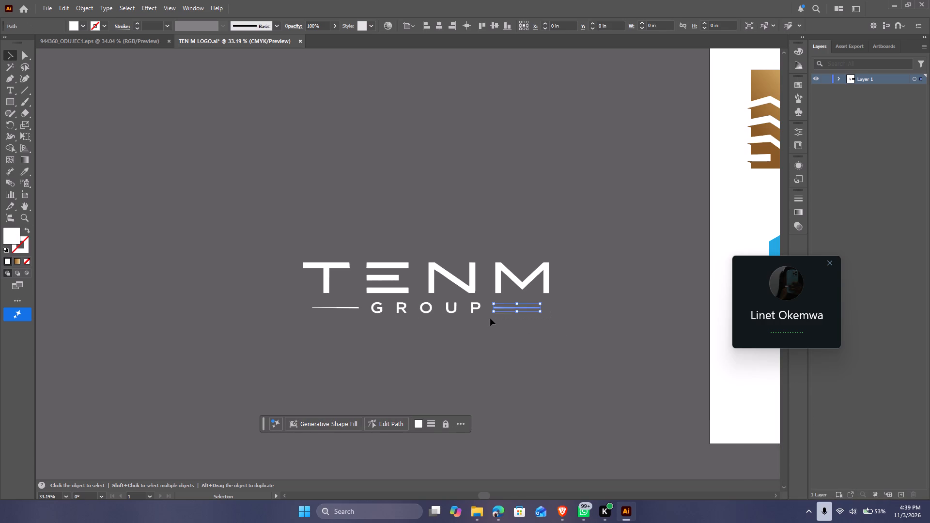
key(ctrl+8)
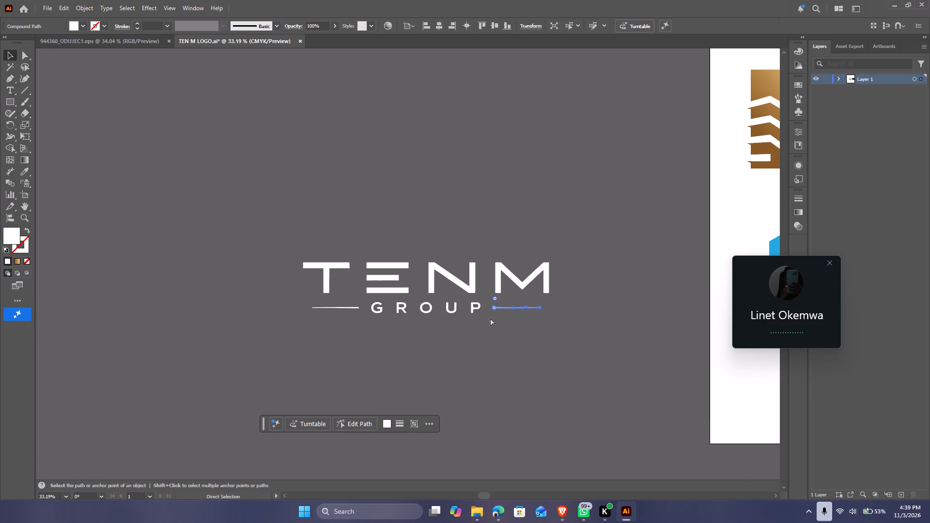
click(334, 308)
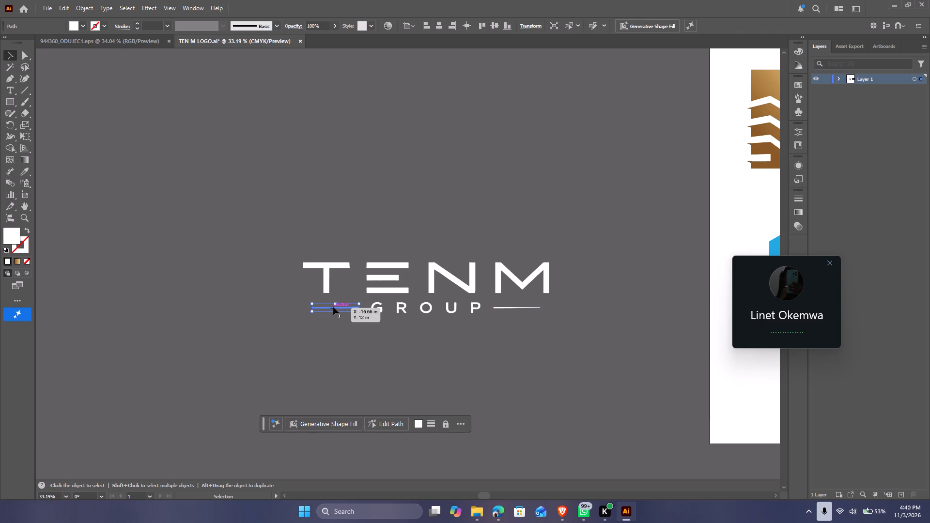
key(ctrl+8)
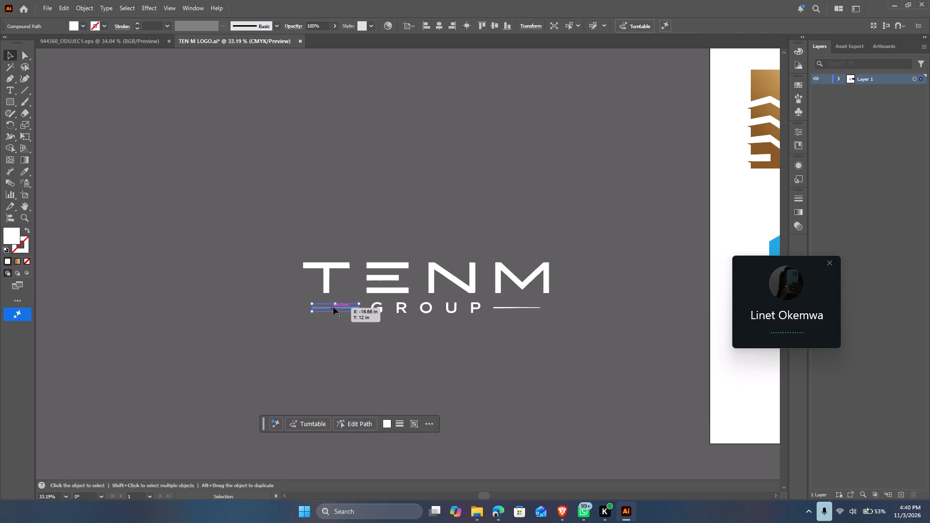
drag(404, 381, 404, 376)
drag(343, 342, 394, 349)
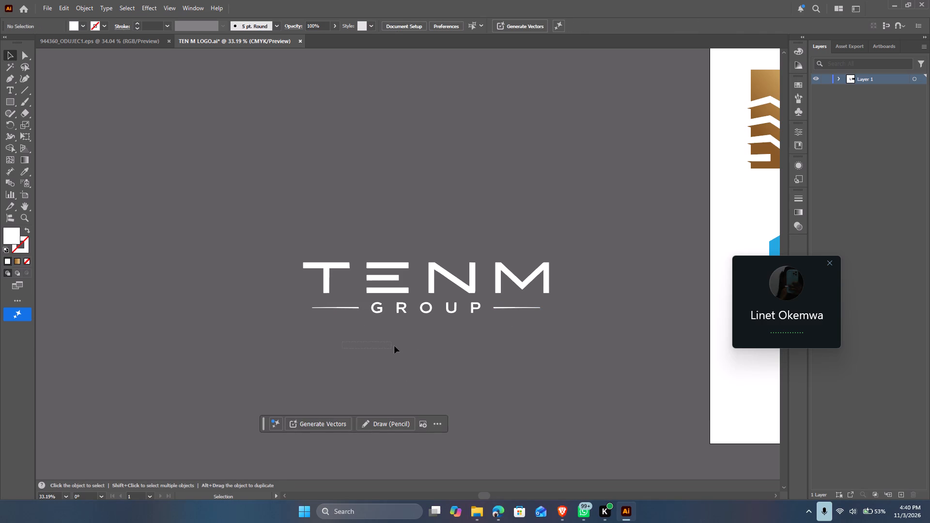
Combine the five letters of GROUP into one compound path.
drag(370, 322, 478, 307)
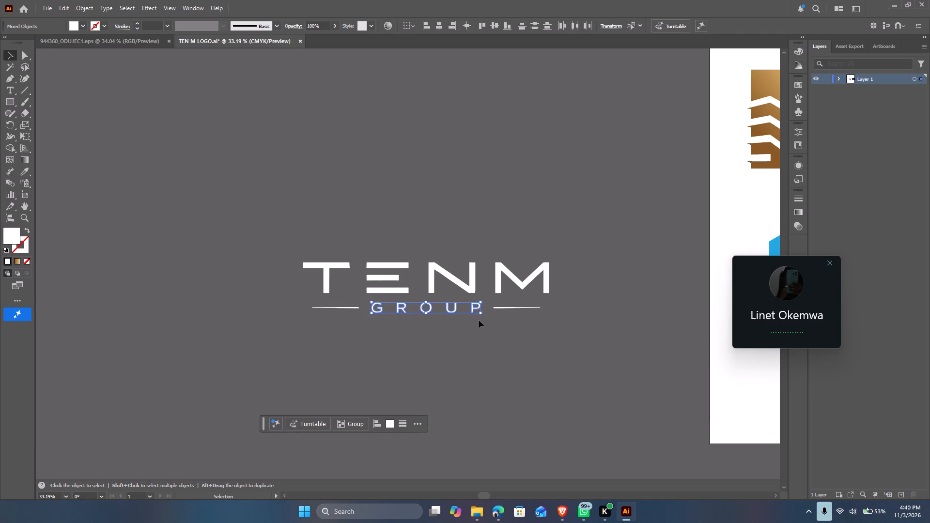
key(ctrl+8)
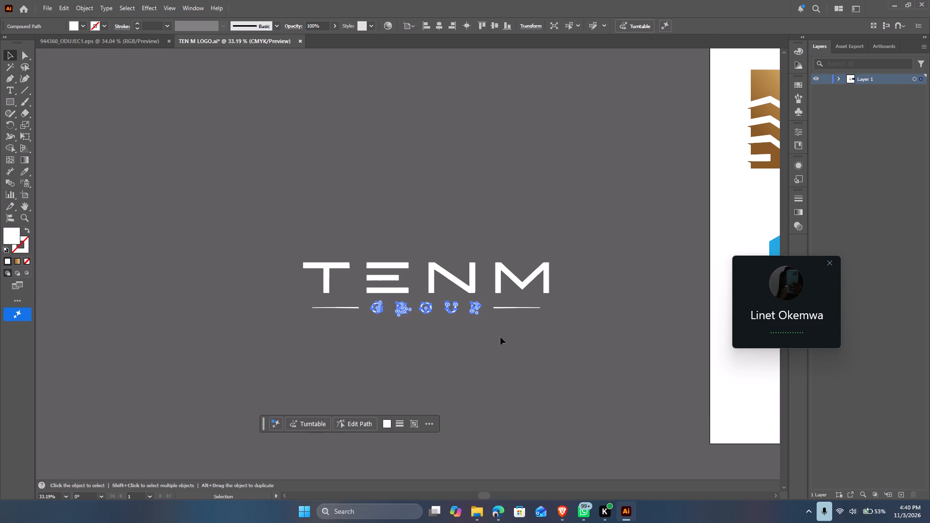
drag(405, 309, 401, 313)
click(332, 339)
Align the GROUP lettering and its two flanking lines on their vertical centres and group them.
drag(311, 354, 497, 337)
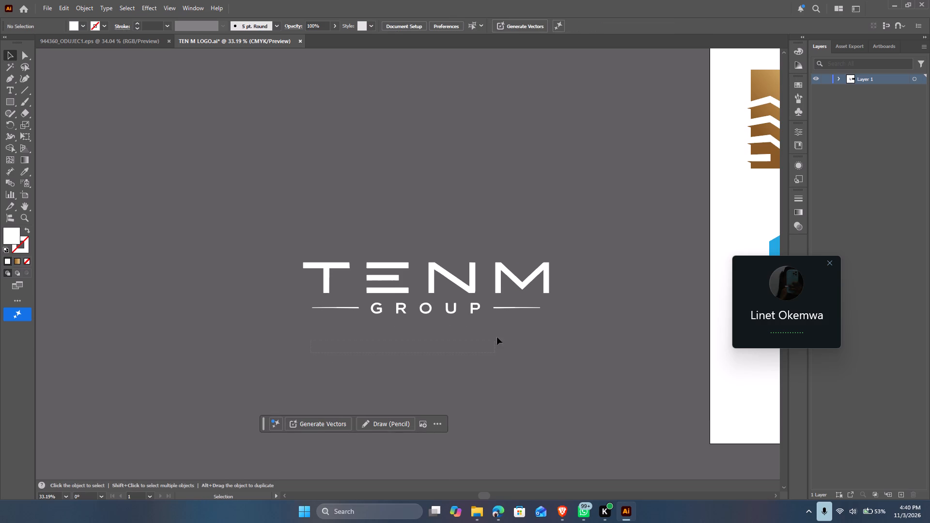
drag(497, 337, 515, 305)
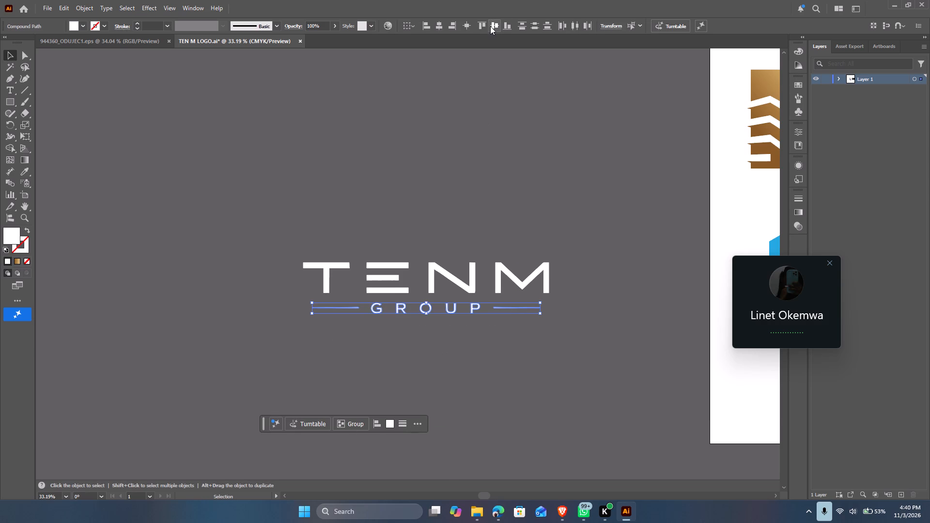
click(491, 25)
double_click(492, 24)
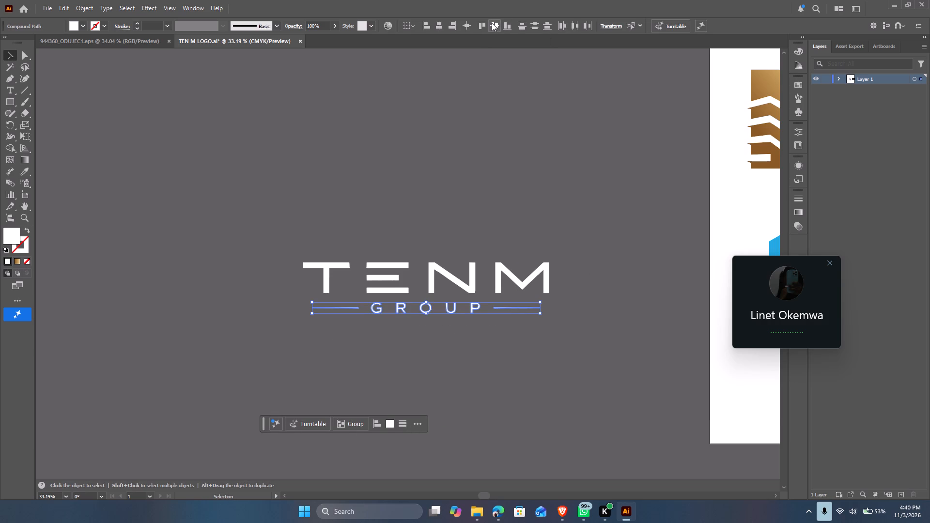
key(ctrl+g)
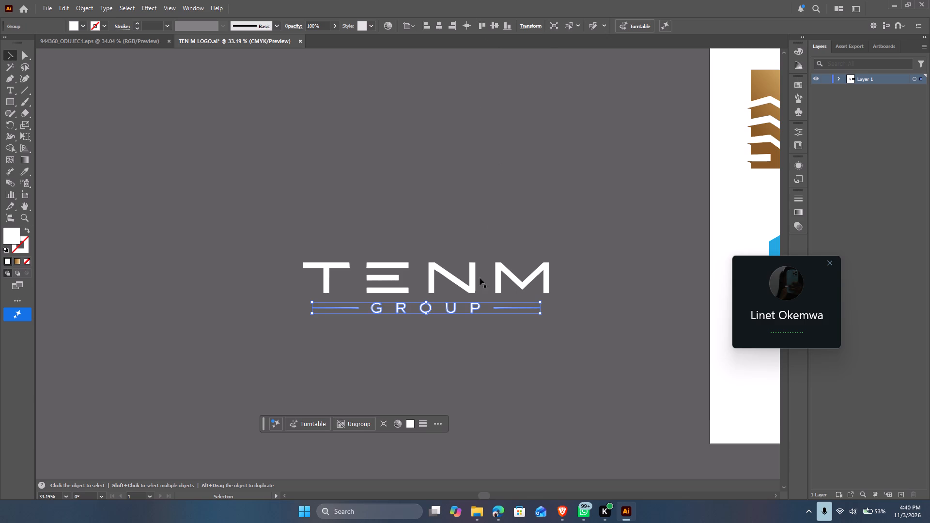
Combine all the TENM letter shapes into one compound path.
drag(621, 215, 472, 261)
drag(472, 261, 550, 244)
drag(379, 237, 390, 271)
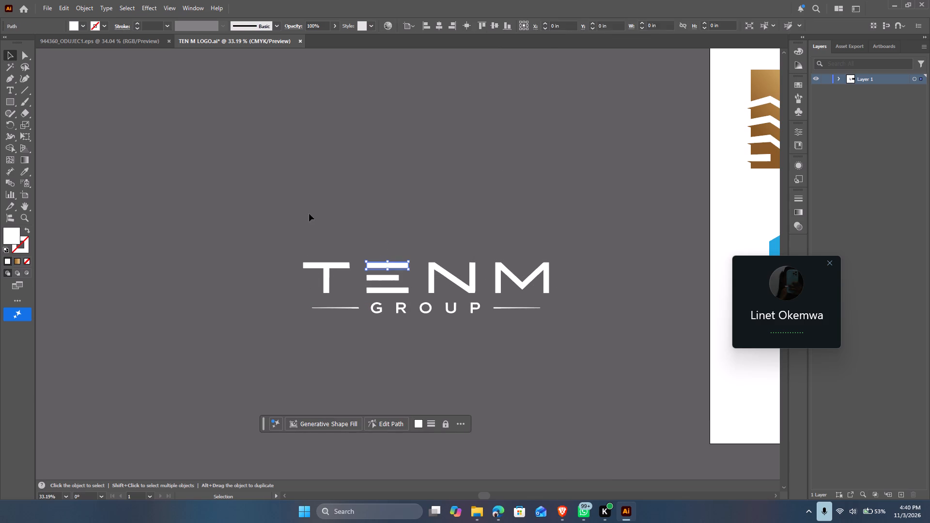
click(301, 212)
drag(267, 233, 567, 299)
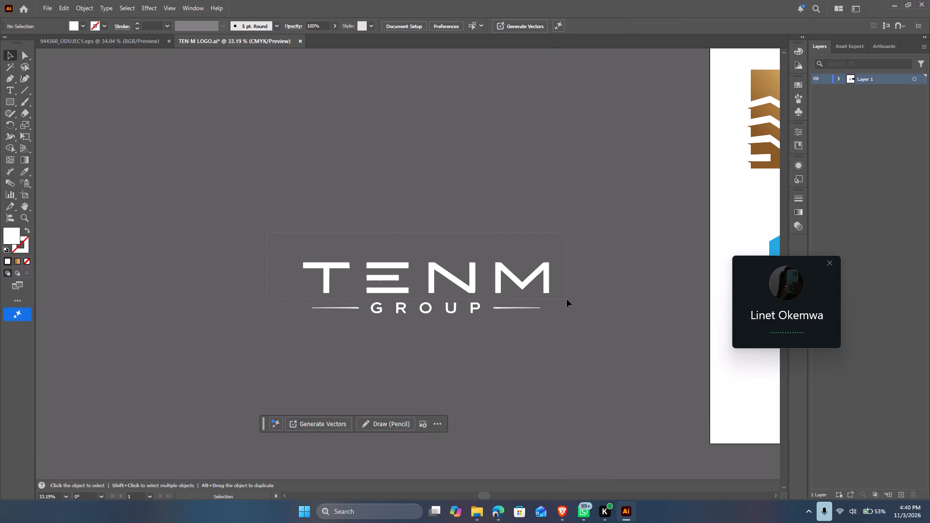
drag(567, 299, 563, 296)
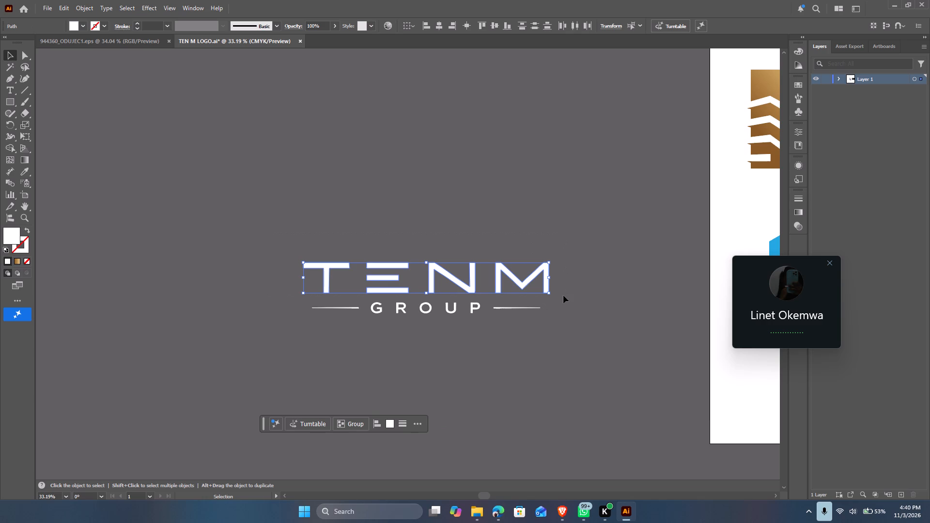
key(ctrl+8)
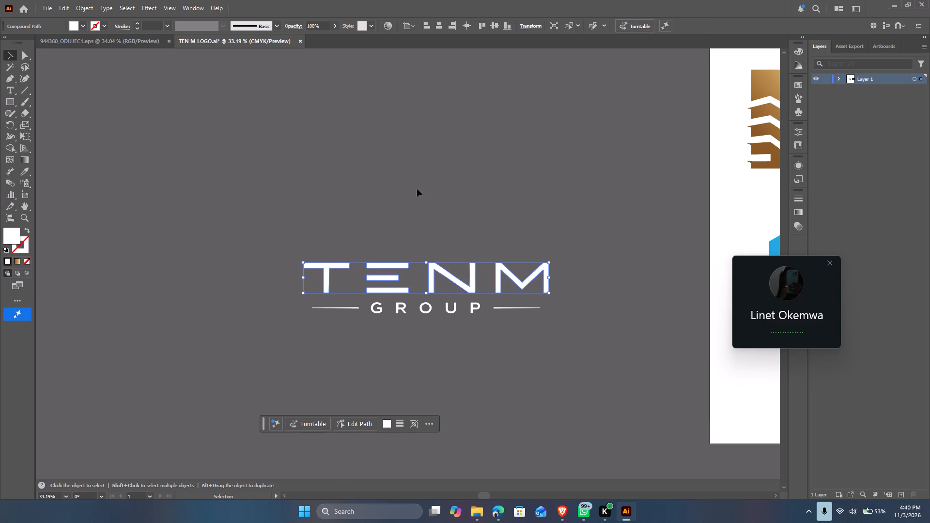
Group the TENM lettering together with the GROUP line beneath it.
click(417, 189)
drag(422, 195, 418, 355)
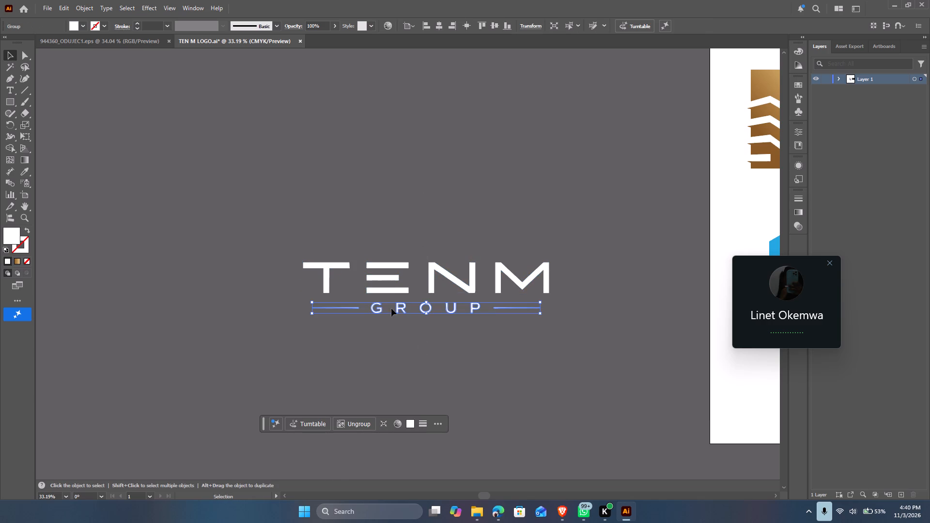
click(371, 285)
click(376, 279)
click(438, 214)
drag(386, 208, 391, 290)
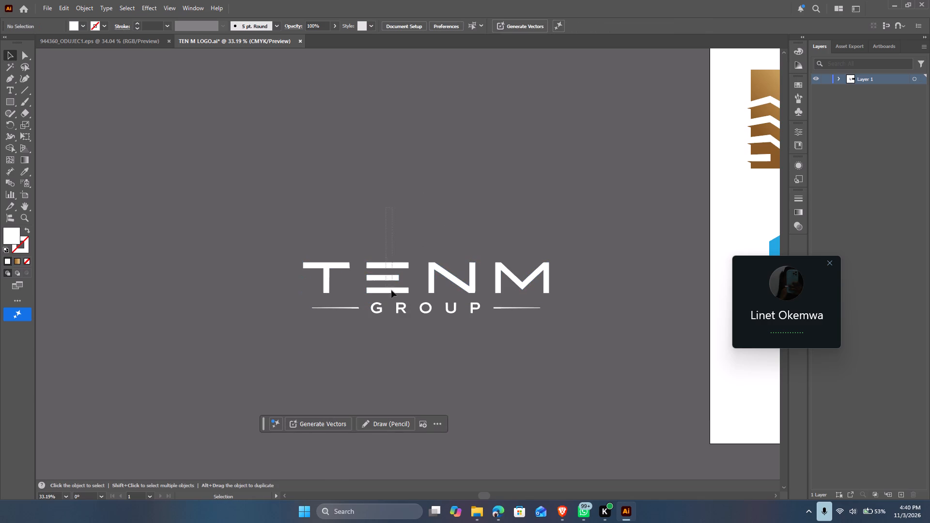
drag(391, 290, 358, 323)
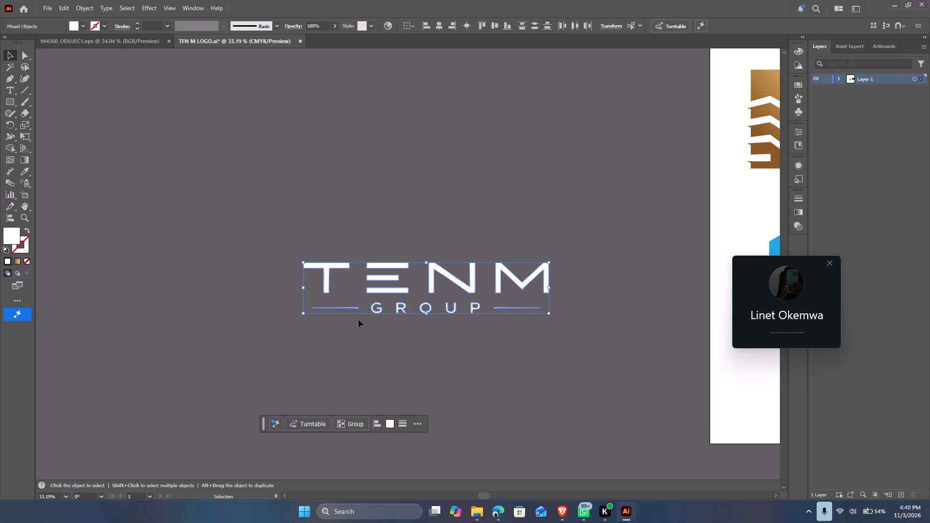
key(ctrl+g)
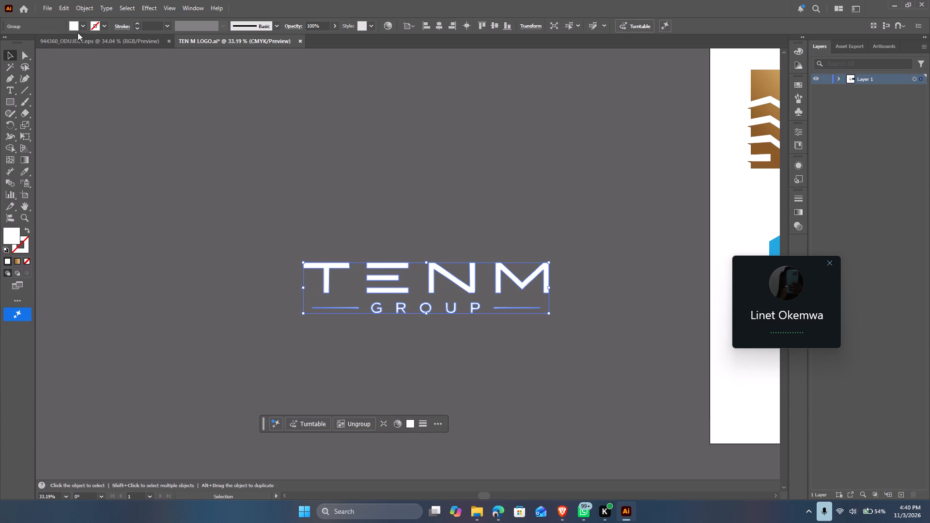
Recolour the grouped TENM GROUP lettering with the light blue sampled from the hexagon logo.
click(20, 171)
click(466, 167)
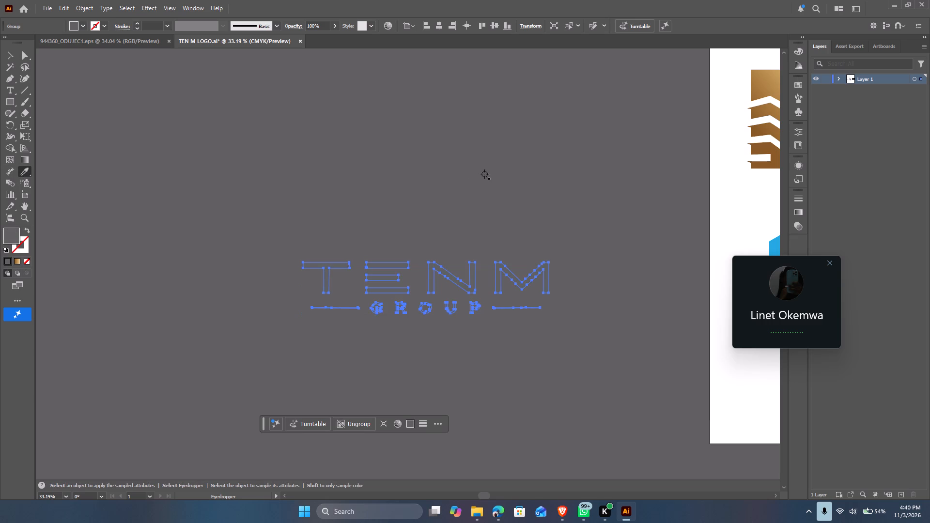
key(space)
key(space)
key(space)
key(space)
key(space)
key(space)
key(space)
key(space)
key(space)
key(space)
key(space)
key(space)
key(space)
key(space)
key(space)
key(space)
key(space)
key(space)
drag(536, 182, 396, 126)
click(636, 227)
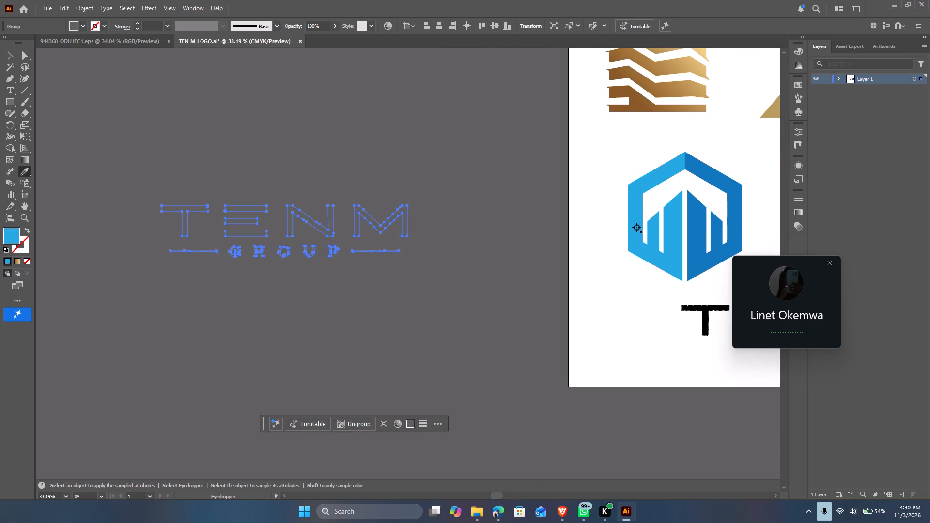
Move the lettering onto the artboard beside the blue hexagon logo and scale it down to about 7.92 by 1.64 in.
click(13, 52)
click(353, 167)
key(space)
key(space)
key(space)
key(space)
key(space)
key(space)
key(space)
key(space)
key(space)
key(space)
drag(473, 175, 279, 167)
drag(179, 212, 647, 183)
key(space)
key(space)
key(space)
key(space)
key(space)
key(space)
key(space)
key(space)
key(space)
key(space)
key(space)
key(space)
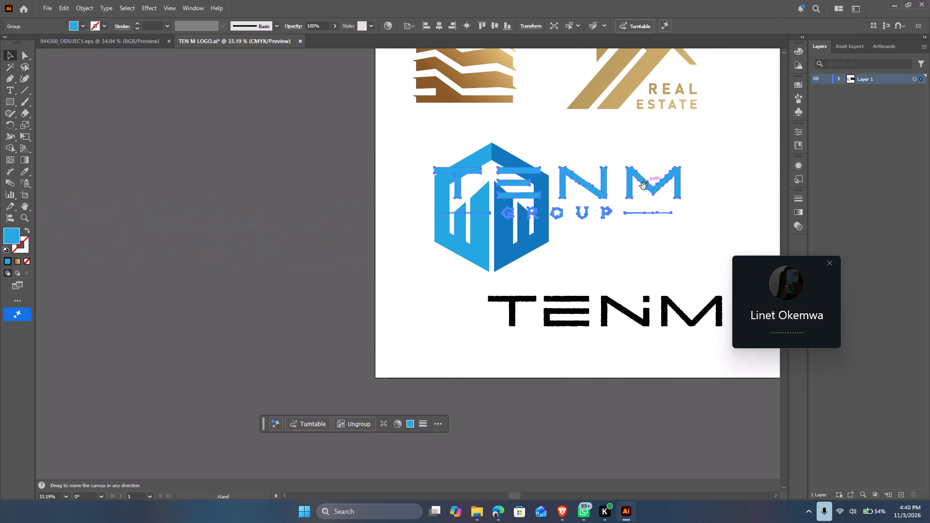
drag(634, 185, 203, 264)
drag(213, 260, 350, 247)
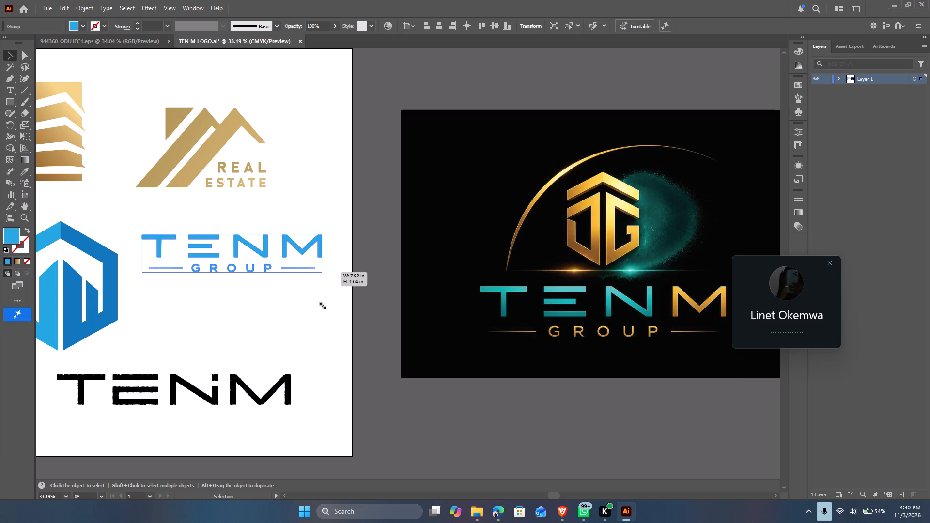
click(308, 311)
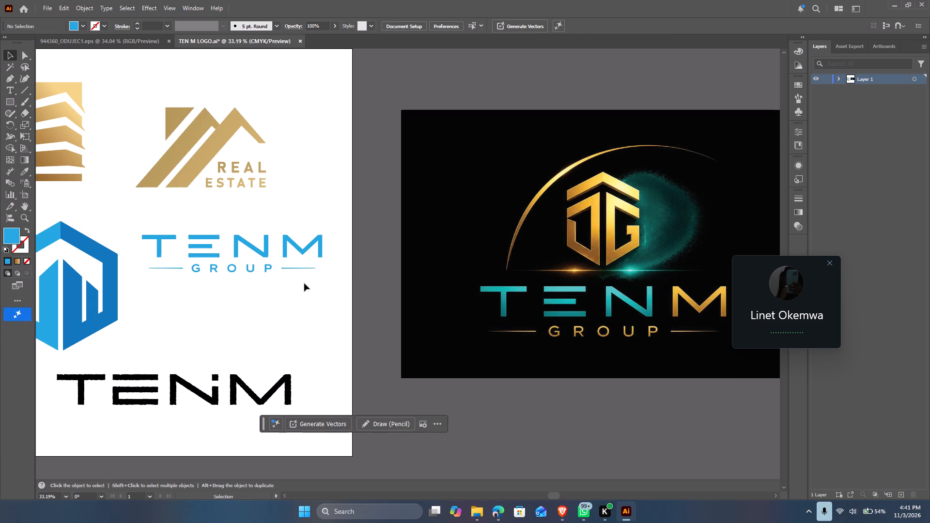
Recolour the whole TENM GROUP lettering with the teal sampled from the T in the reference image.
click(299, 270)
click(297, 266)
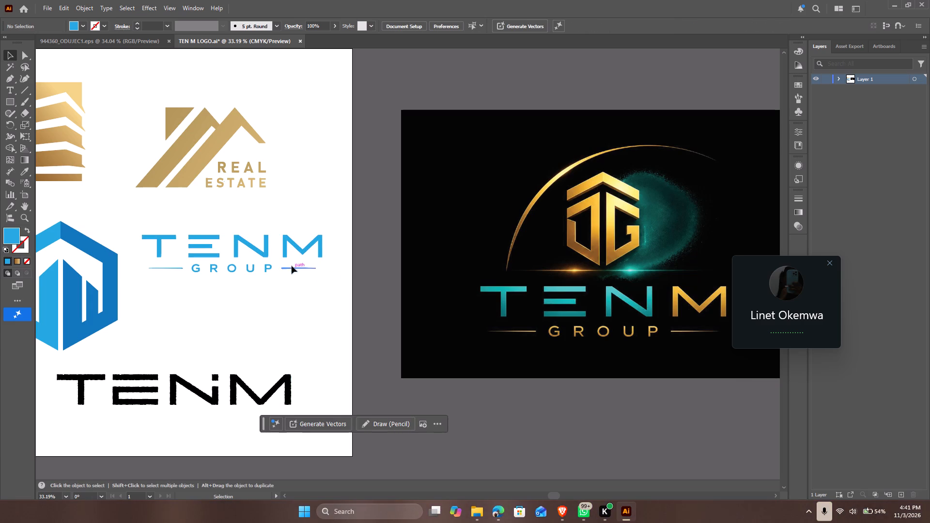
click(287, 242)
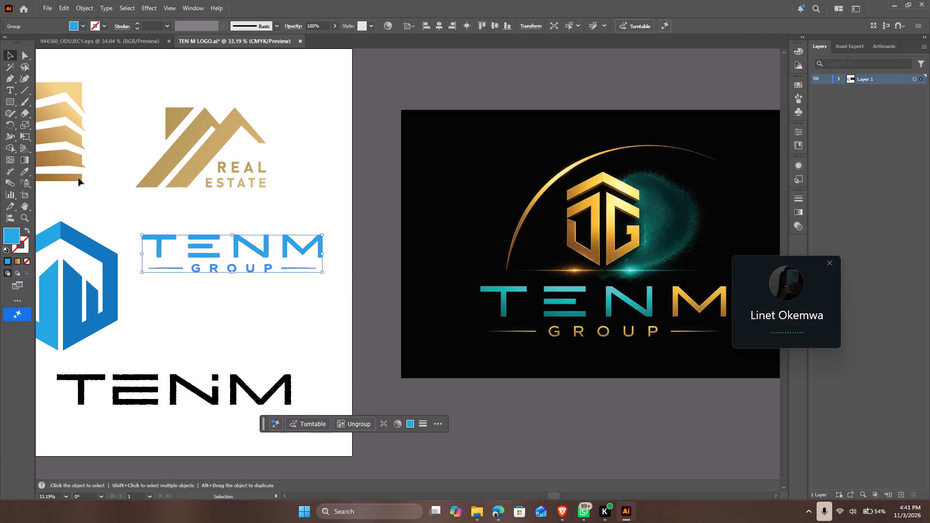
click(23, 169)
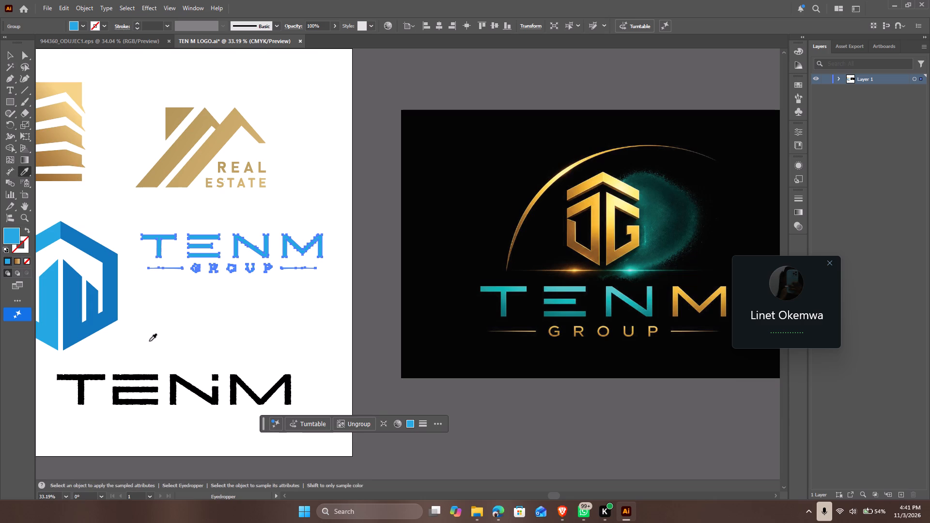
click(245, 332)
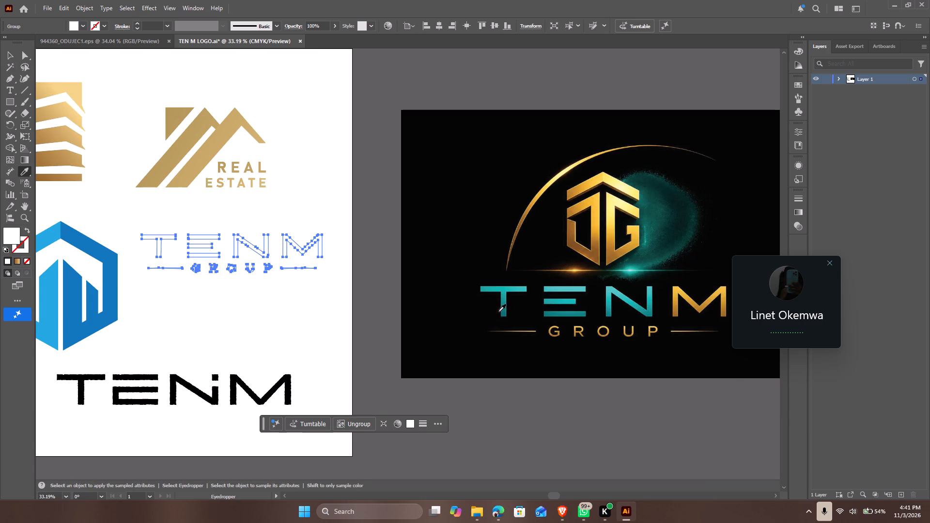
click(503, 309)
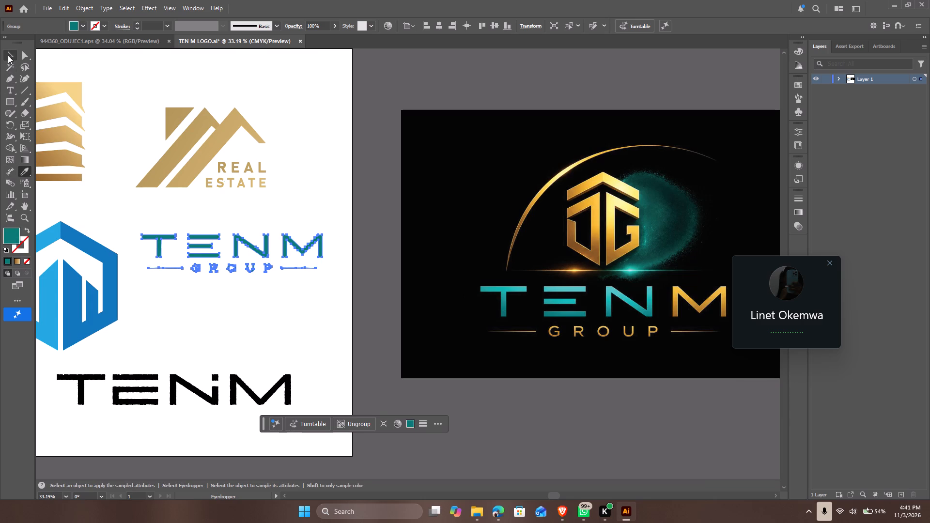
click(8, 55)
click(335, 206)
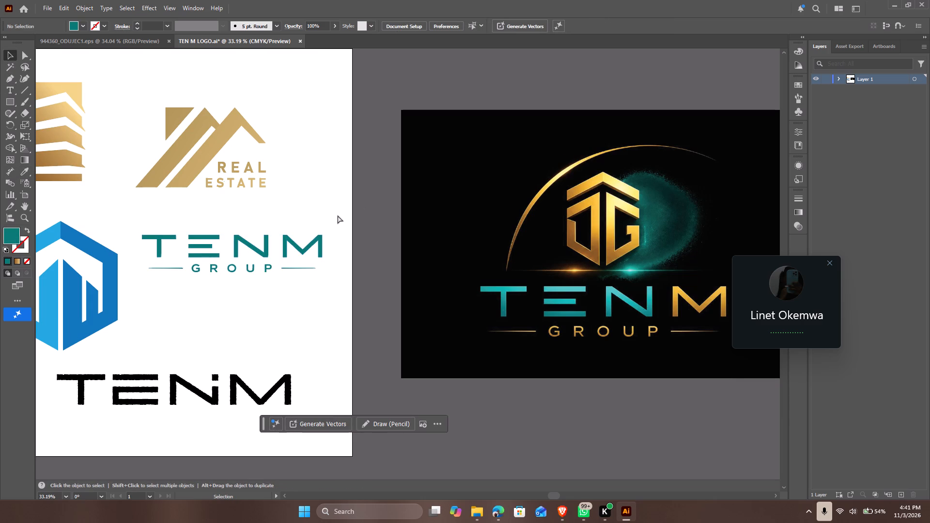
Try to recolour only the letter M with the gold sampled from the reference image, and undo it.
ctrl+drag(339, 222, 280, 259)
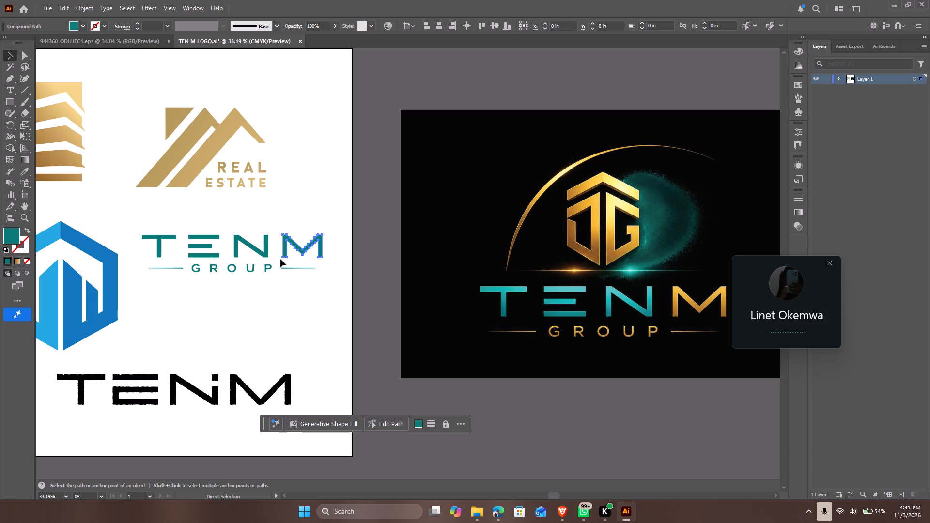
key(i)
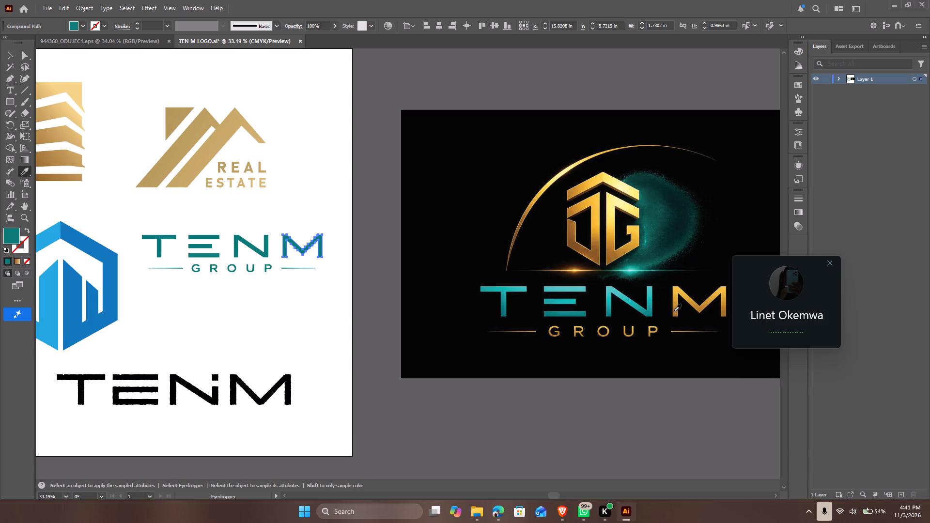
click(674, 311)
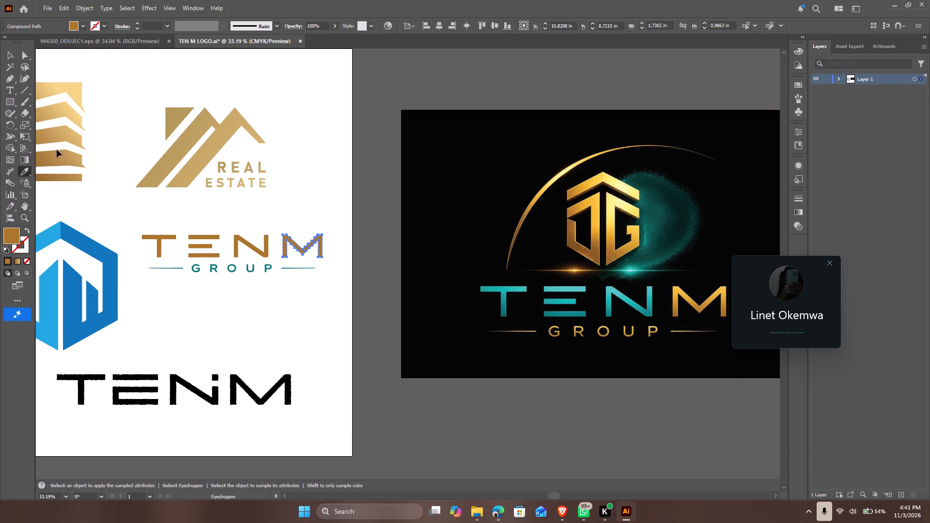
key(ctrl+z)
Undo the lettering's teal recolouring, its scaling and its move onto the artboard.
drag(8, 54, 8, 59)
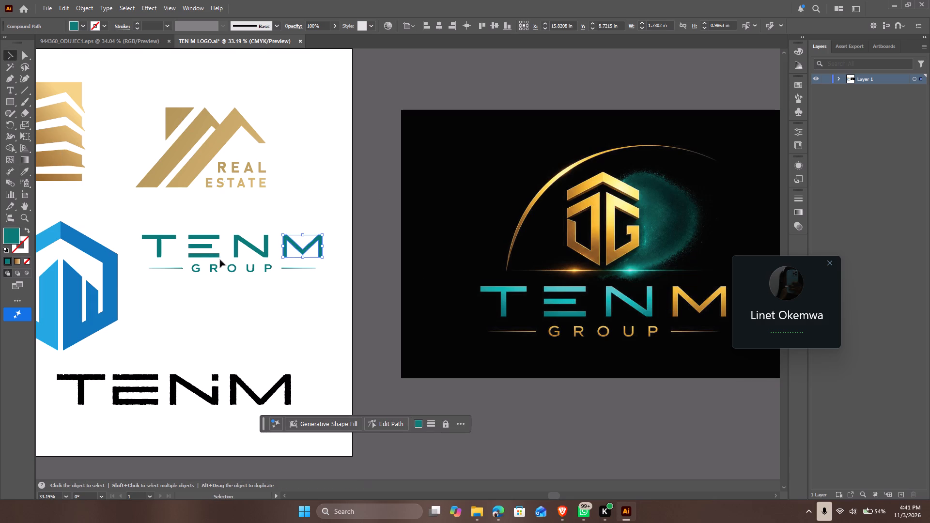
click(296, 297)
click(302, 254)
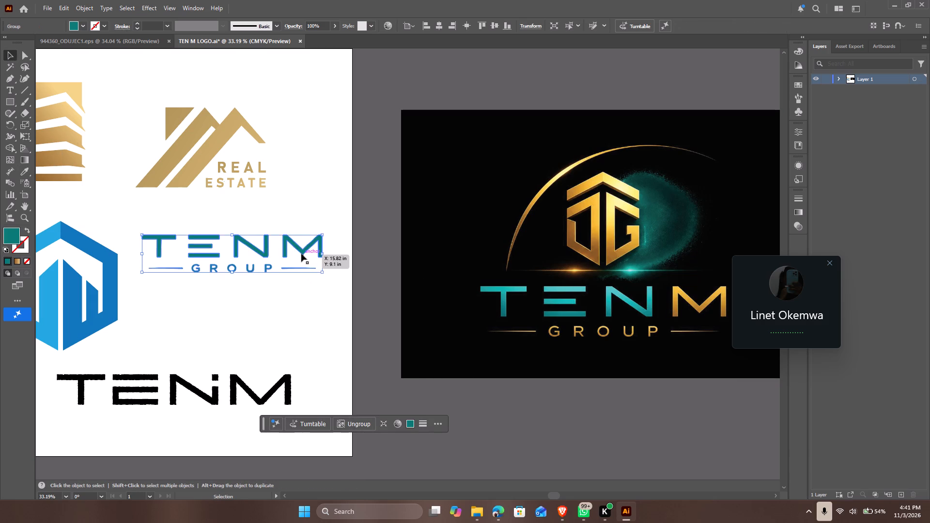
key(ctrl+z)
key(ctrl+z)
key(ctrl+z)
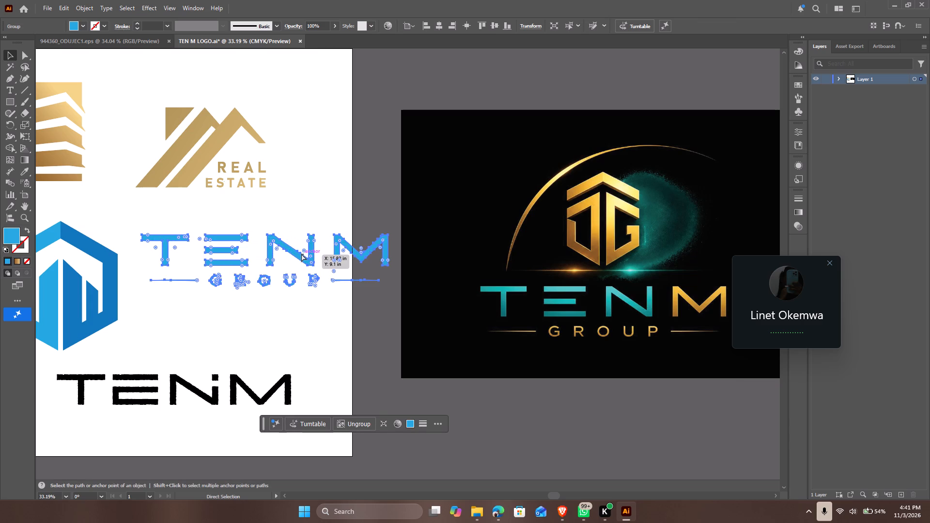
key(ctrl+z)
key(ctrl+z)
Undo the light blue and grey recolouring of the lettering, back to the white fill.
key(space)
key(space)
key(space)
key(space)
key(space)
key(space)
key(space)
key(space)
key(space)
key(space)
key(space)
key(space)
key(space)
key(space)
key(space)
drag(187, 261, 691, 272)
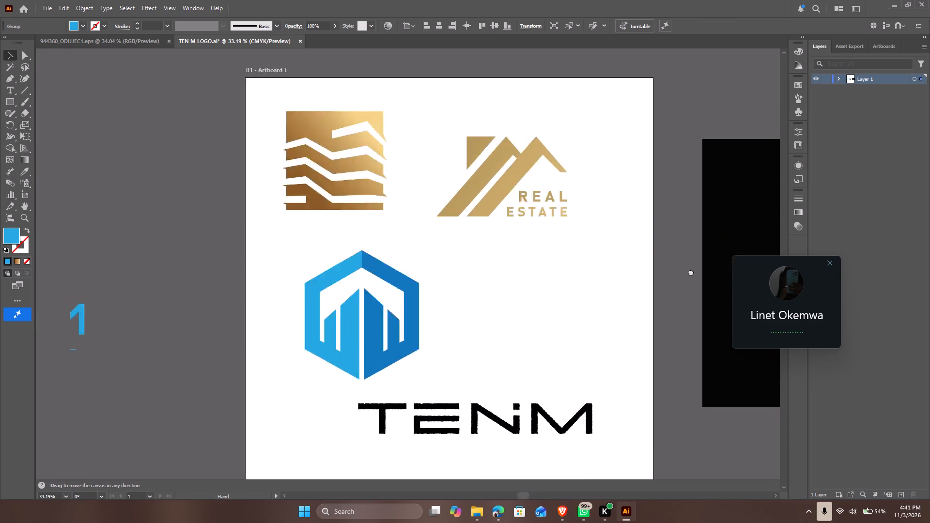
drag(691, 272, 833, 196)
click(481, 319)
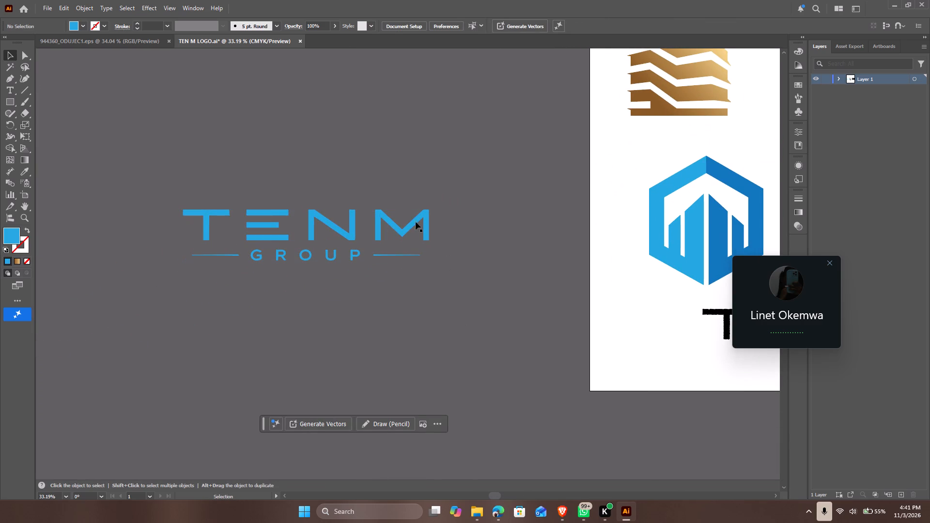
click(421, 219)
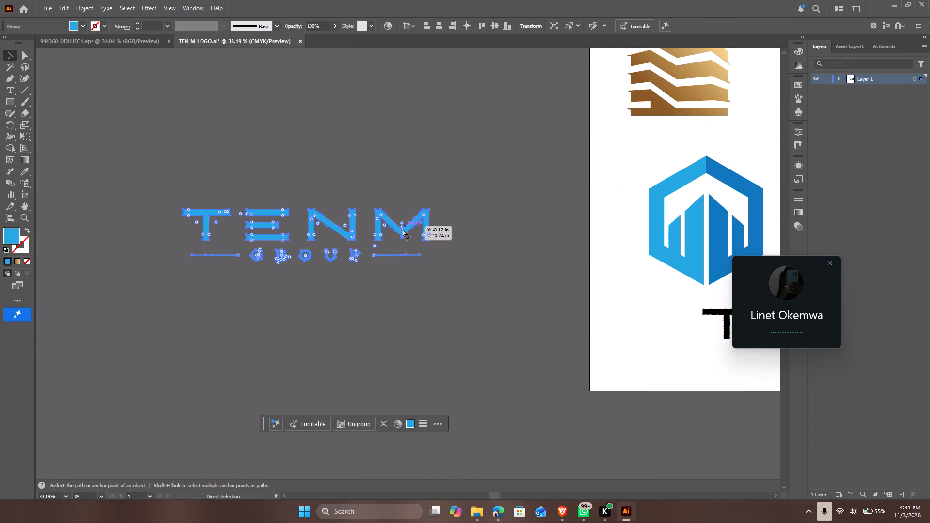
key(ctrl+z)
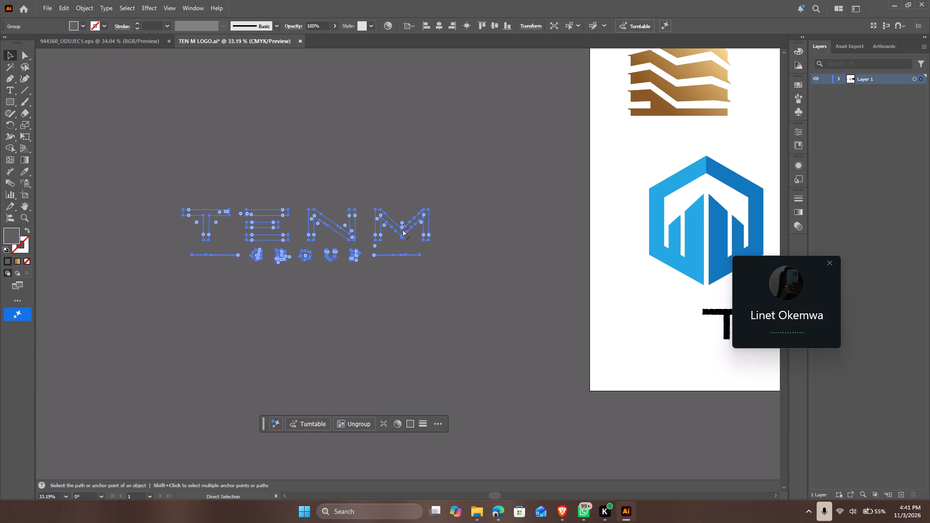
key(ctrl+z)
Undo the grouping of TENM with GROUP and the compound path that combined all the TENM letters.
click(434, 329)
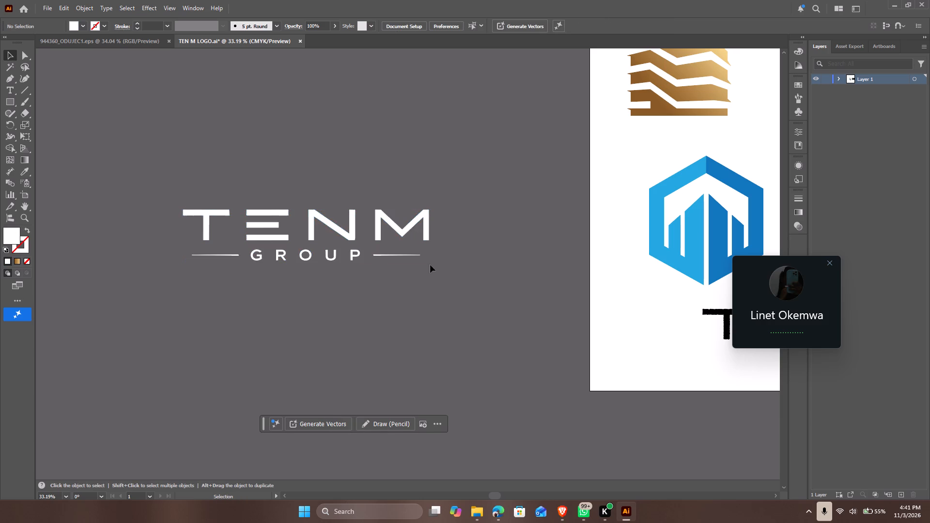
click(427, 236)
key(ctrl+z)
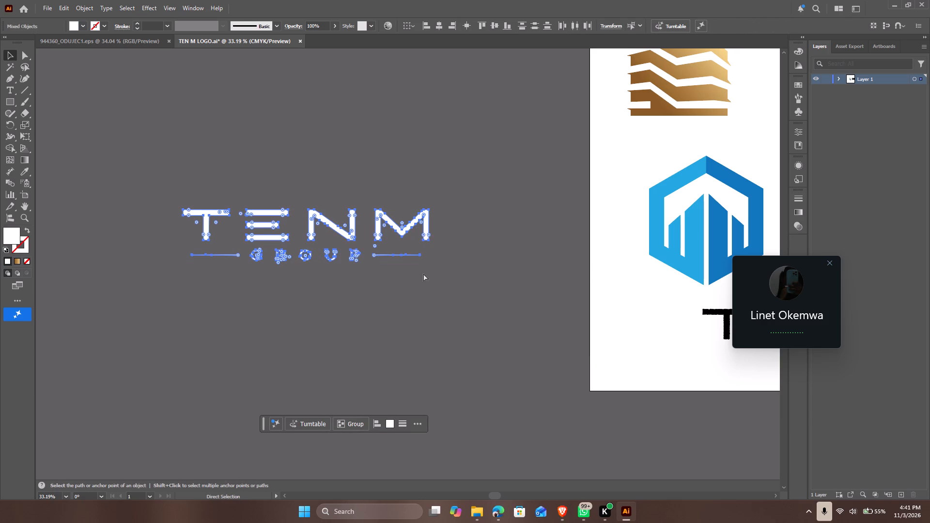
key(ctrl+z)
click(419, 290)
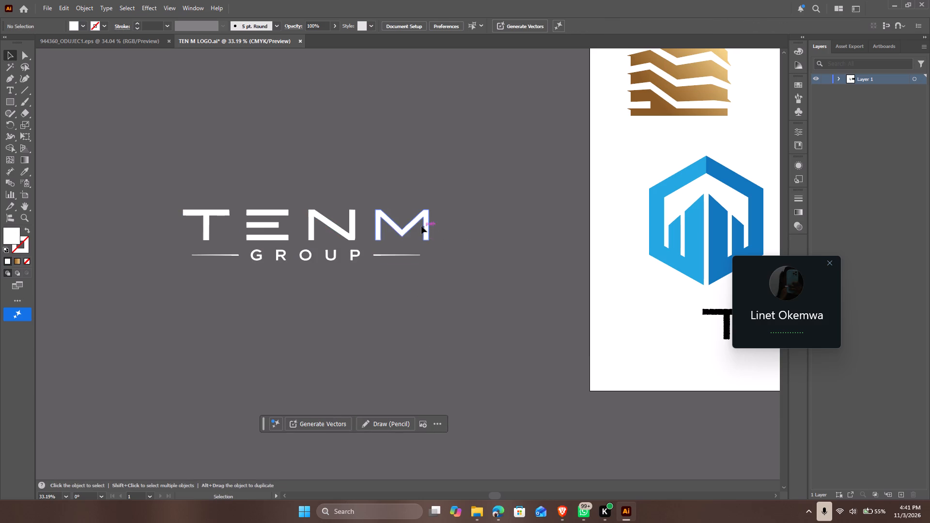
Align the three bars of the letter E to their left edges and combine them into one compound path.
click(419, 224)
click(400, 231)
click(479, 214)
drag(249, 189, 260, 237)
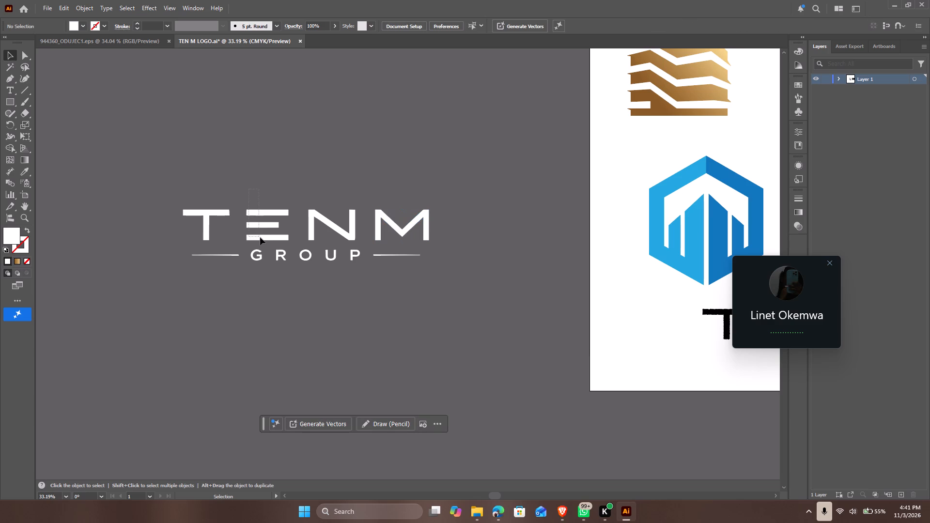
drag(260, 237, 262, 240)
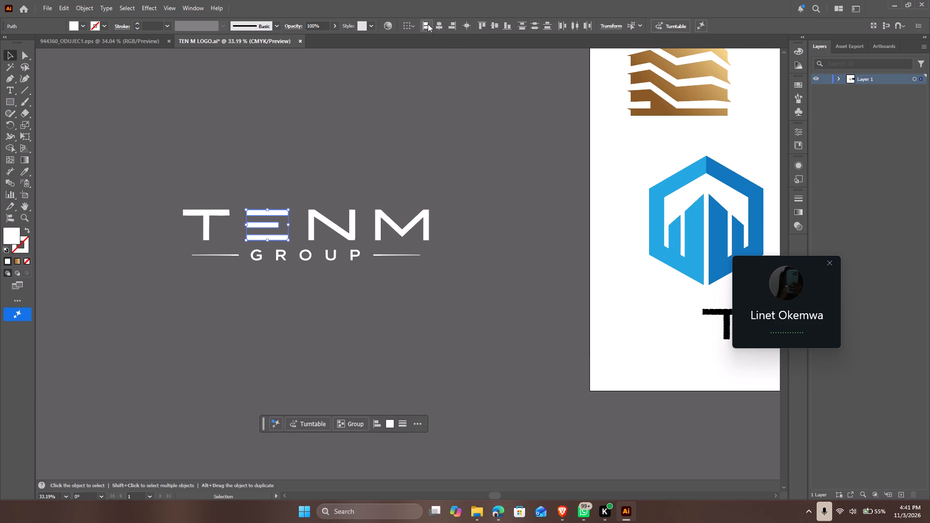
click(428, 24)
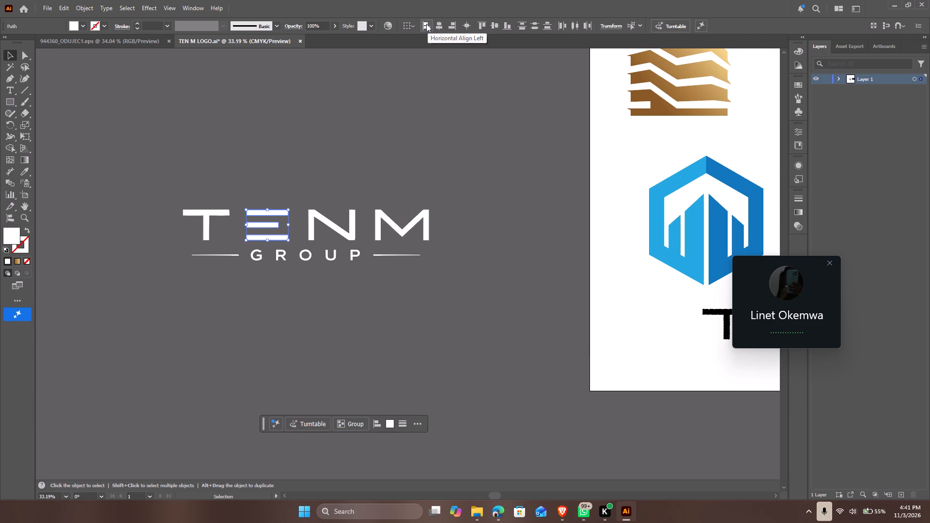
key(ctrl+8)
click(393, 108)
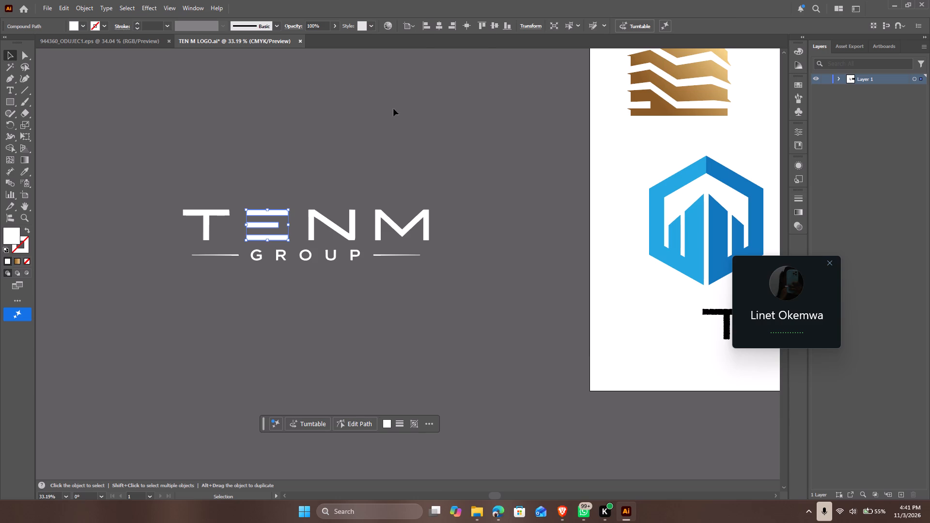
Group the four letters of TENM, keeping each letter a separate path.
drag(155, 157, 463, 225)
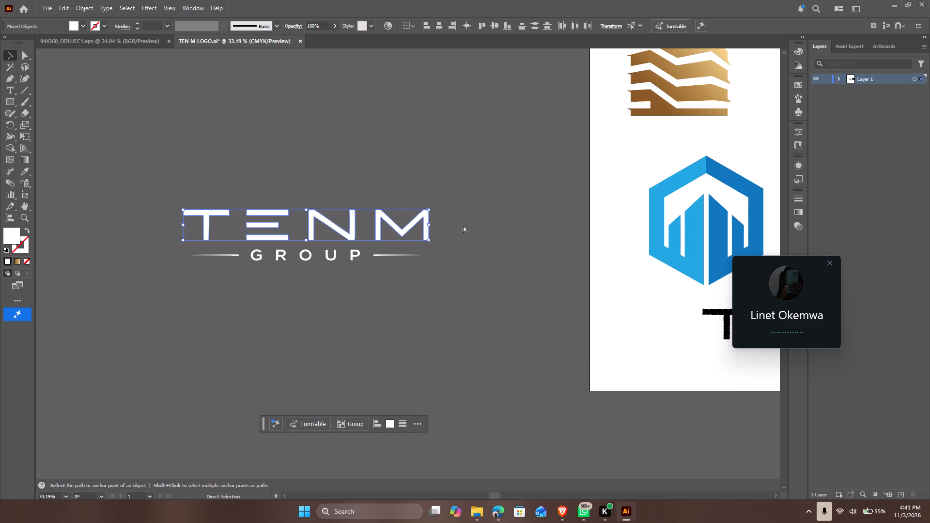
key(ctrl+g)
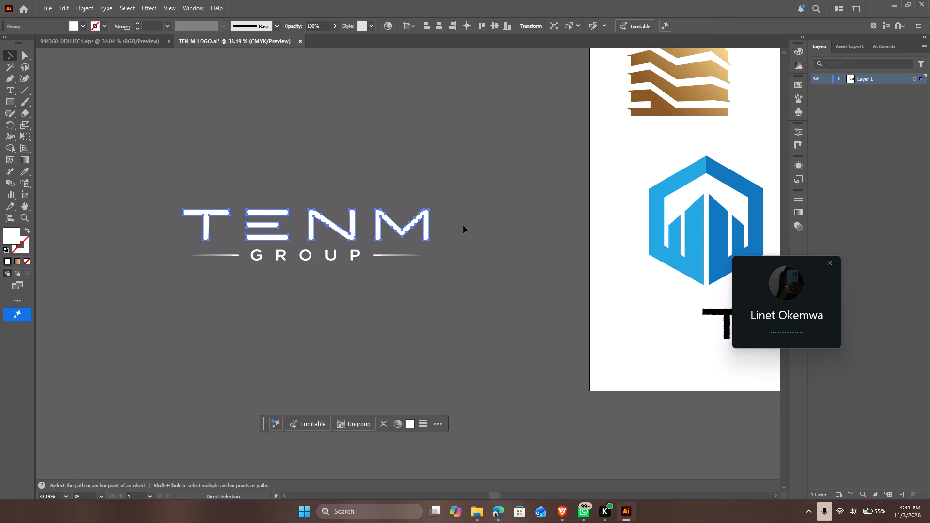
Centre the TENM lettering and the GROUP line horizontally on each other and group them together.
click(477, 230)
click(387, 255)
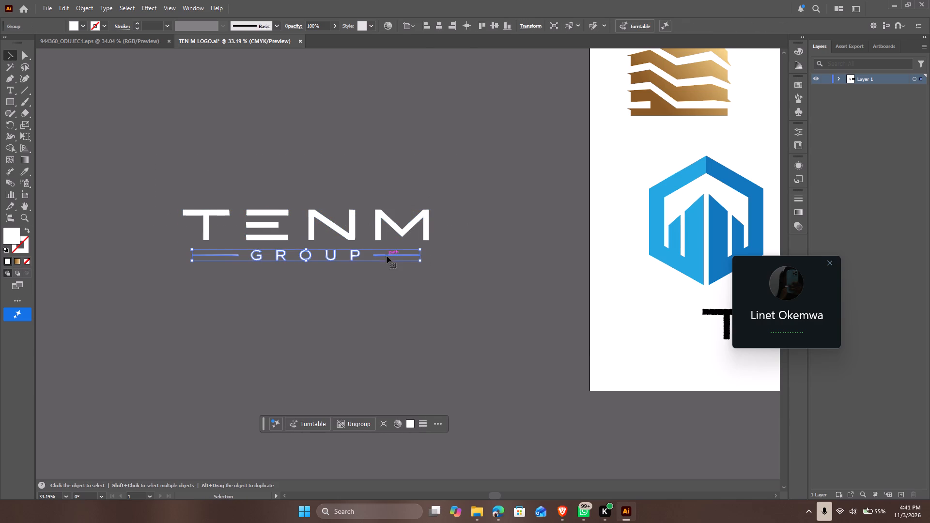
click(350, 299)
drag(188, 302, 411, 152)
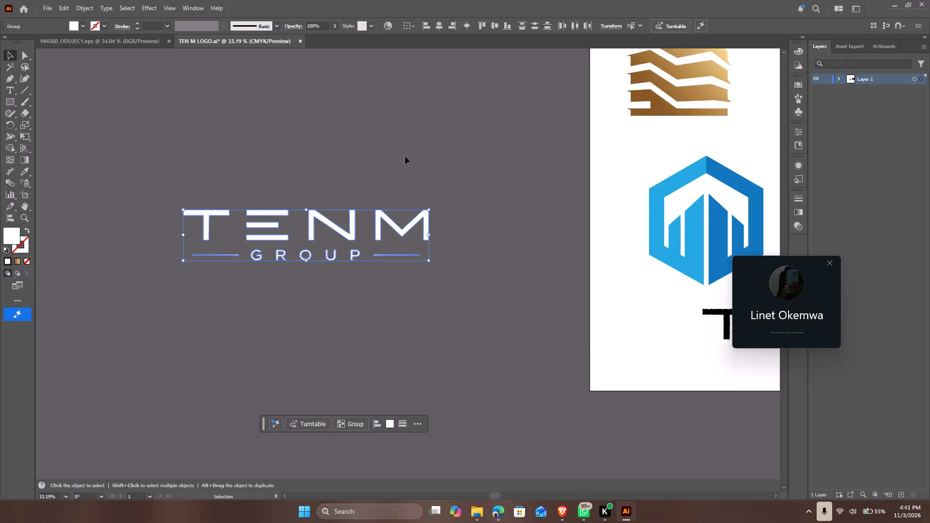
click(439, 25)
double_click(439, 25)
key(ctrl+g)
click(422, 312)
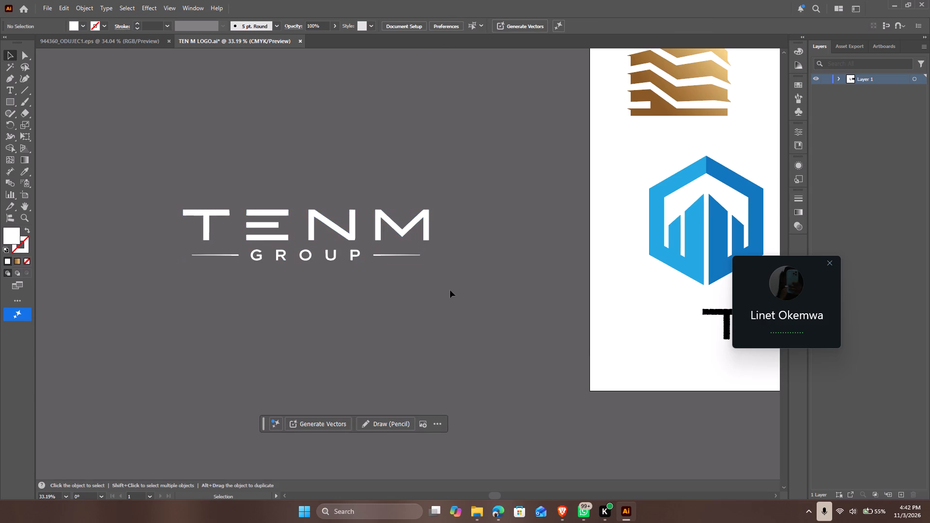
Recolour the whole TENM GROUP lettering with the light blue sampled from the hexagon building icon.
click(394, 231)
click(397, 231)
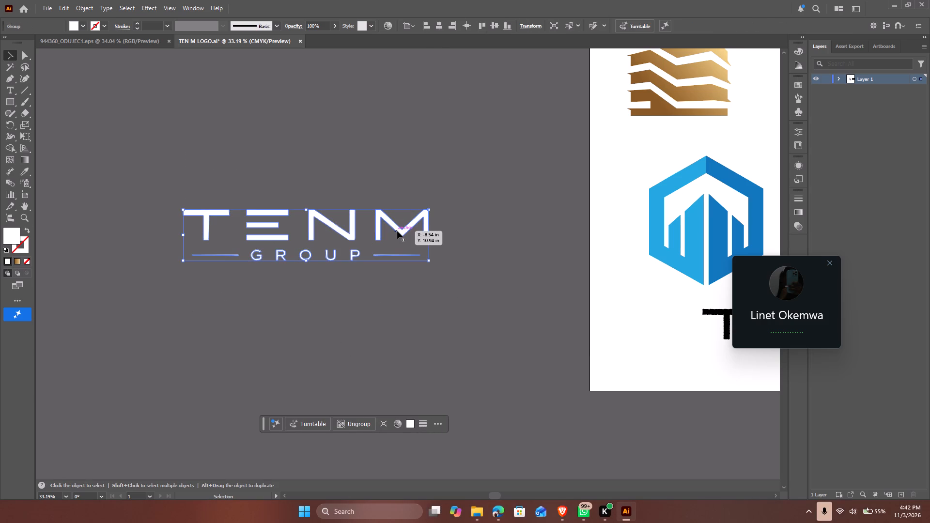
key(i)
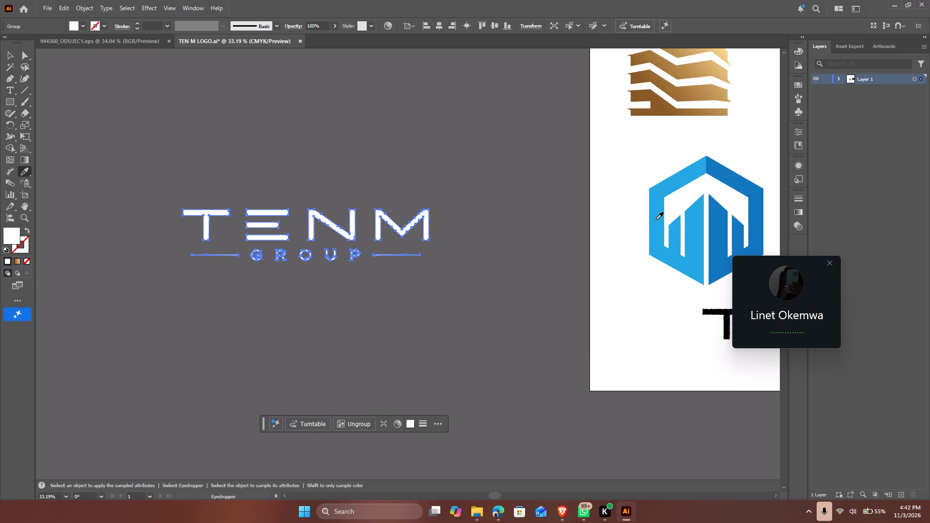
click(655, 218)
click(12, 54)
click(219, 112)
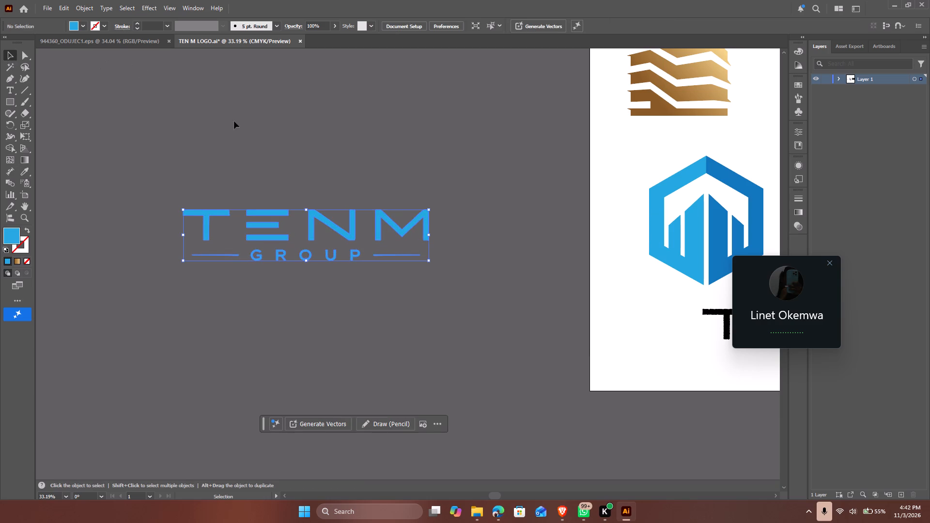
Move the blue TENM GROUP lettering onto the white artboard, next to the blue hexagon icon.
key(space)
key(space)
key(space)
key(space)
key(space)
key(space)
key(space)
key(space)
key(space)
key(space)
key(space)
key(space)
key(space)
drag(536, 137, 205, 137)
drag(87, 215, 242, 225)
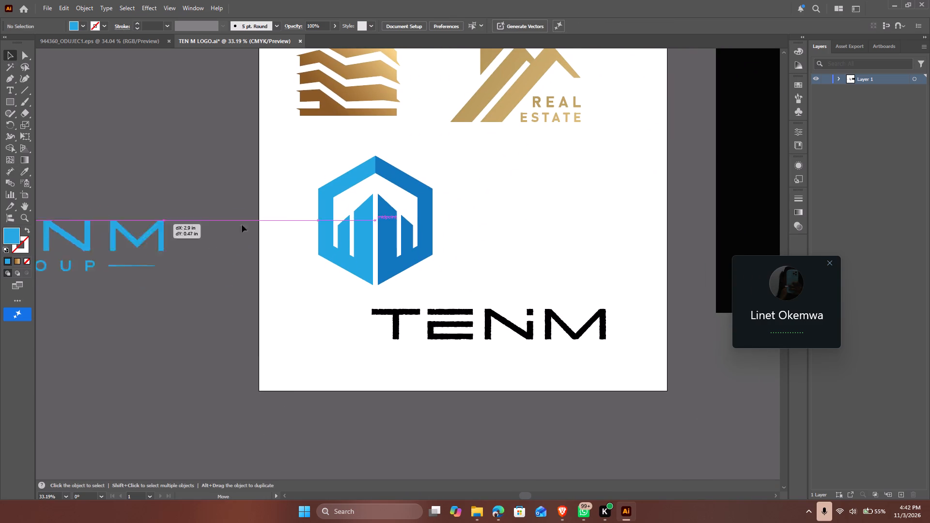
drag(242, 225, 676, 170)
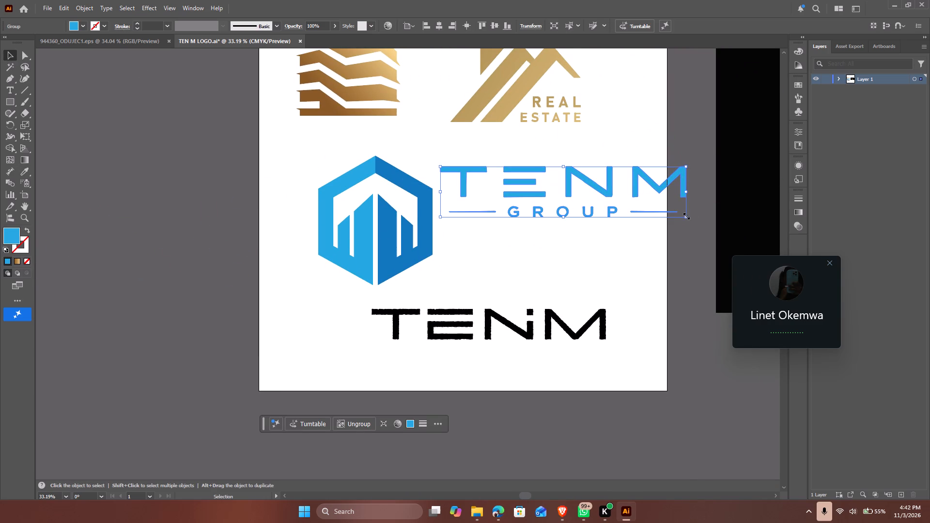
Scale the TENM GROUP lettering down proportionally to fit the artboard and place it beside the hexagon icon, near its mid-height.
shift+drag(685, 215, 680, 213)
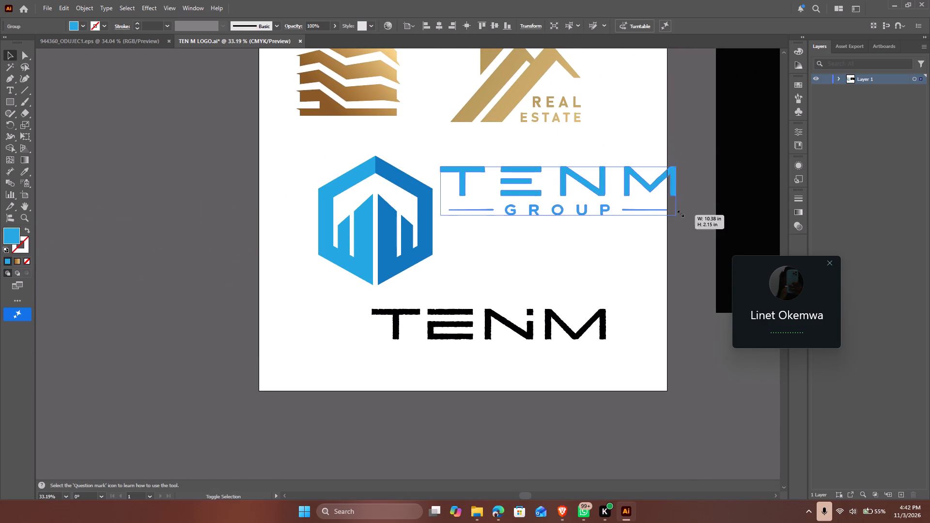
shift+drag(680, 213, 629, 199)
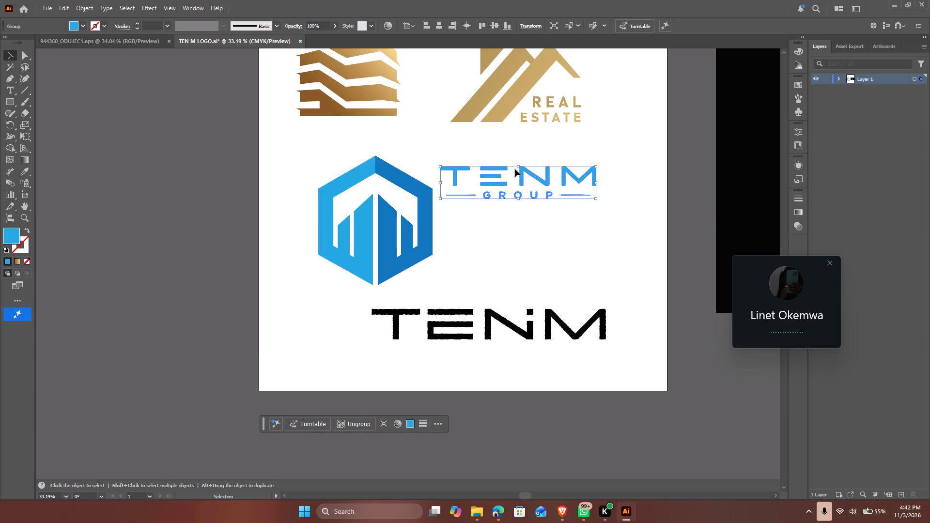
drag(522, 175, 542, 239)
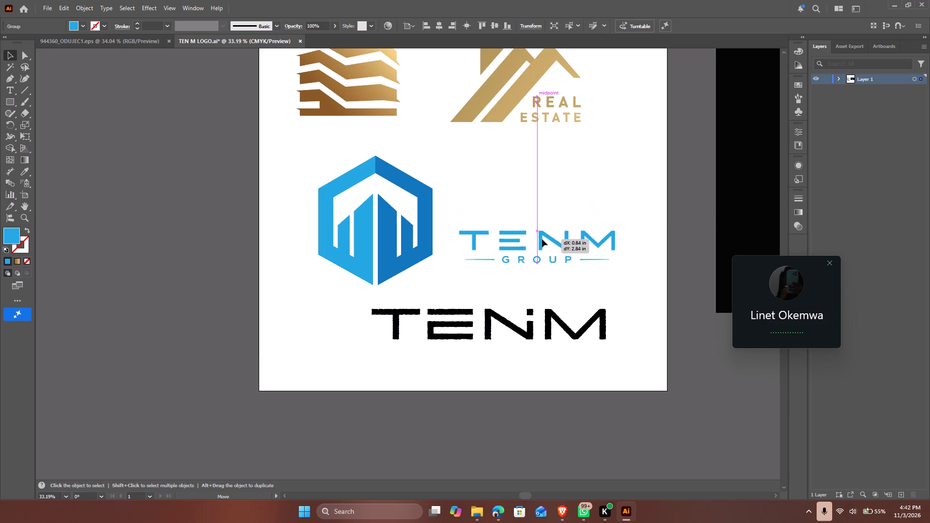
drag(542, 239, 532, 355)
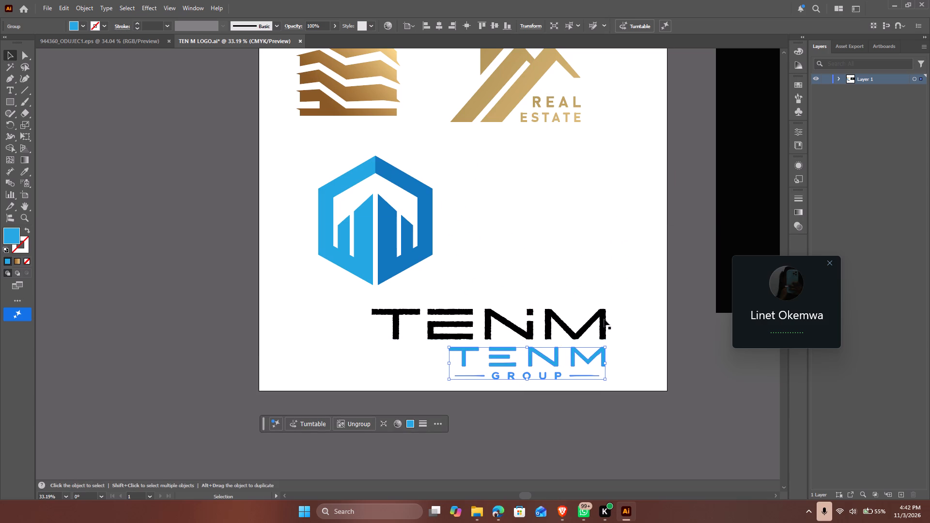
drag(588, 362, 608, 230)
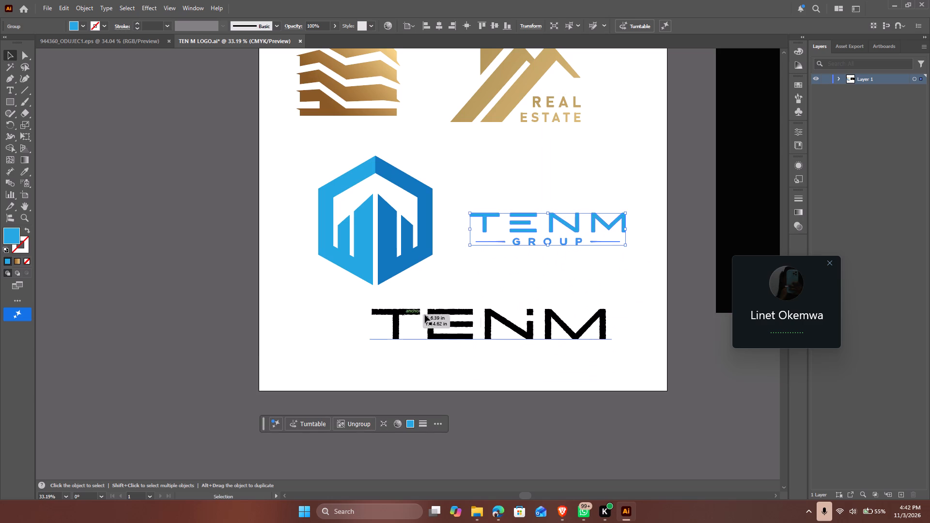
Move the old black TENM text from below the icon off the white artboard.
click(446, 316)
click(627, 306)
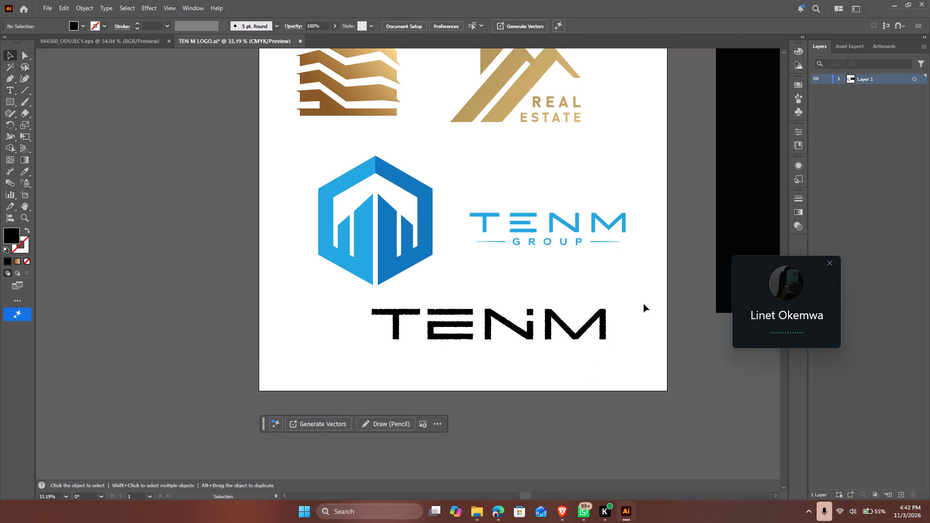
drag(651, 305, 284, 428)
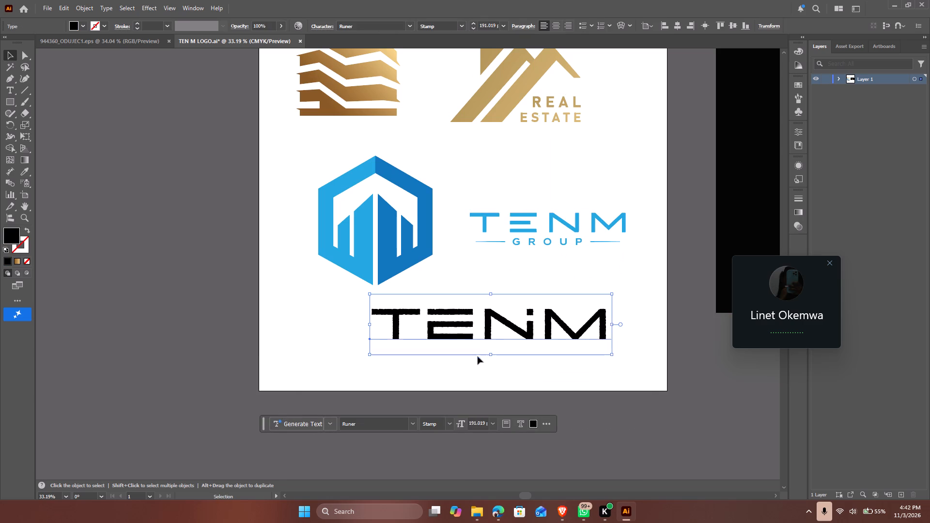
drag(562, 326, 133, 162)
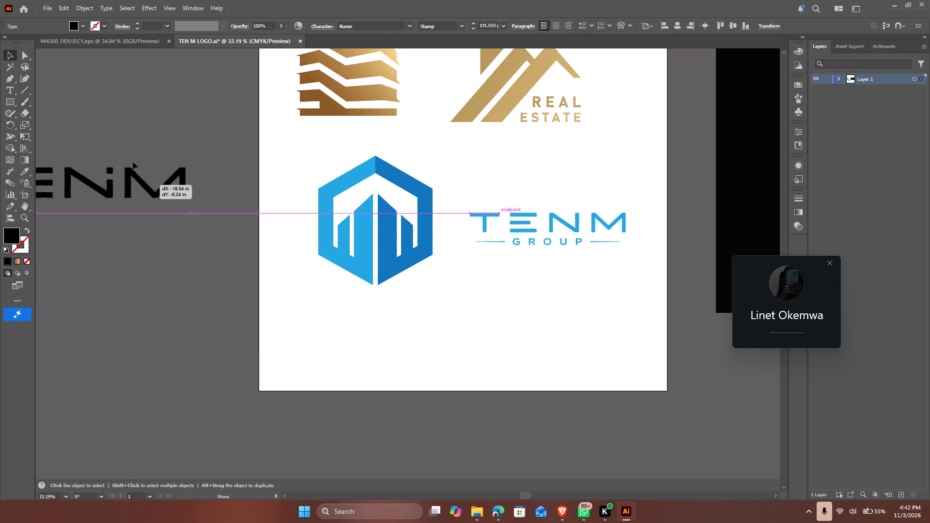
Reposition the old black TENM text slightly higher and closer to the white artboard, keeping it outside the artboard's left edge.
drag(133, 162, 172, 135)
scroll(611, 213, up, 6)
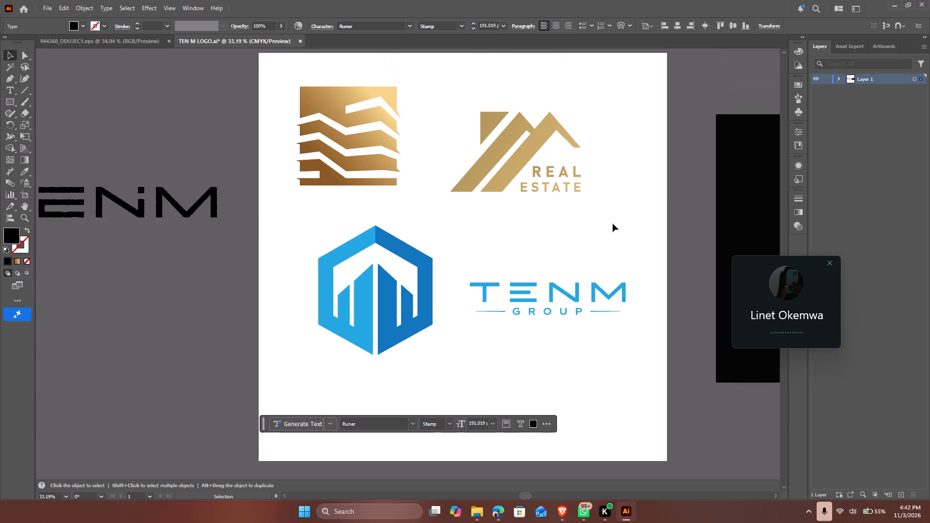
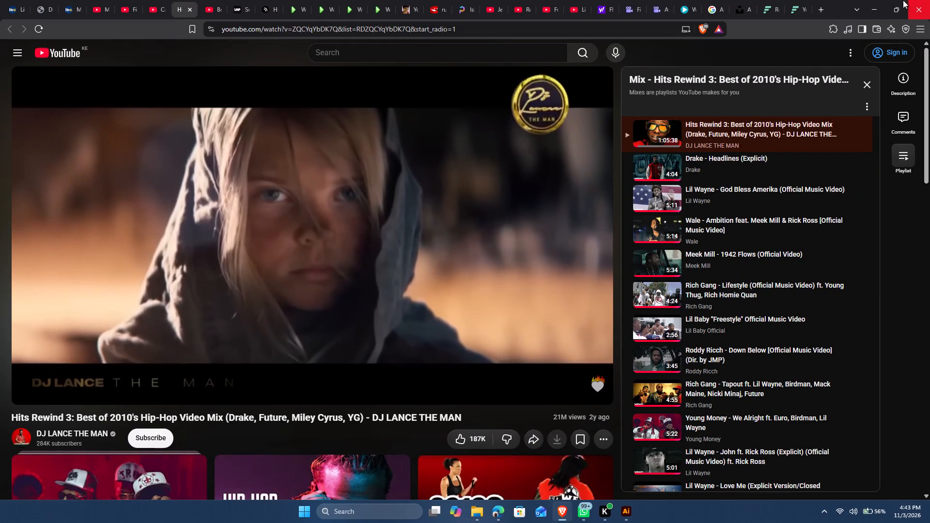
Return from the browser to Illustrator and save the TEN M LOGO.ai document.
click(880, 1)
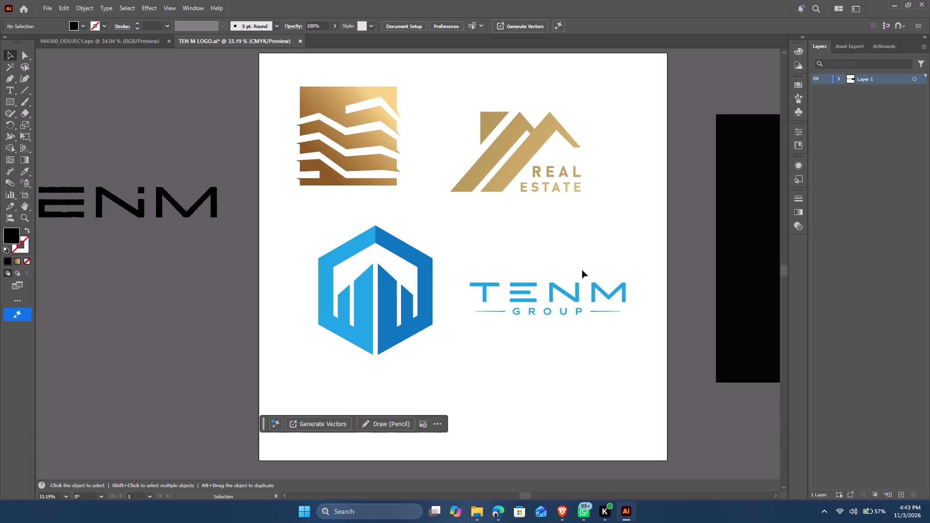
key(ctrl+s)
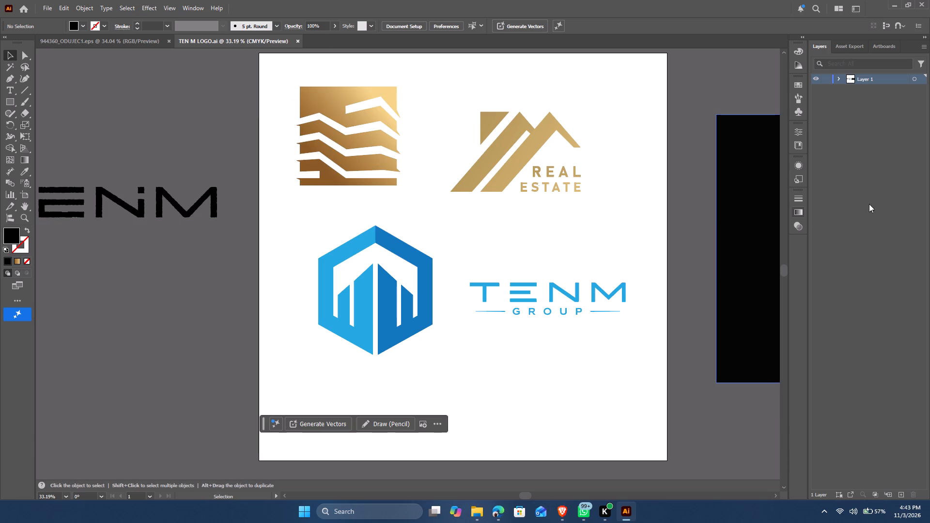
Move the black TENM GROUP reference image from beside the artboard onto its upper part, above the blue icon.
drag(758, 212, 315, 96)
drag(297, 210, 378, 230)
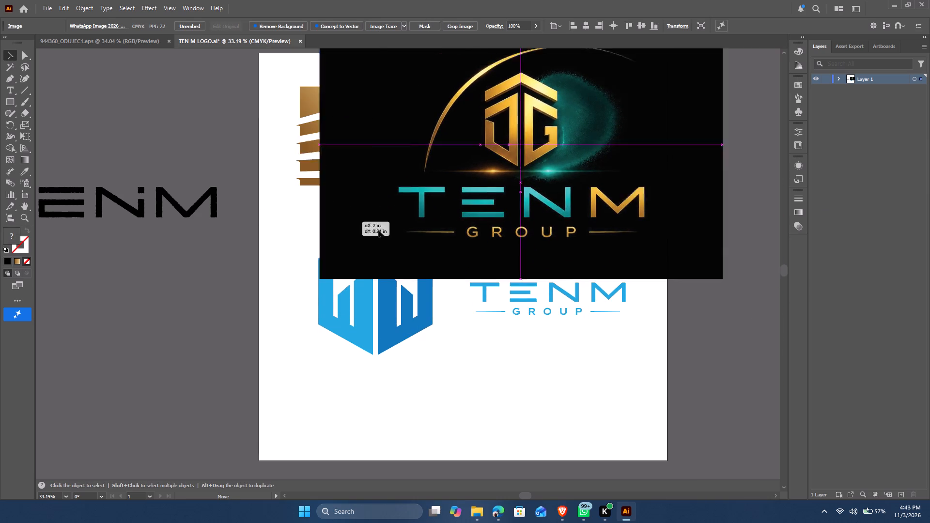
drag(378, 230, 306, 191)
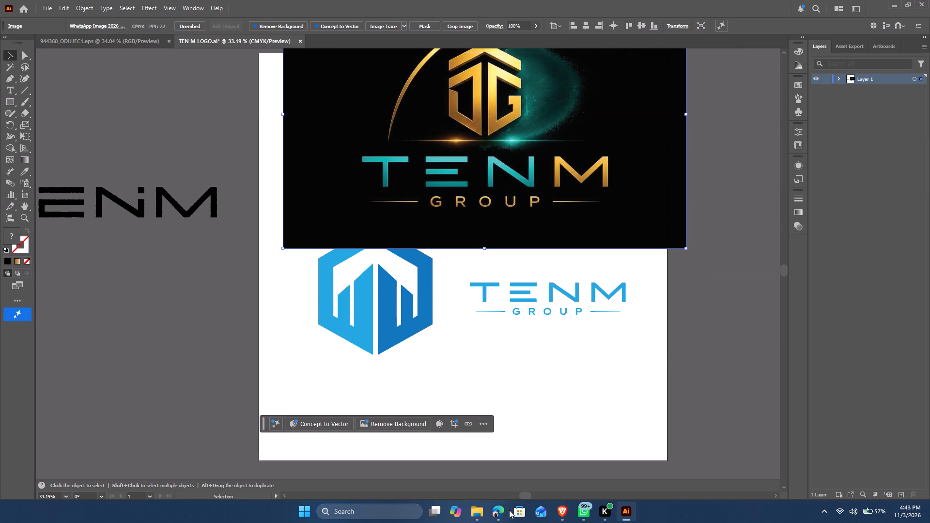
Switch to Microsoft Edge and review the open Vecteezy pages of T and TM monogram logos and real estate logos.
click(501, 516)
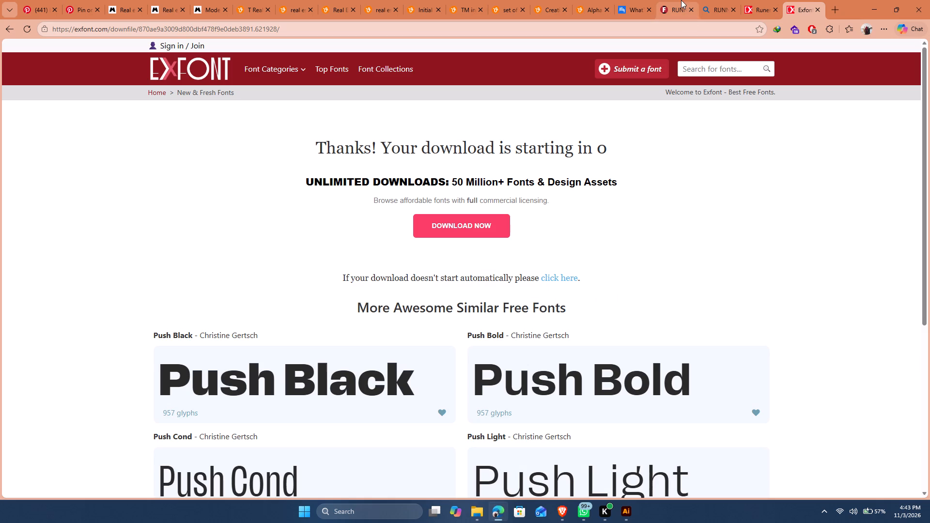
click(420, 0)
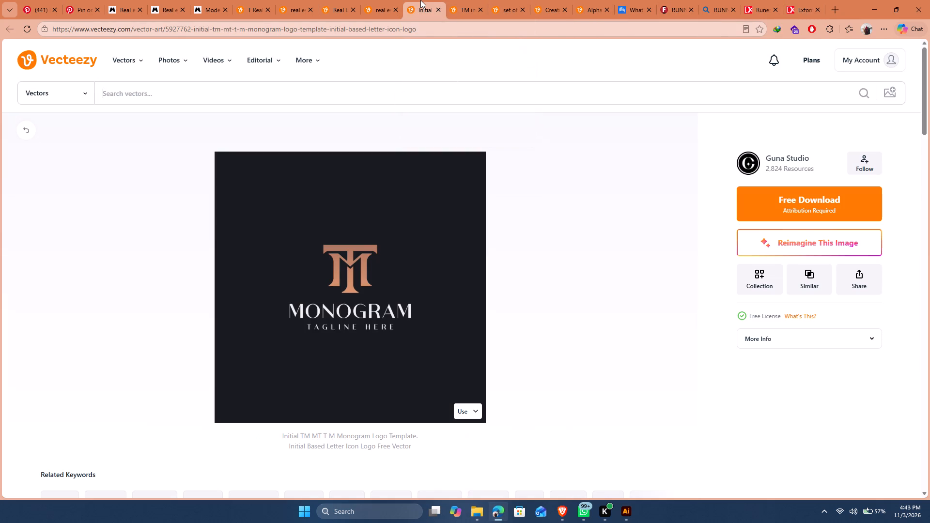
click(463, 0)
click(516, 0)
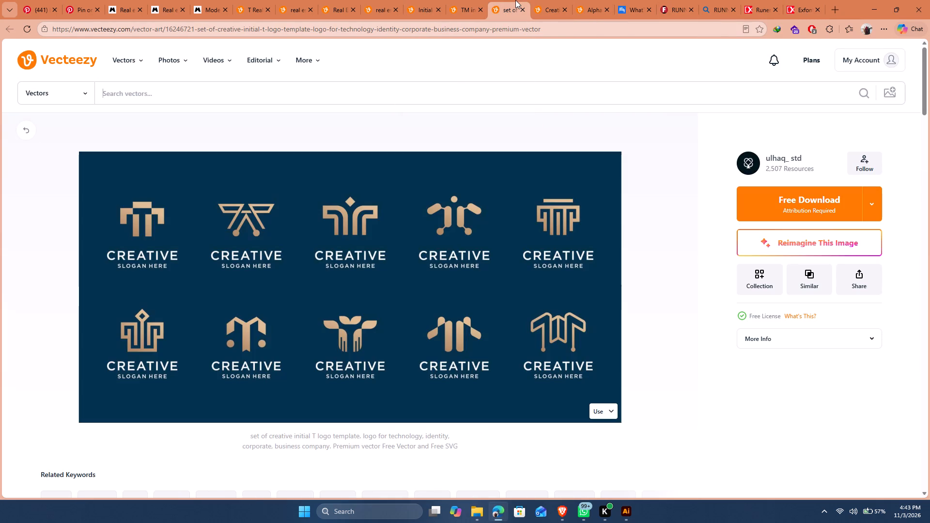
click(256, 0)
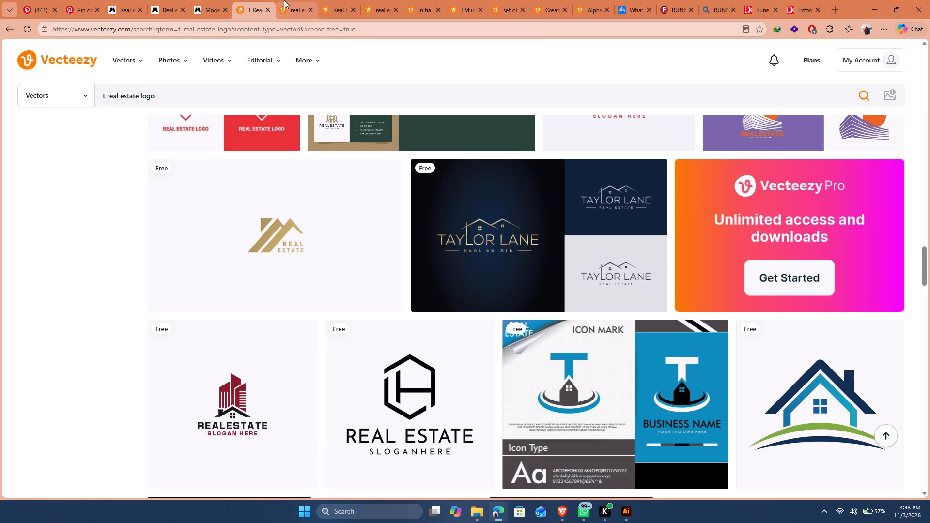
Examine the gold striped real estate logo page and its related vectors for alternative icon ideas.
click(286, 0)
scroll(230, 130, down, 4)
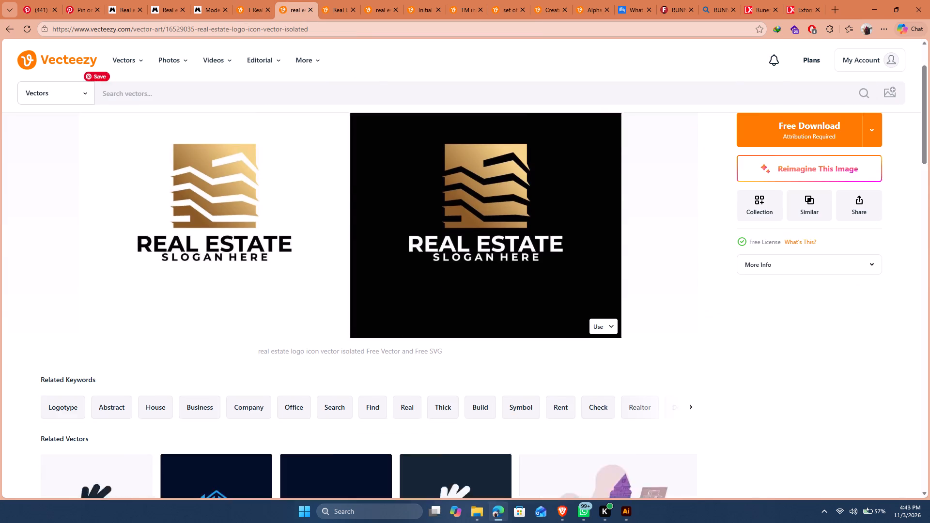
scroll(272, 170, down, 5)
scroll(289, 259, down, 12)
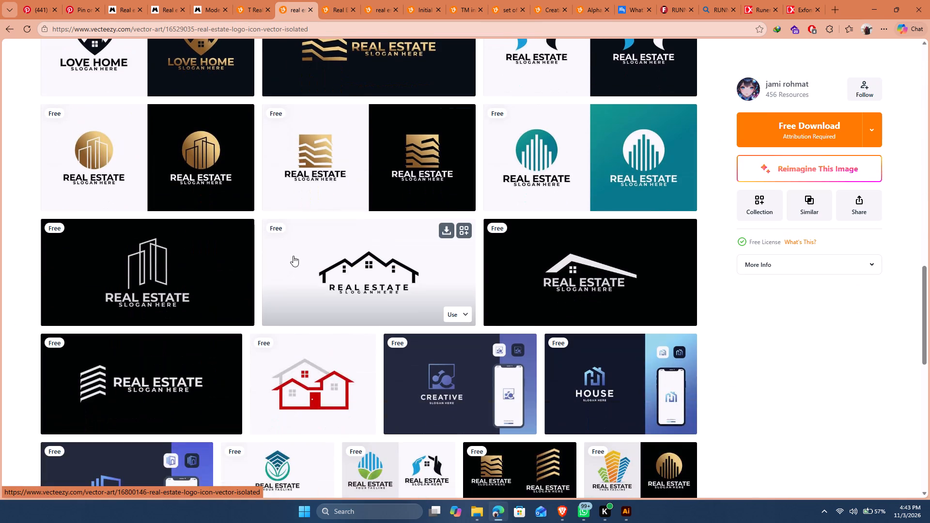
scroll(293, 256, up, 3)
scroll(754, 385, down, 2)
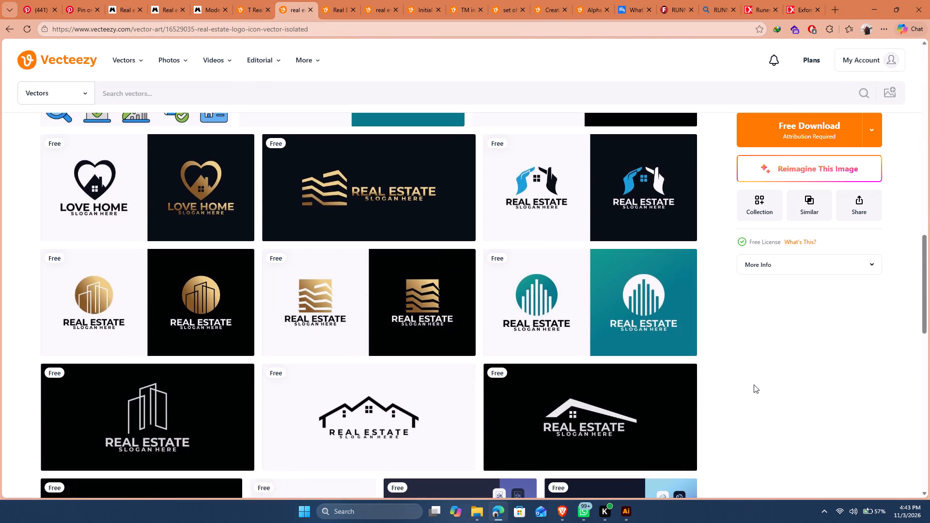
scroll(754, 385, down, 2)
scroll(895, 314, down, 4)
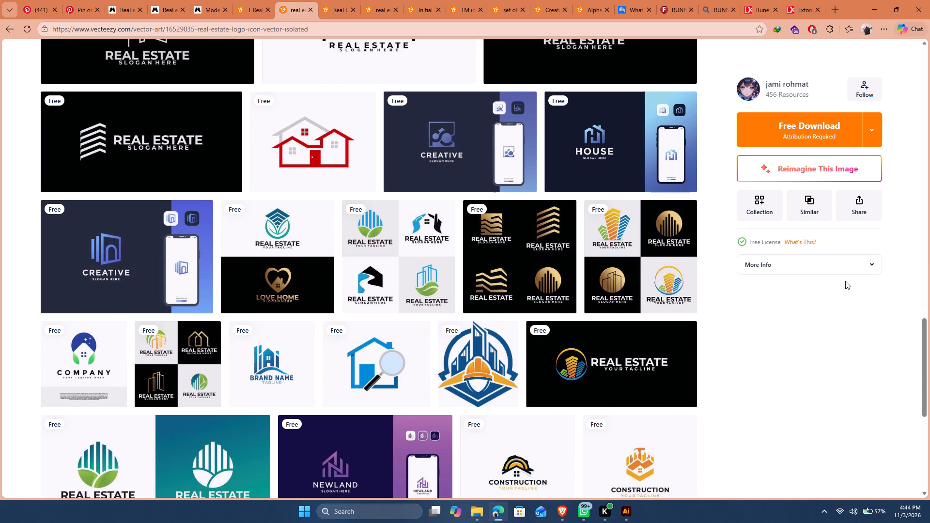
scroll(702, 317, down, 5)
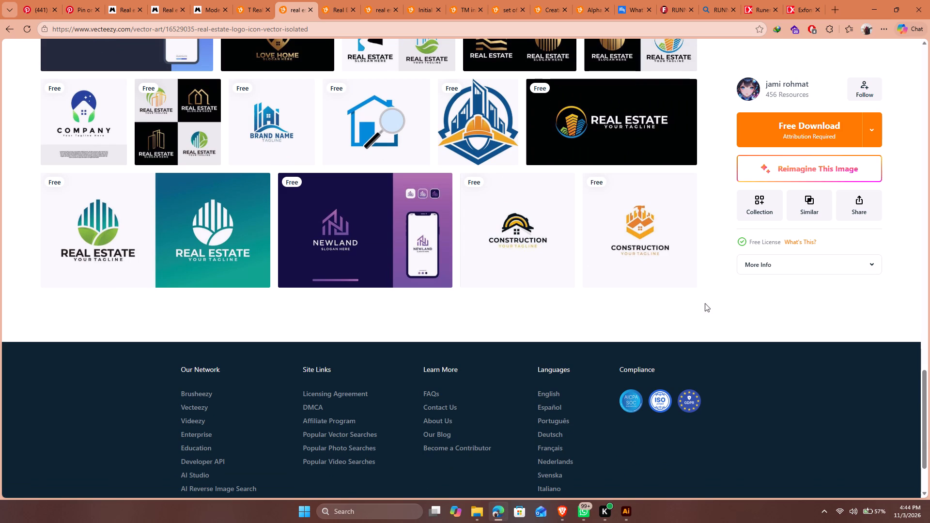
scroll(585, 302, up, 7)
scroll(576, 262, up, 7)
scroll(496, 241, up, 6)
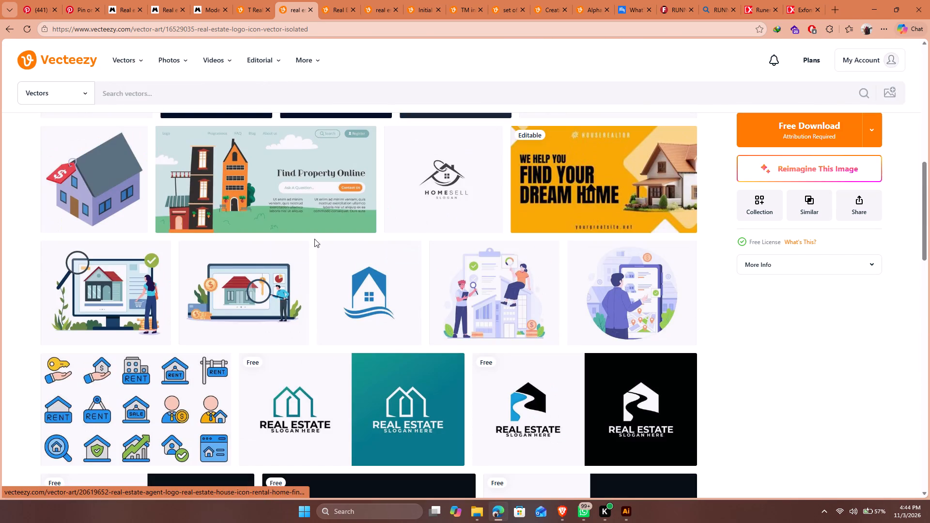
scroll(268, 241, up, 13)
Search the Vecteezy vectors for "teal logo" and close the blank pop-up window.
click(129, 92)
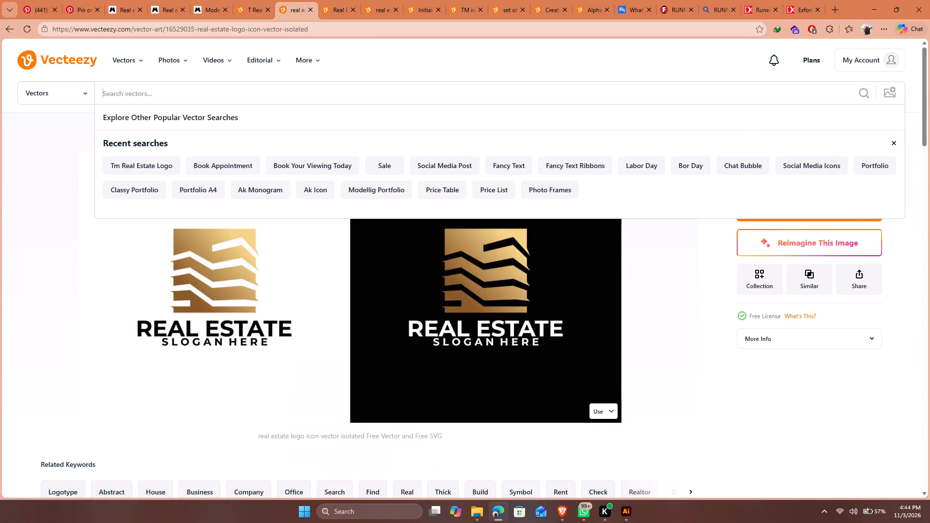
text(teal)
key(space)
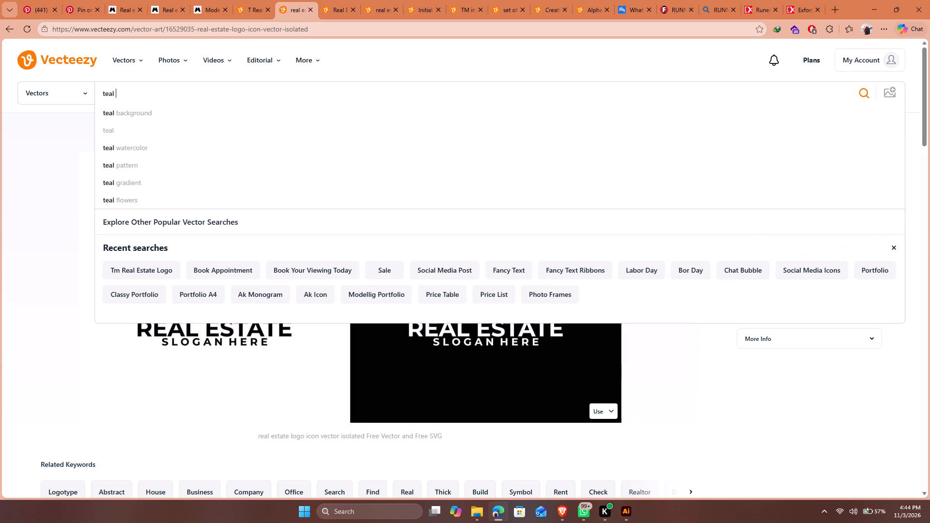
text(logo)
key(Return)
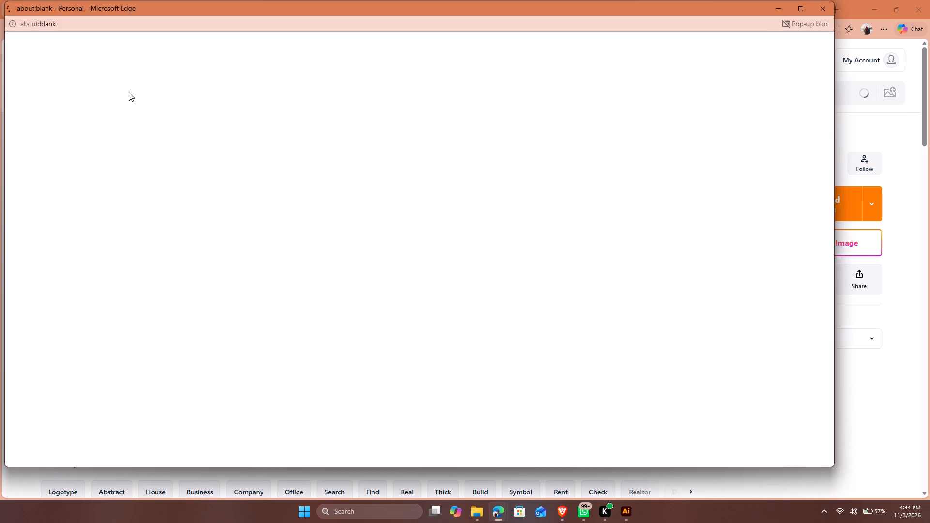
click(819, 11)
Look through the teal logo results for colour and icon references.
scroll(639, 277, down, 8)
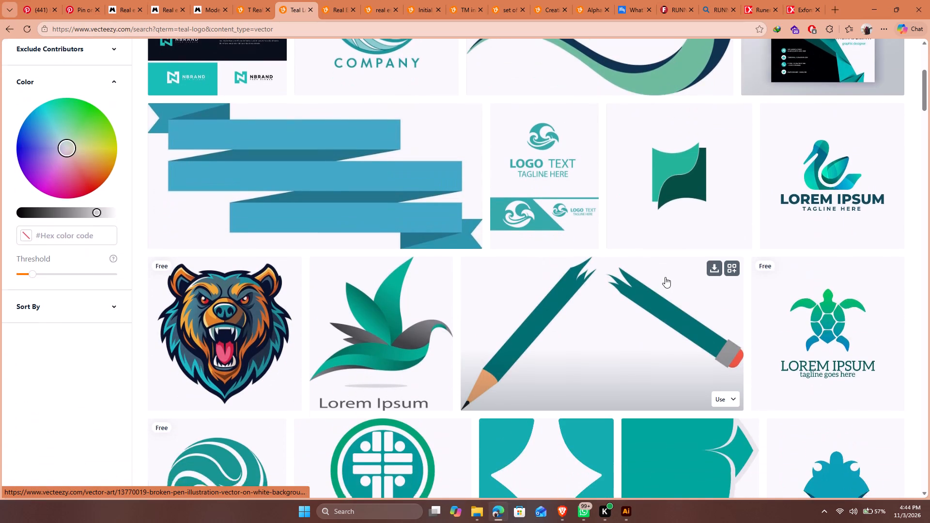
scroll(665, 277, down, 8)
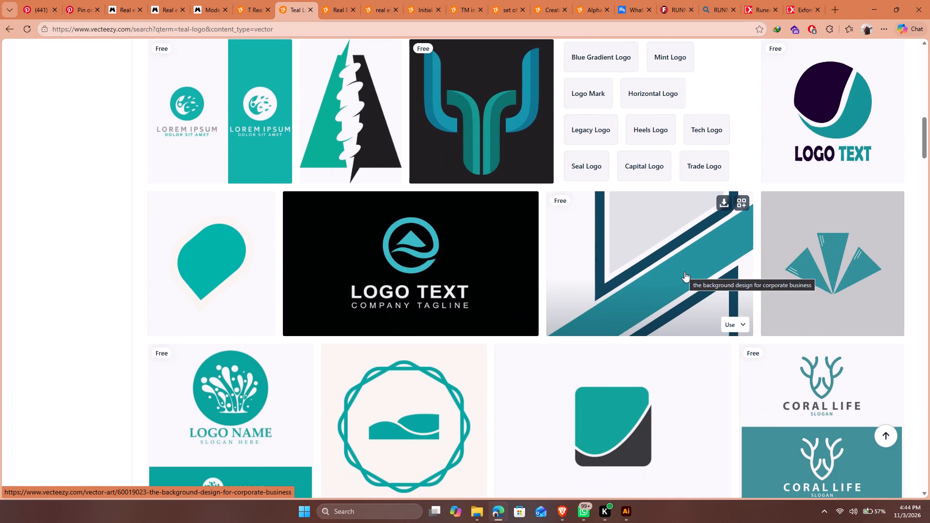
scroll(684, 272, down, 19)
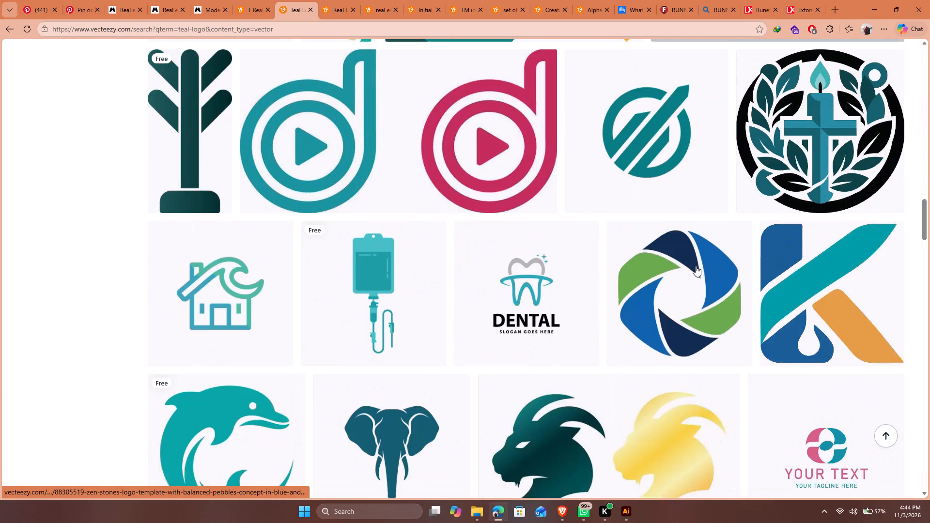
scroll(699, 271, down, 6)
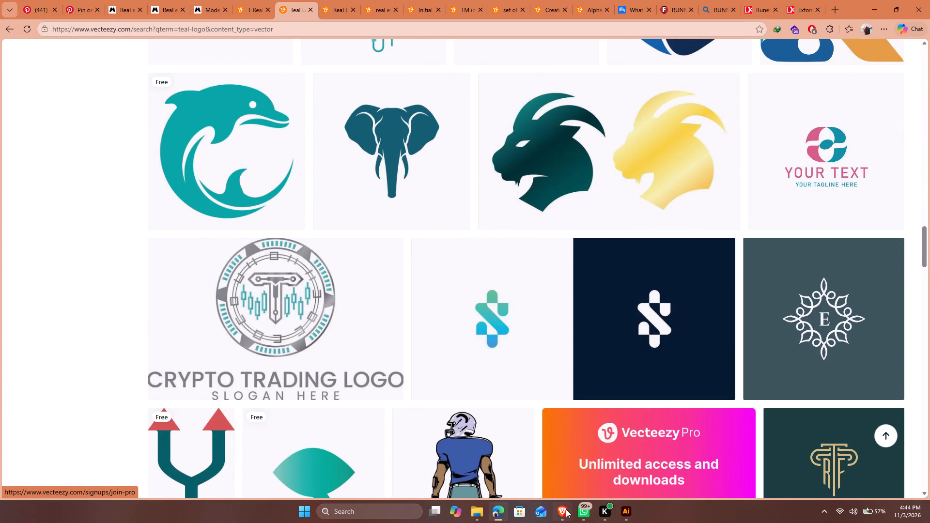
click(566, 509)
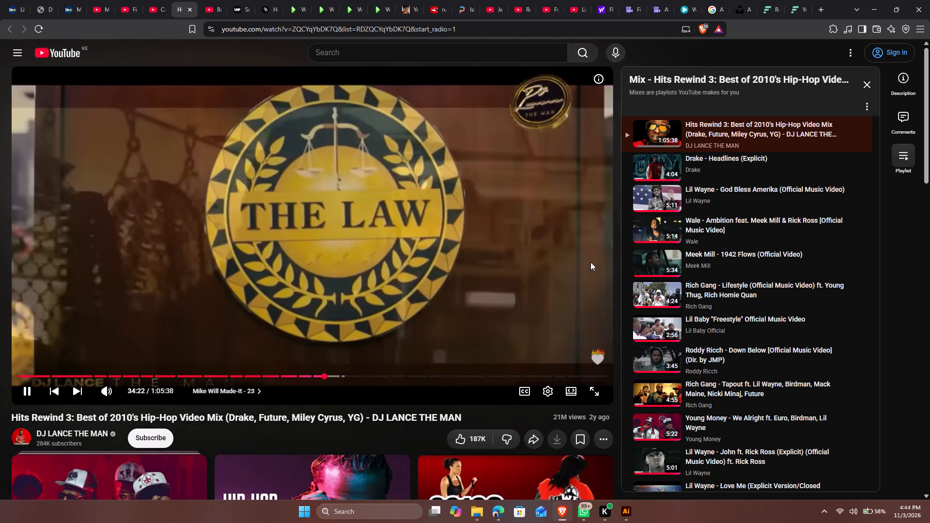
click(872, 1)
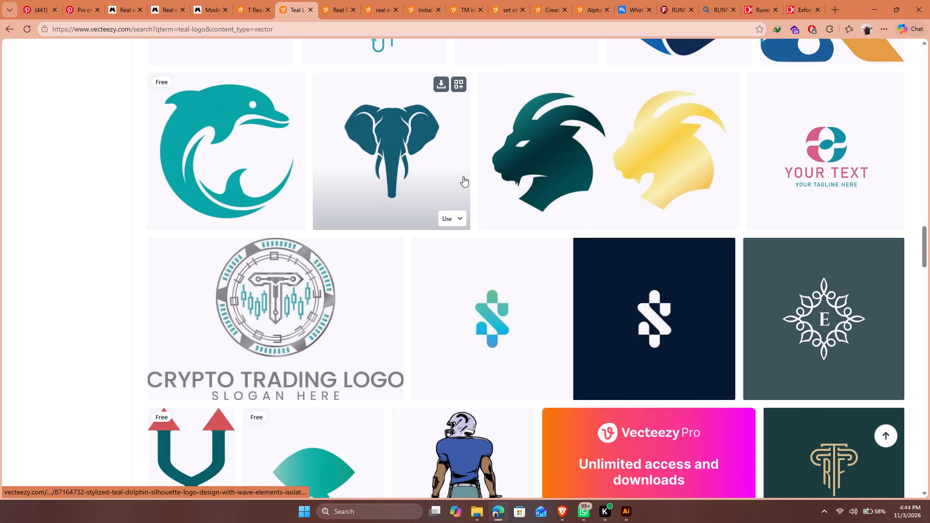
Examine the remaining teal logo results further down the page and return to the top of the list.
scroll(464, 179, down, 11)
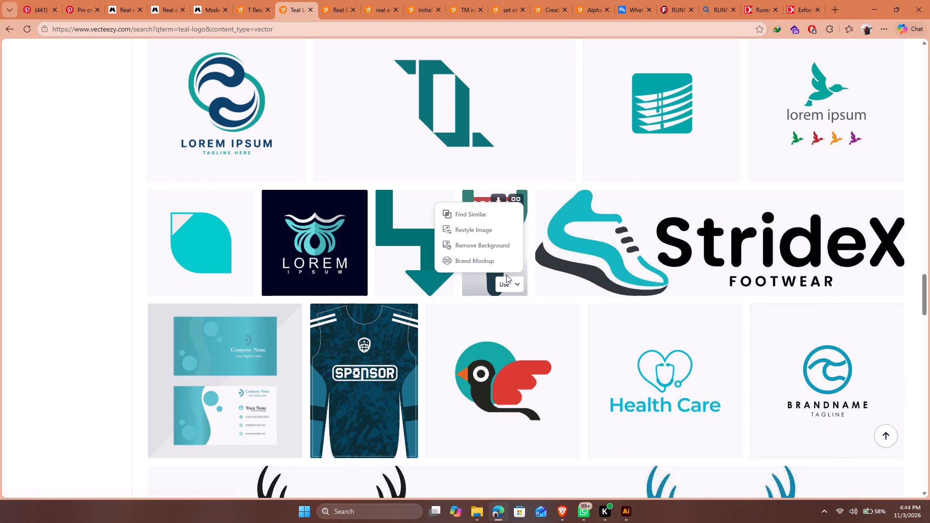
scroll(720, 340, down, 6)
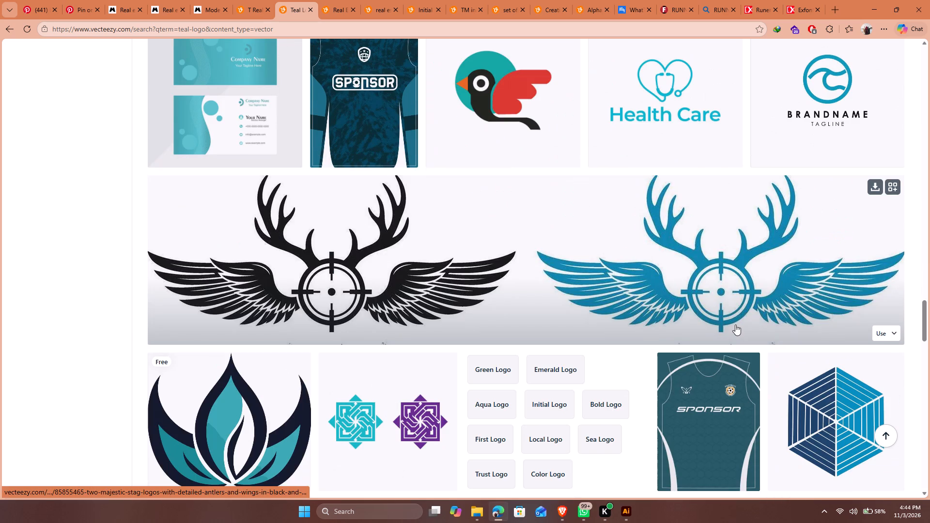
scroll(739, 320, down, 6)
scroll(635, 296, down, 3)
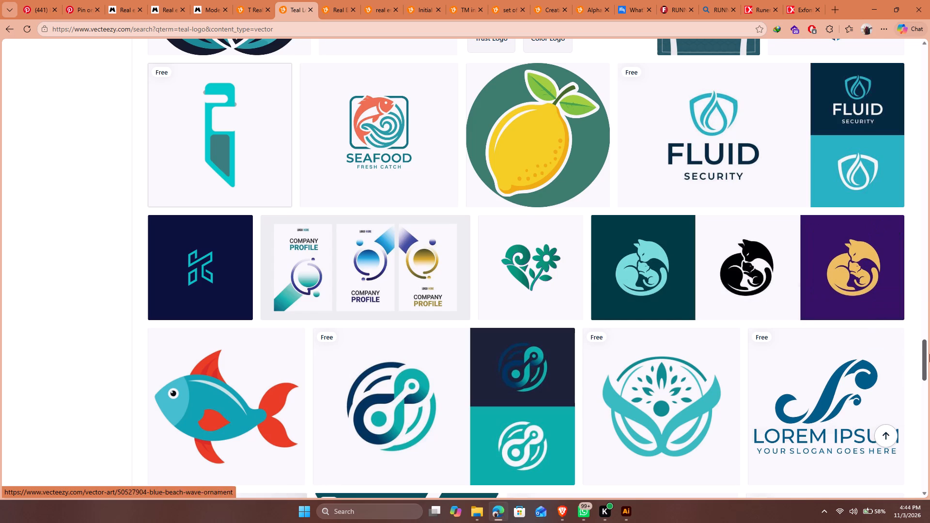
drag(925, 356, 929, 46)
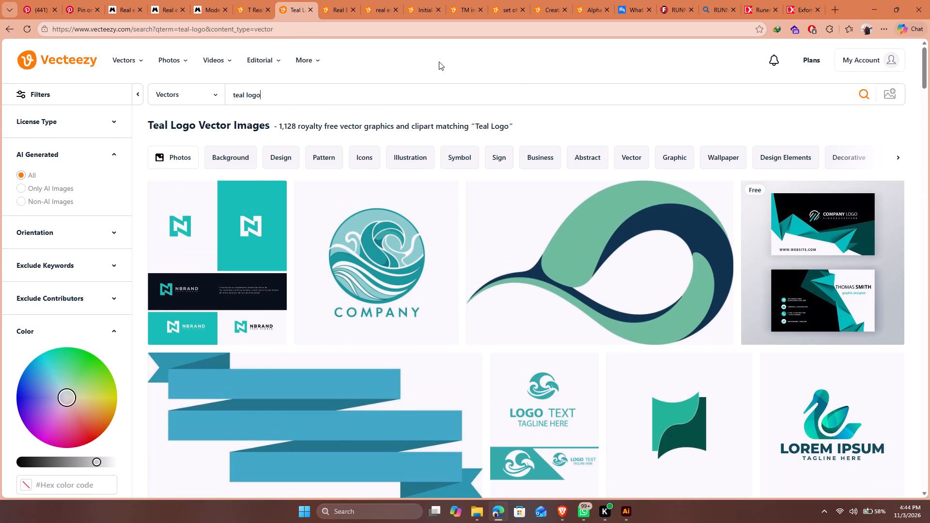
Refine the Vecteezy vector search to "teal logo gradient".
click(278, 101)
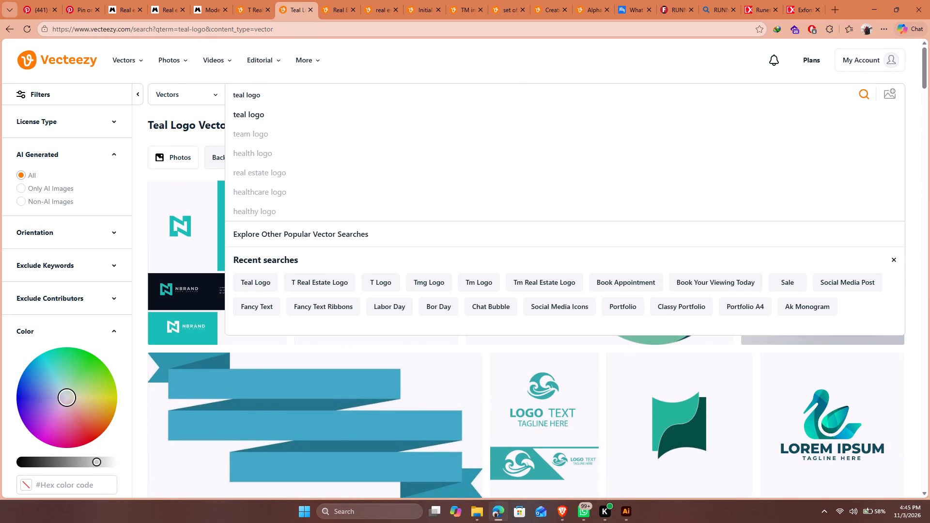
key(space)
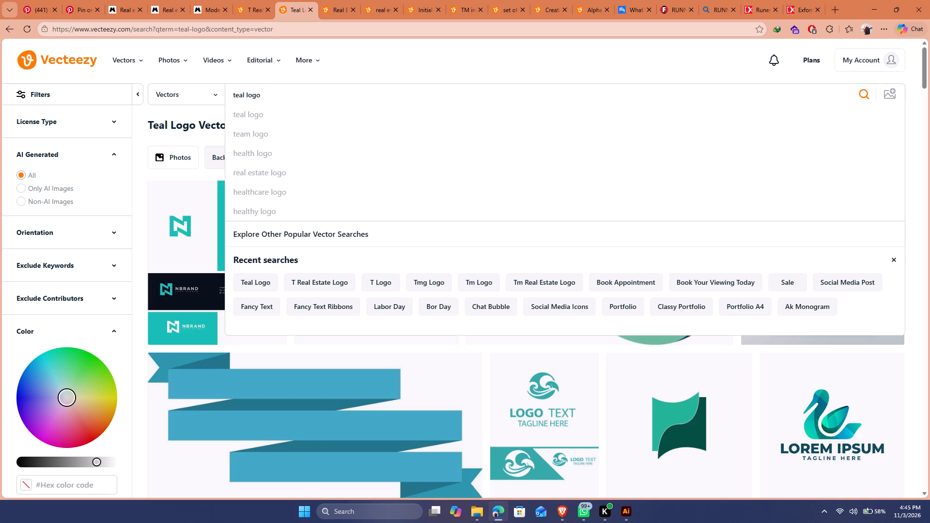
text(gradient)
key(Return)
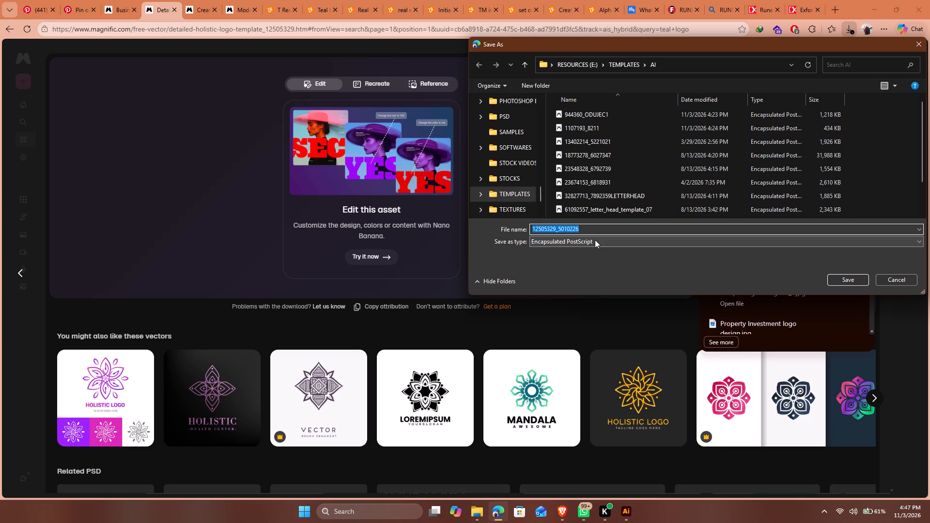
text(logo)
key(space)
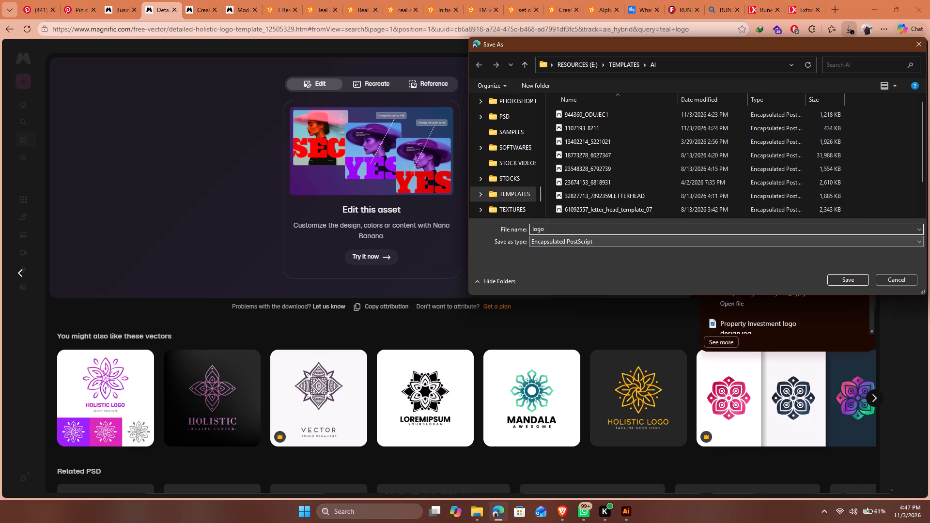
text(floral)
key(Return)
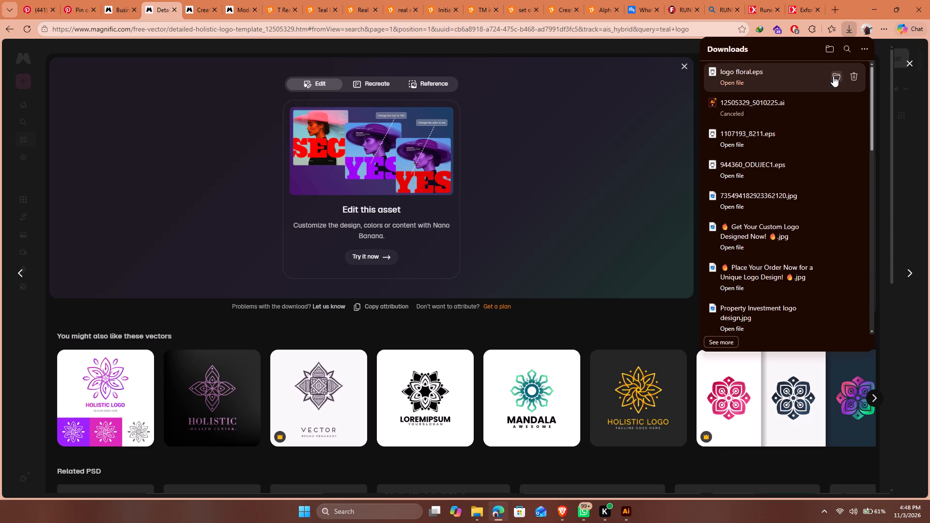
Place the downloaded logo floral file in the 03 TUESDAY project folder in File Explorer.
drag(729, 72, 837, 205)
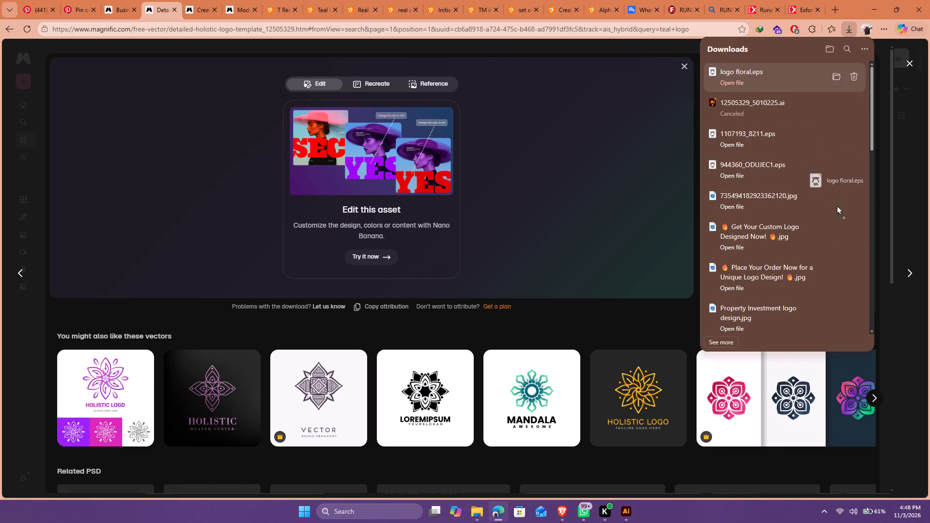
drag(837, 205, 578, 383)
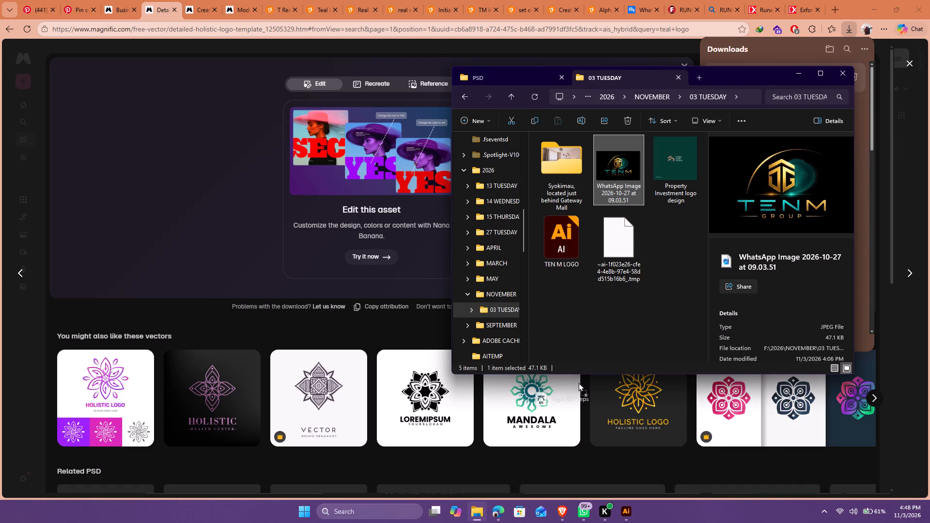
drag(578, 383, 619, 350)
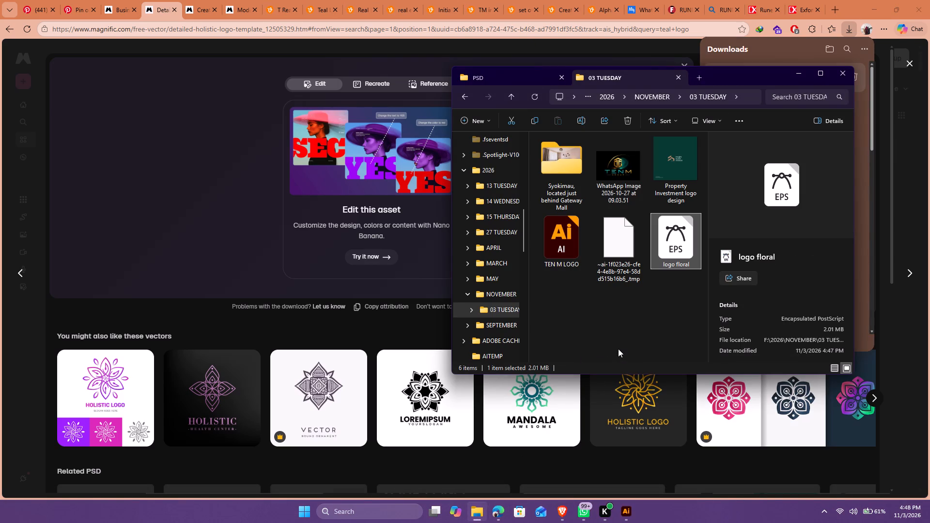
Open logo floral in Illustrator and bring its teal flower artwork into the TEN M LOGO document, beside the artboard.
double_click(673, 245)
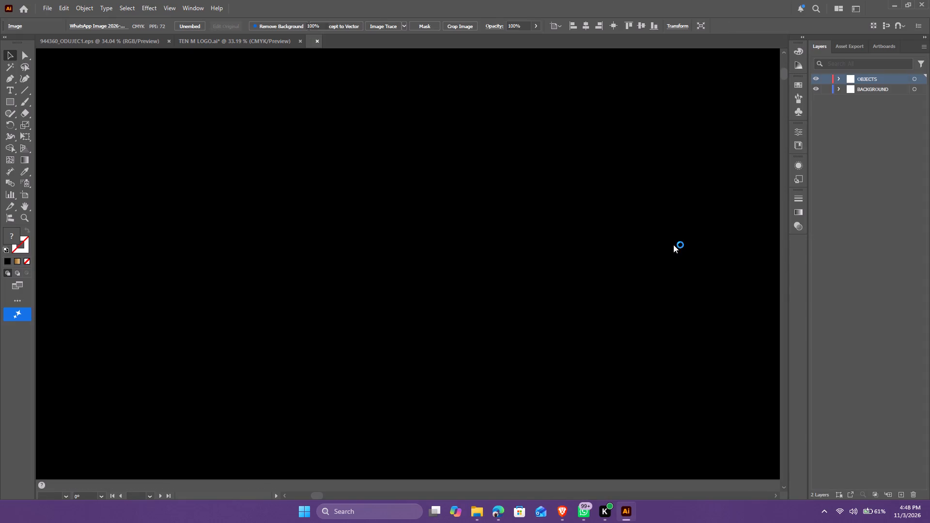
click(297, 169)
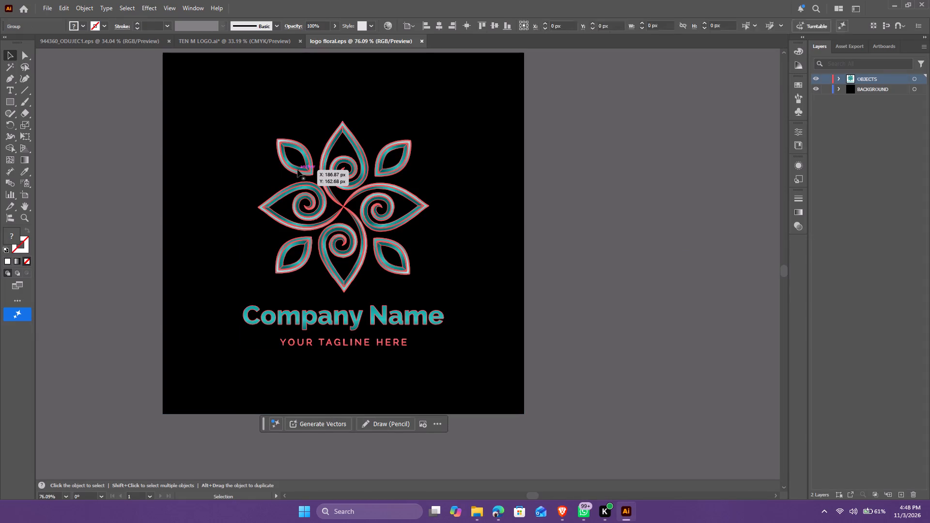
drag(297, 169, 91, 40)
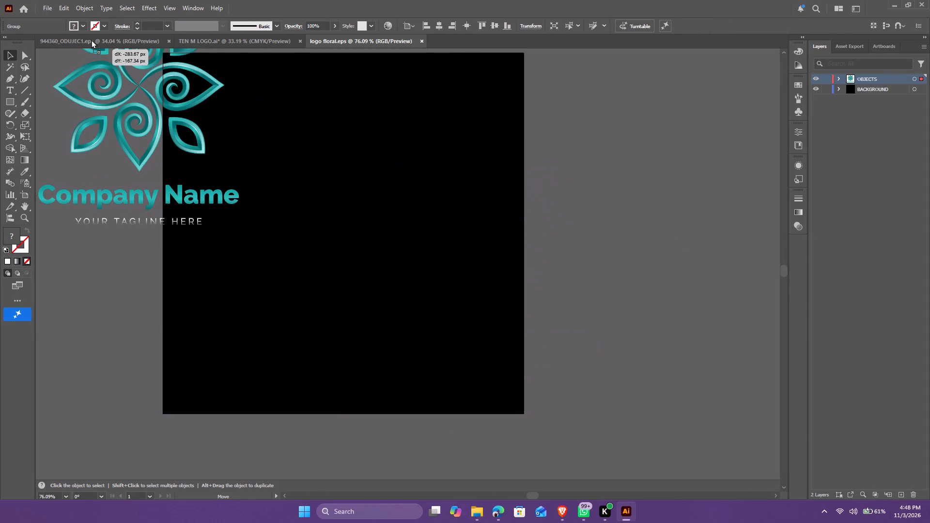
drag(91, 40, 166, 264)
click(465, 387)
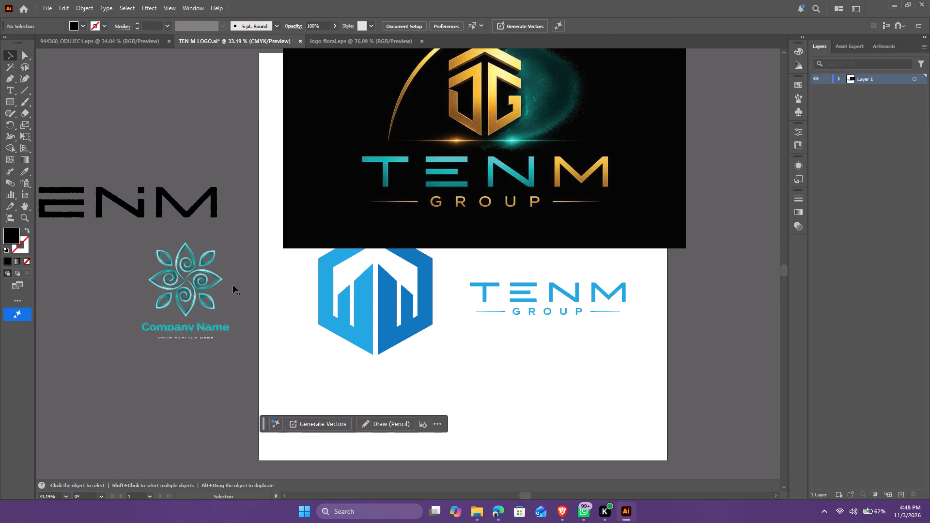
Enlarge the teal flower artwork and move it fully off the artboard, over the black lettering beside it.
click(205, 288)
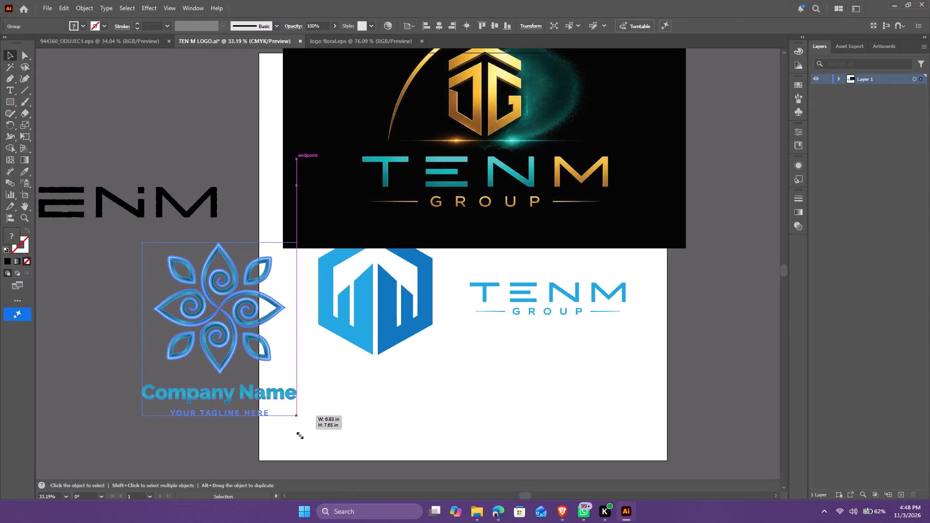
click(381, 396)
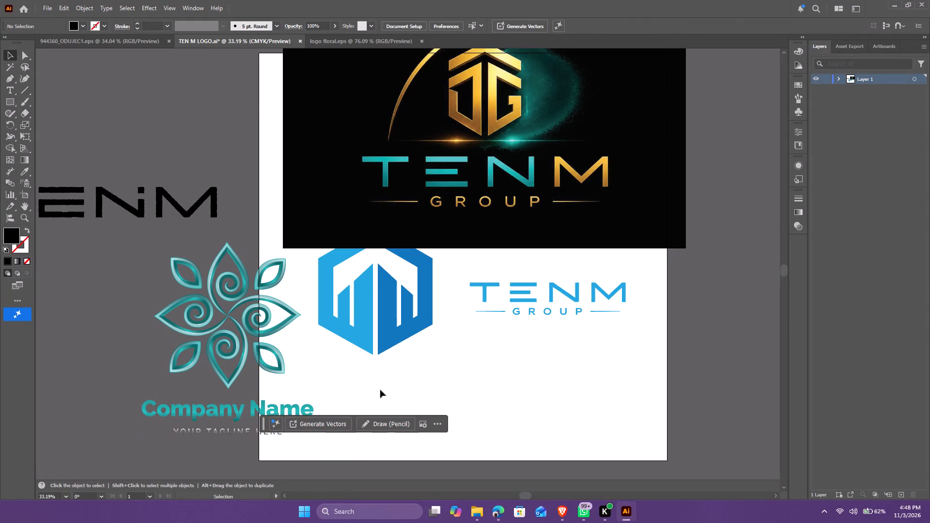
drag(268, 368, 192, 319)
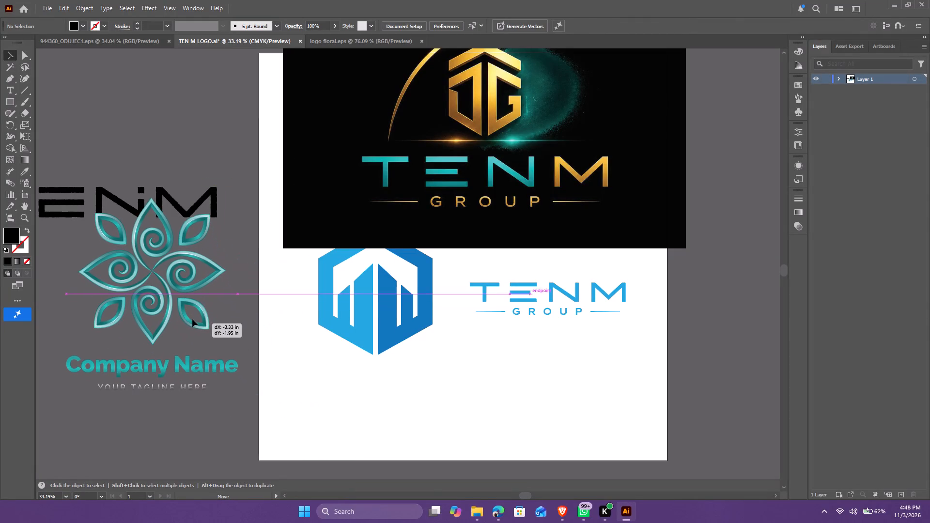
drag(192, 319, 190, 303)
click(489, 375)
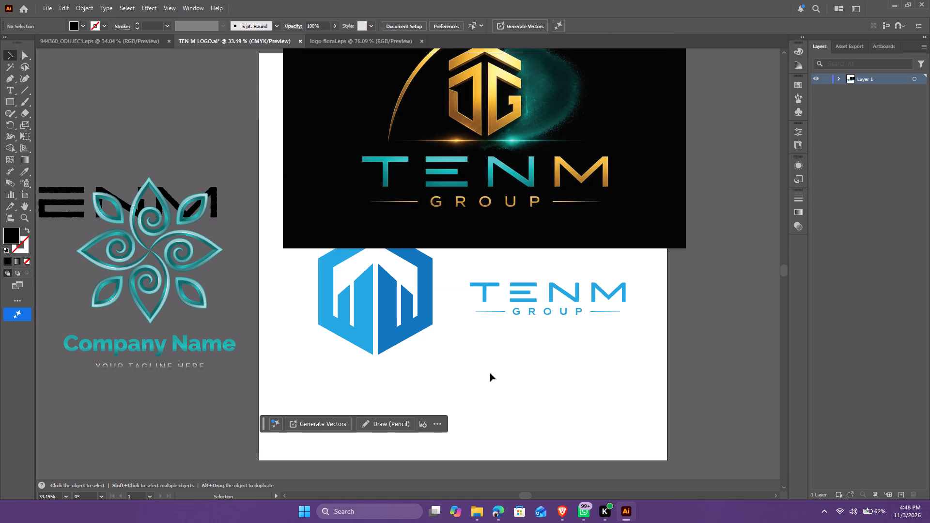
Park a copy of the blue TENM GROUP lettering off the artboard below the flower, and move the original lower on the artboard.
click(554, 295)
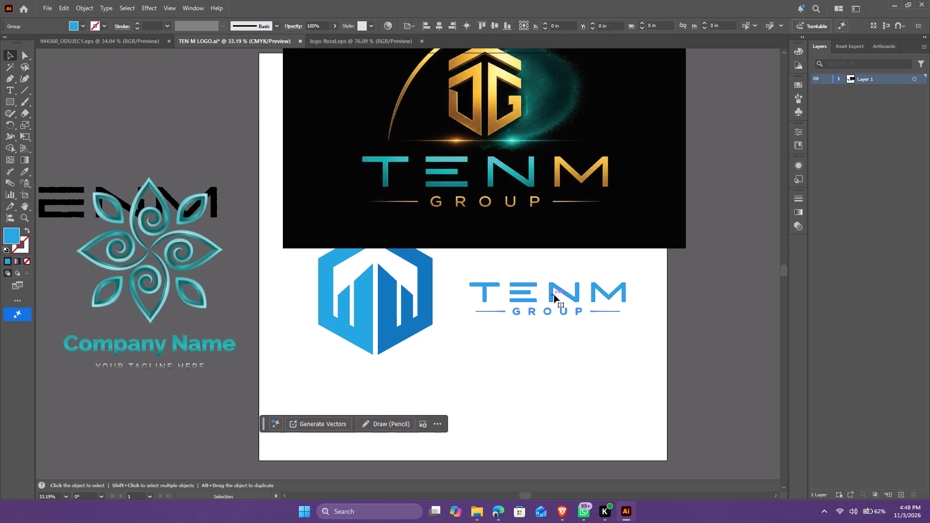
alt+drag(552, 293, 542, 322)
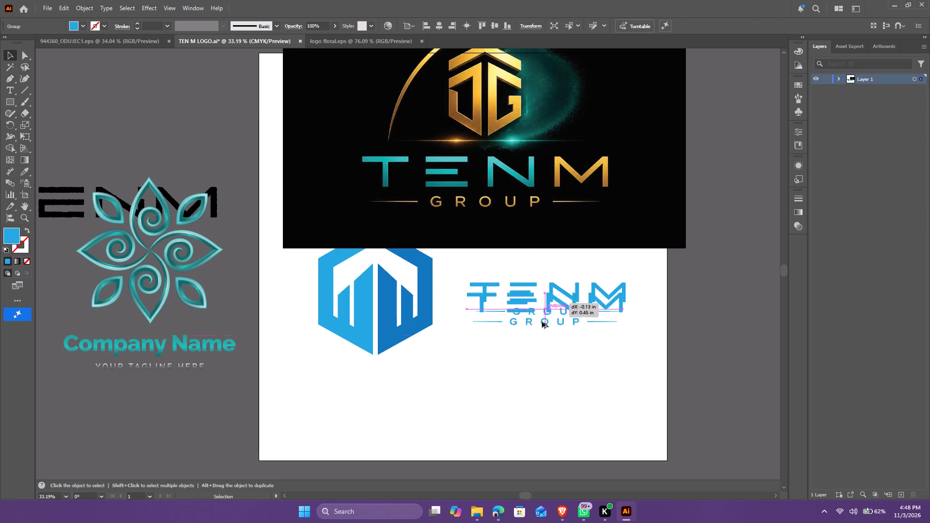
alt+drag(542, 322, 509, 383)
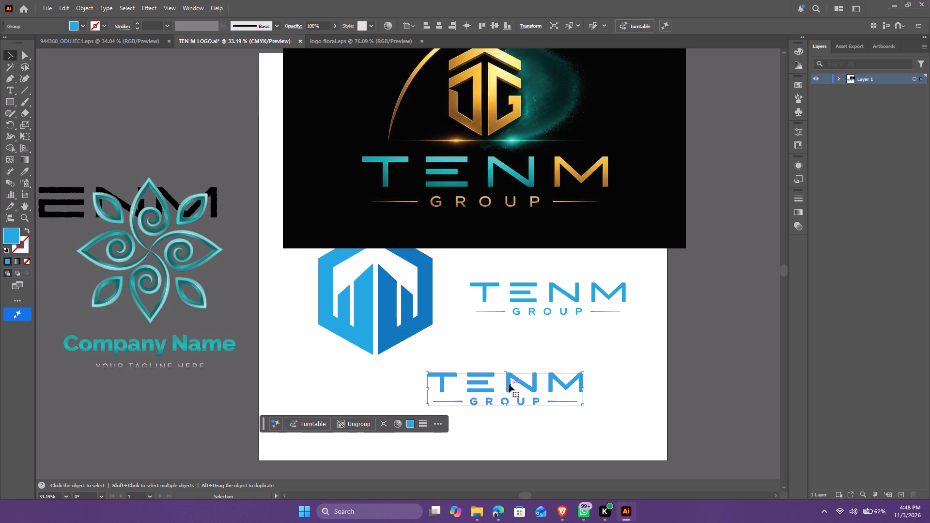
drag(509, 384, 126, 423)
drag(549, 292, 515, 356)
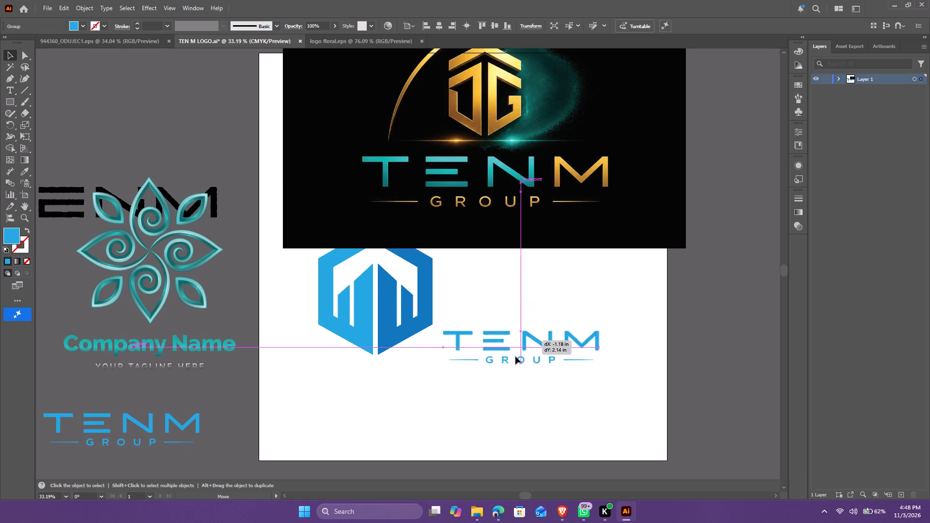
drag(515, 356, 508, 383)
Ungroup the artboard's TENM GROUP lettering, then ungroup its TENM word into separate letters.
right_click(508, 383)
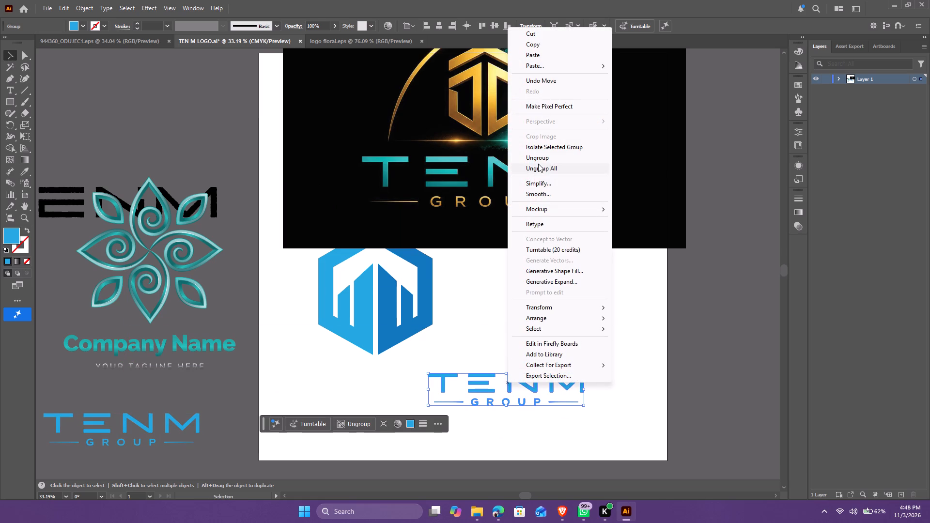
click(539, 155)
click(625, 353)
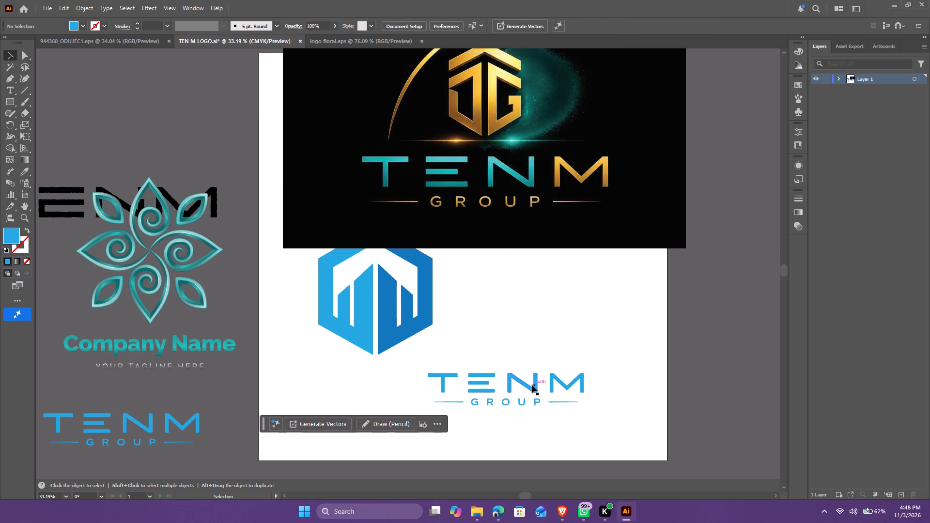
click(532, 385)
right_click(532, 384)
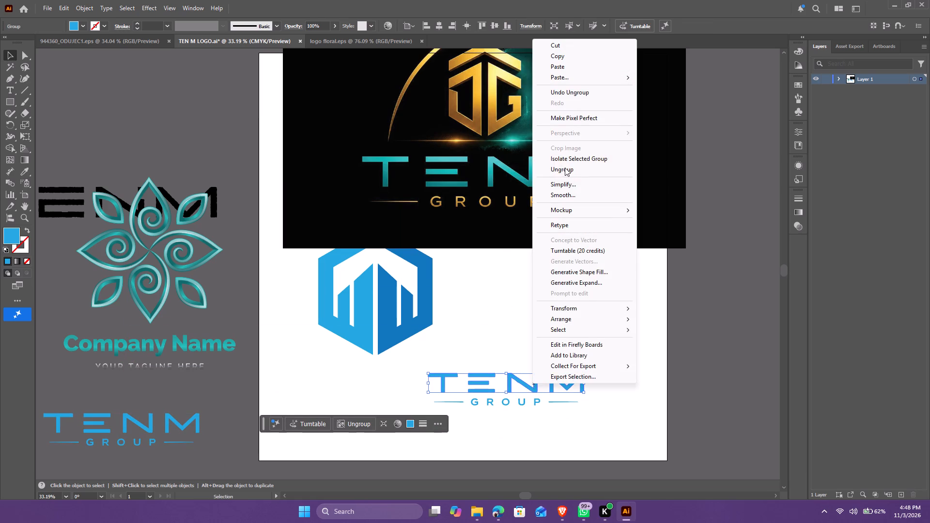
click(565, 168)
click(652, 390)
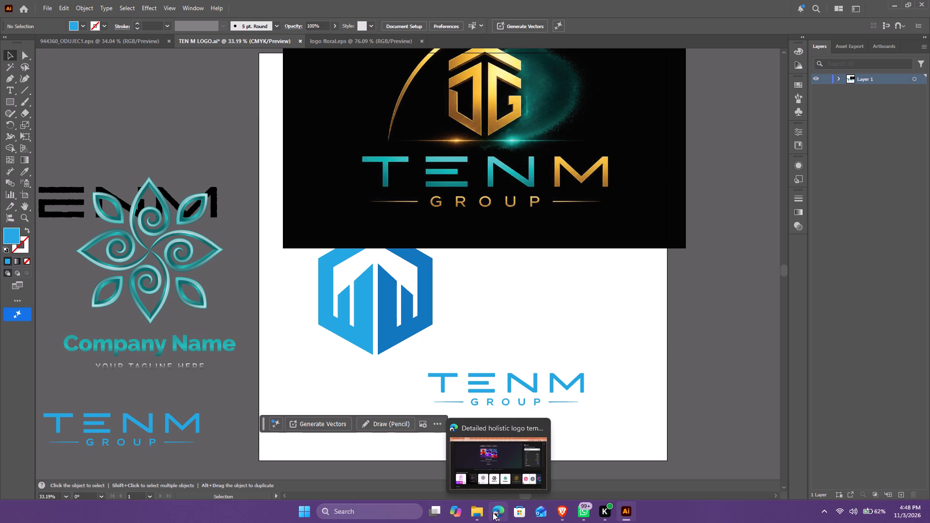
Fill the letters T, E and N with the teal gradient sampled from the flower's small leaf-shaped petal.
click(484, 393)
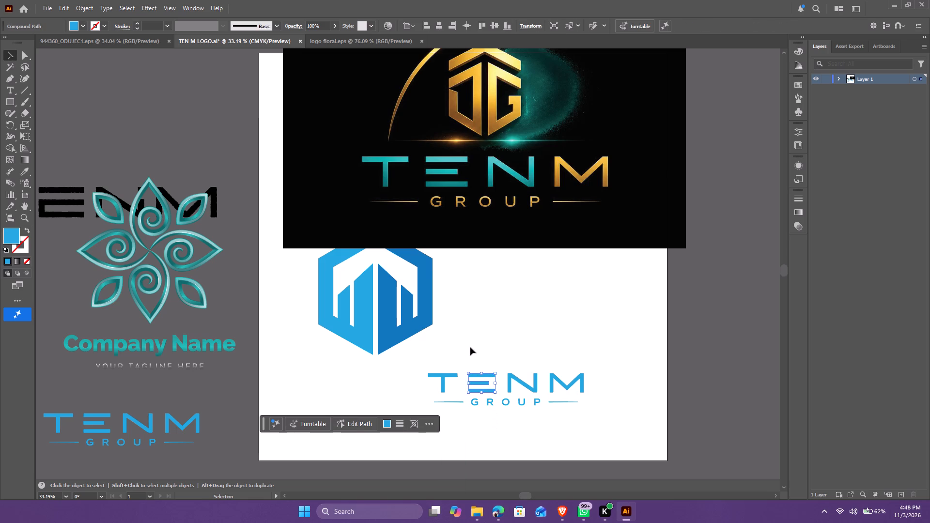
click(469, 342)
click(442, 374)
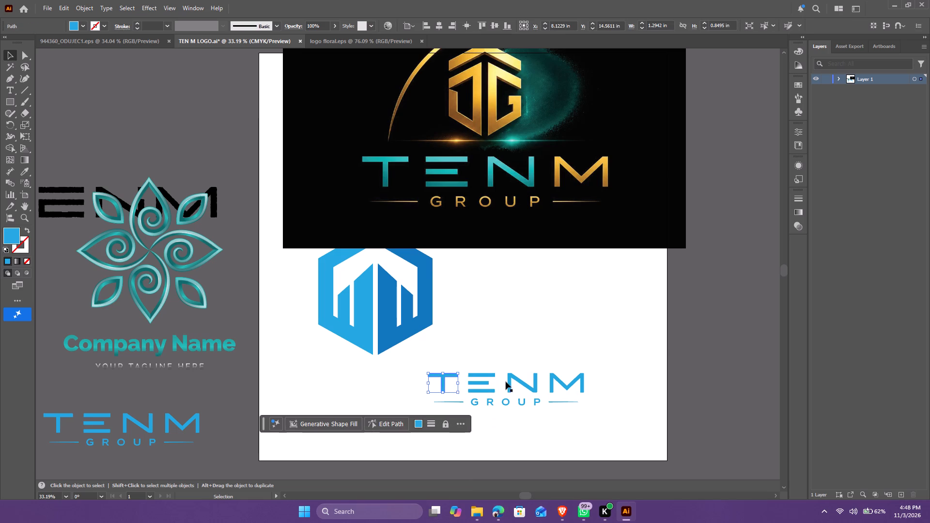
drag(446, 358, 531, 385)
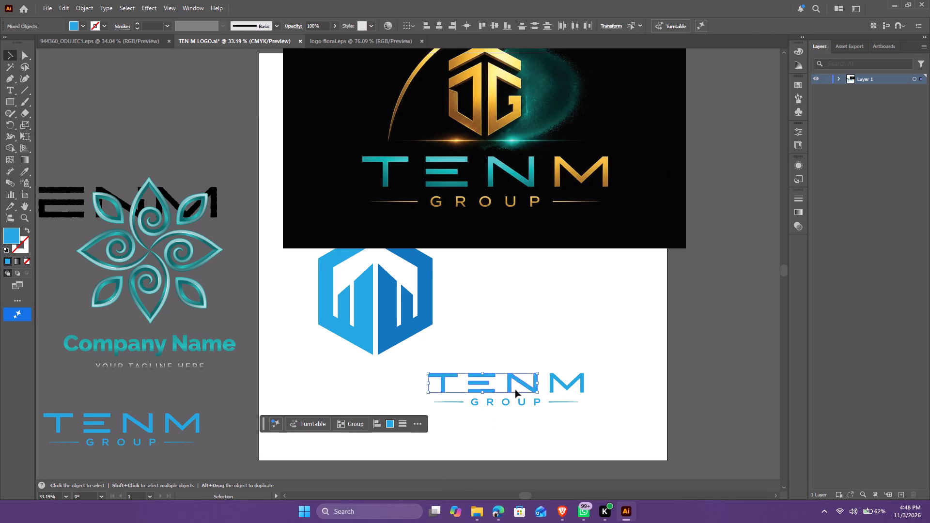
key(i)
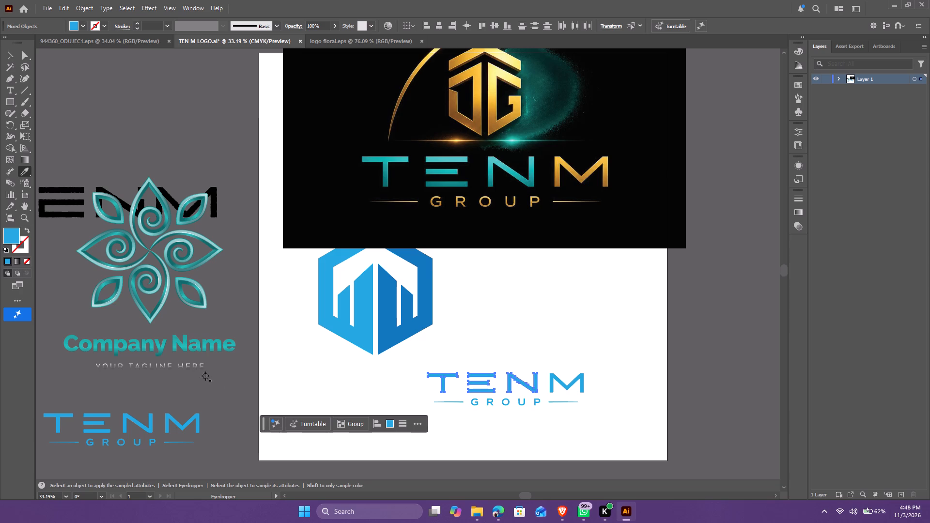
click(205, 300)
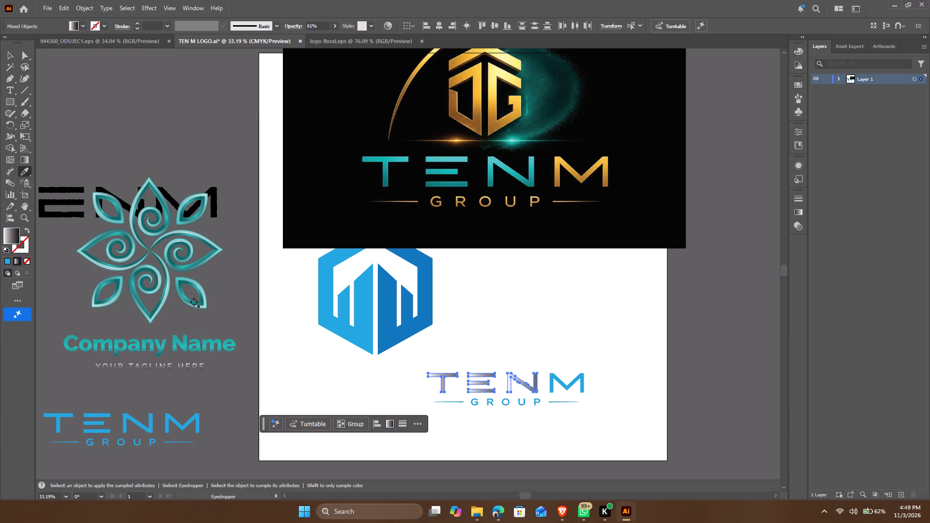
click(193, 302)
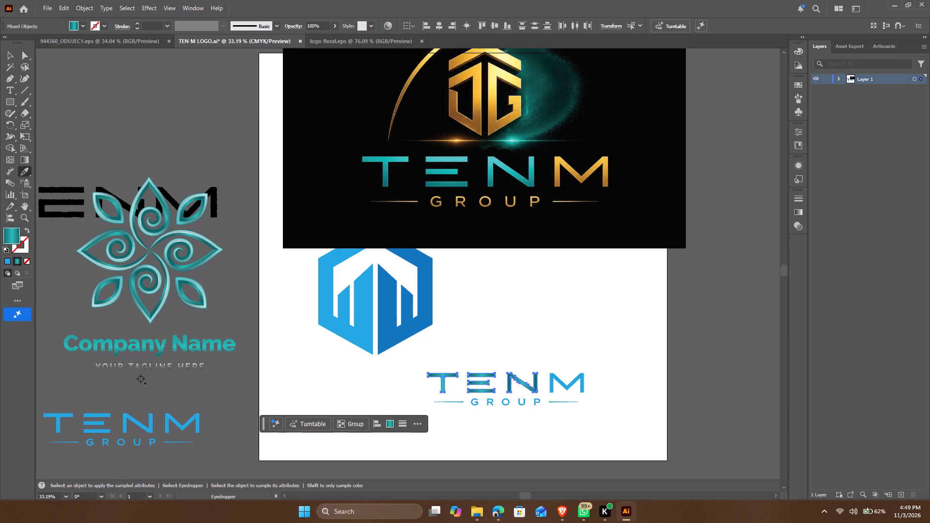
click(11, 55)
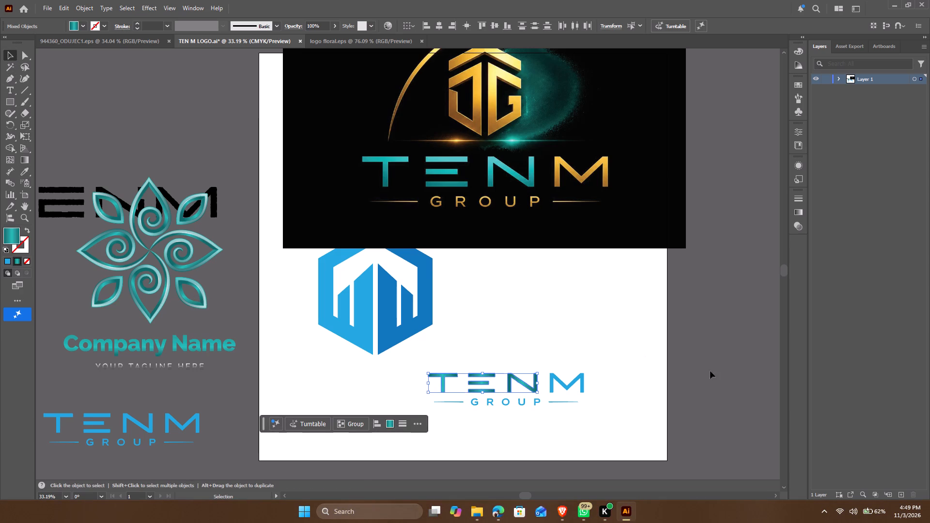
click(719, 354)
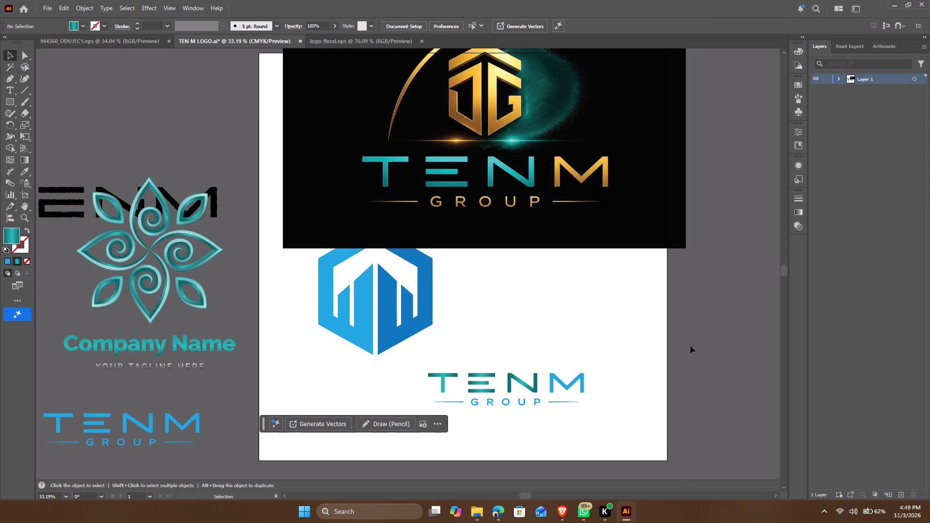
Recolour the artboard's letters T, E and N with the solid teal sampled from the N in the black reference logo.
drag(435, 359, 526, 383)
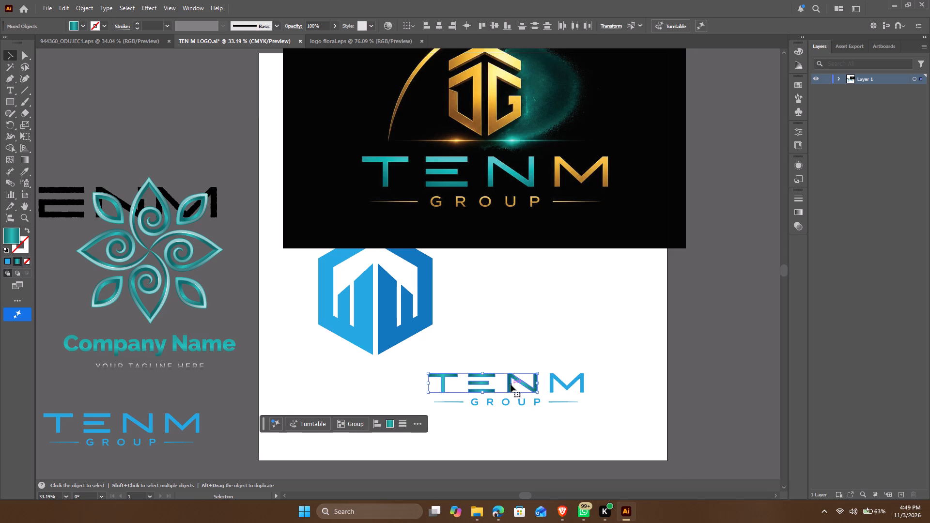
key(i)
click(186, 345)
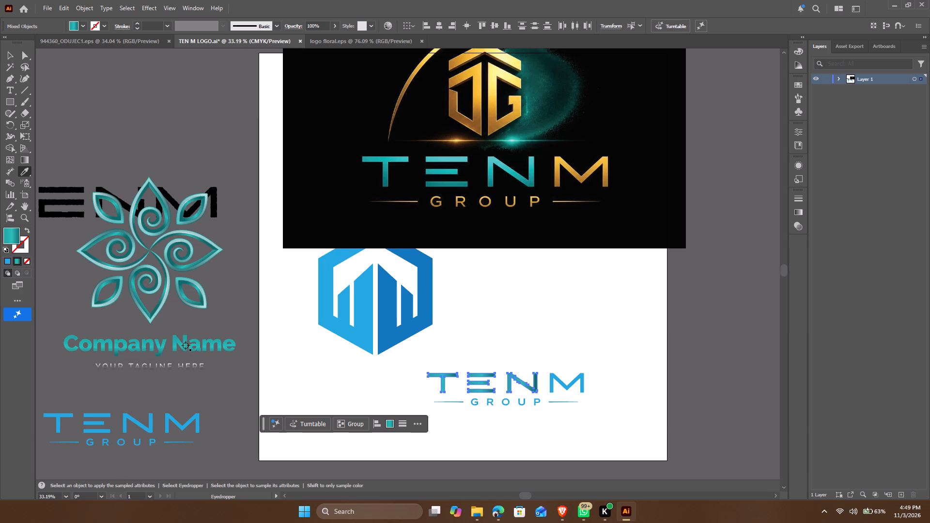
click(489, 183)
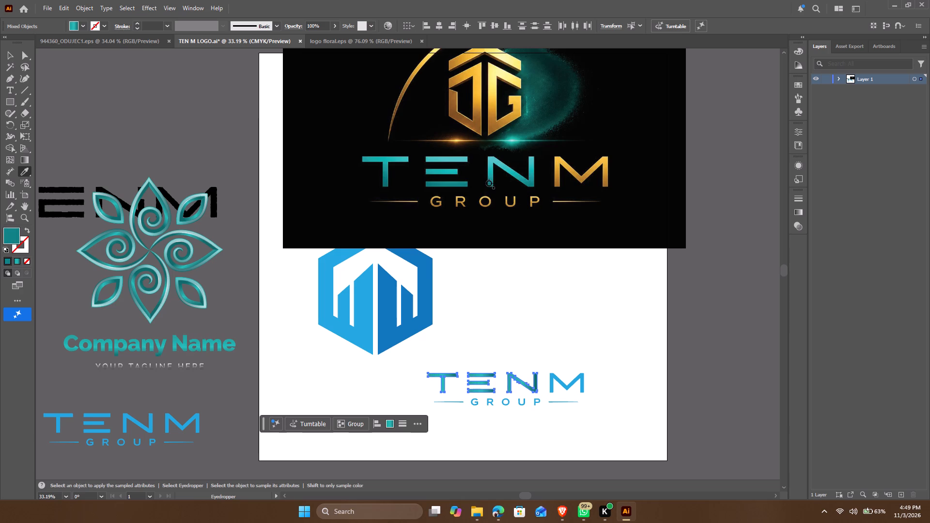
click(11, 56)
click(108, 101)
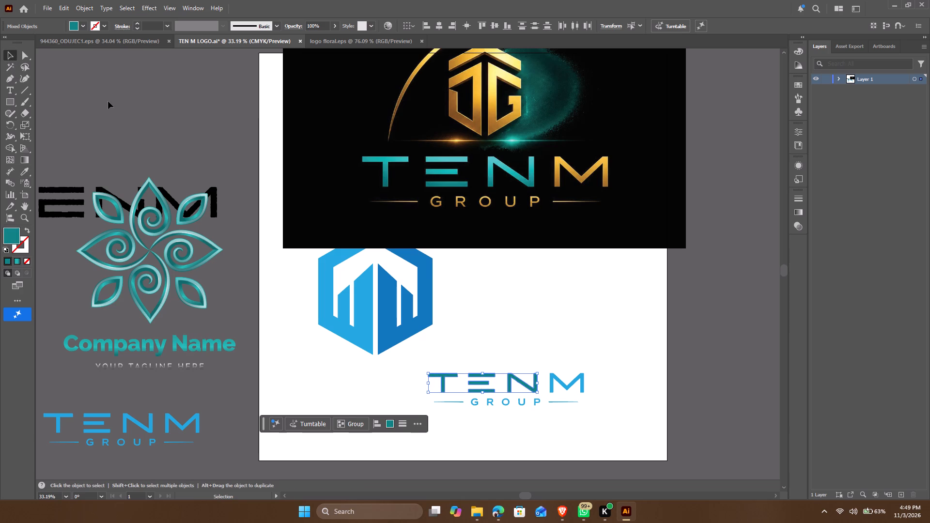
Recolour the artboard's letter M with the golden brown sampled from the gold M in the black reference logo.
drag(612, 362, 603, 368)
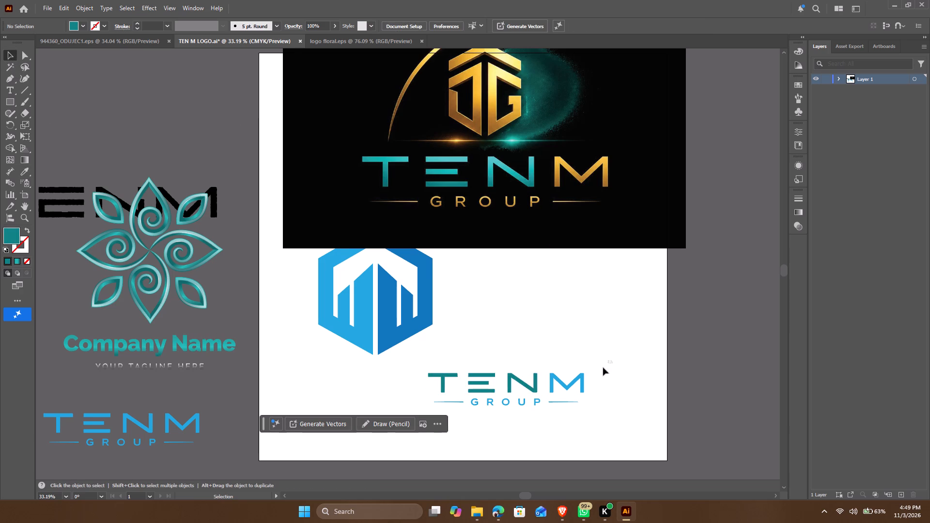
drag(603, 368, 572, 382)
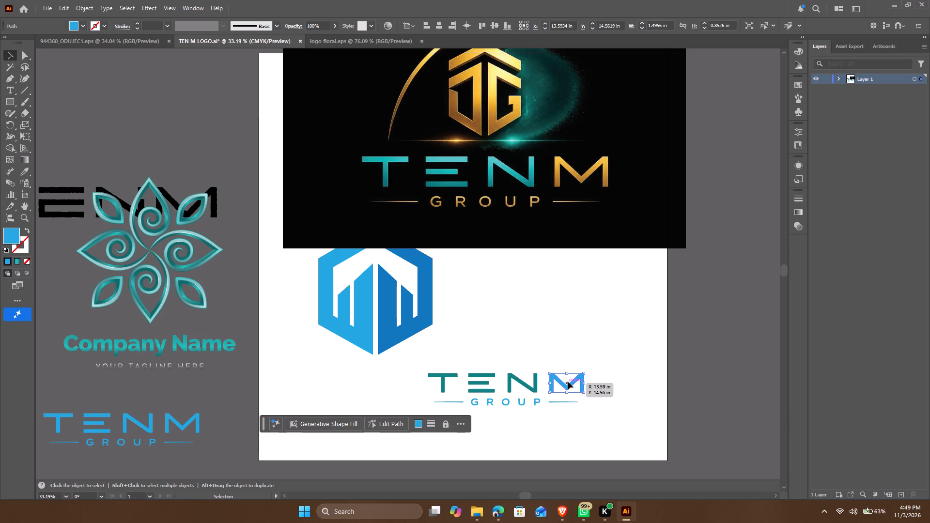
key(i)
click(605, 184)
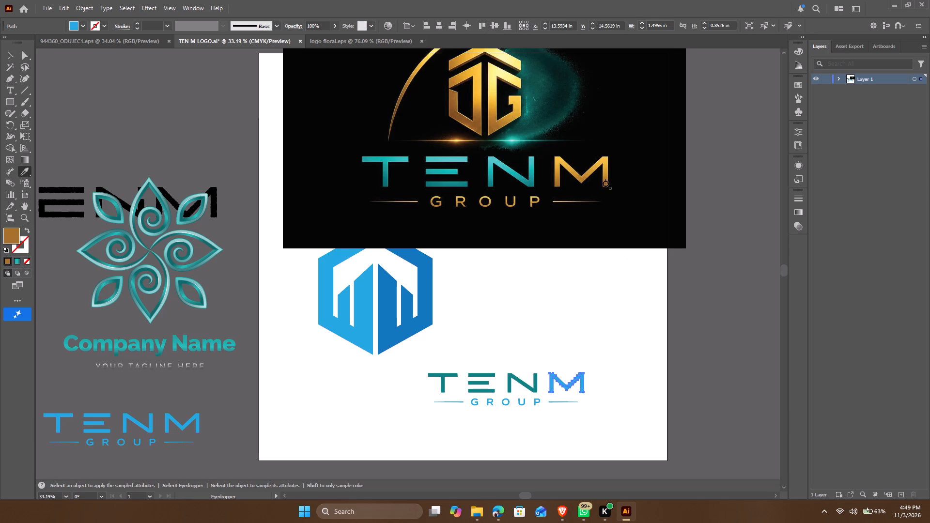
click(8, 52)
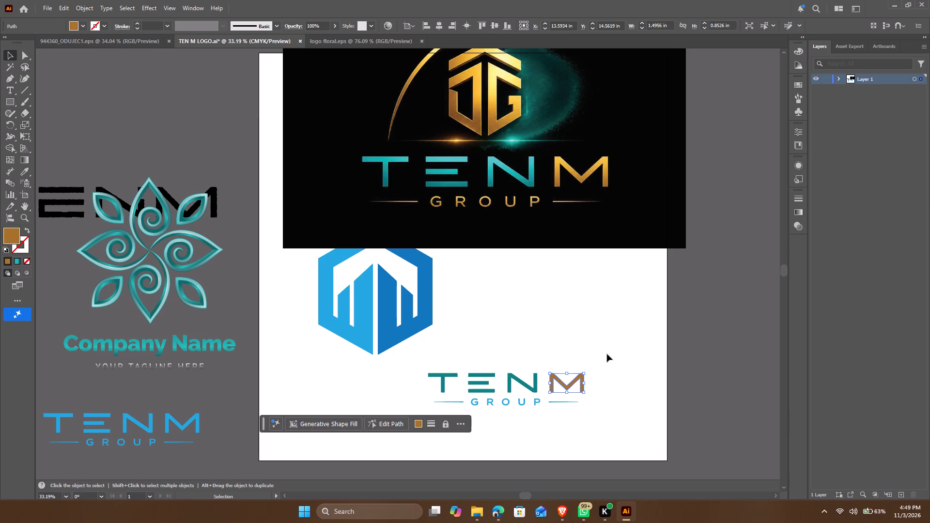
click(611, 345)
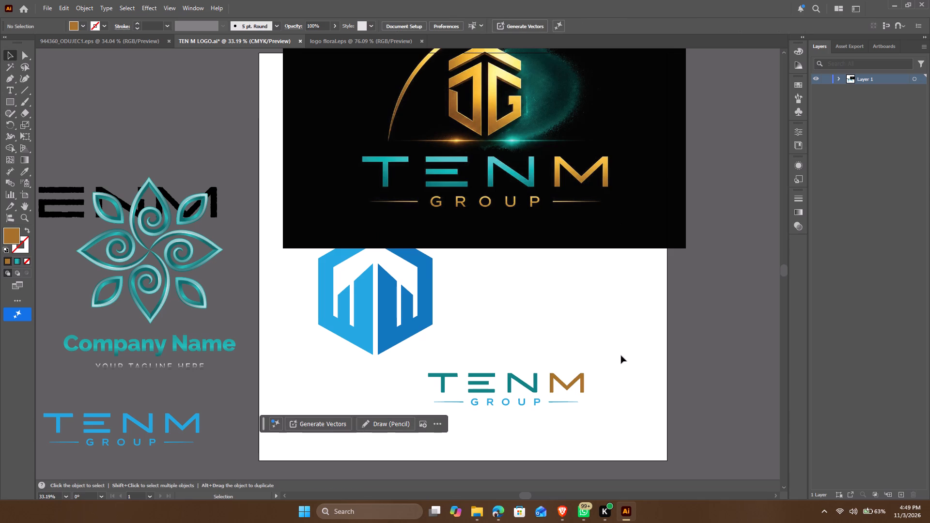
drag(618, 369, 566, 392)
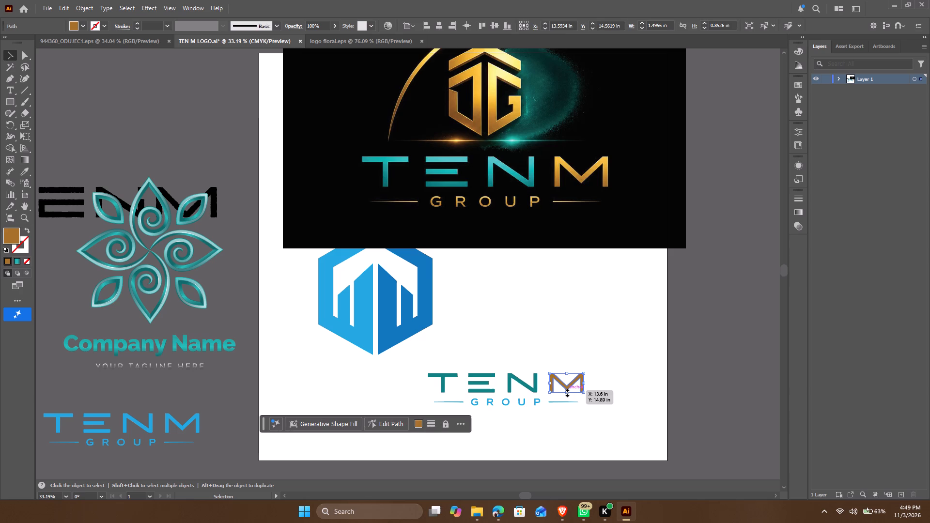
click(613, 334)
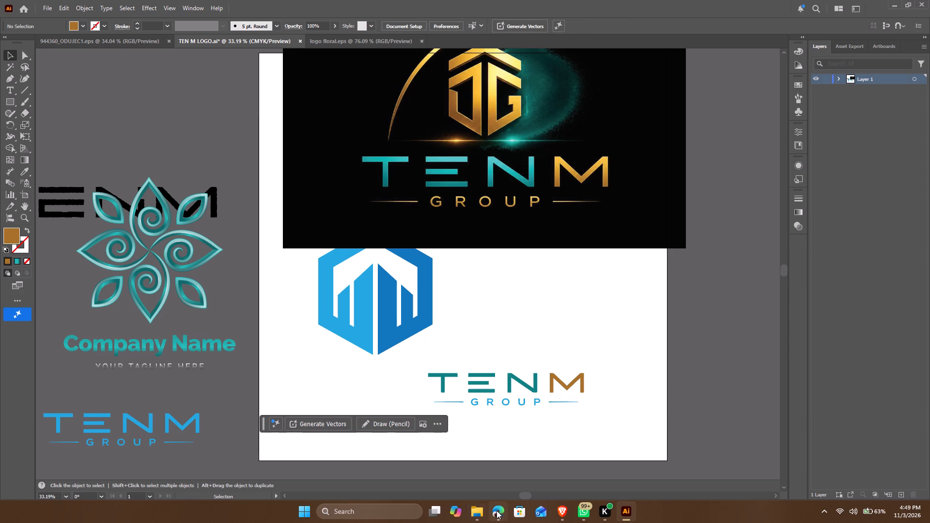
In Microsoft Edge, search the web for COLOR LOVERS in a new tab, open the COLOURlovers site and close the search results tab.
click(497, 510)
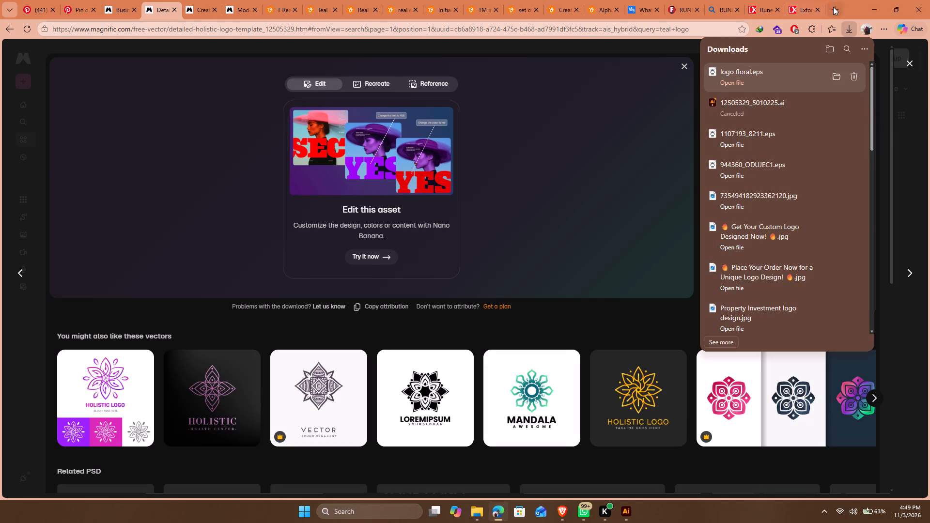
click(833, 7)
text(COLOR LOVERS)
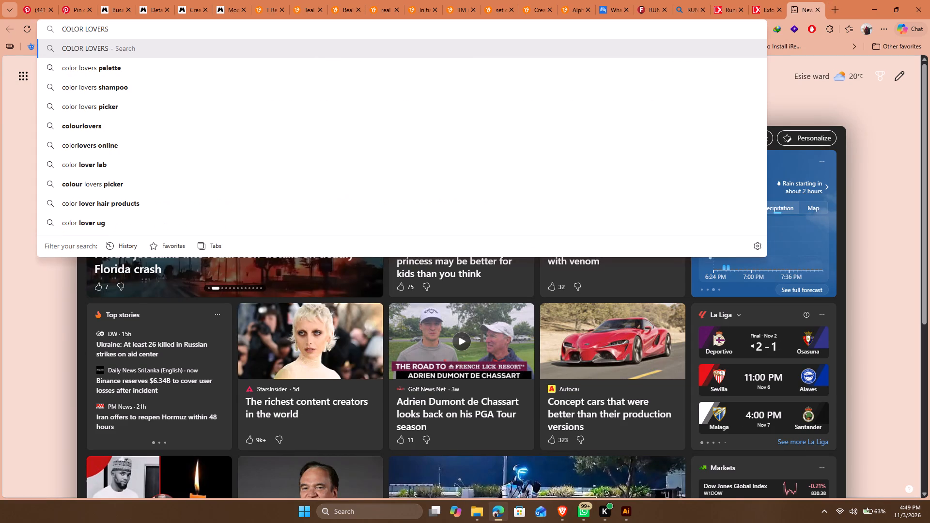
key(Return)
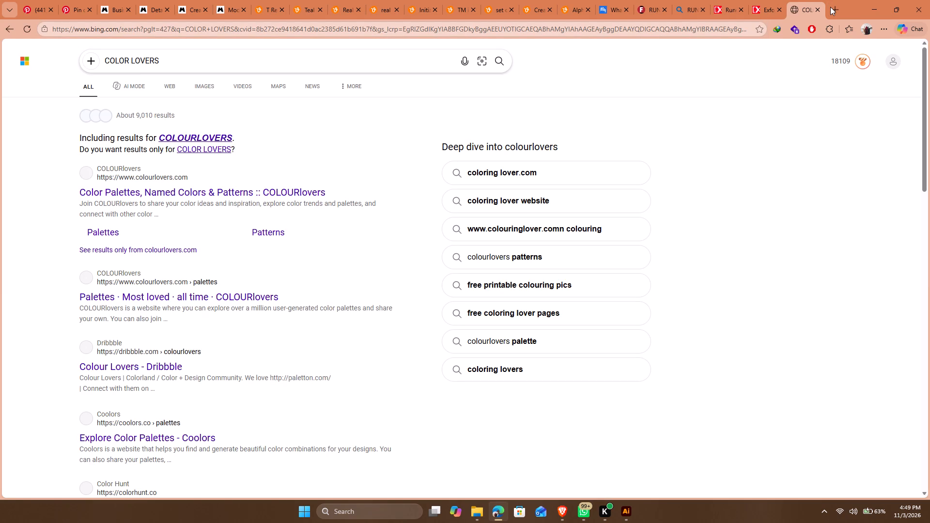
click(148, 187)
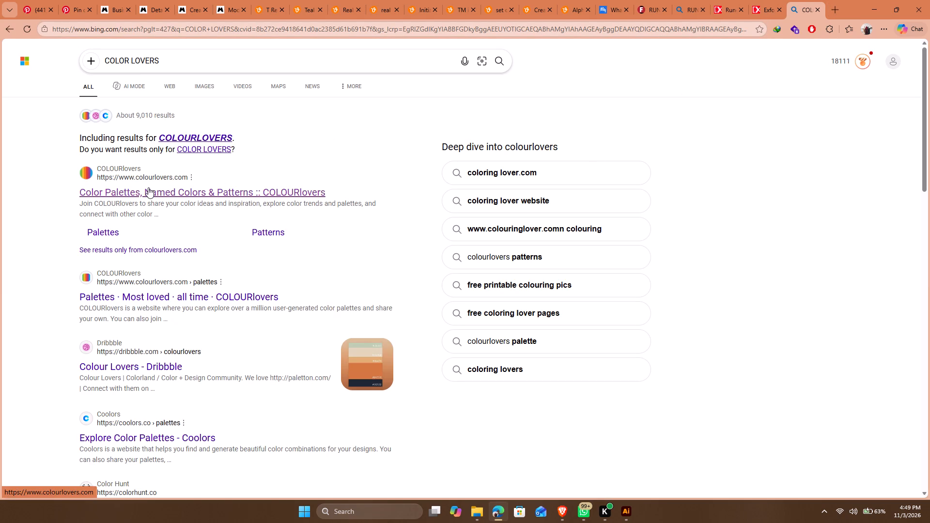
click(775, 7)
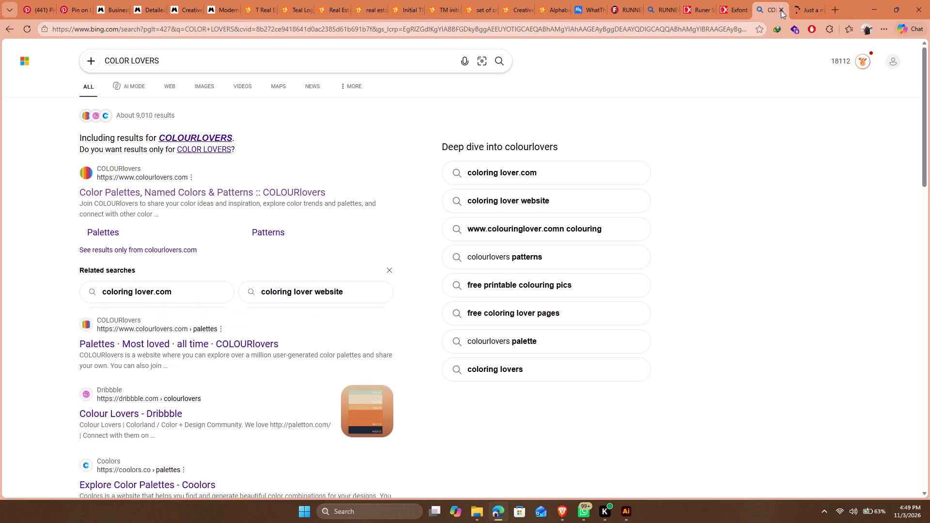
click(781, 10)
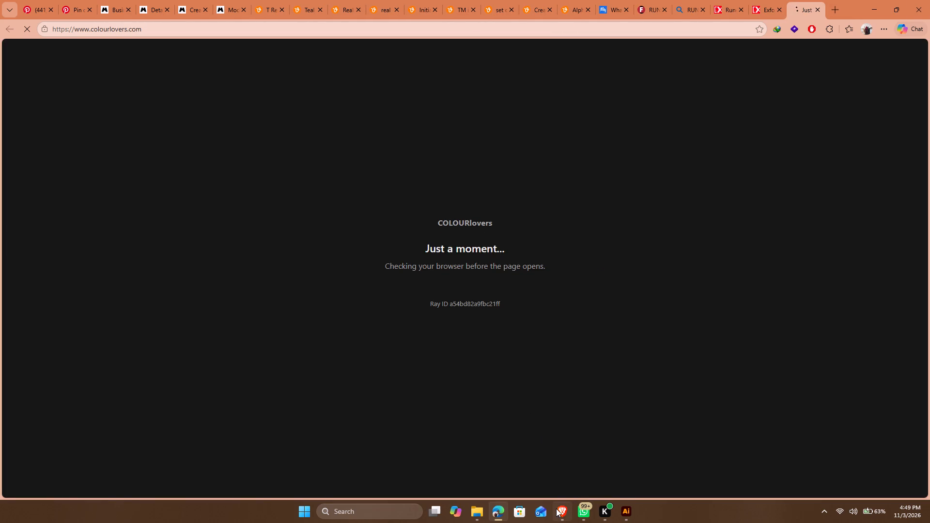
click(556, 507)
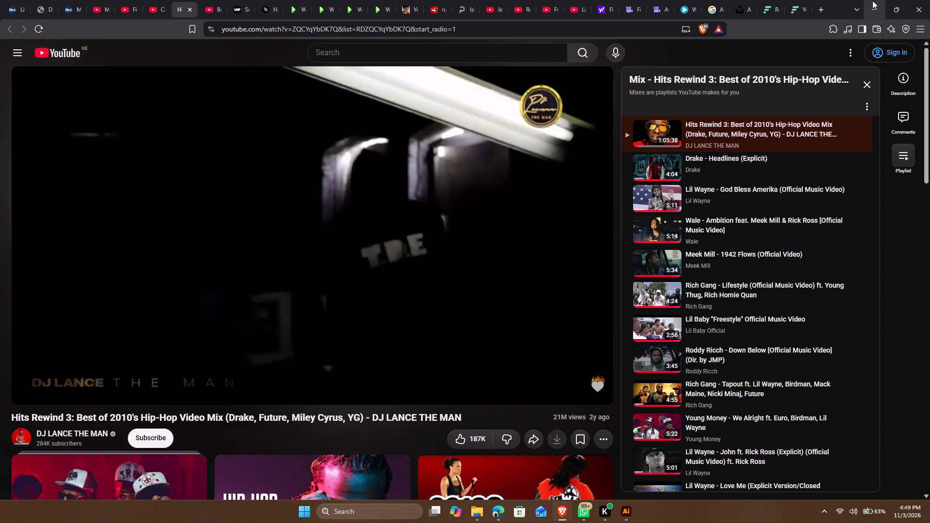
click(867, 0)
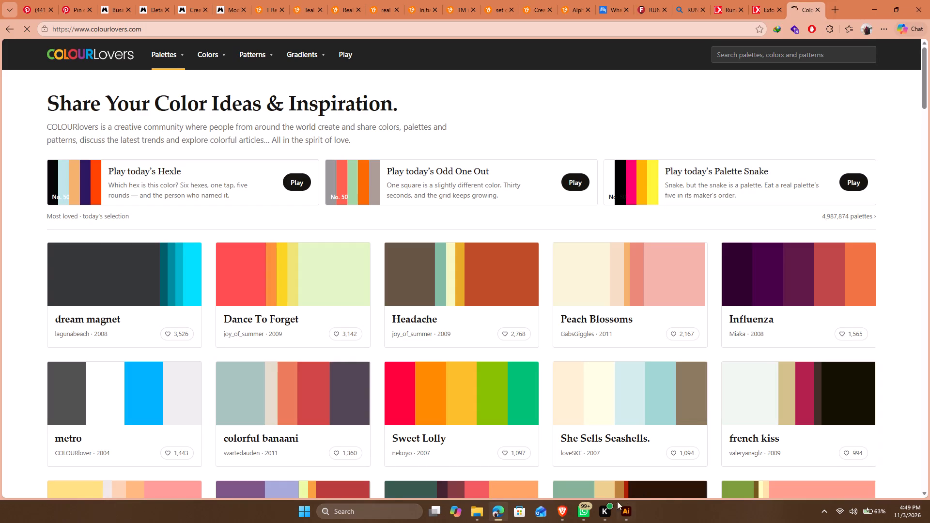
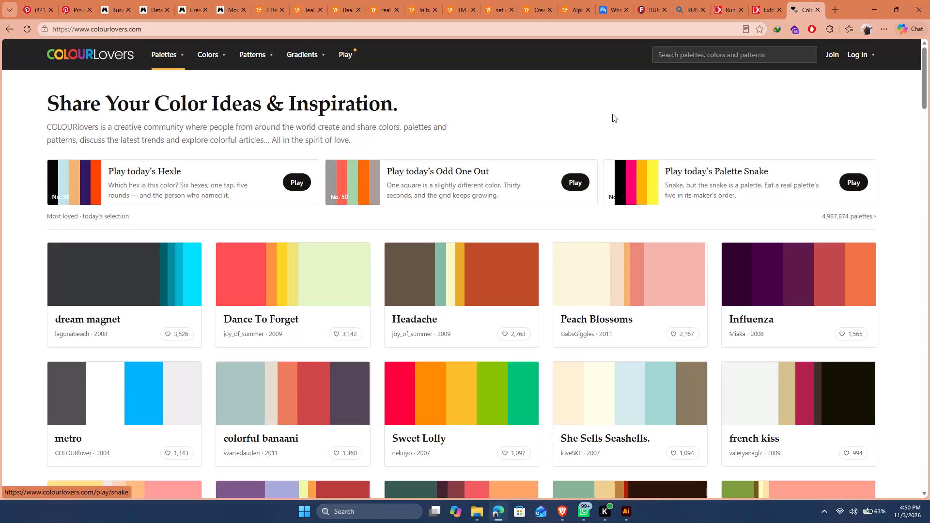
Search COLOURlovers for TEAL AND GOLD and open the palette named teal blue and gold.
click(693, 57)
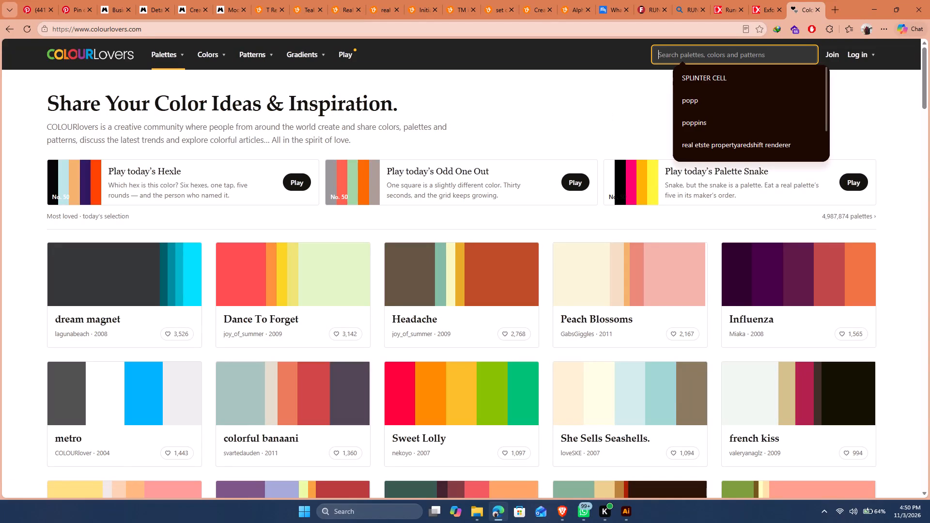
text(TEAL AND GOLD)
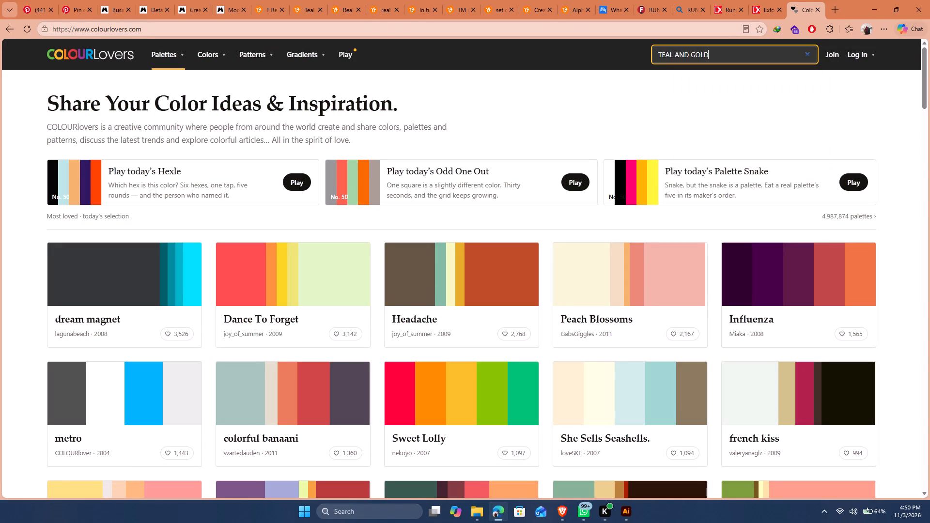
key(Return)
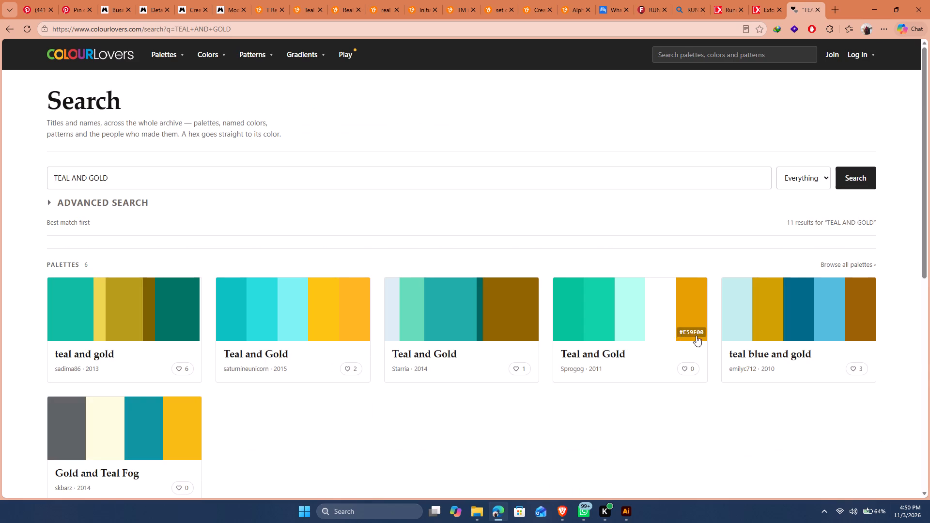
click(782, 354)
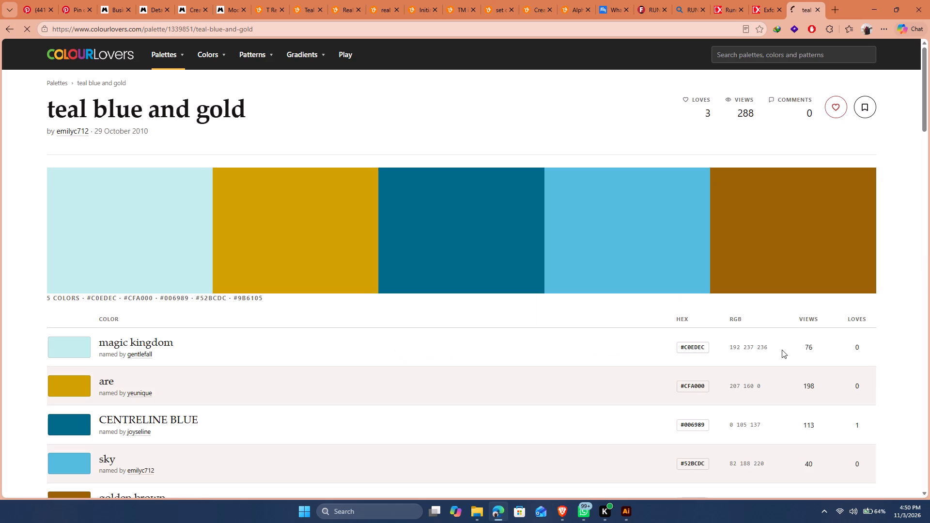
Copy the hex code #006989 of the CENTRELINE BLUE colour from the palette's colour list.
scroll(400, 174, down, 2)
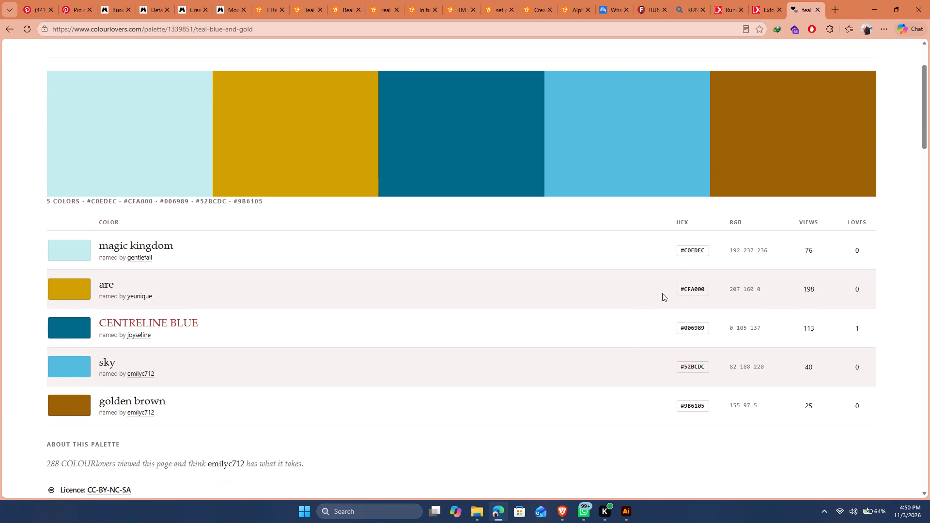
click(687, 252)
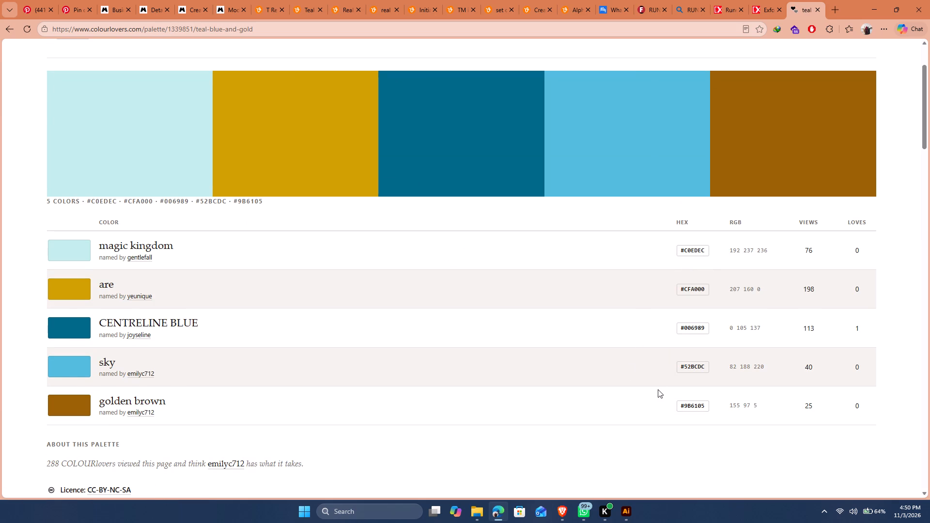
scroll(347, 312, up, 1)
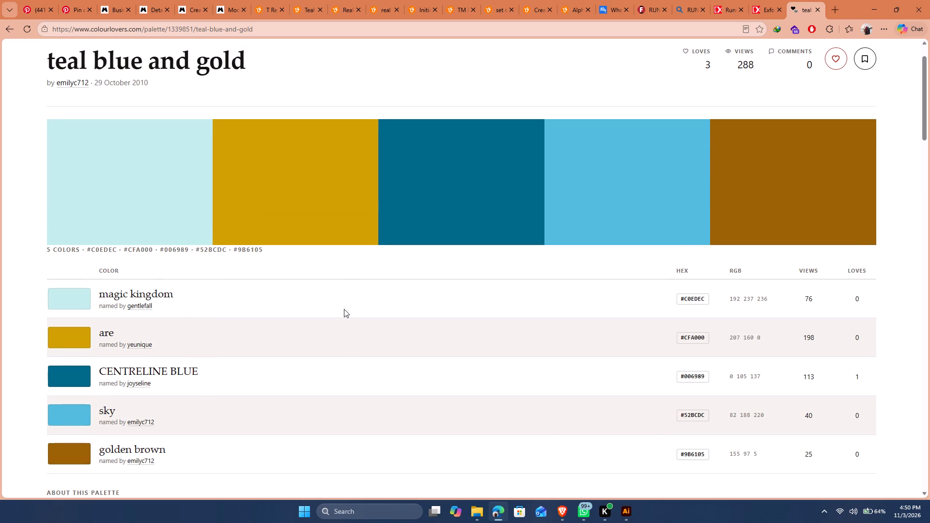
scroll(375, 285, down, 2)
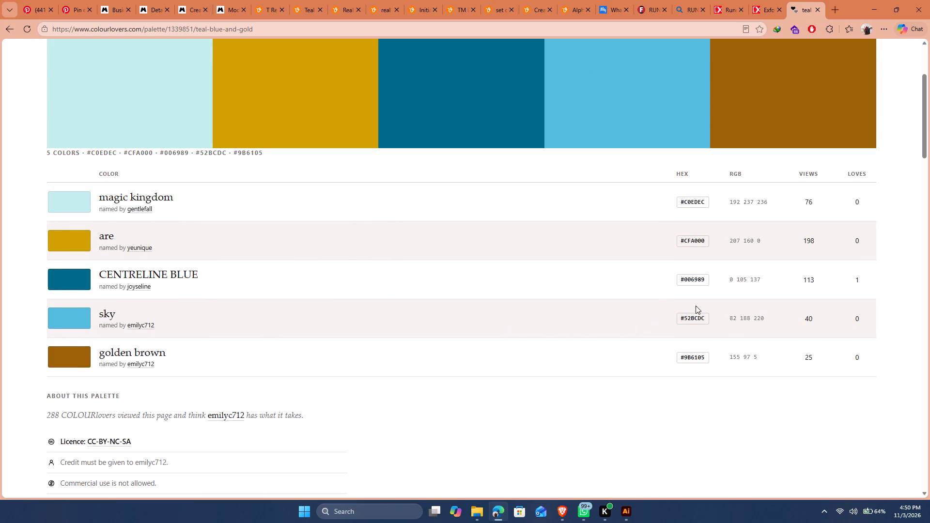
click(692, 281)
Switch to Adobe Illustrator and fill the artboard's letters T, E and N with the teal gradient.
click(622, 511)
drag(424, 367, 521, 385)
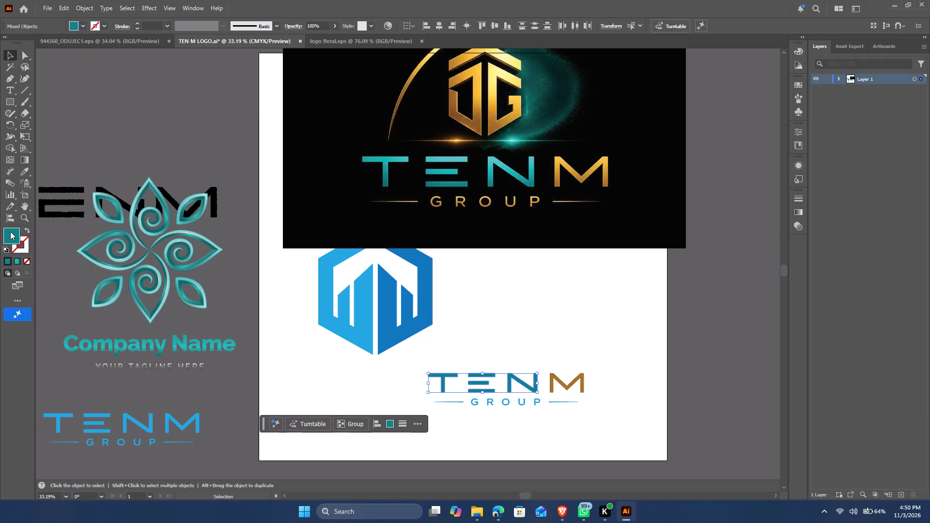
click(17, 259)
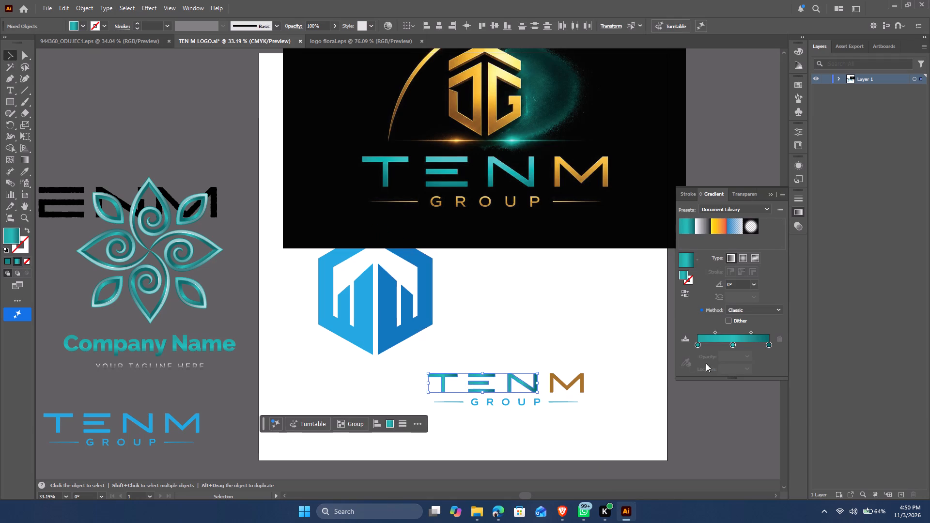
Set the first colour stop of the T, E and N gradient to the copied #006989.
click(699, 345)
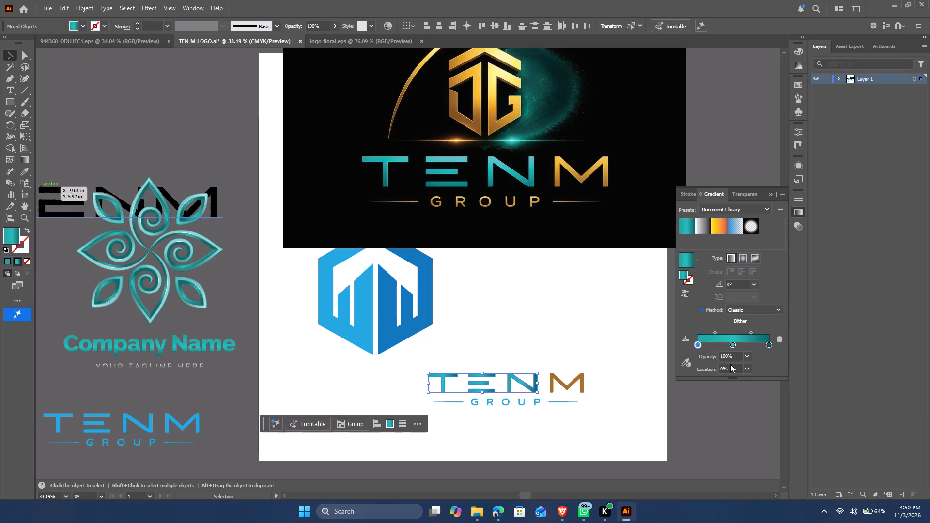
double_click(699, 344)
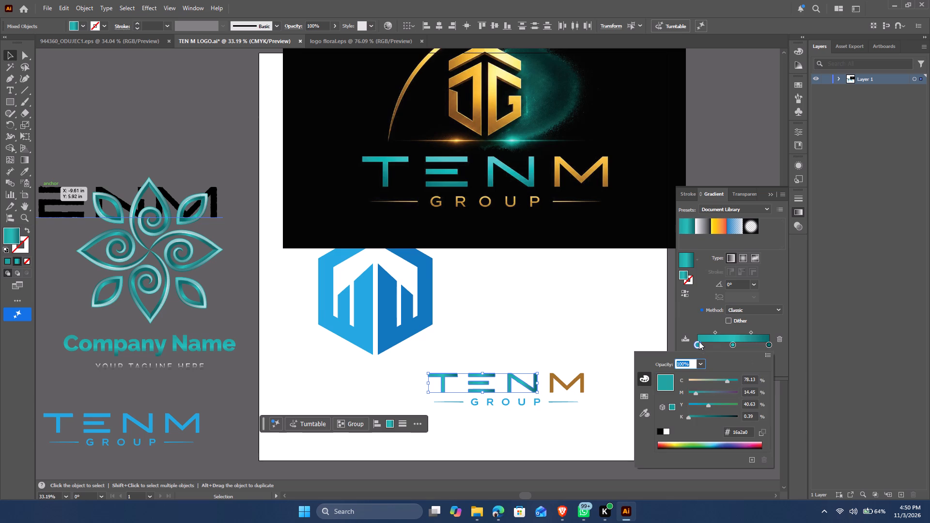
drag(748, 433, 696, 433)
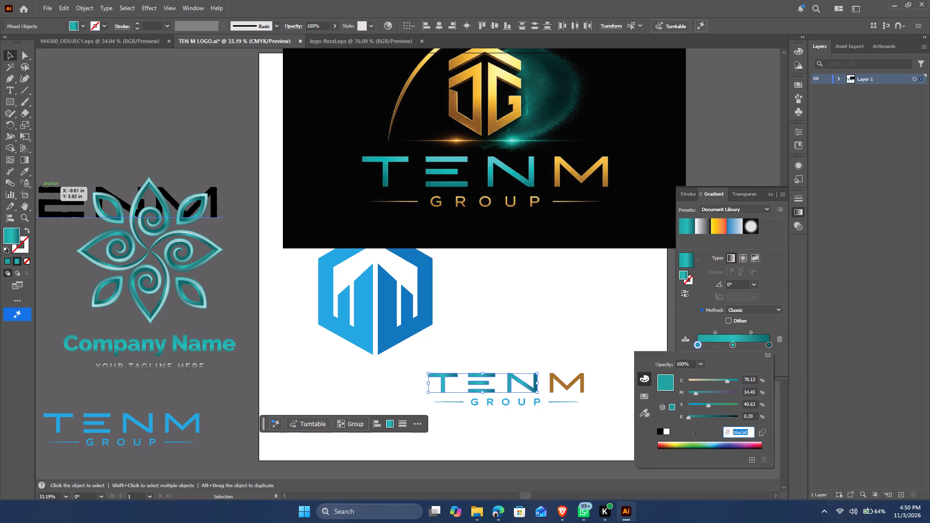
drag(696, 433, 694, 432)
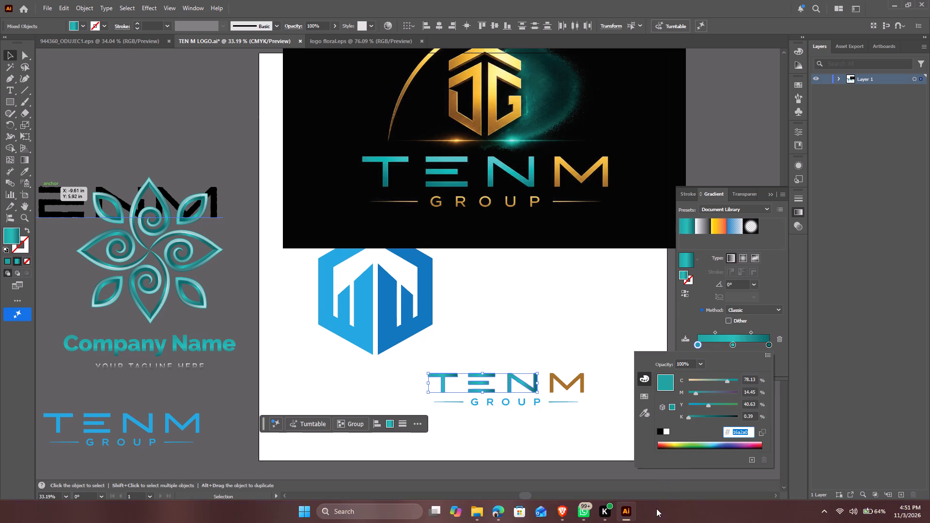
key(ctrl+a)
key(ctrl+v)
key(Return)
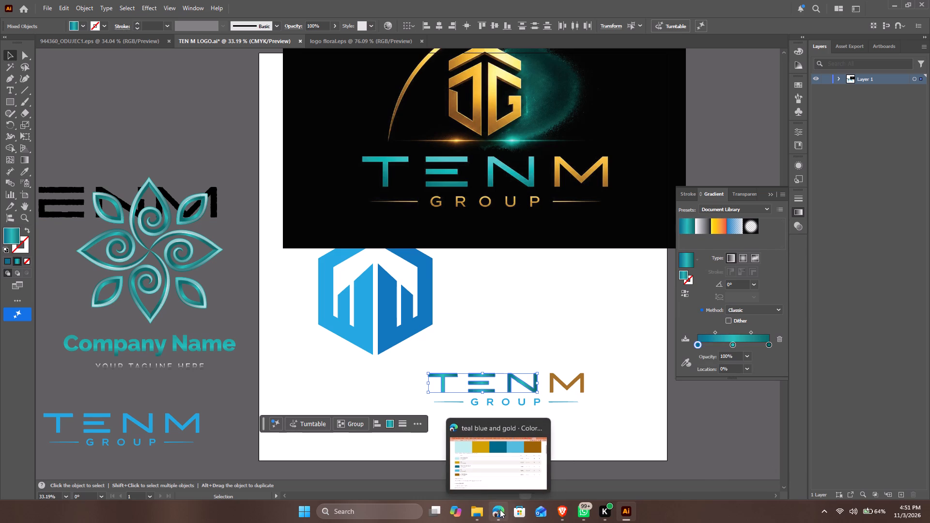
Delete the gradient's dark end stop and move the middle light teal stop to about 92% location.
click(770, 343)
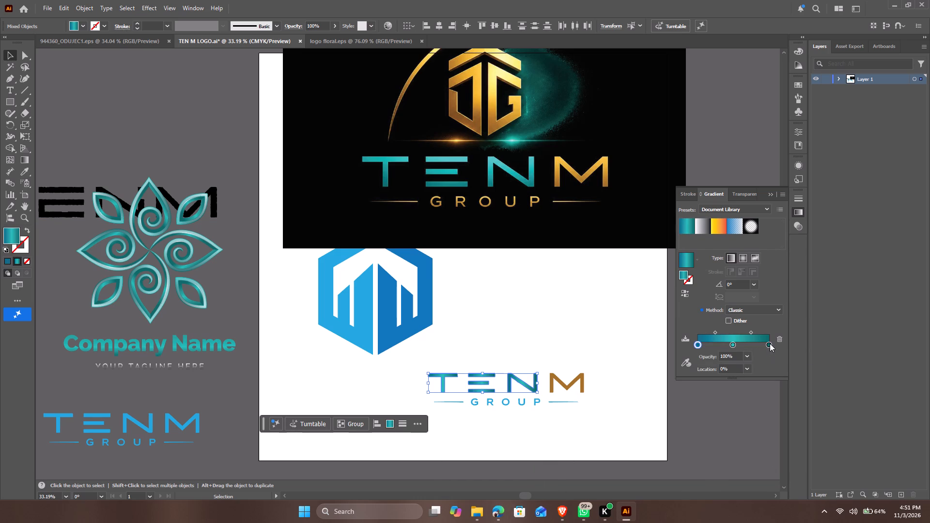
click(782, 340)
drag(734, 345, 766, 345)
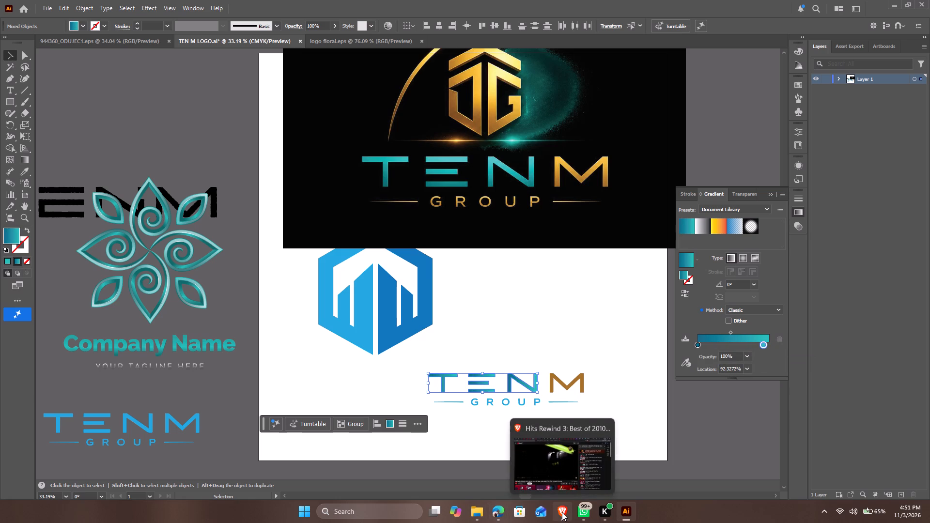
Copy the sky colour #52BCDC from the palette in Microsoft Edge and apply it to the gradient's last stop in Illustrator, placed at 100% location.
click(496, 512)
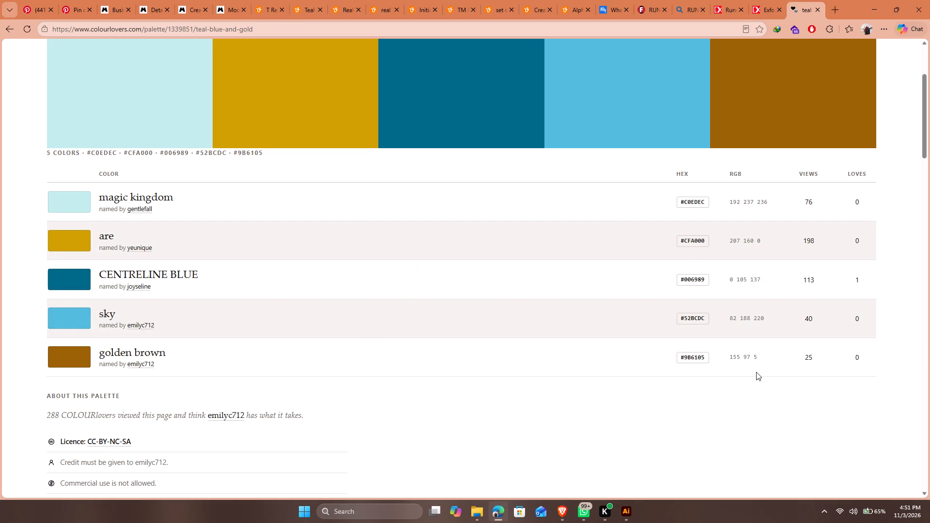
click(701, 317)
click(623, 513)
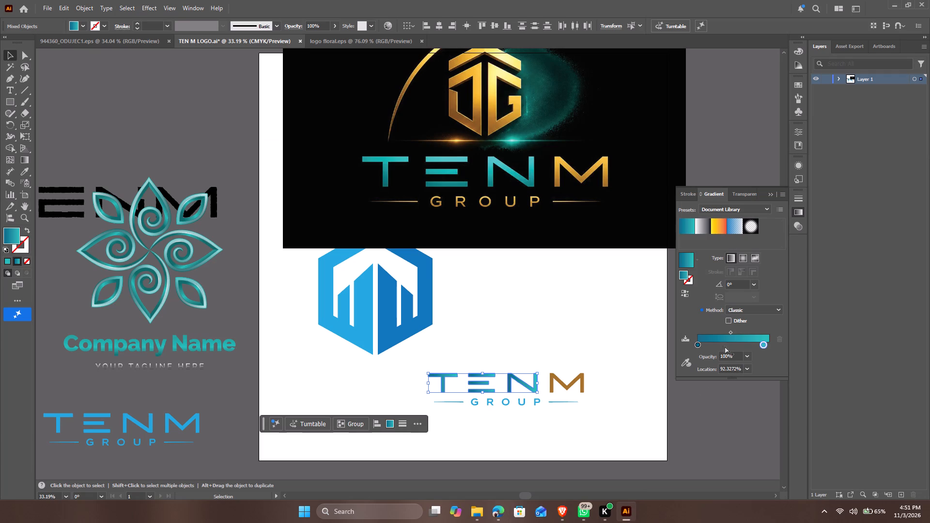
double_click(764, 345)
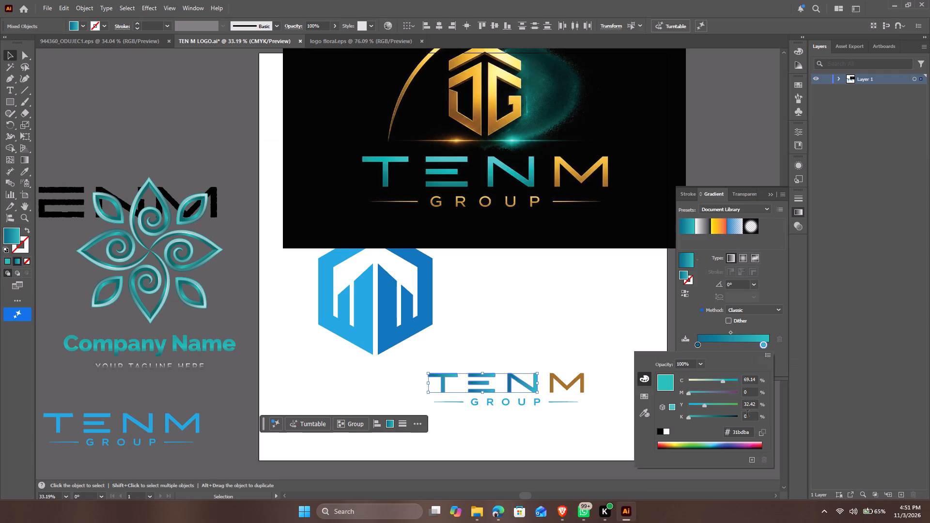
click(747, 429)
key(ctrl+a)
key(ctrl+v)
key(Return)
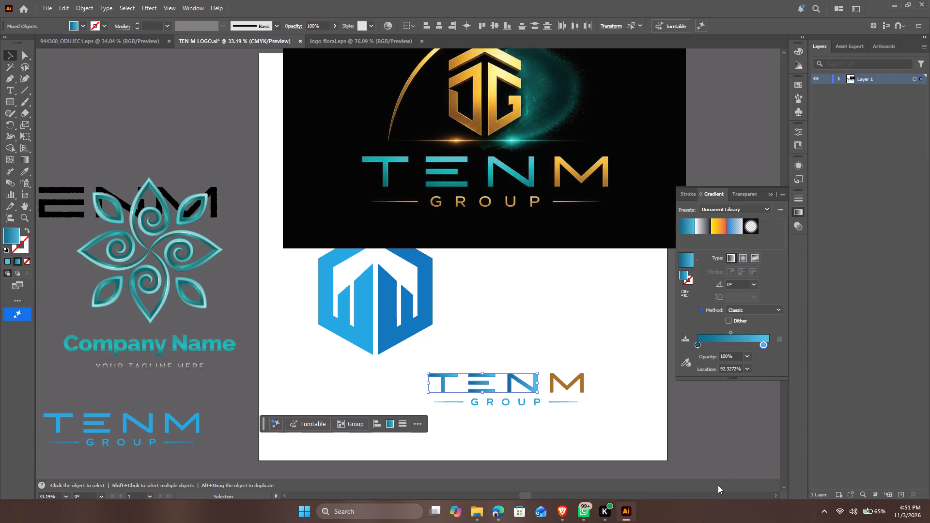
drag(763, 344, 772, 346)
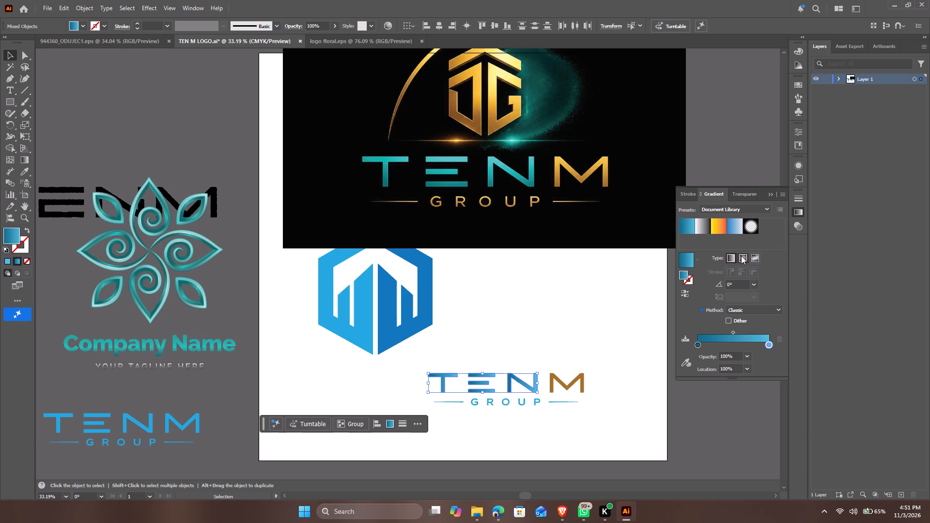
Change the gradient type on the letters T, E and N to radial.
click(742, 256)
click(754, 257)
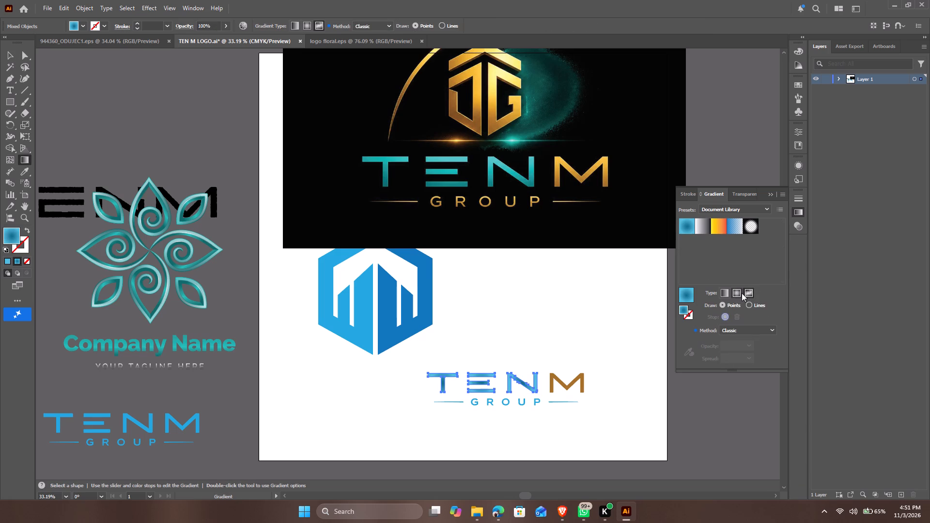
click(735, 292)
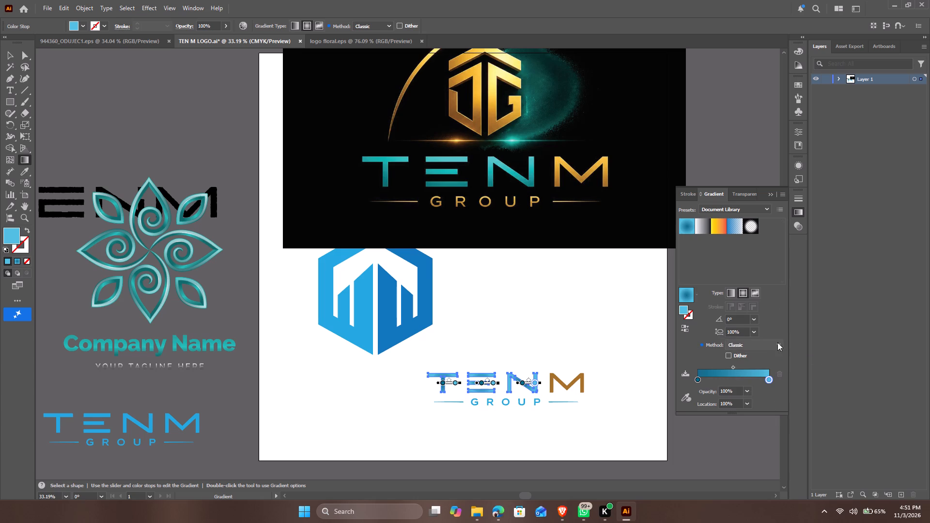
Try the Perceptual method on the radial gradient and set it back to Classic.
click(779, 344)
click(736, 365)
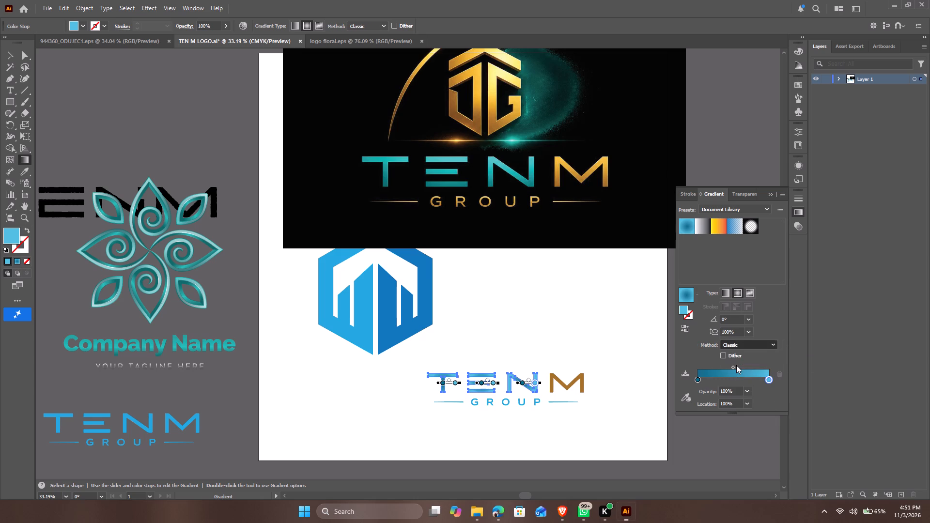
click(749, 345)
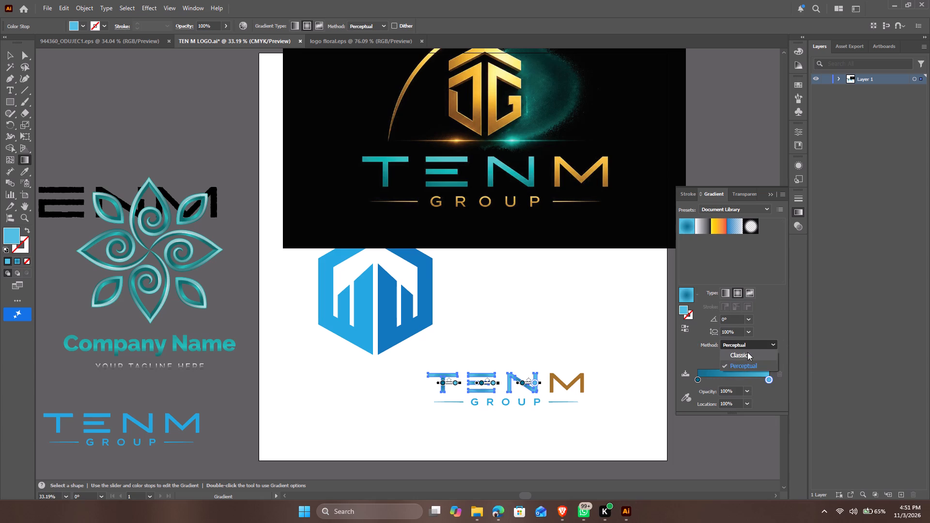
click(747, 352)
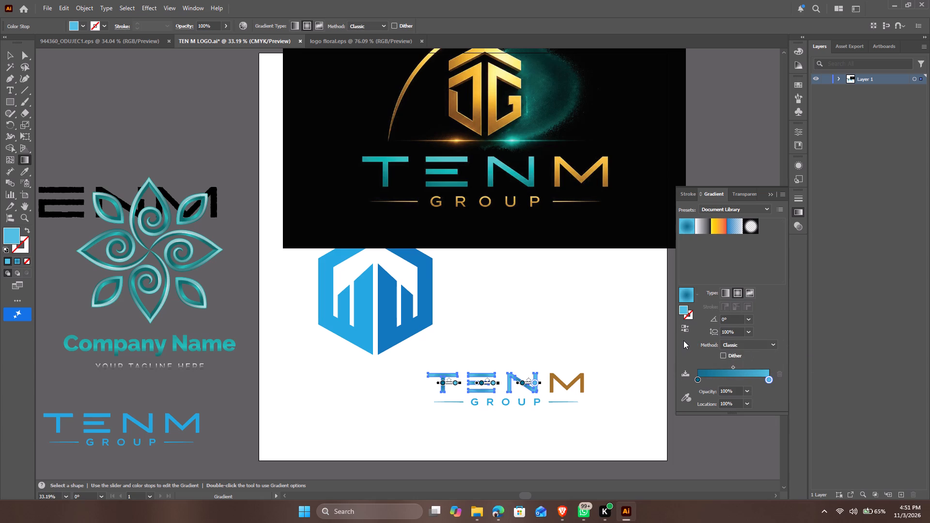
Reverse the radial gradient on the letters T, E and N and deselect them.
click(684, 329)
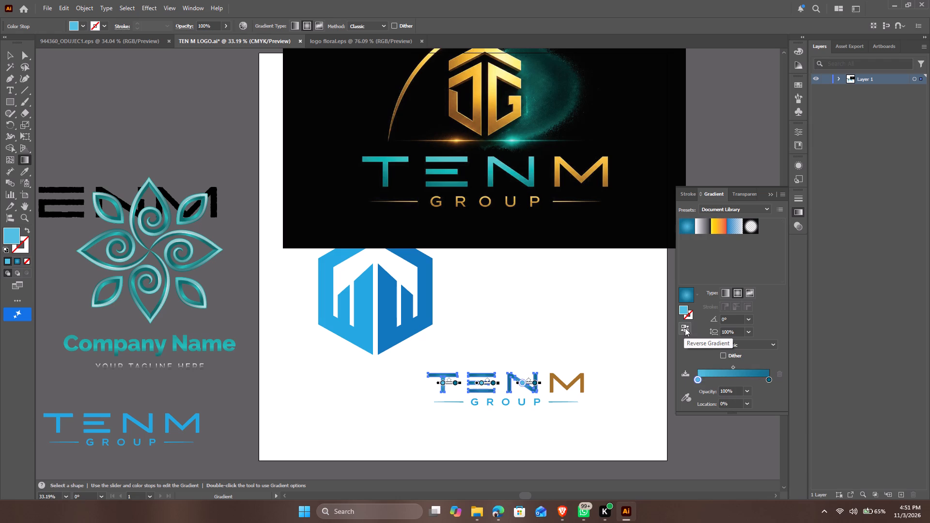
click(7, 54)
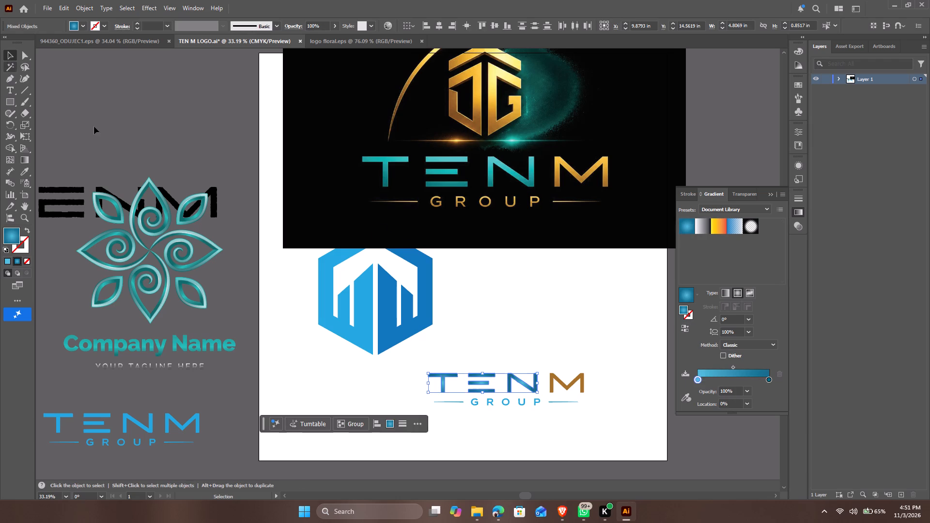
click(579, 326)
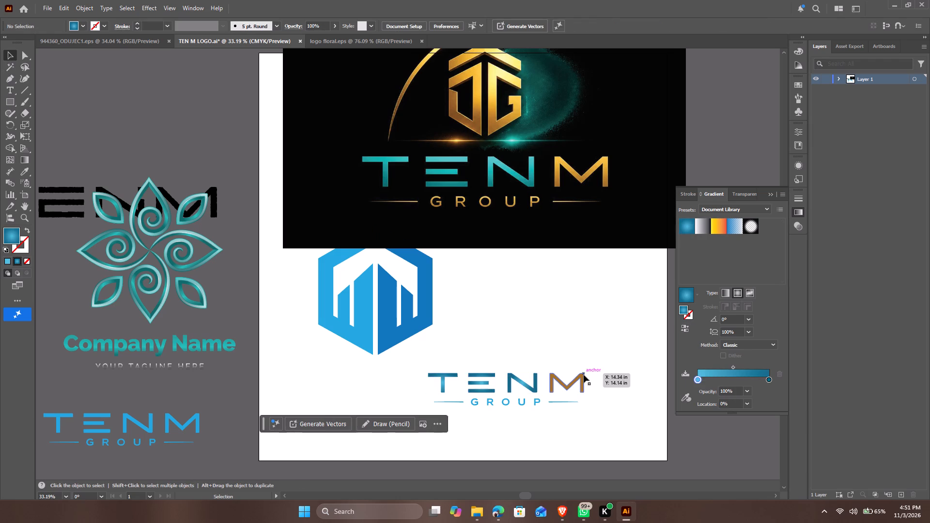
Apply the teal-blue radial gradient fill to the letter M of the TENM lettering on the artboard.
click(583, 375)
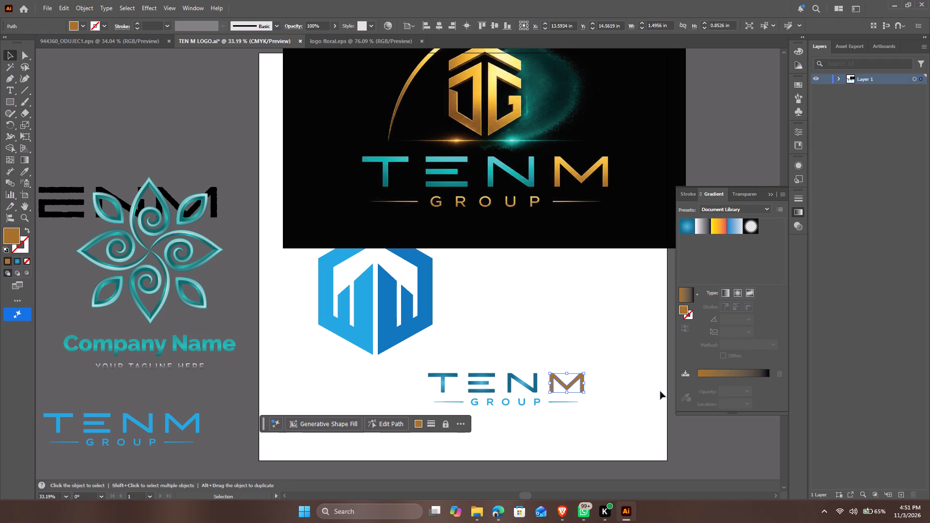
click(15, 259)
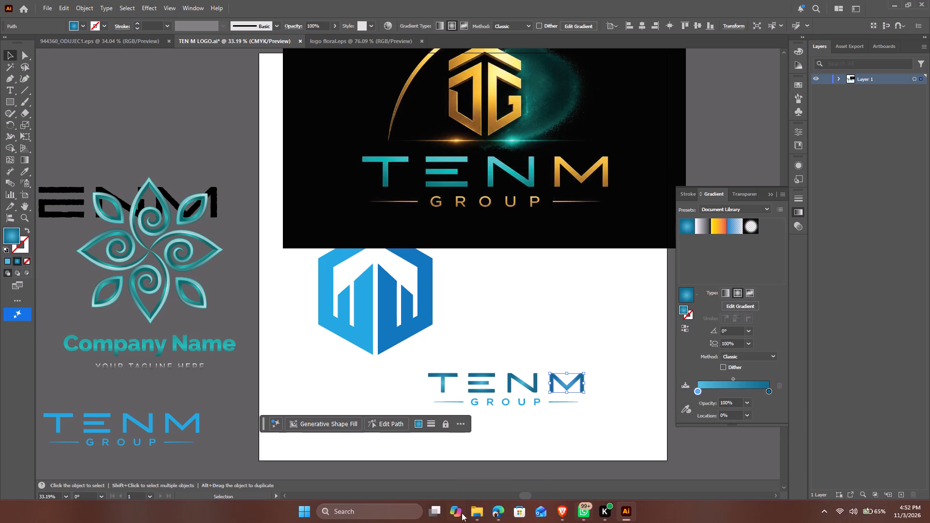
Copy golden brown #9B6105 from the palette in Microsoft Edge and apply it to the 100% stop of the M's gradient in Illustrator.
click(498, 509)
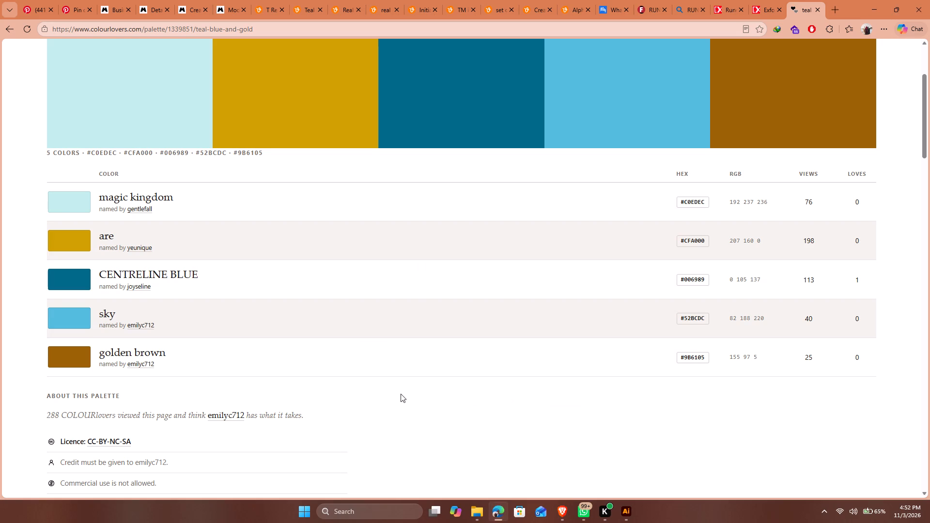
click(690, 356)
click(627, 511)
click(769, 390)
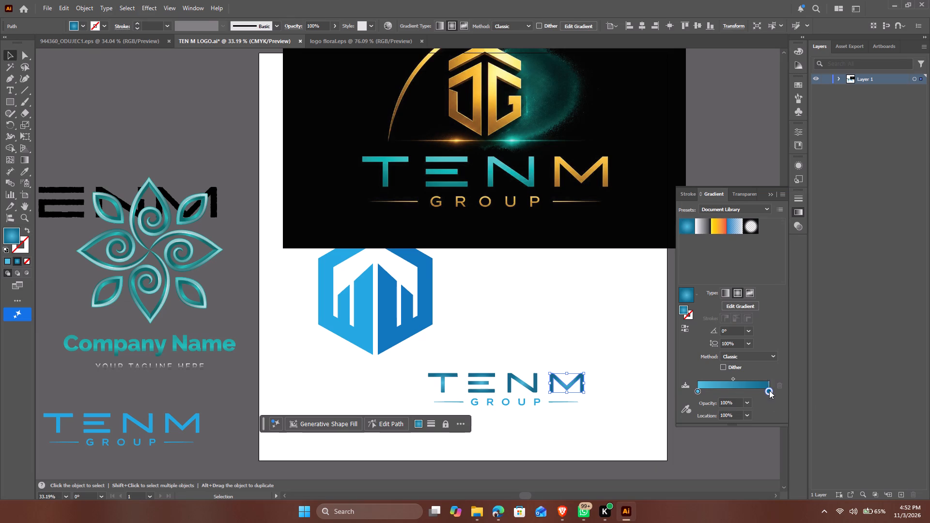
double_click(770, 390)
click(744, 334)
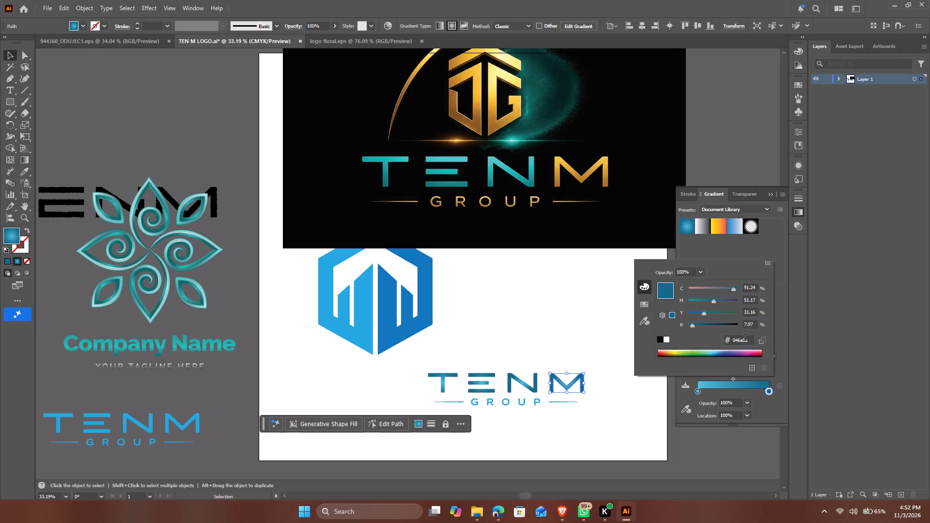
click(745, 338)
key(ctrl+a)
key(ctrl+v)
key(Return)
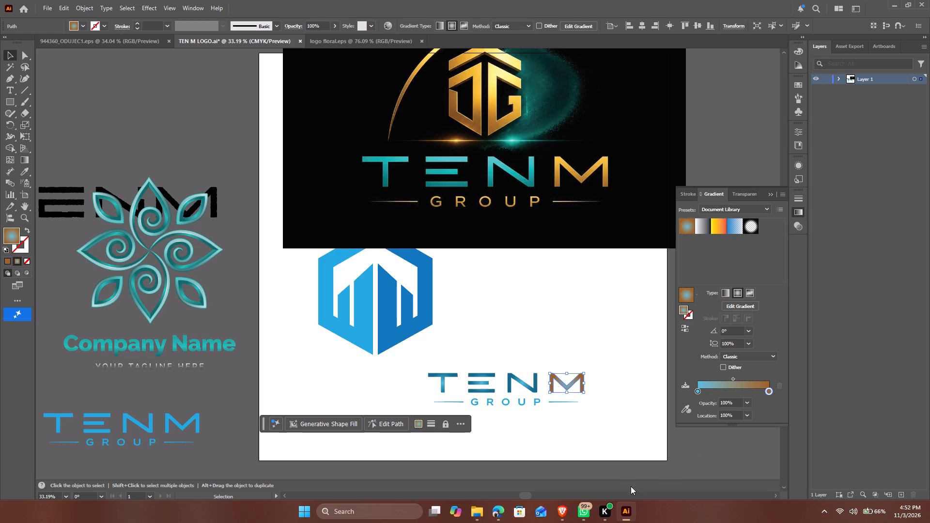
Copy the gold #CFA000 from the palette in Microsoft Edge and apply it to the 0% stop of the M's gradient in Illustrator.
click(499, 506)
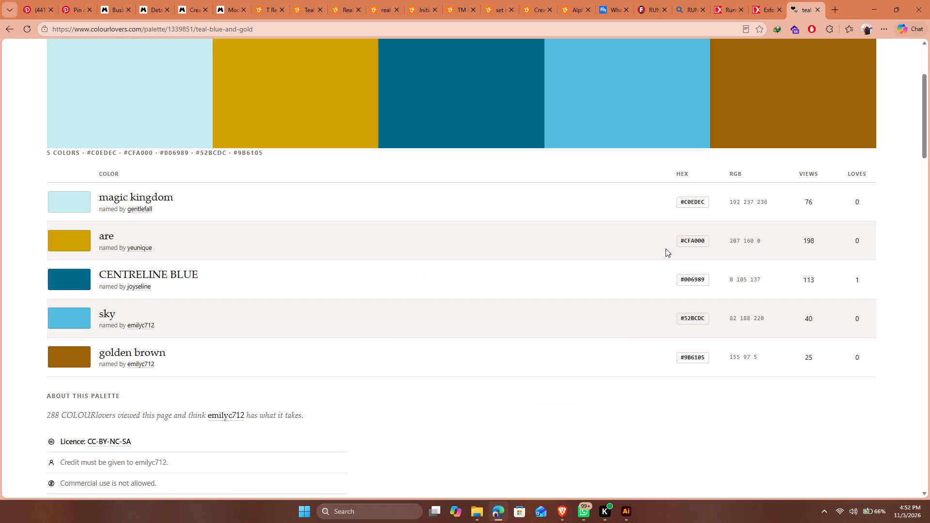
click(688, 241)
scroll(437, 339, down, 6)
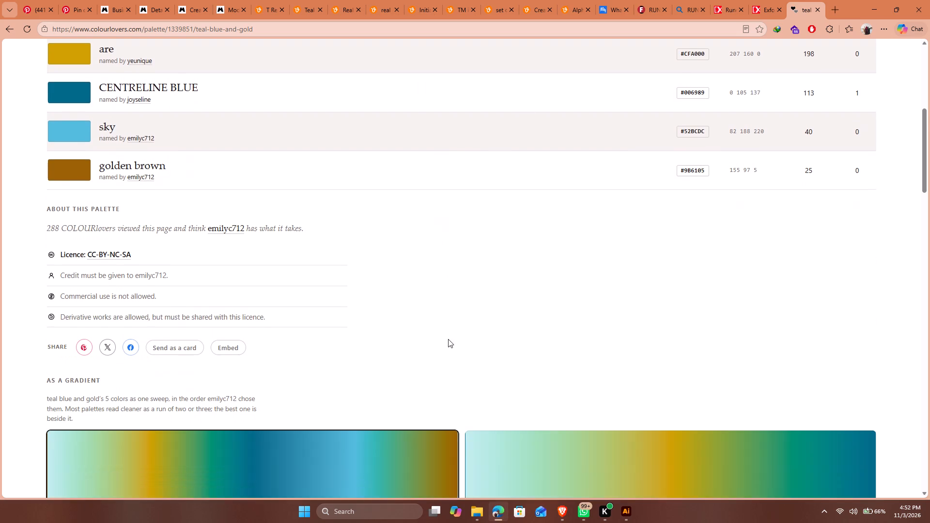
scroll(535, 262, up, 6)
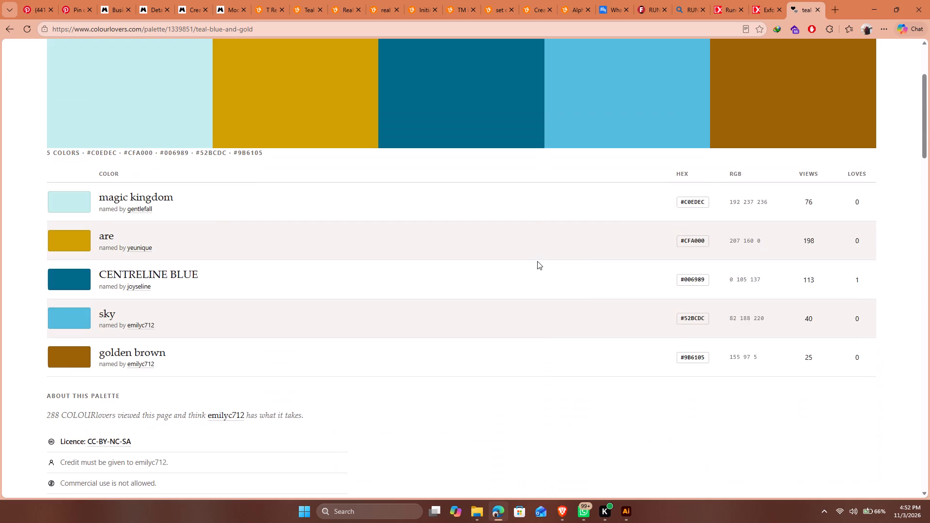
scroll(541, 264, up, 8)
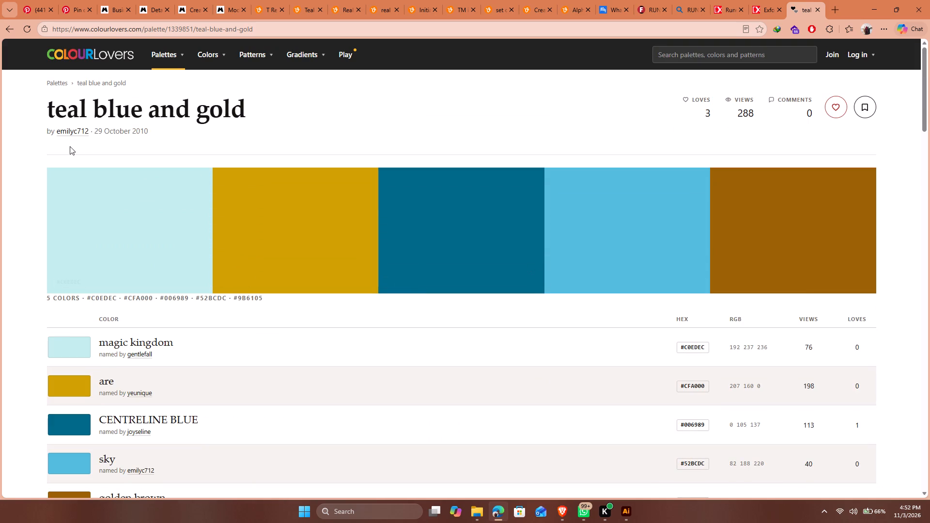
click(623, 511)
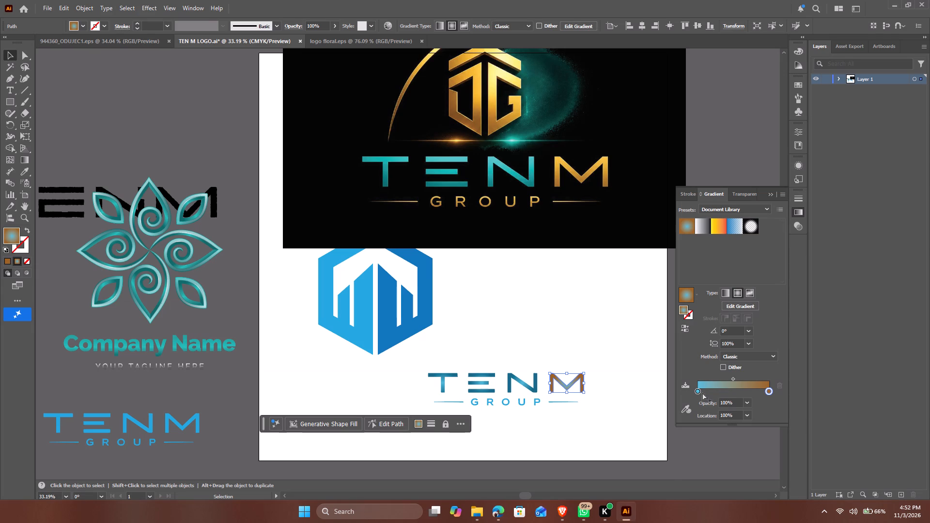
double_click(698, 391)
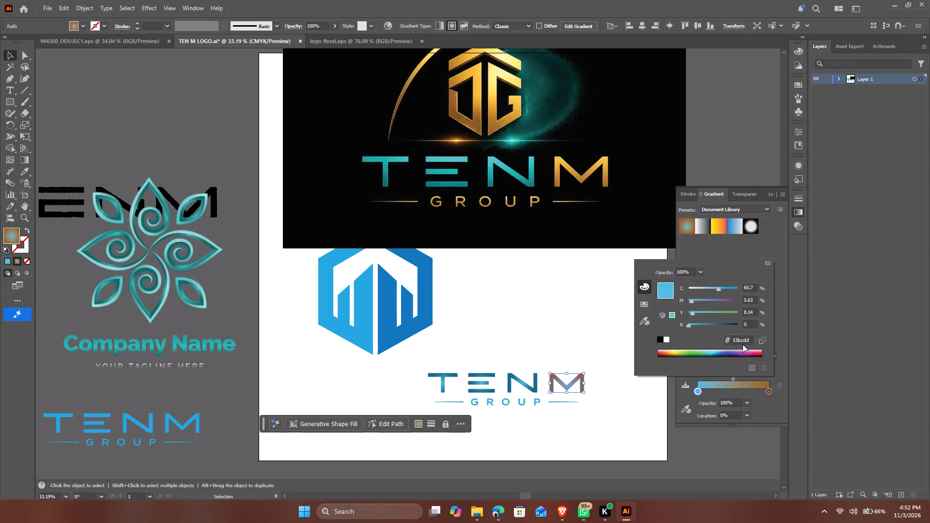
click(743, 341)
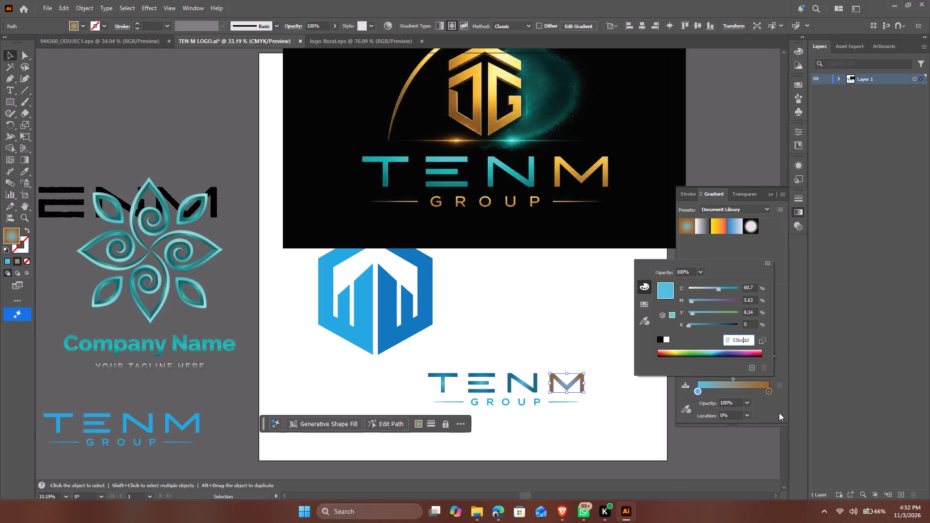
key(ctrl+a)
key(ctrl+v)
key(Return)
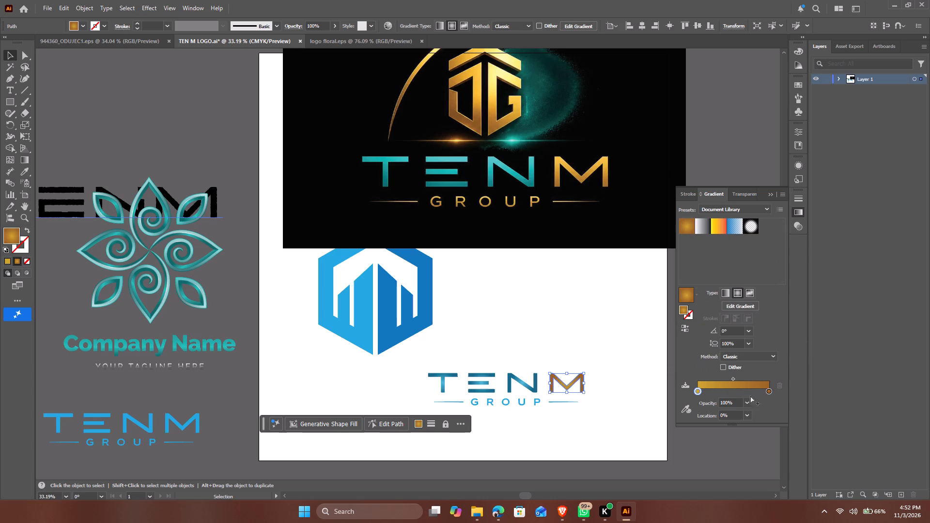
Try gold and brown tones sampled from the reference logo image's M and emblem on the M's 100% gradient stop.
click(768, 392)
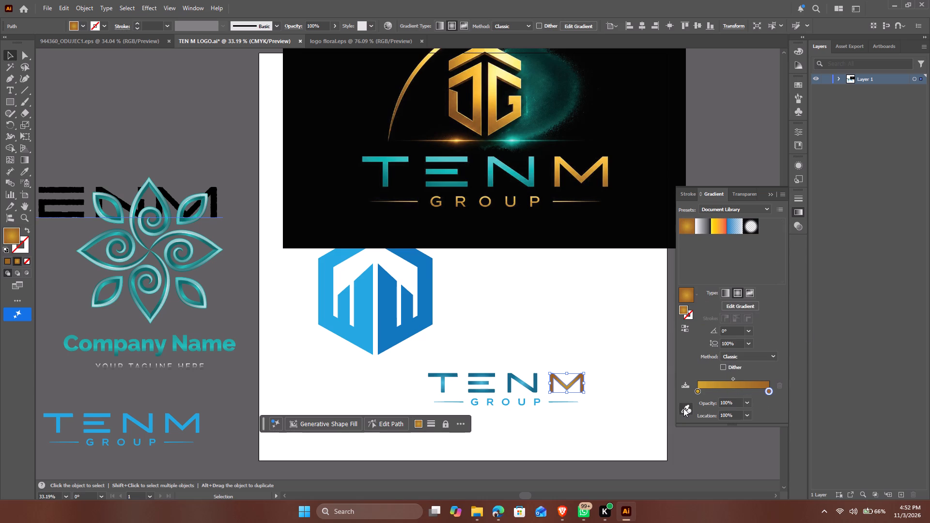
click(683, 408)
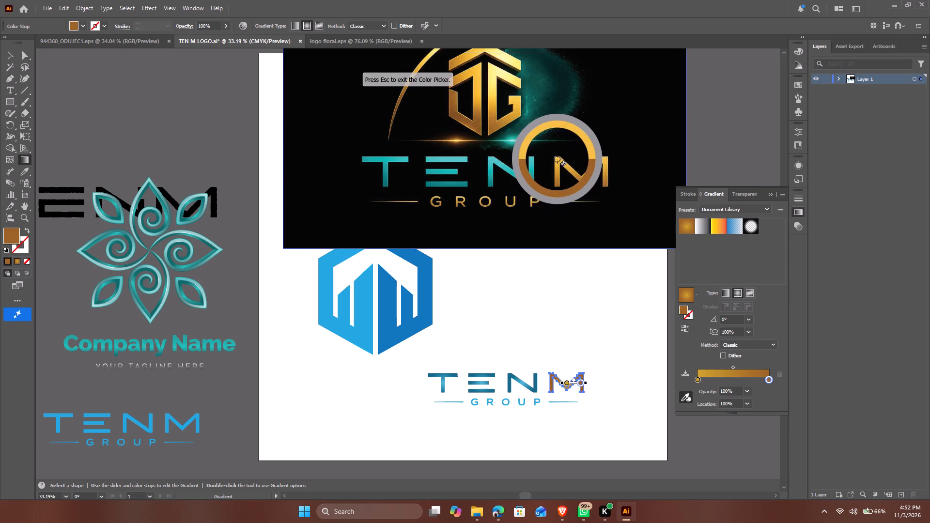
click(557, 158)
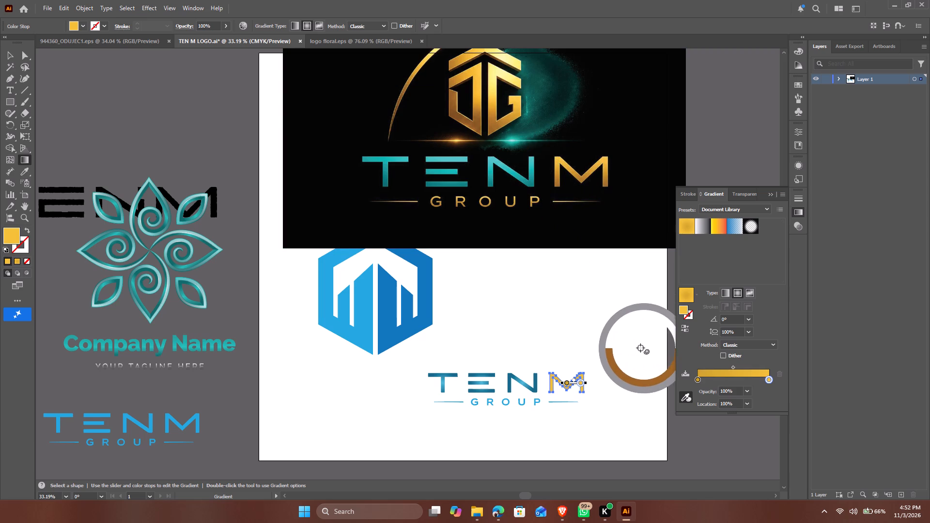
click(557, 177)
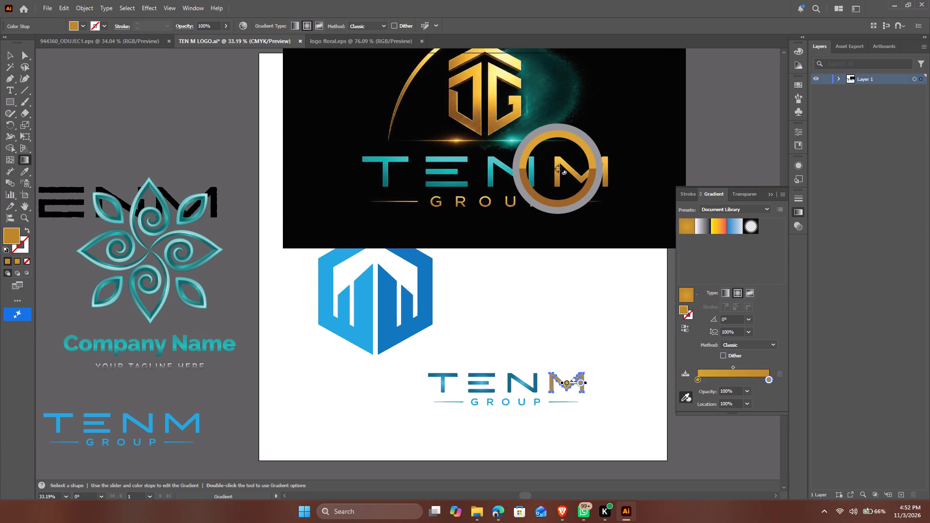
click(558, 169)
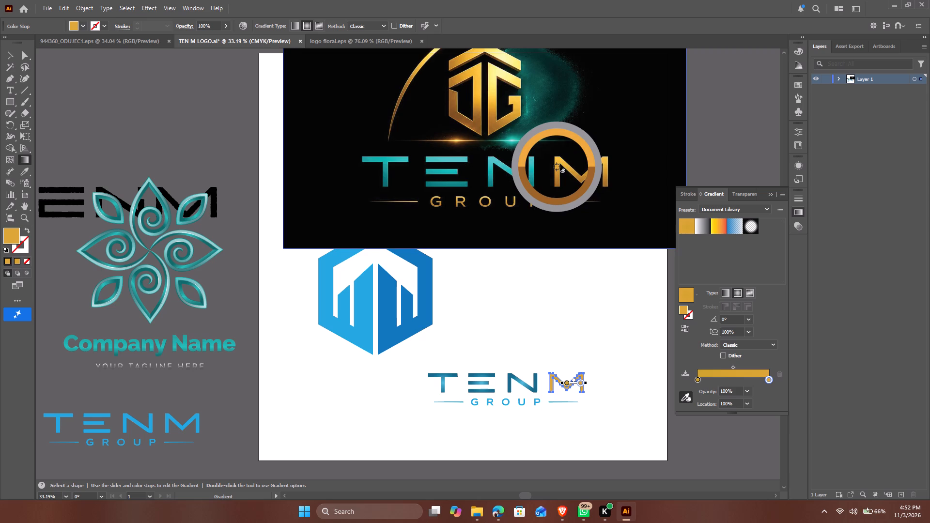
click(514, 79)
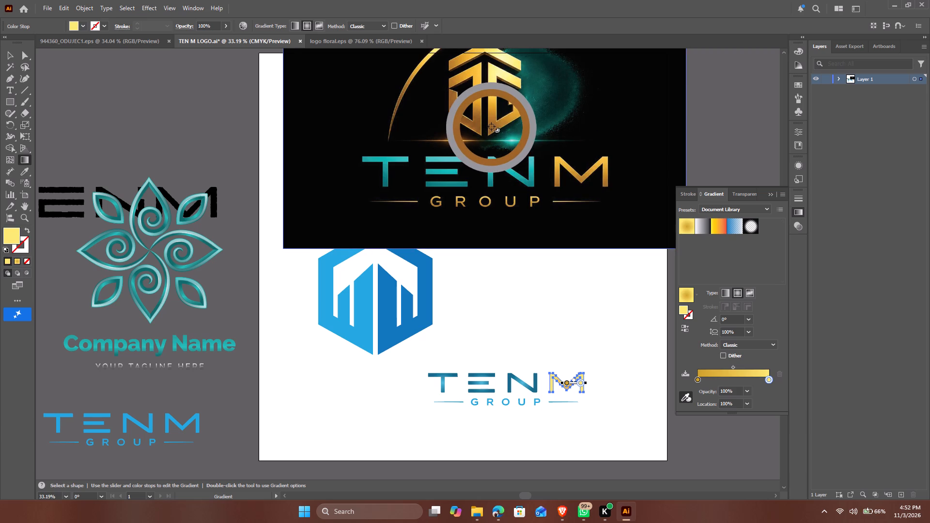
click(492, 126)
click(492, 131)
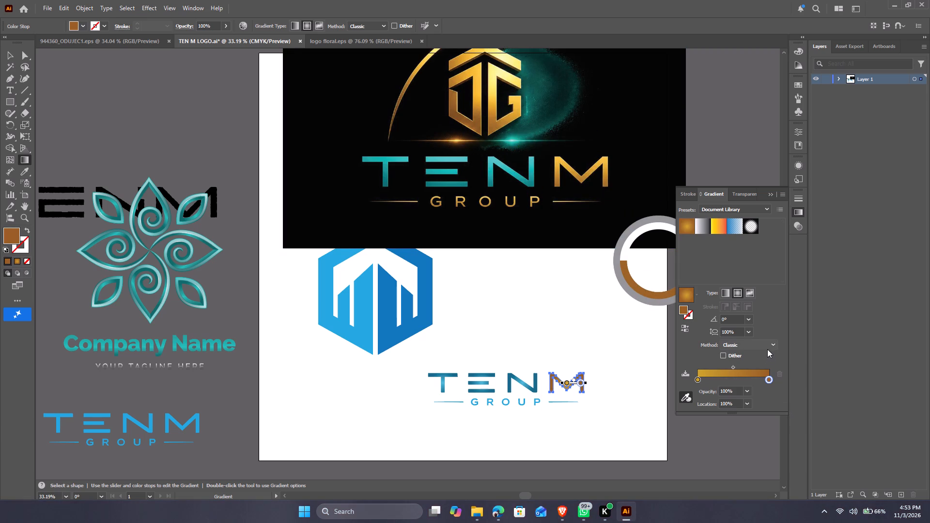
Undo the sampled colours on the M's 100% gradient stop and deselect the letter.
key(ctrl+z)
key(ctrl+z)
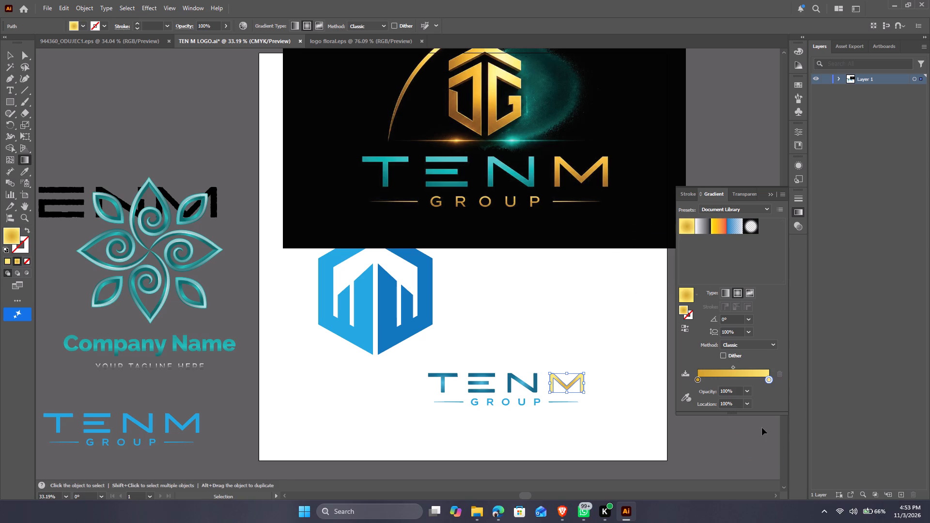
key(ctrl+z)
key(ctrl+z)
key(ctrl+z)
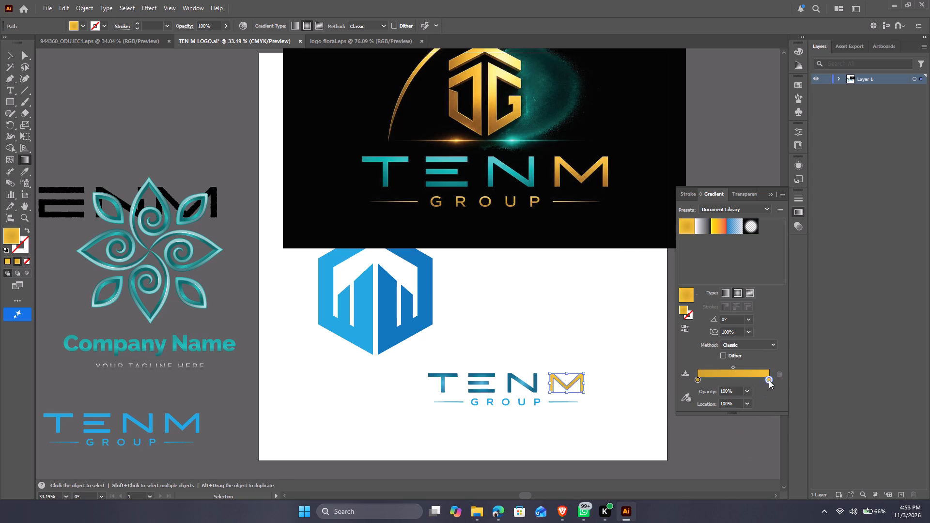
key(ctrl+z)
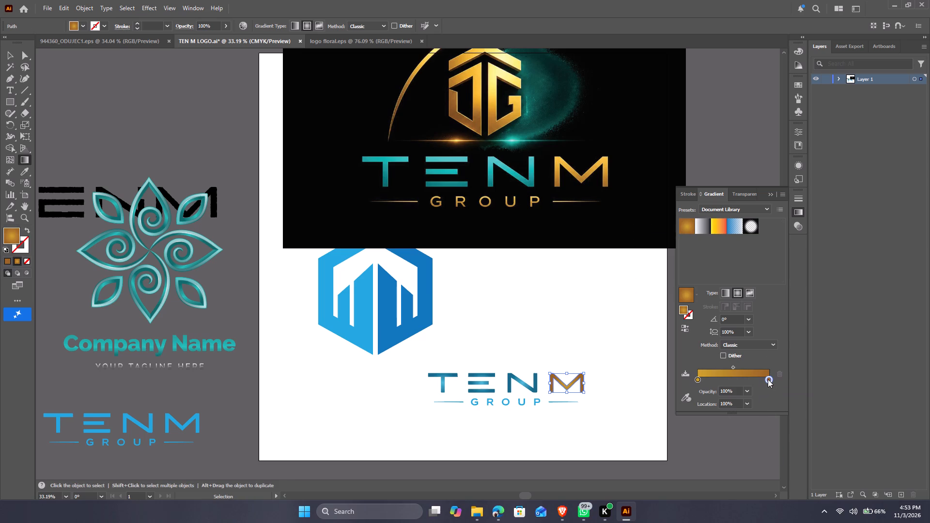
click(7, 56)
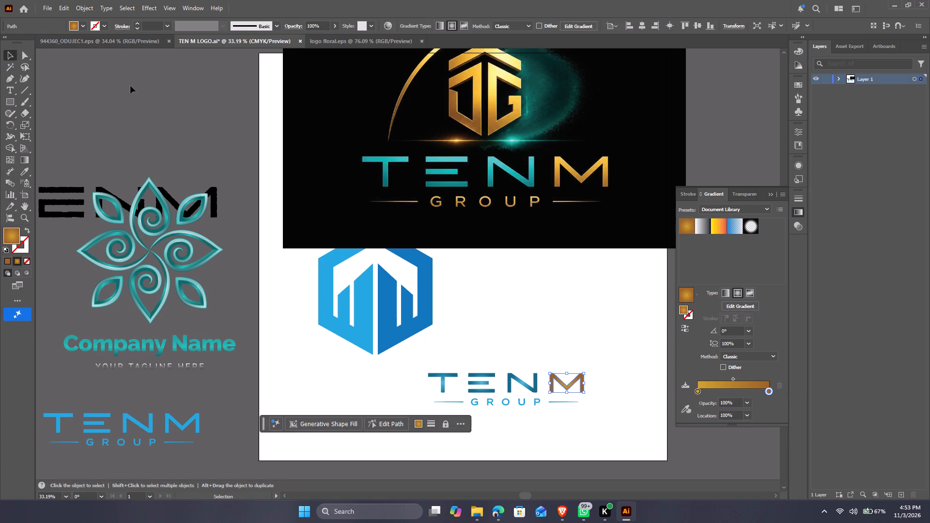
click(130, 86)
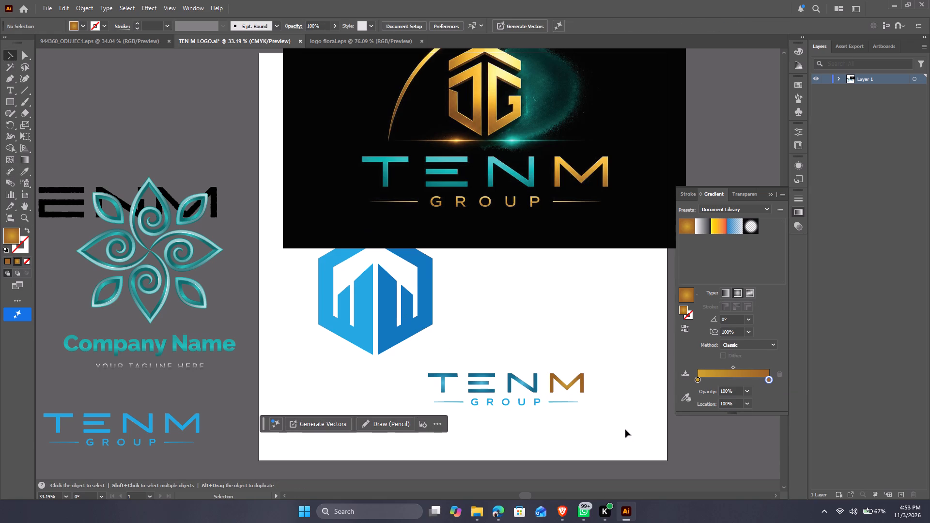
Lighten the 100% stop of the letter M's gradient by setting magenta to 46% and black to 10%.
click(582, 385)
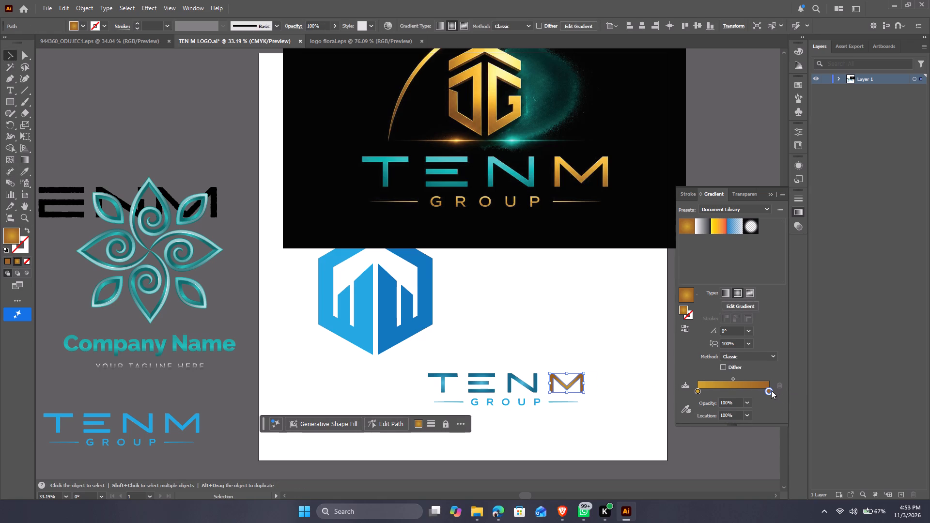
double_click(769, 391)
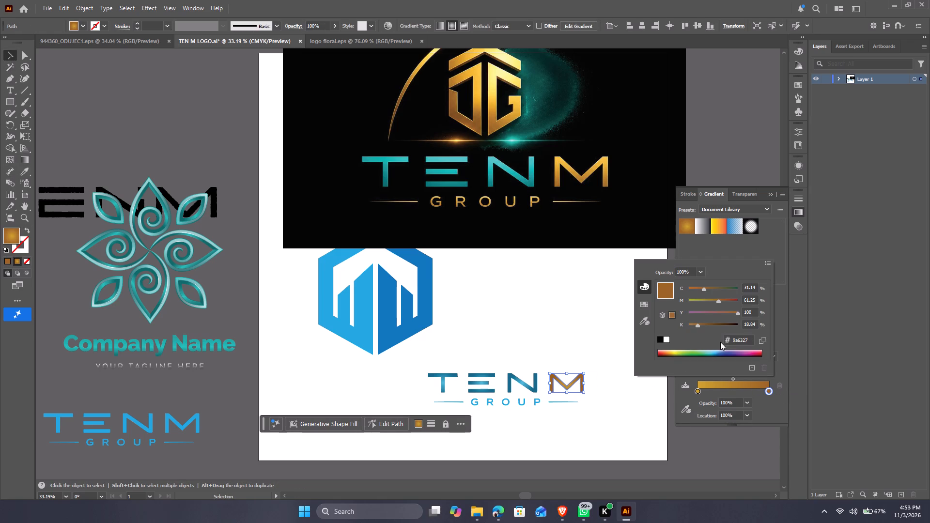
drag(717, 301, 710, 301)
drag(697, 324, 695, 325)
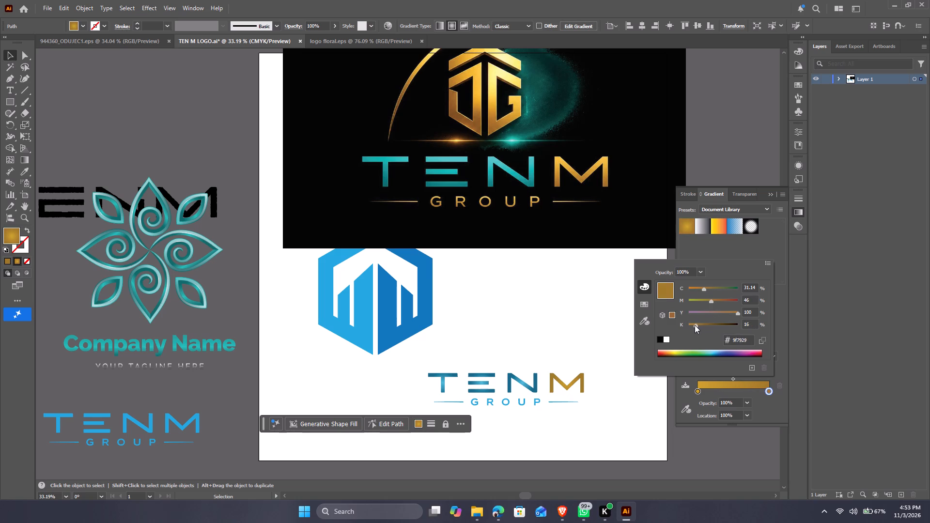
drag(695, 325, 693, 325)
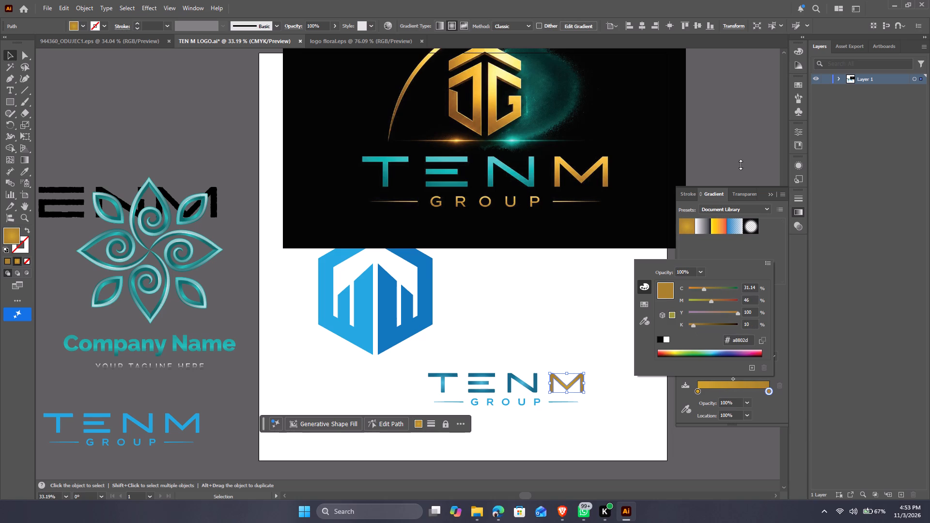
Brighten the 0% stop of the letter M's gradient by setting cyan to 11% and magenta to 29%, and deselect the letter.
click(776, 238)
click(697, 391)
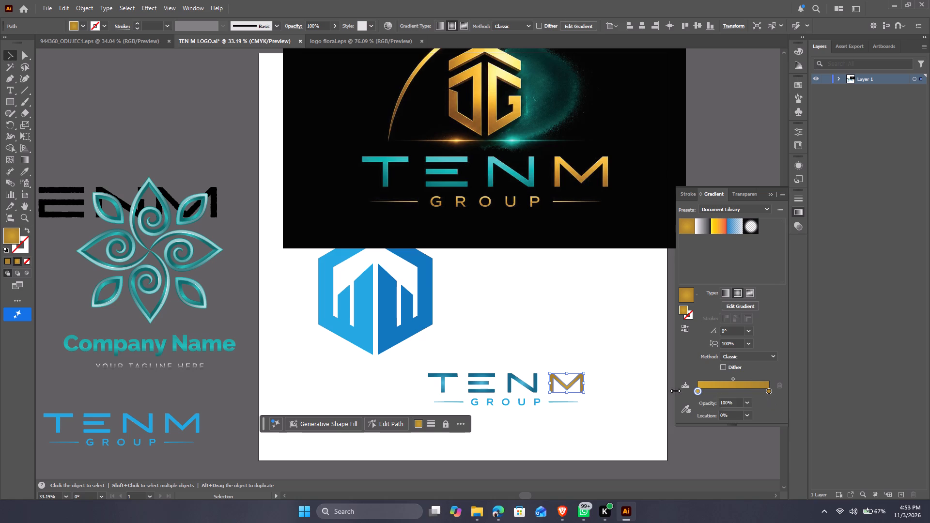
double_click(697, 391)
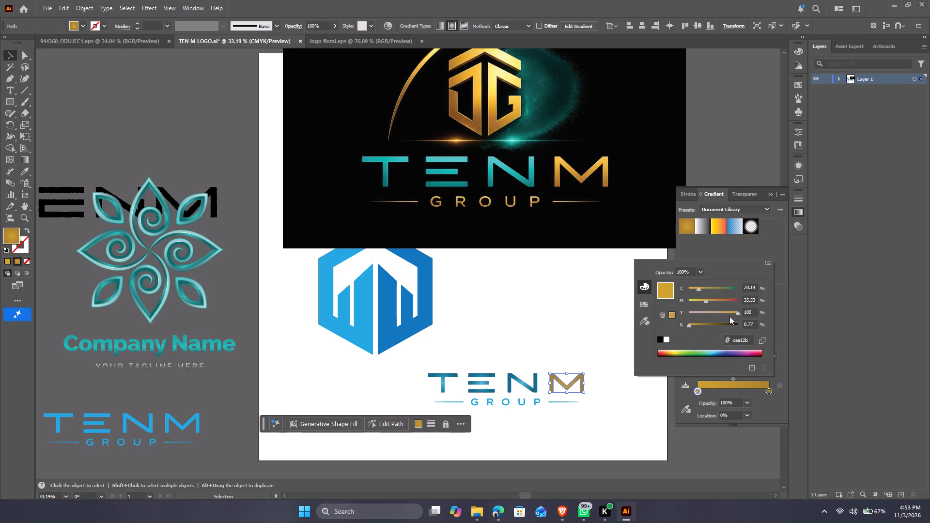
click(738, 312)
click(705, 301)
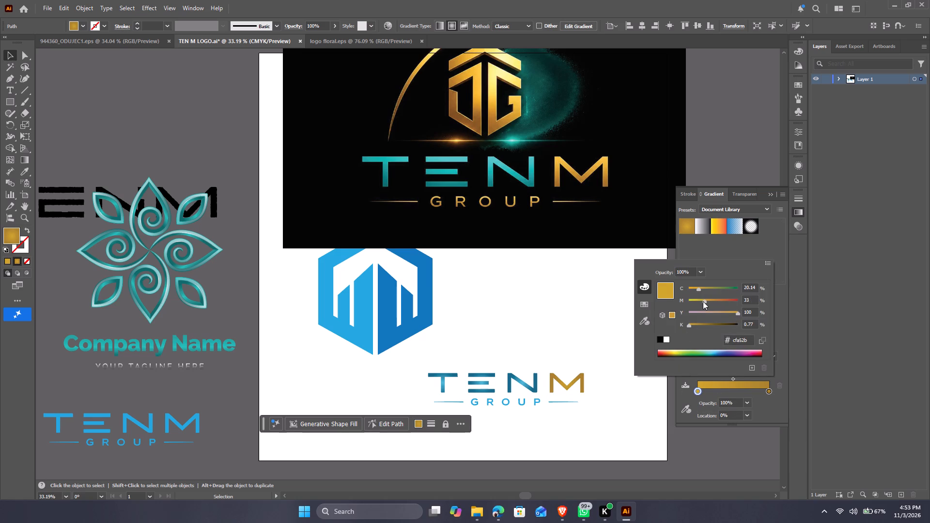
drag(699, 289, 697, 289)
drag(697, 289, 695, 289)
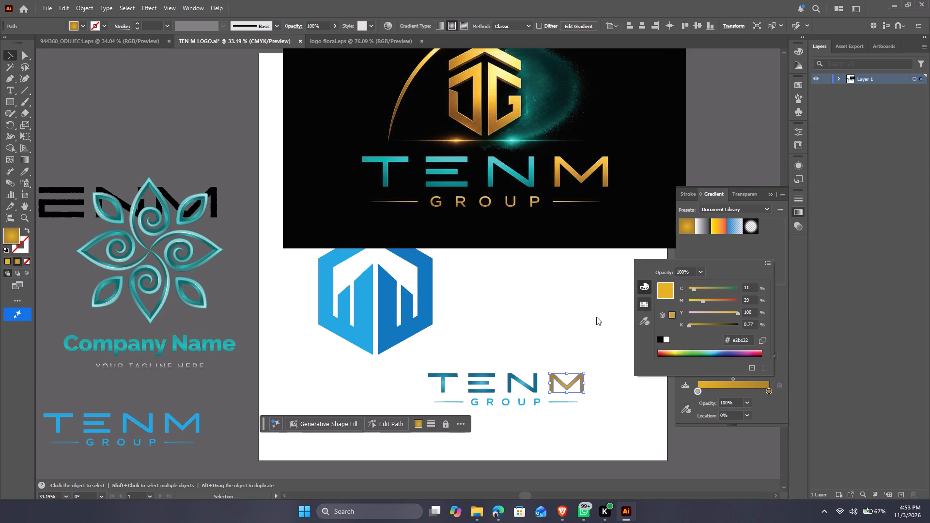
click(596, 317)
click(596, 317)
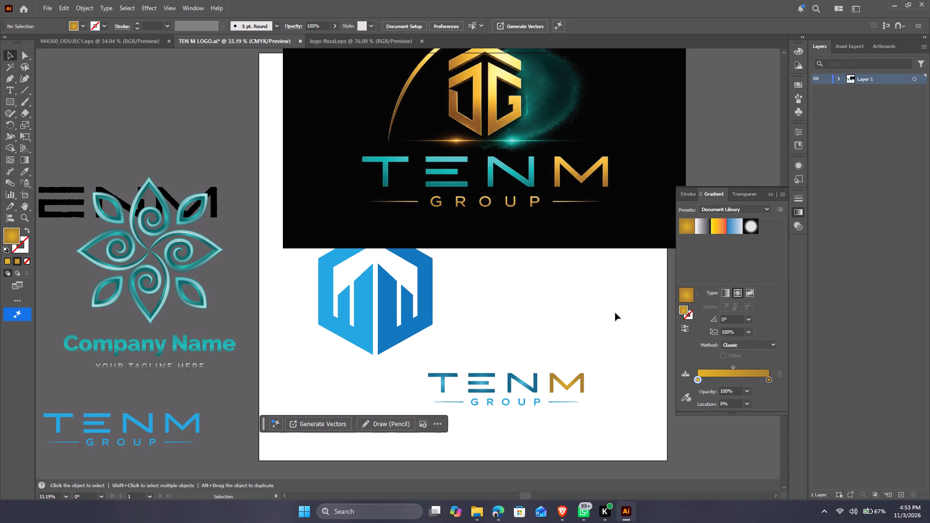
click(771, 196)
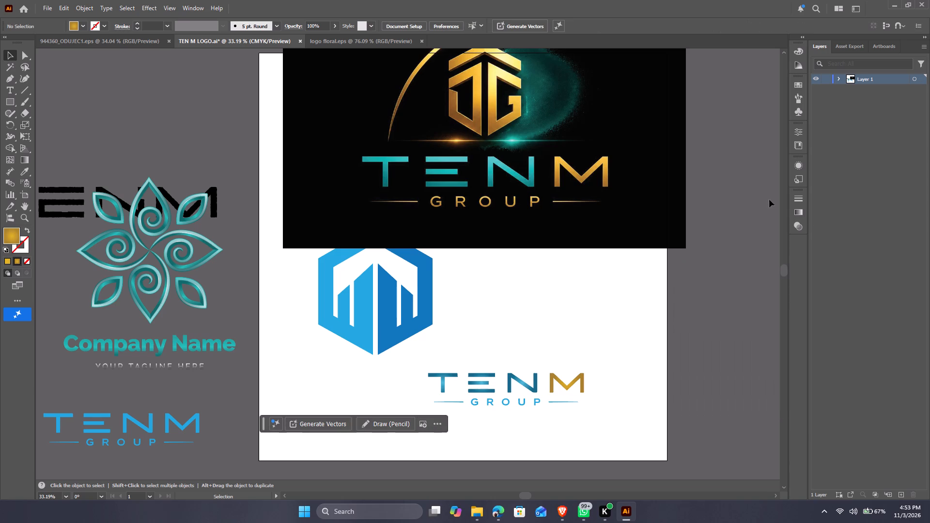
click(603, 324)
Apply the letter M's gold gradient to the word GROUP and its flanking lines using the Eyedropper.
click(559, 403)
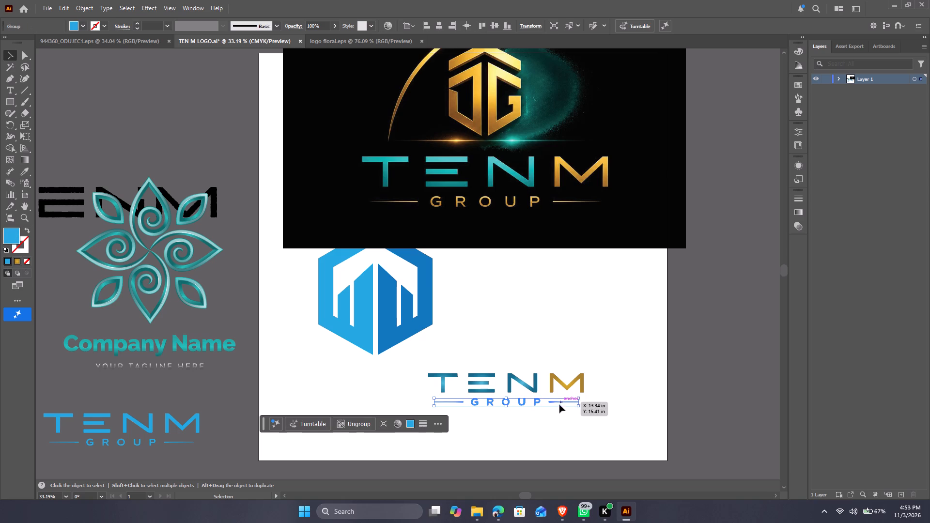
key(i)
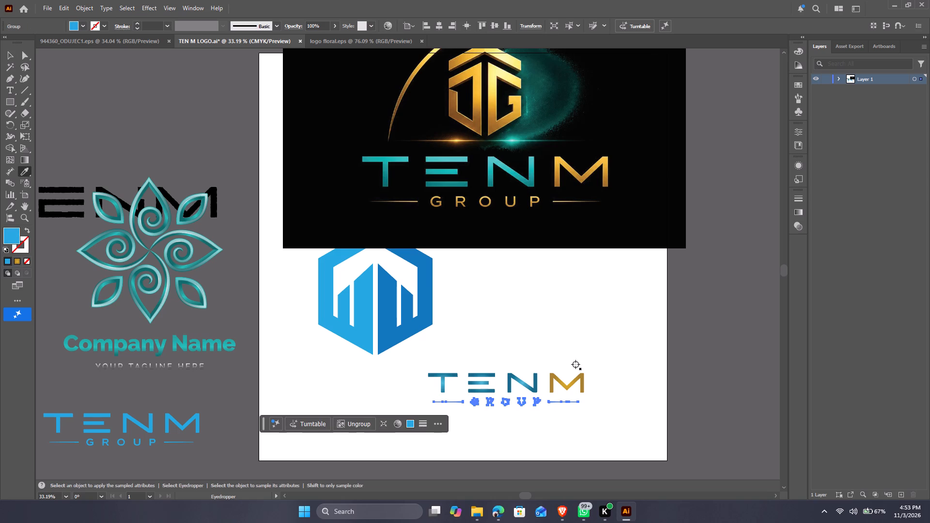
click(575, 380)
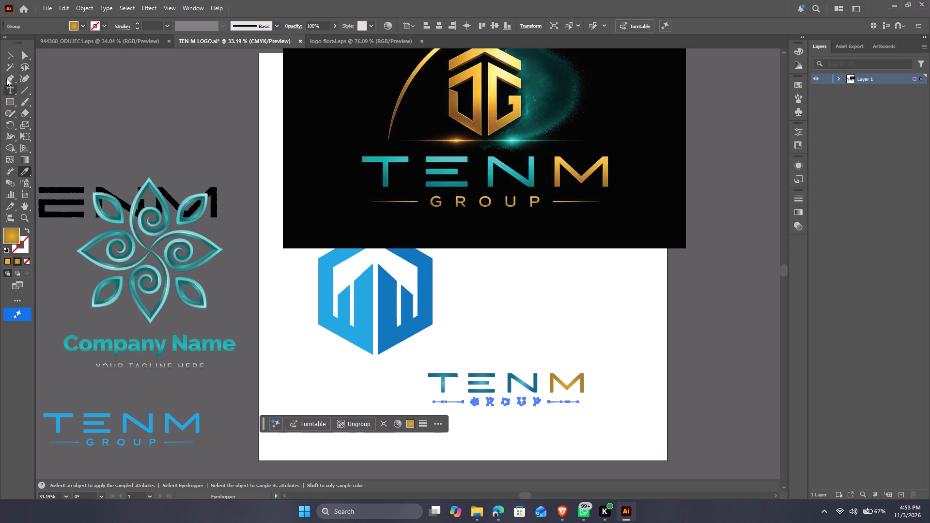
click(12, 52)
click(570, 303)
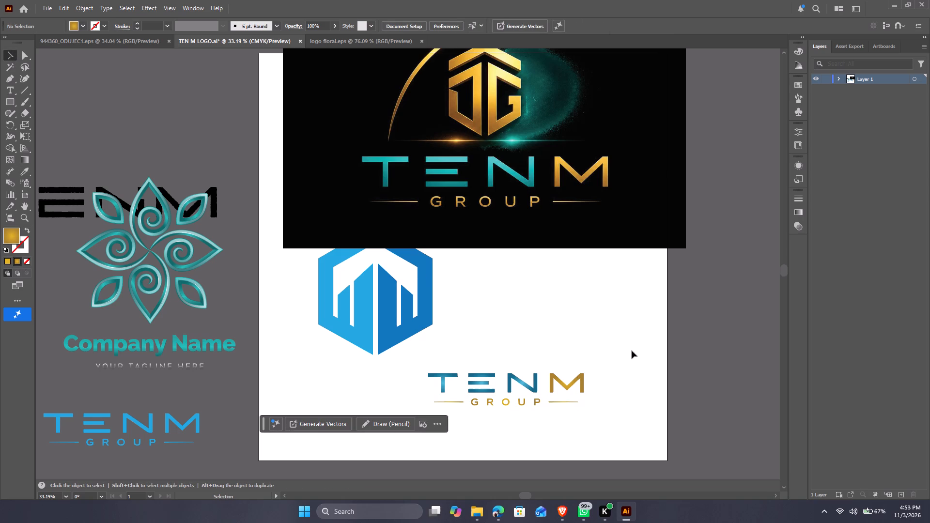
Group the TENM letters together with the GROUP line beneath them.
click(562, 398)
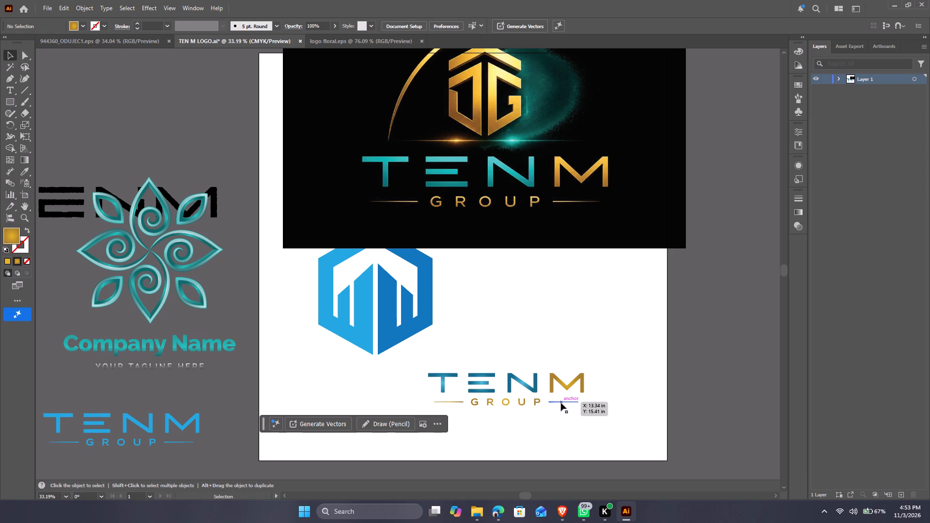
click(561, 403)
click(622, 405)
drag(613, 347, 481, 423)
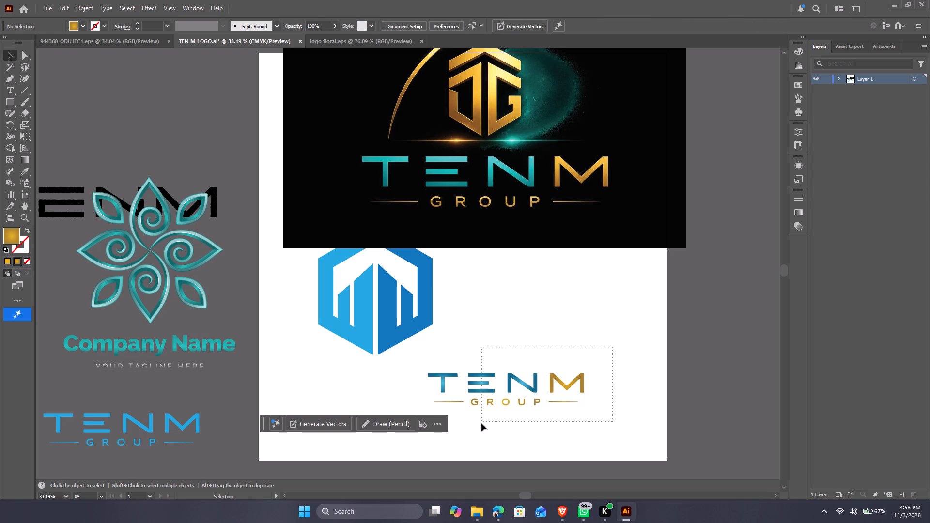
drag(481, 423, 445, 426)
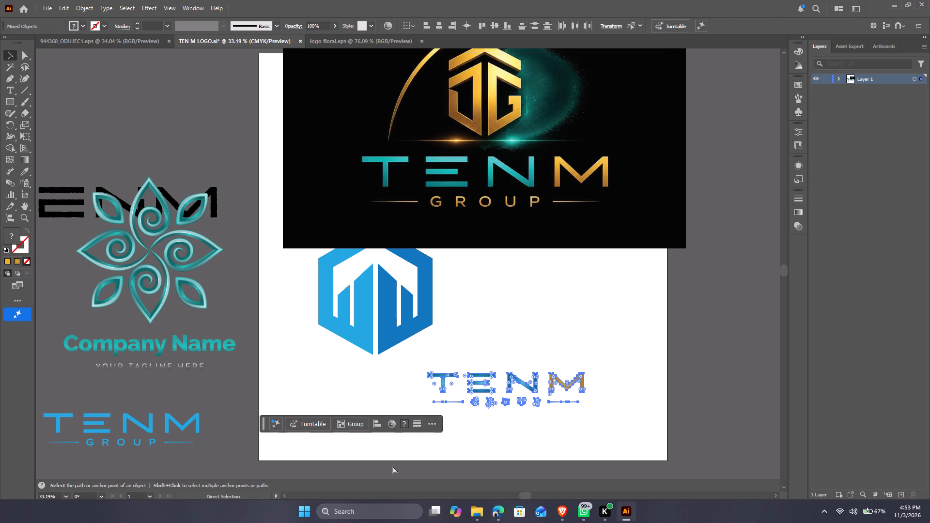
key(ctrl+g)
click(595, 356)
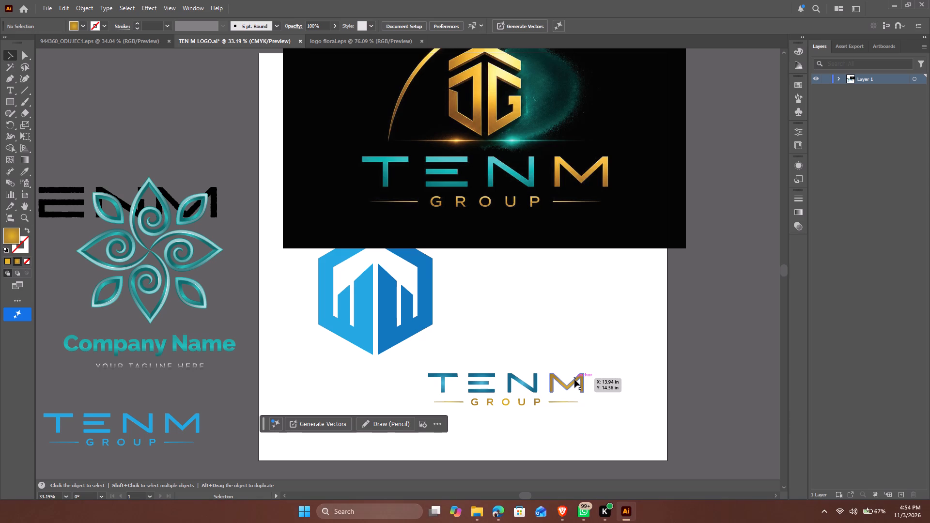
Place a copy of the grouped TENM GROUP lettering beside the artboard, above the floral logo.
alt+drag(574, 380, 201, 99)
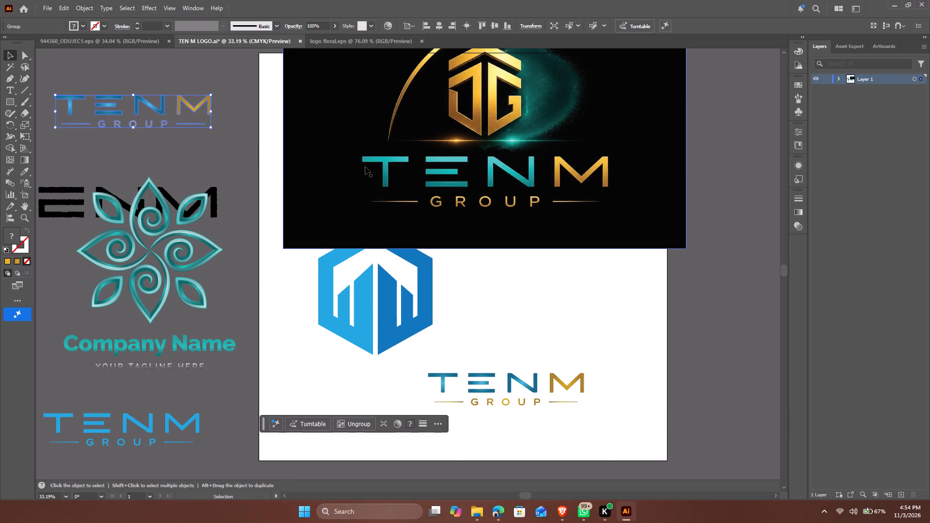
Scale the black reference logo image down to about 7.92 by 5.28 in and move it over the artboard's right edge.
drag(365, 167, 440, 259)
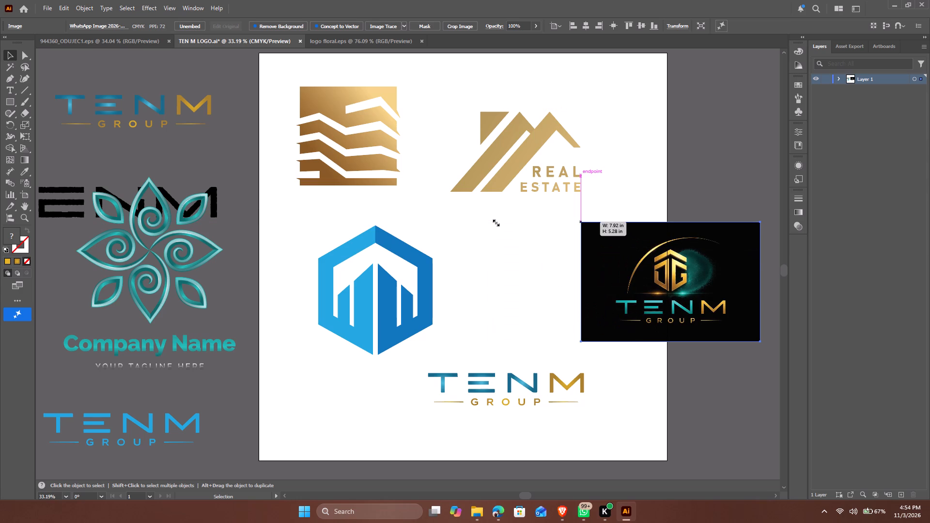
drag(651, 298, 708, 259)
click(503, 153)
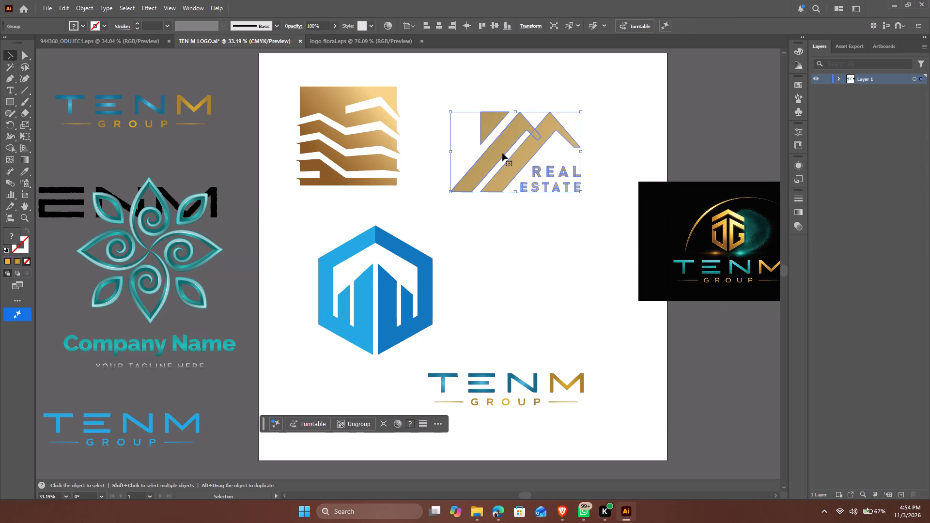
click(503, 231)
Apply the bronze-gold gradient of the striped square logo to the letter M in the artboard lettering.
click(569, 383)
click(616, 325)
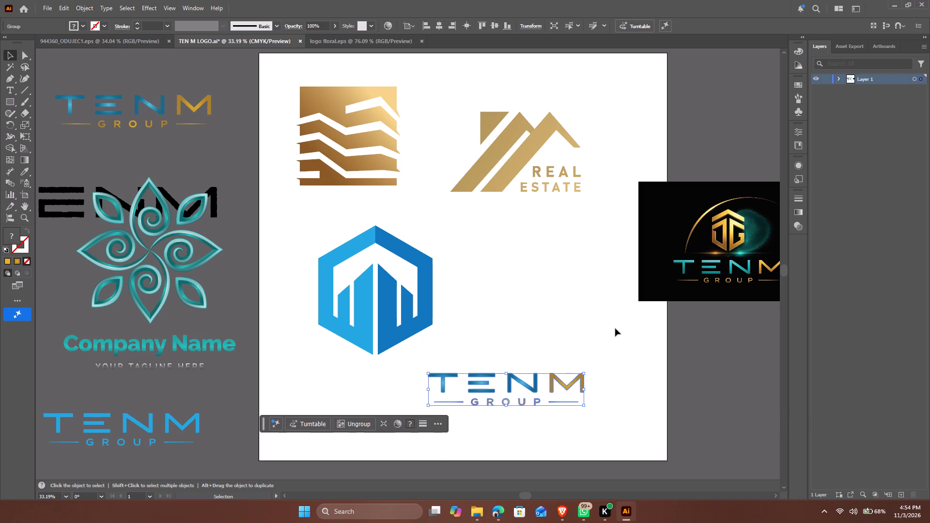
ctrl+drag(591, 369, 561, 392)
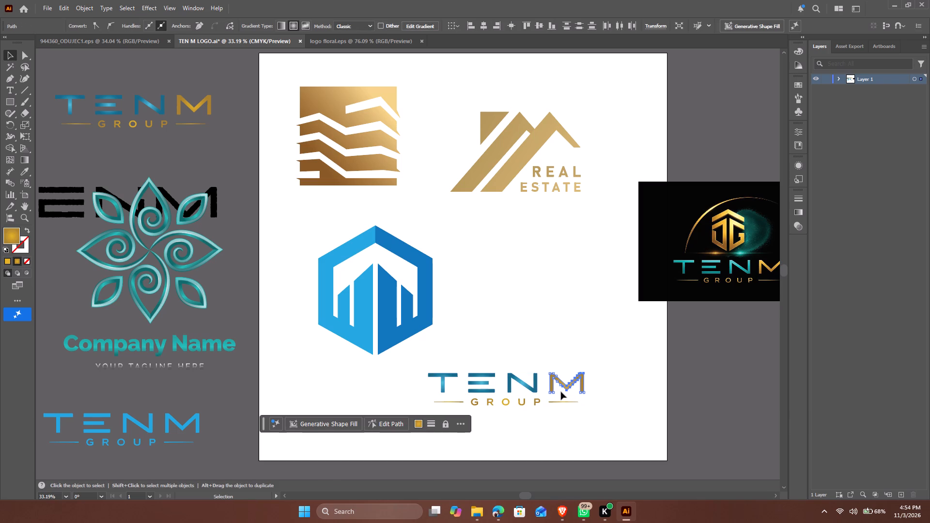
key(i)
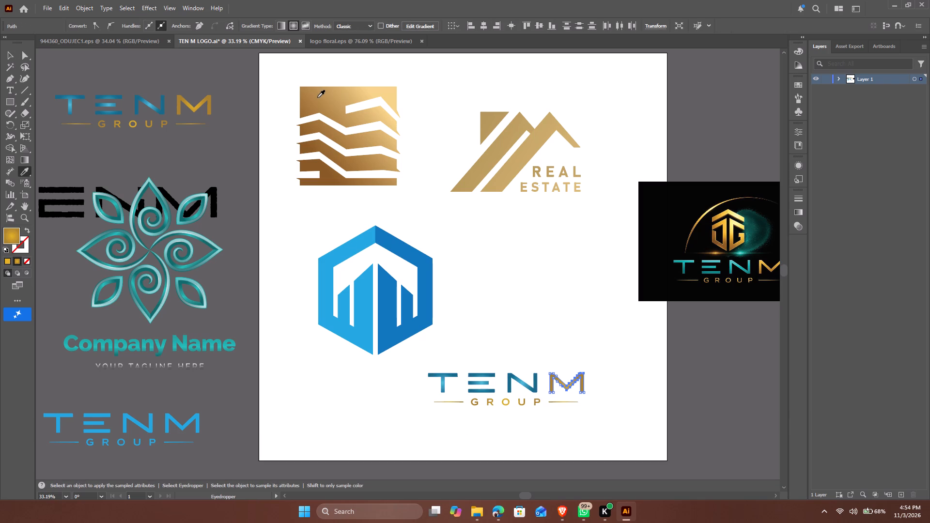
click(317, 97)
click(11, 52)
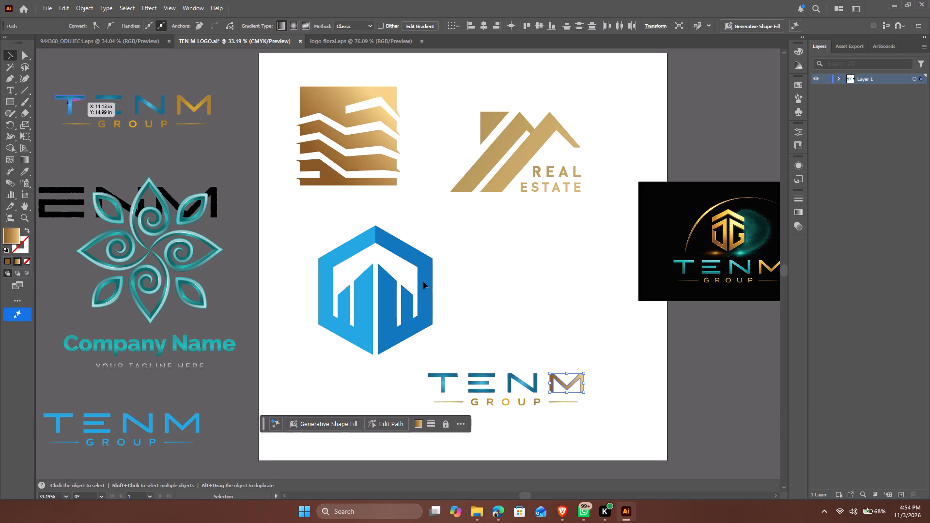
click(558, 303)
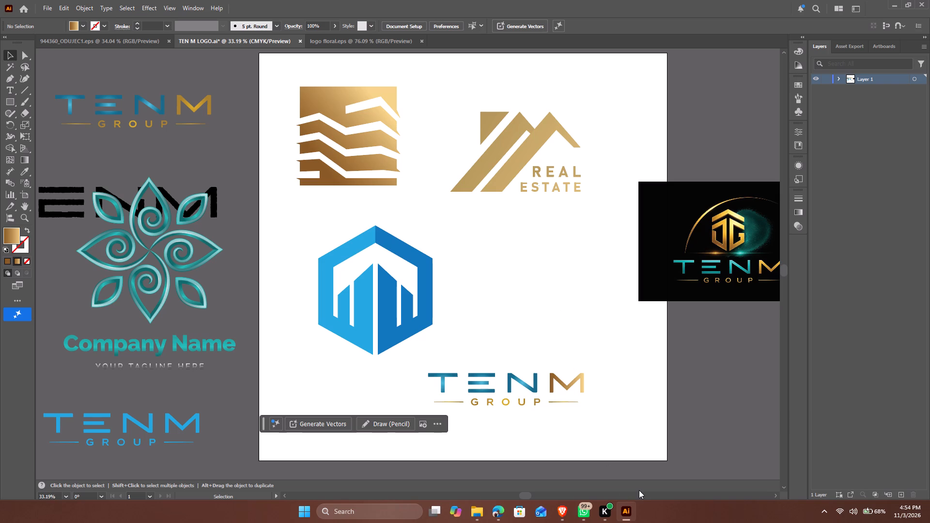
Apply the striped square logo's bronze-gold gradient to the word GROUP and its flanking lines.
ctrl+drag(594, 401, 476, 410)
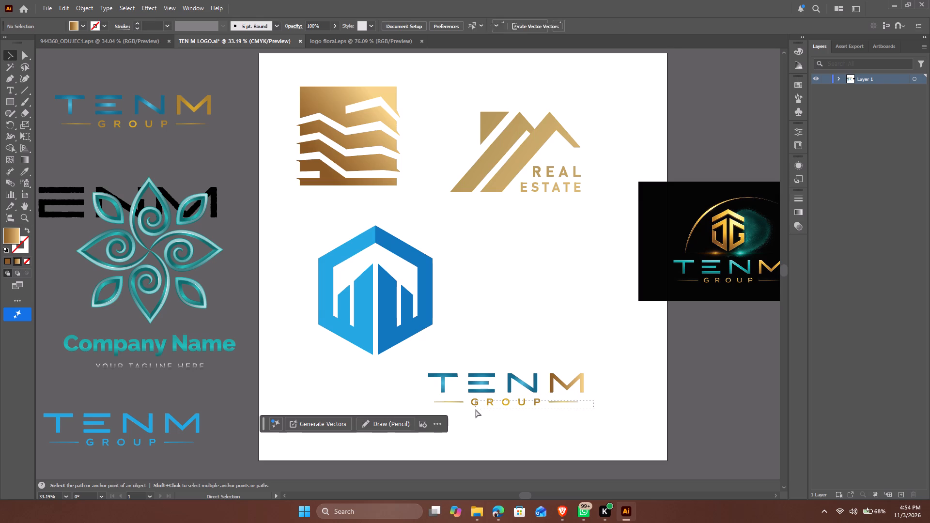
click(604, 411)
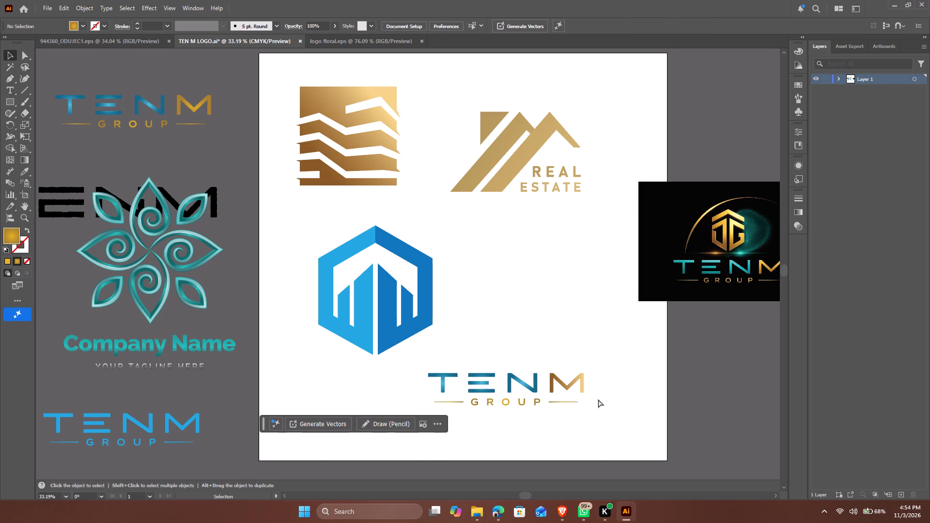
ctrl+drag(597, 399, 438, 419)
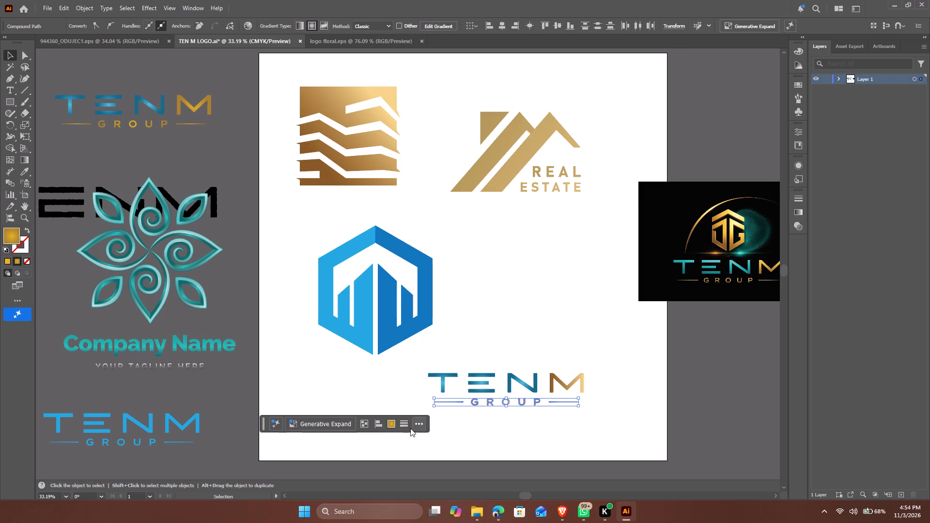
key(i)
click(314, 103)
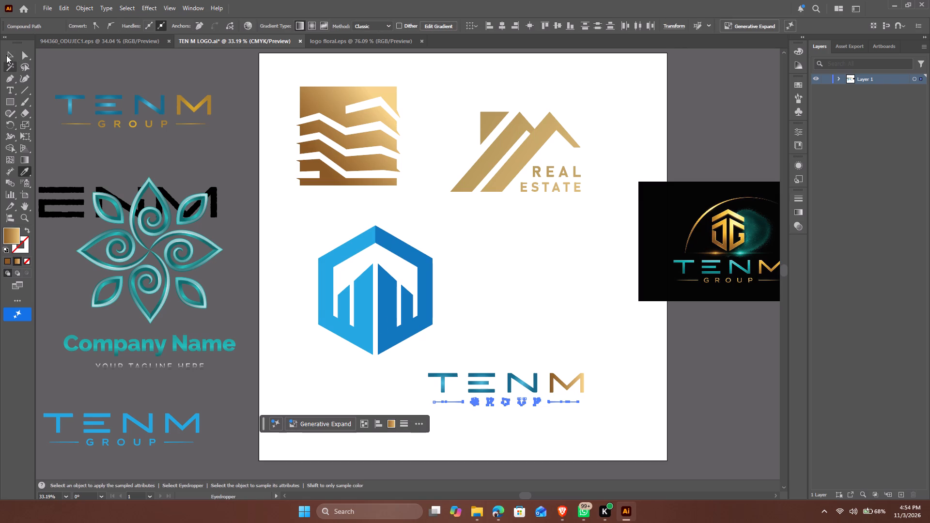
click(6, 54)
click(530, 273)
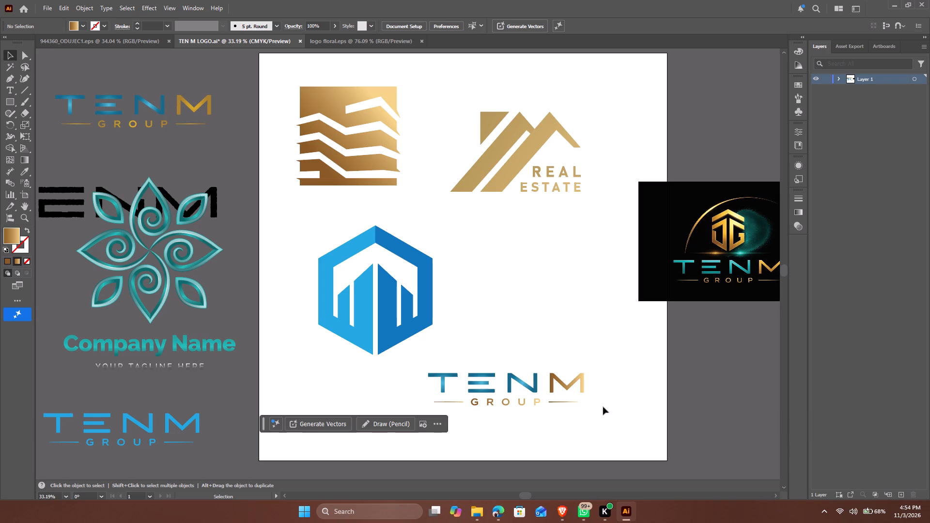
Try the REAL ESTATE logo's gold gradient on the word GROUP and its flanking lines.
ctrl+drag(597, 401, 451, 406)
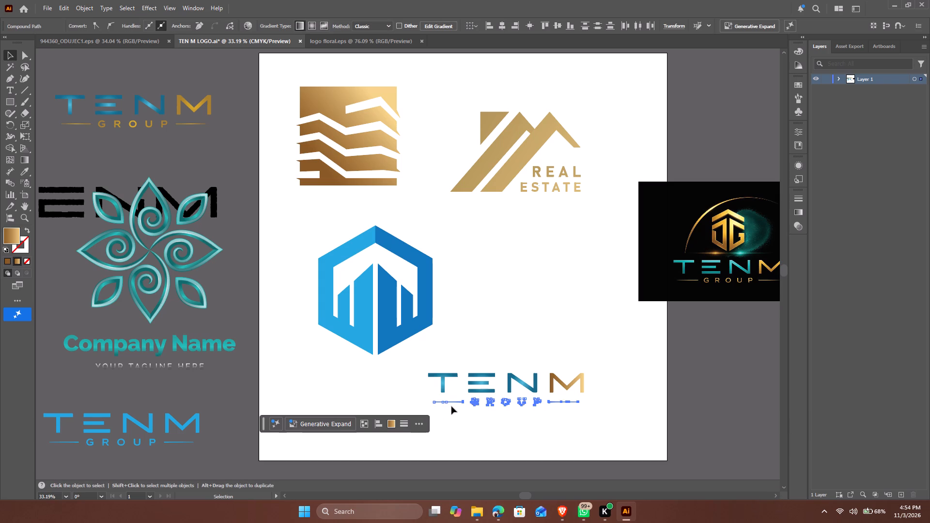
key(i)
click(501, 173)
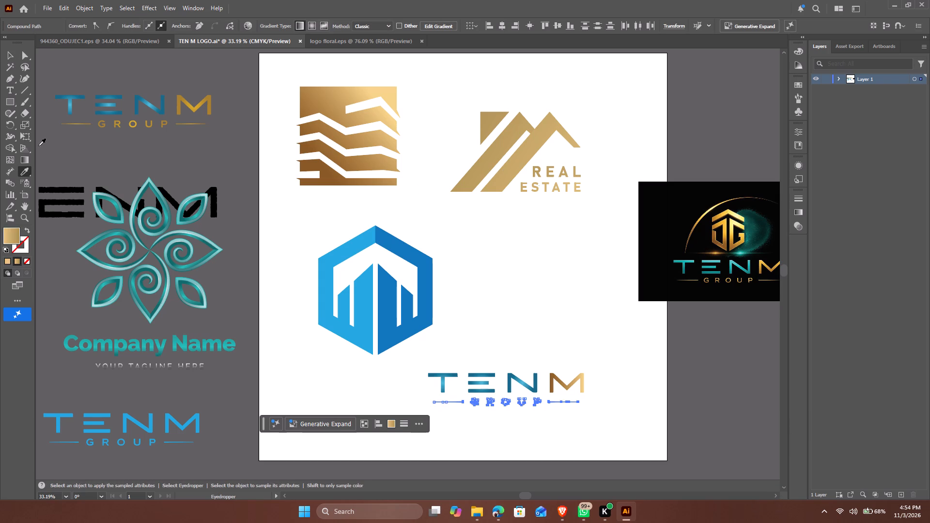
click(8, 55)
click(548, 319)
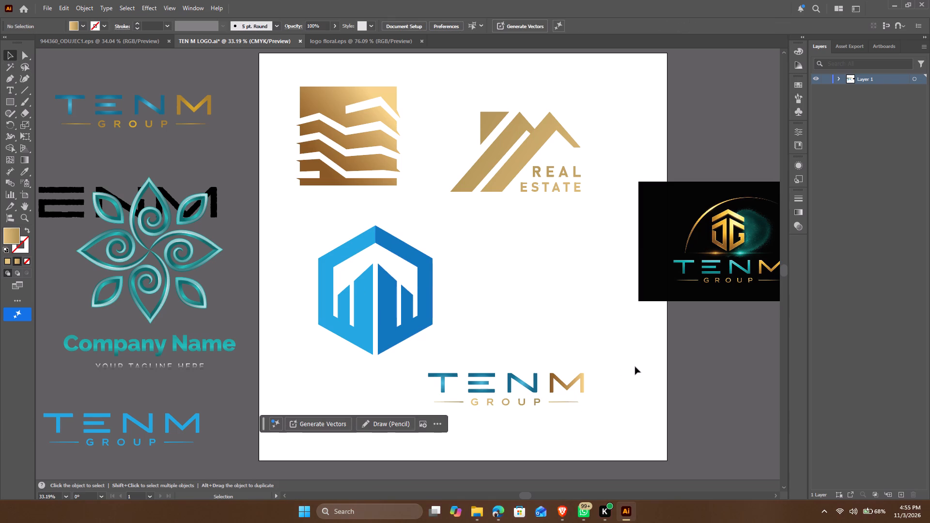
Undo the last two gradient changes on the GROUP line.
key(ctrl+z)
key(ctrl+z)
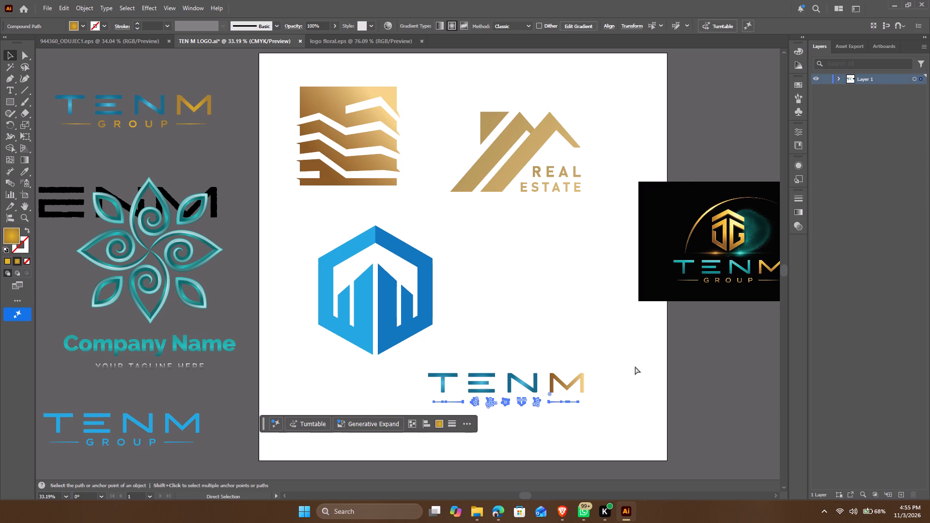
Sample the letter M's bronze-gold gradient onto the selected word GROUP and its flanking lines.
key(i)
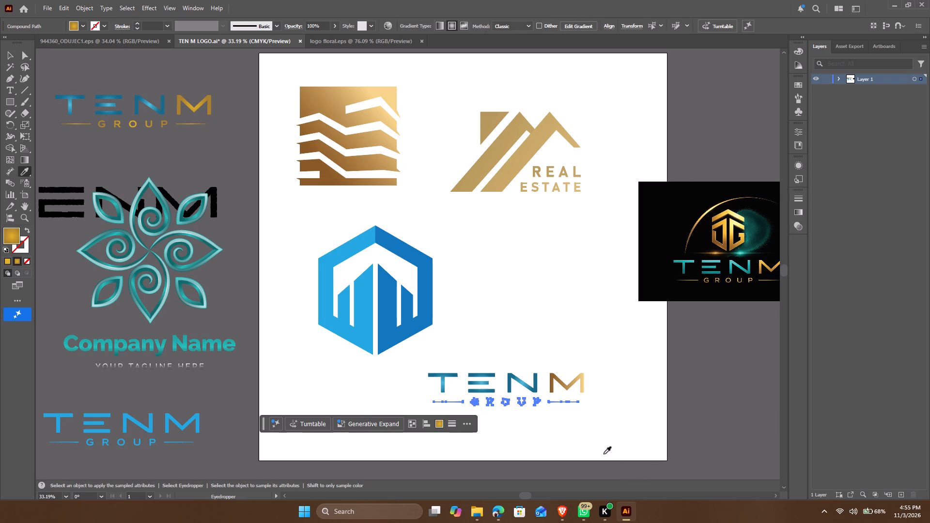
click(552, 379)
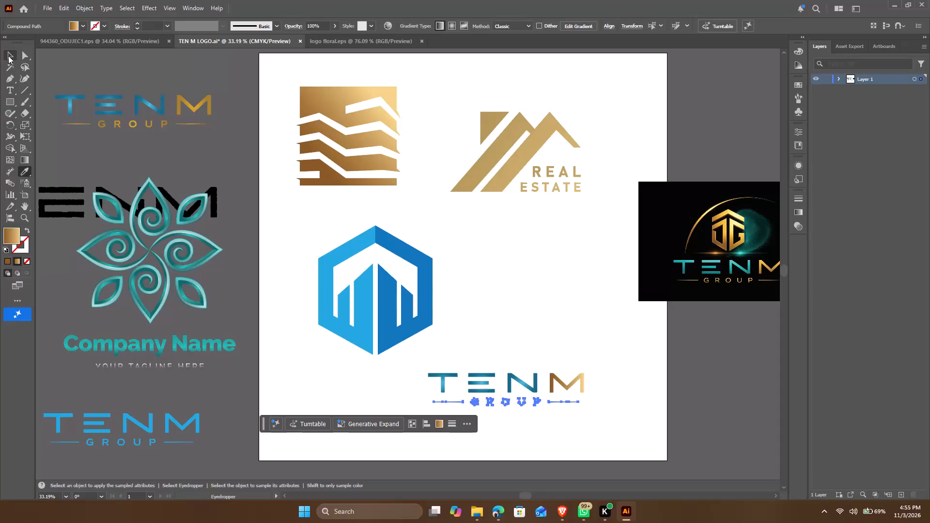
Place a copy of the pasteboard's blue-and-gold gradient TENM GROUP lettering on the artboard, above the existing lettering.
click(8, 56)
click(526, 318)
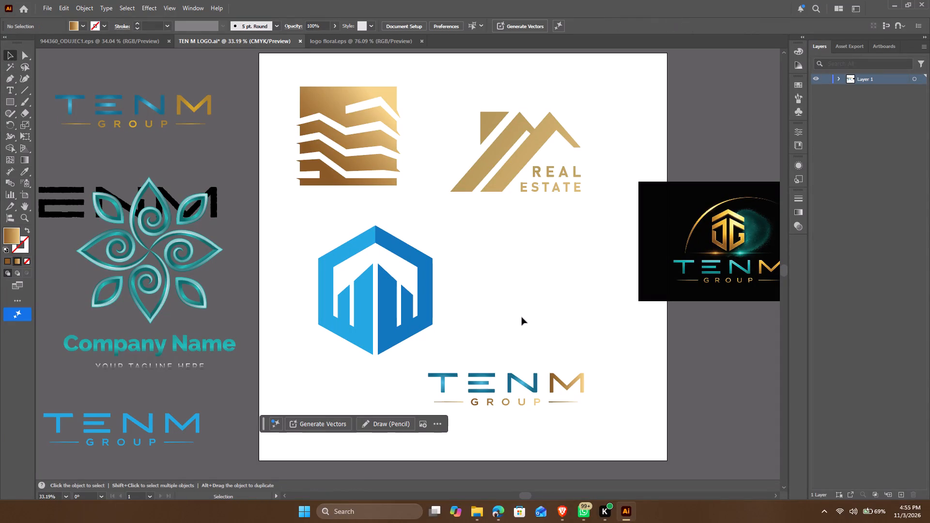
click(155, 106)
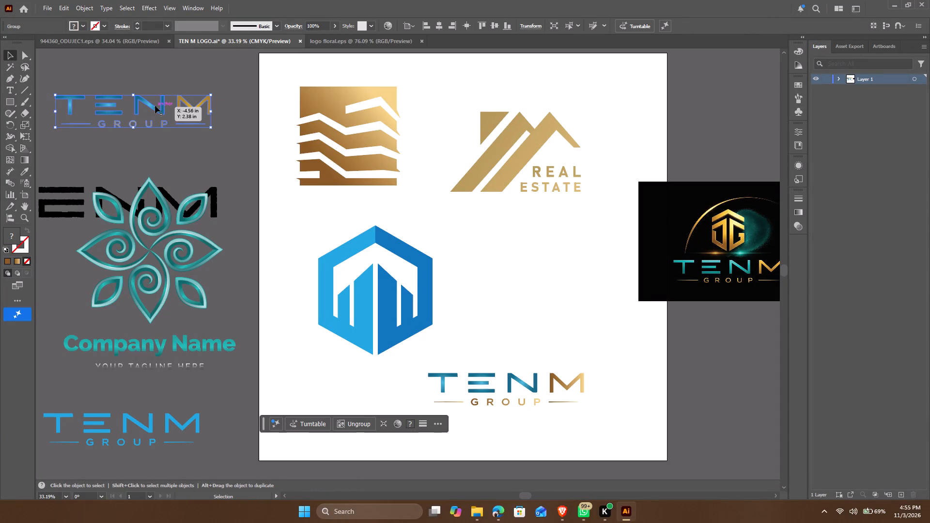
alt+drag(155, 106, 568, 311)
click(559, 235)
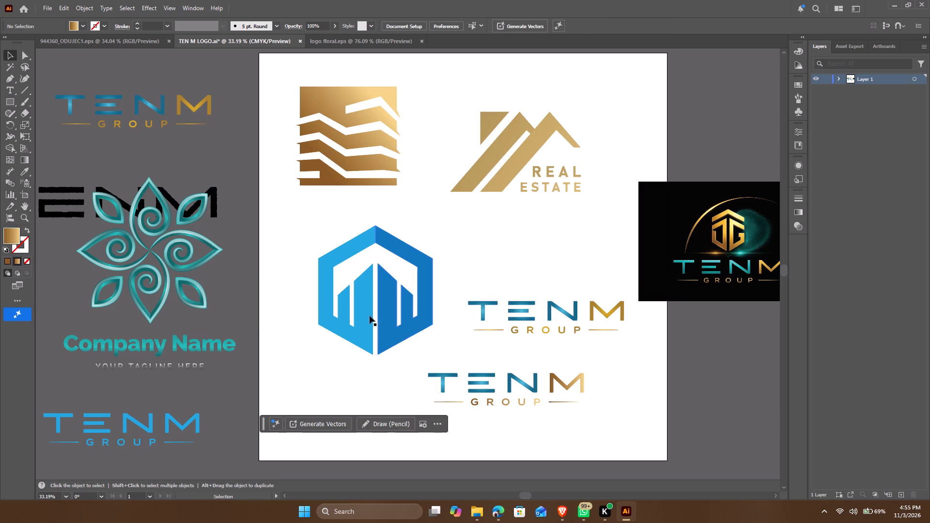
Move the blue hexagon building icon about 1.12 in left and 0.47 in up on the artboard.
click(386, 309)
drag(388, 309, 362, 298)
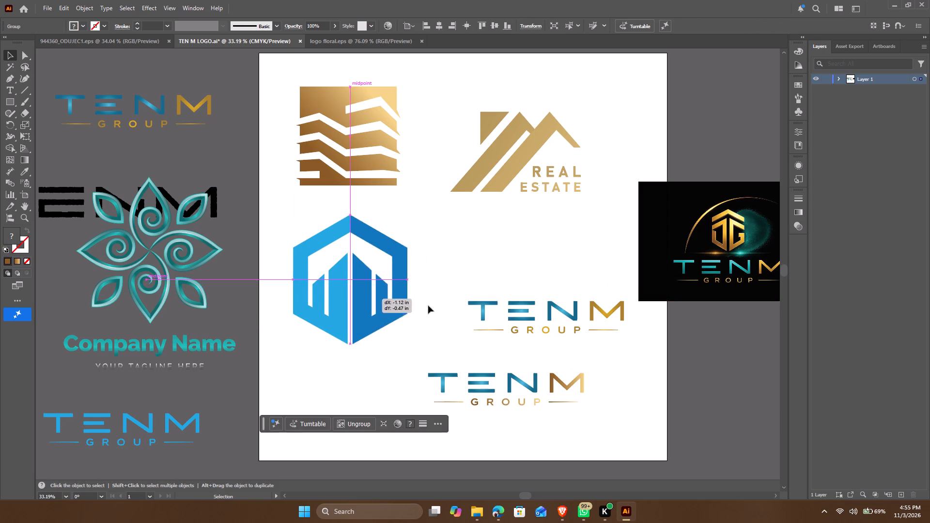
click(498, 256)
Try the hexagon's light and dark blues on the lower lettering's T, E and N, settling on the Company Name text's teal gradient.
ctrl+drag(457, 285, 579, 317)
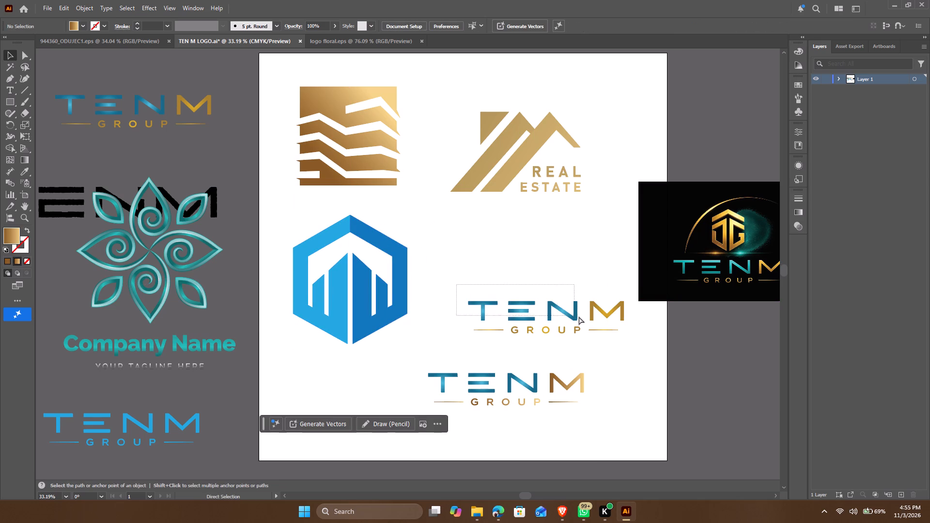
ctrl+drag(579, 317, 554, 256)
ctrl+drag(530, 360, 439, 384)
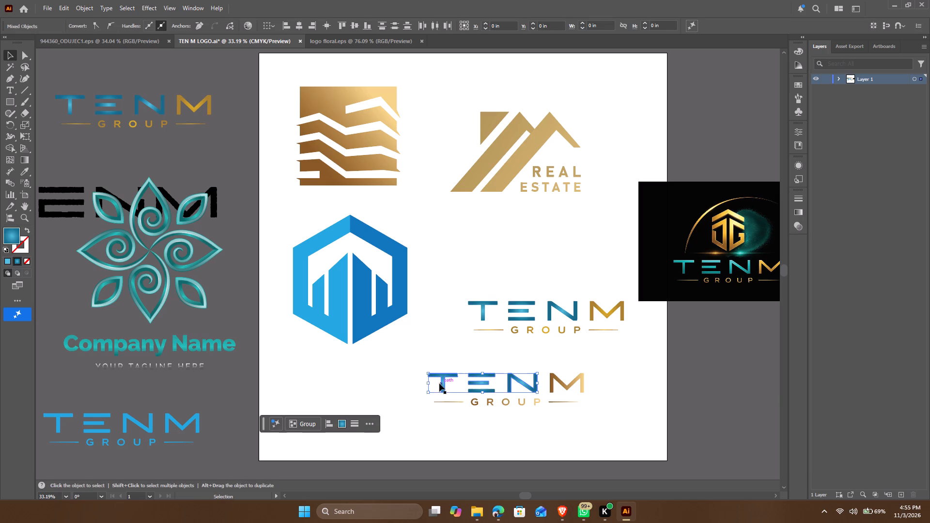
key(i)
click(302, 258)
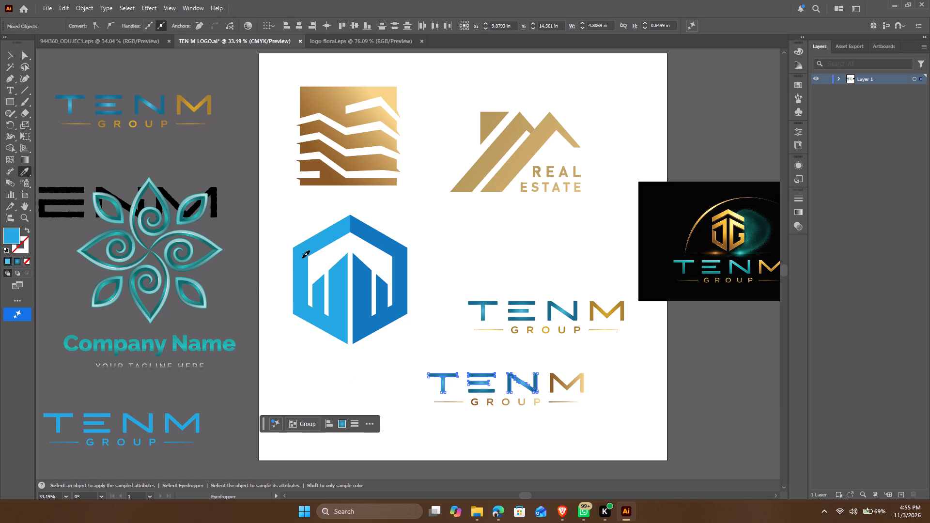
click(373, 233)
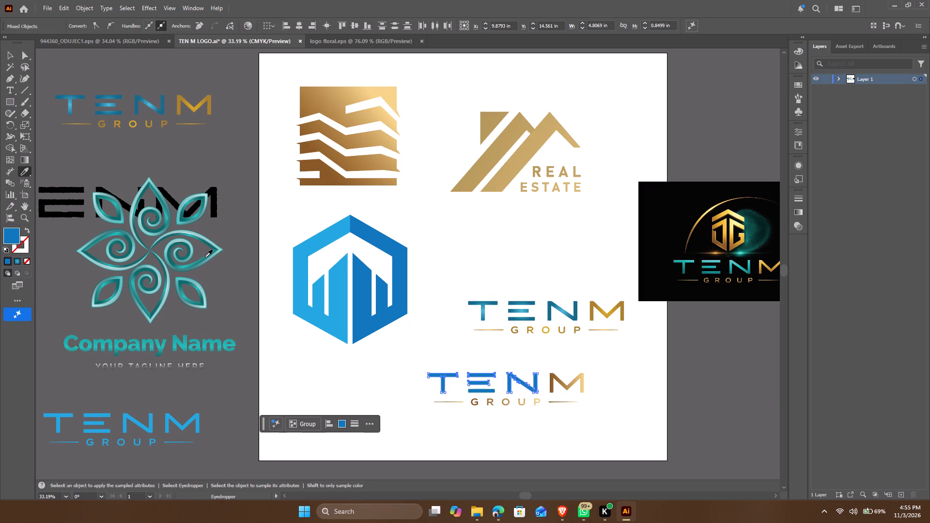
click(174, 339)
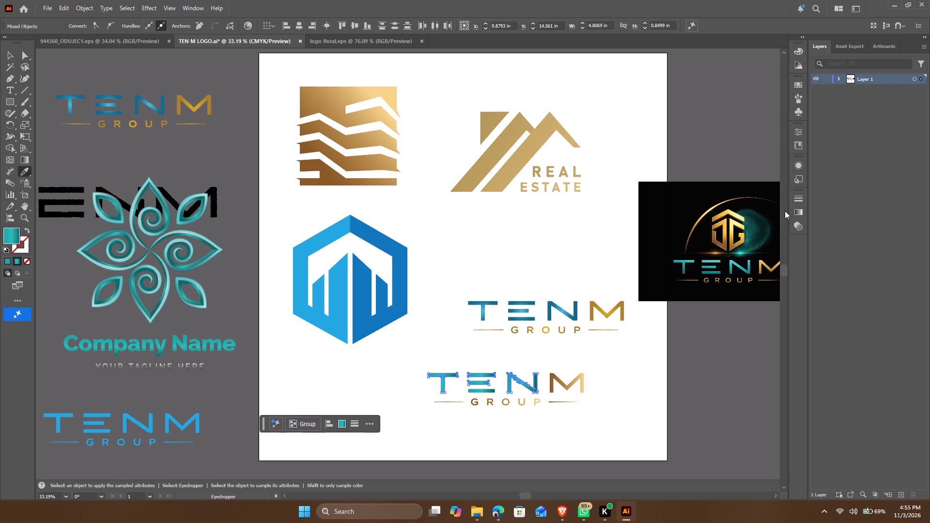
click(8, 56)
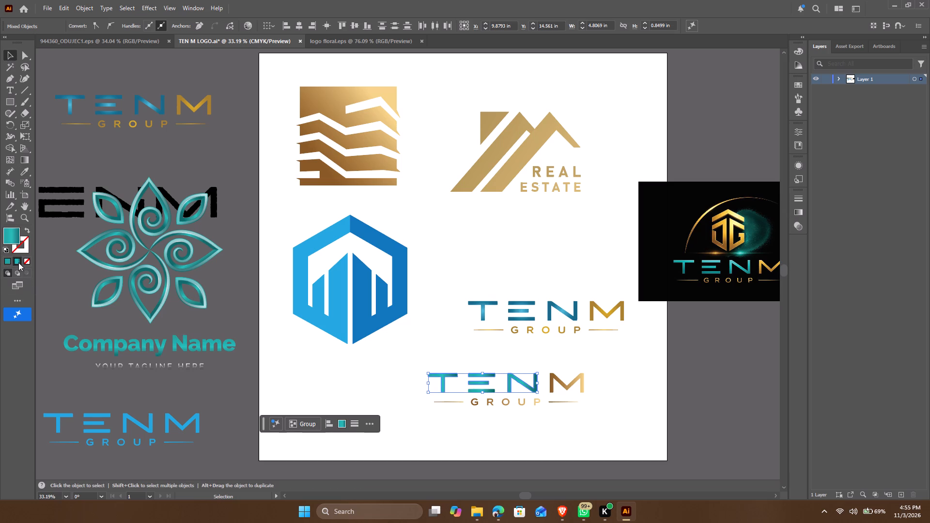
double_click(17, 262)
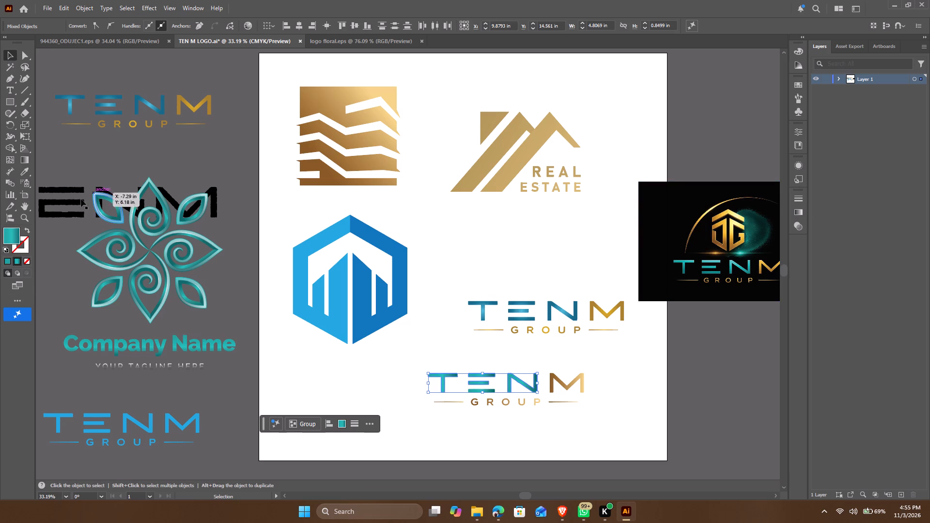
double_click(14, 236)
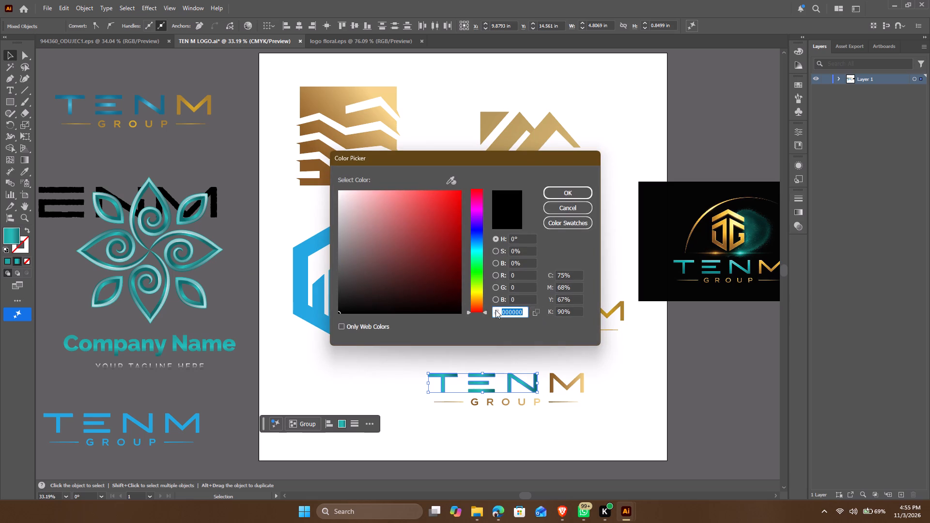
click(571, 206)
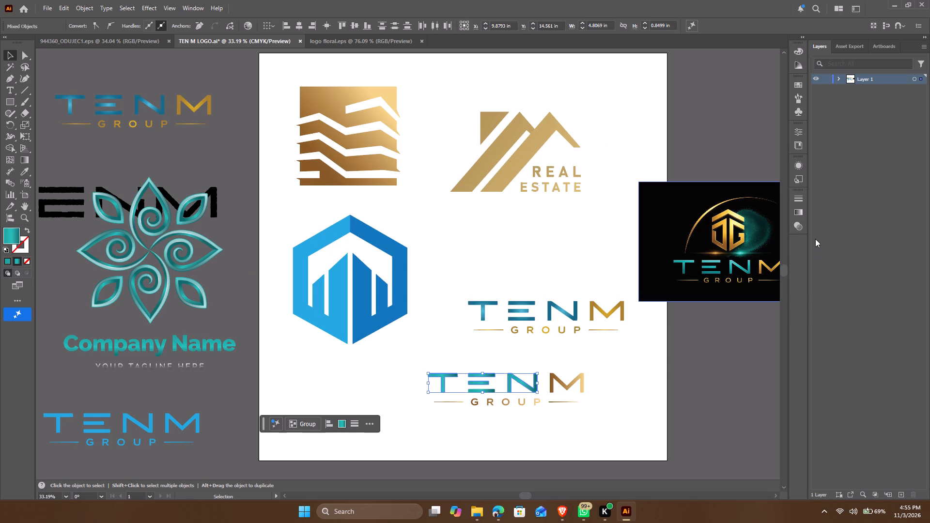
Copy the hex code 066a69 from the dark end stop of the TEN letters' teal gradient, then deselect the letters.
click(800, 229)
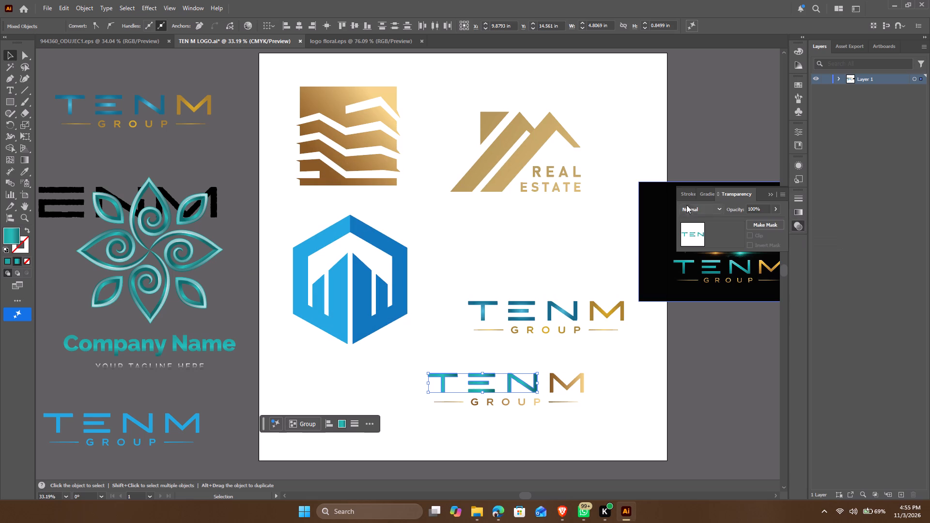
click(709, 187)
click(705, 195)
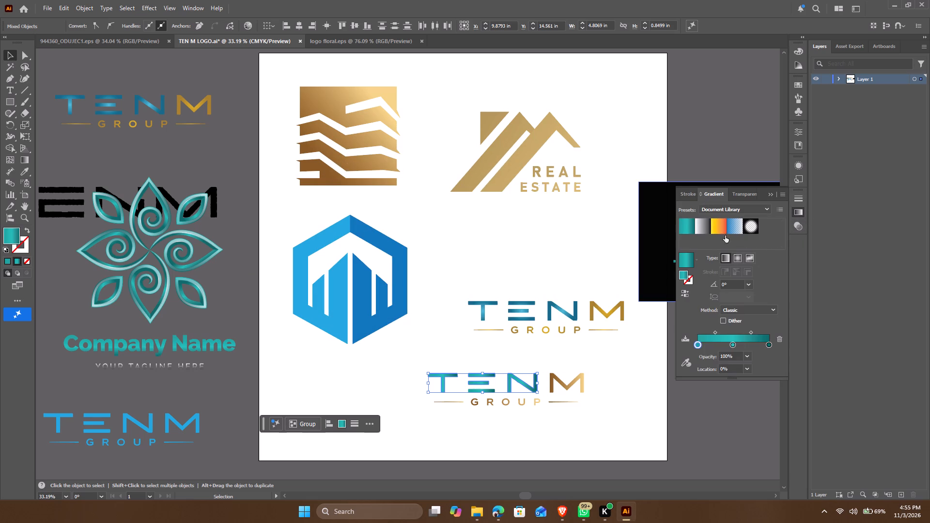
click(769, 344)
double_click(767, 344)
click(761, 432)
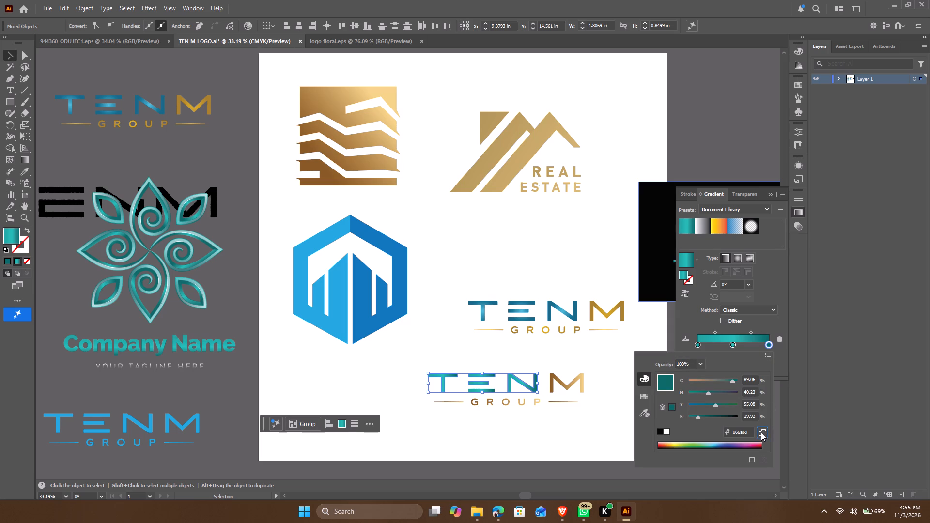
click(761, 432)
click(761, 432)
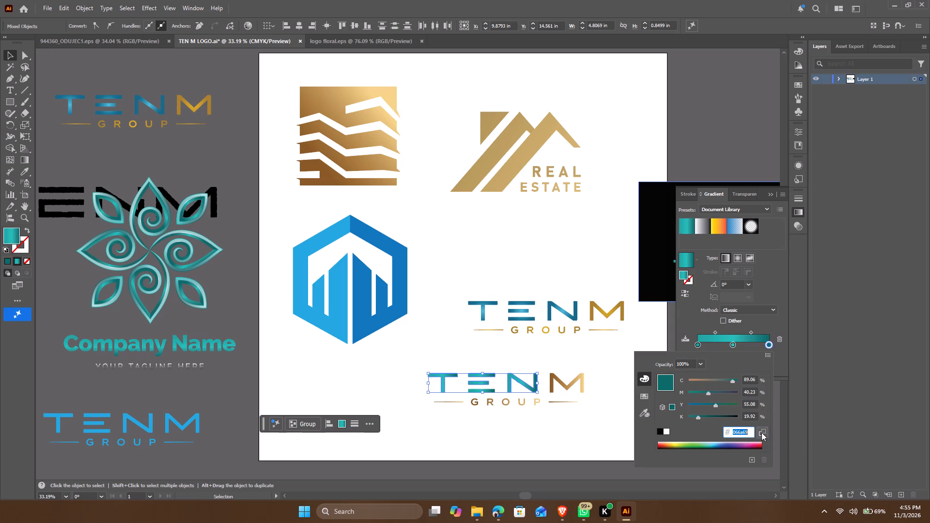
key(ctrl+c)
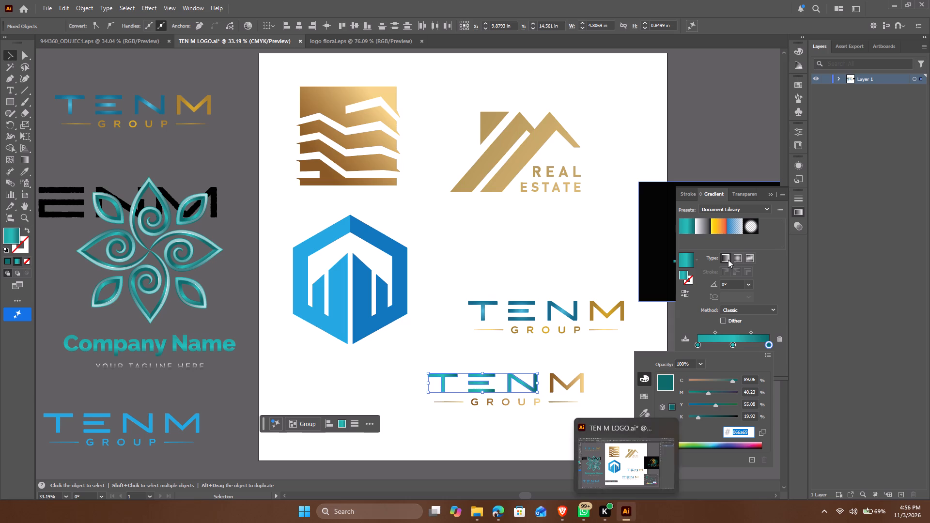
click(771, 197)
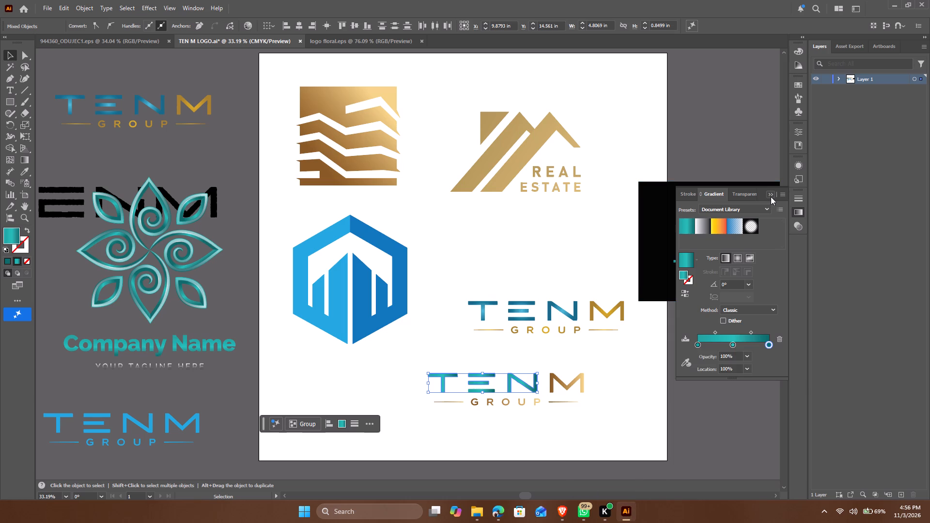
click(771, 197)
click(716, 92)
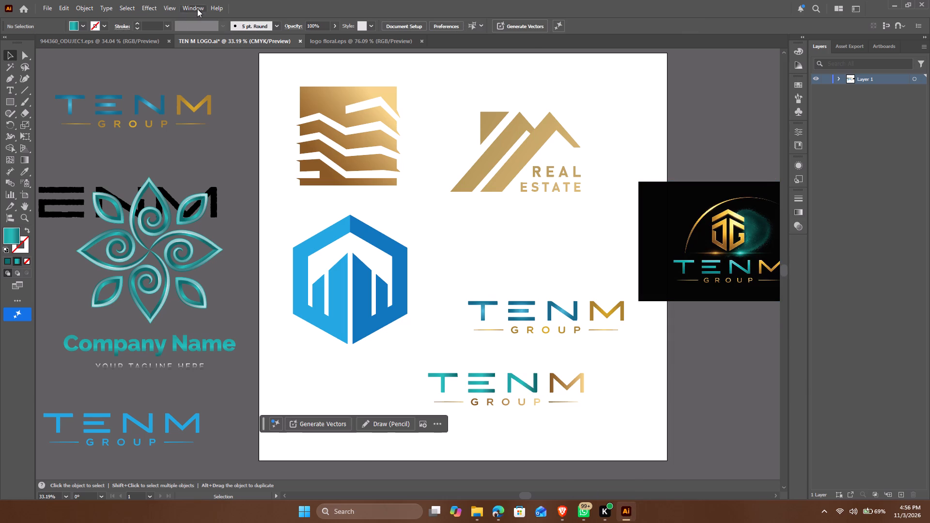
Open the splash-screen artist's Behance link from the About Illustrator window and switch to Microsoft Edge.
click(213, 7)
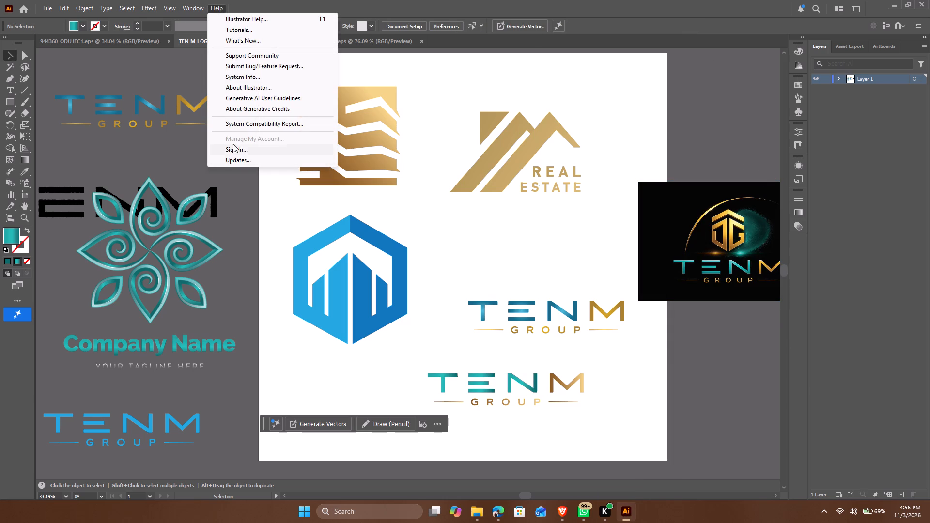
click(250, 86)
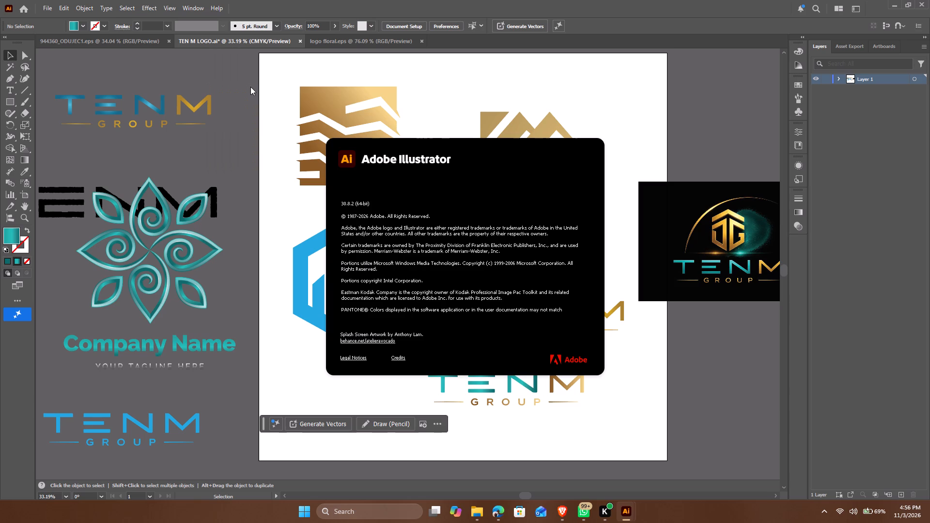
click(373, 342)
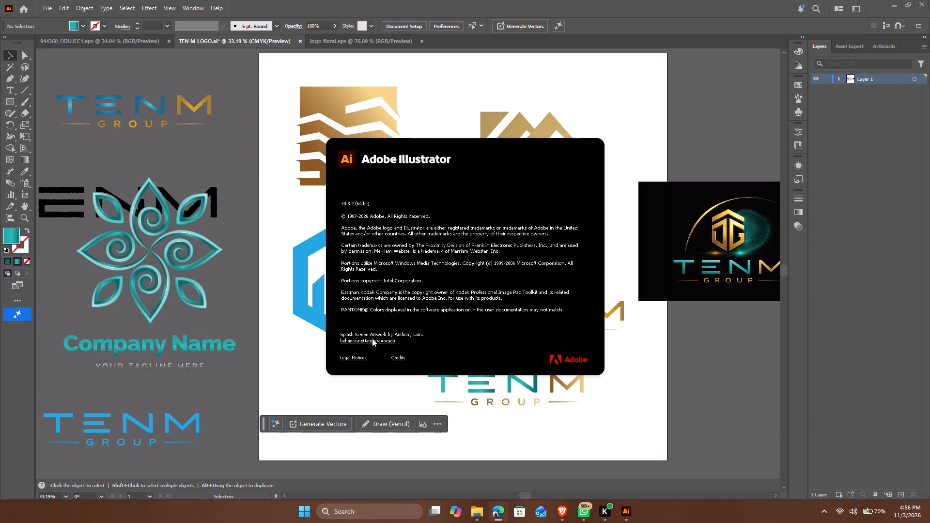
click(372, 338)
click(373, 340)
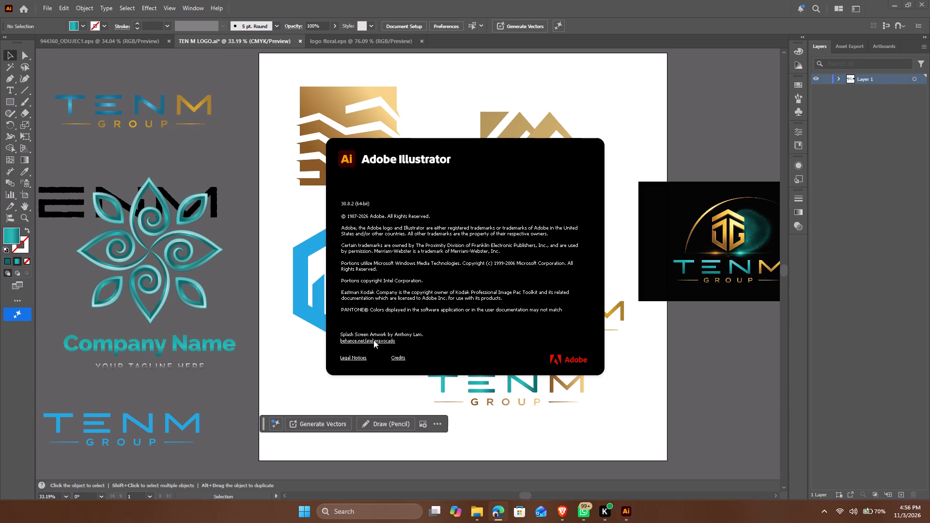
click(373, 340)
click(690, 104)
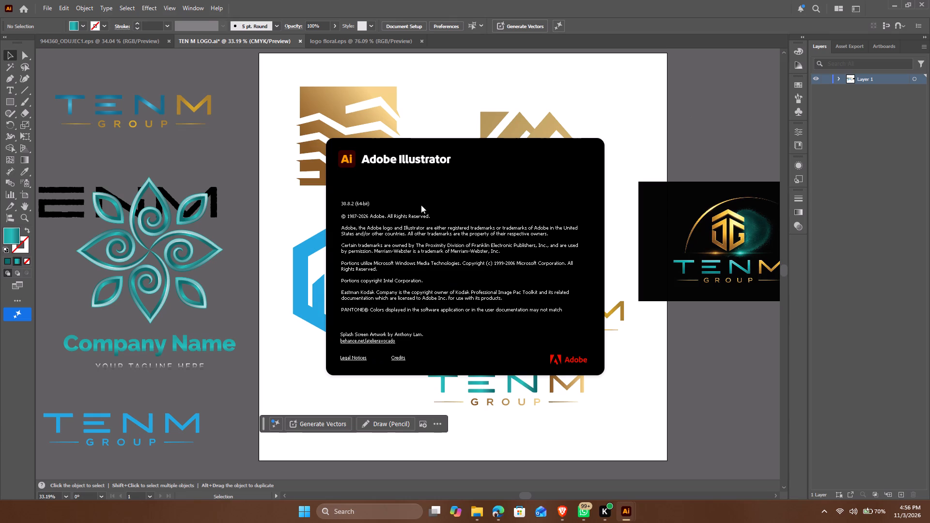
click(421, 205)
click(503, 504)
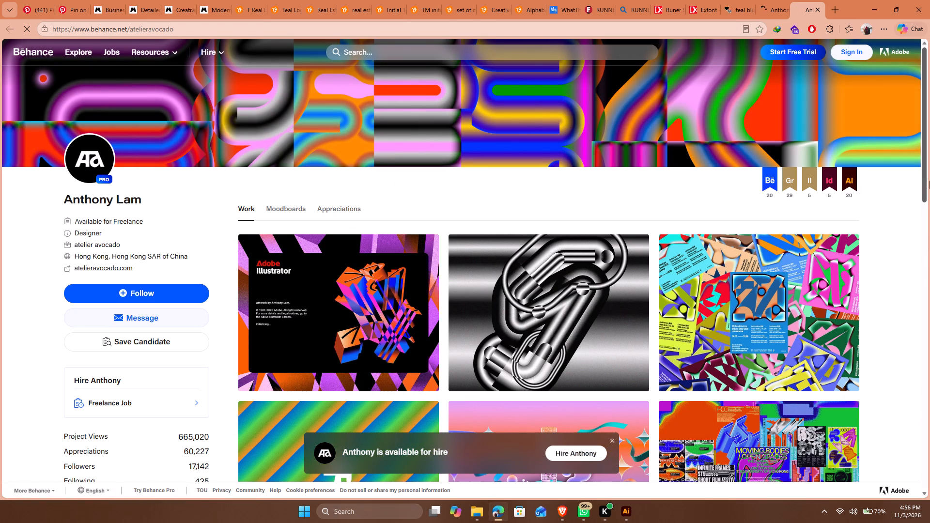
Look through the artwork projects on the splash-screen artist's Behance profile.
scroll(856, 217, down, 4)
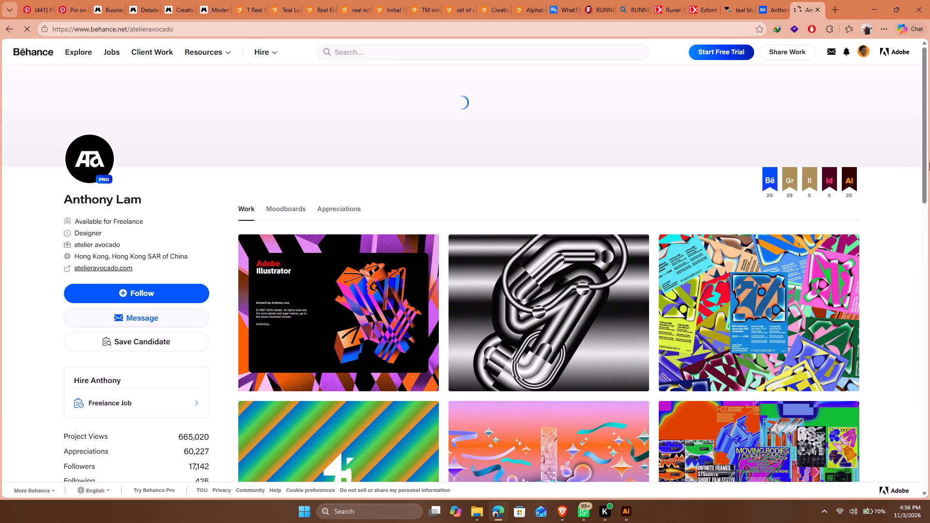
scroll(929, 171, down, 5)
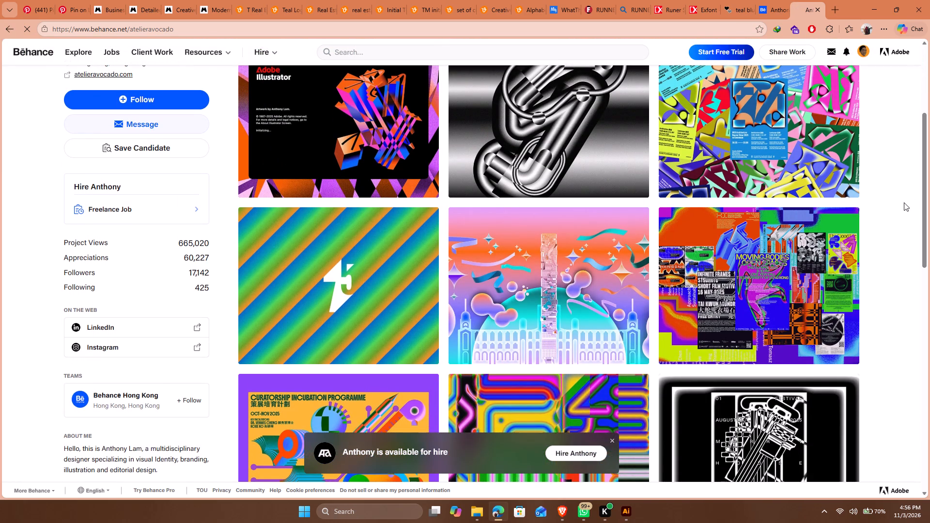
scroll(904, 203, down, 10)
scroll(903, 206, up, 4)
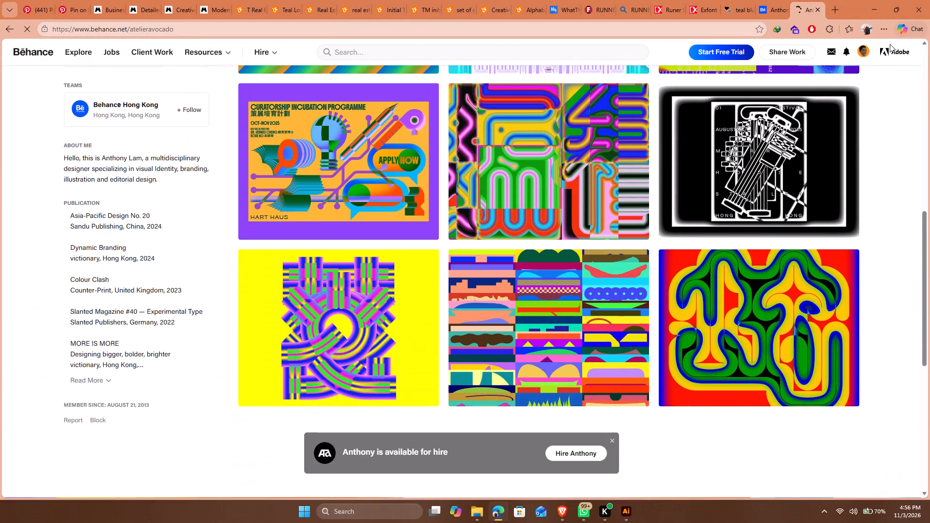
click(870, 4)
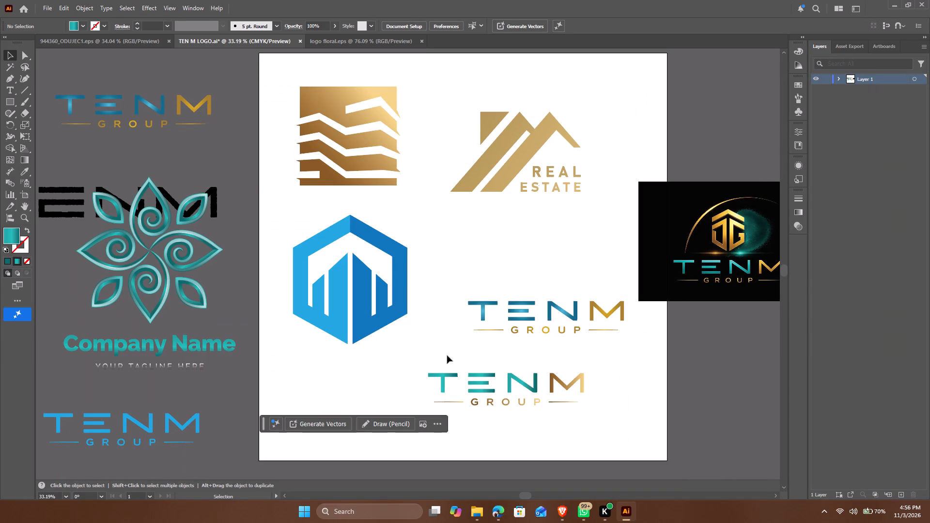
Replace the gradient fill on the lower TENM GROUP lettering's T, E and N with solid teal 066a69, then deselect.
ctrl+drag(451, 281, 476, 236)
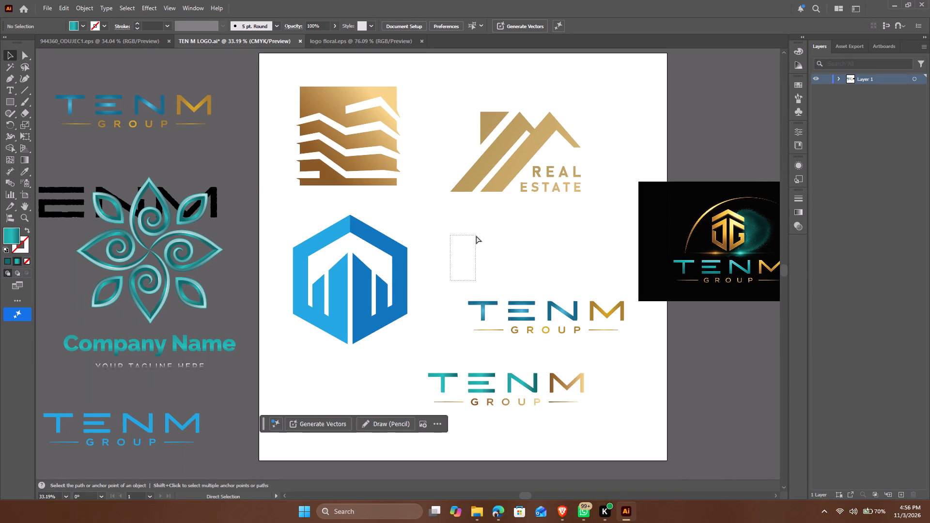
ctrl+drag(476, 236, 474, 236)
ctrl+drag(409, 354, 530, 392)
ctrl+drag(530, 392, 530, 387)
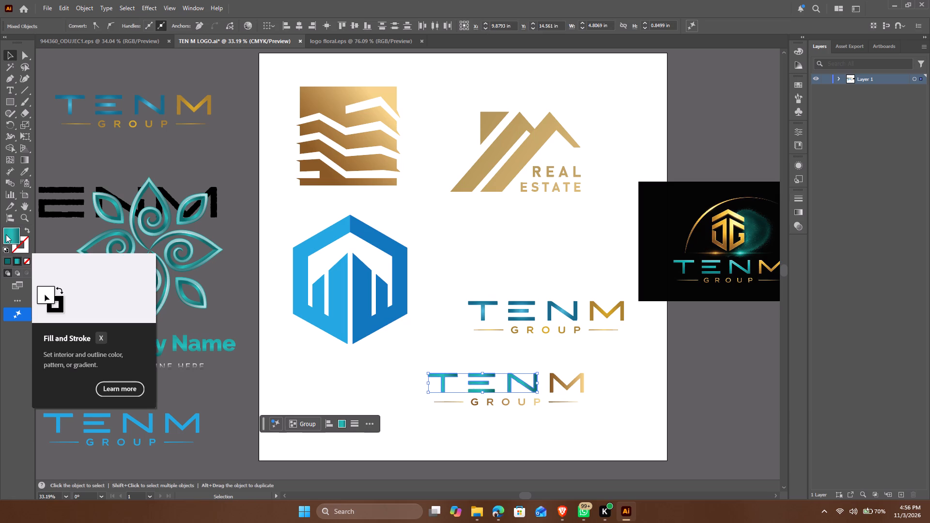
click(10, 261)
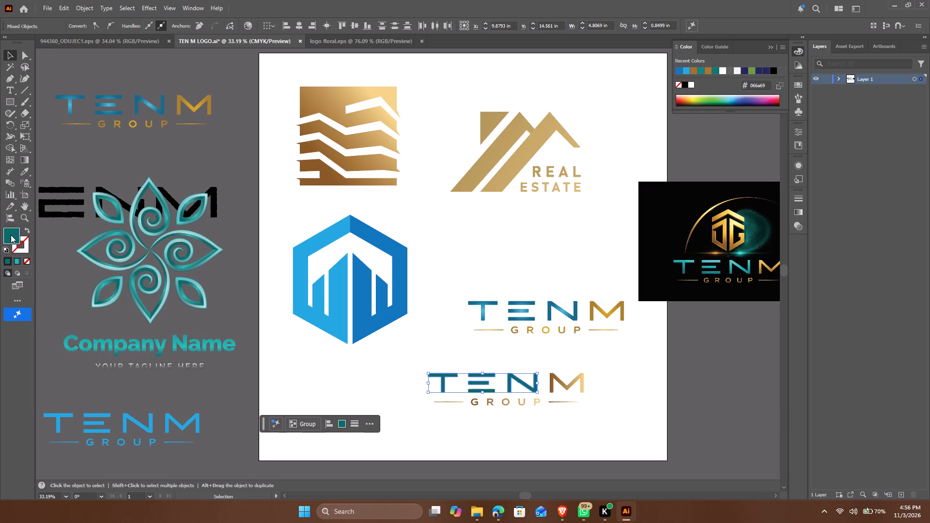
double_click(11, 235)
key(ctrl+v)
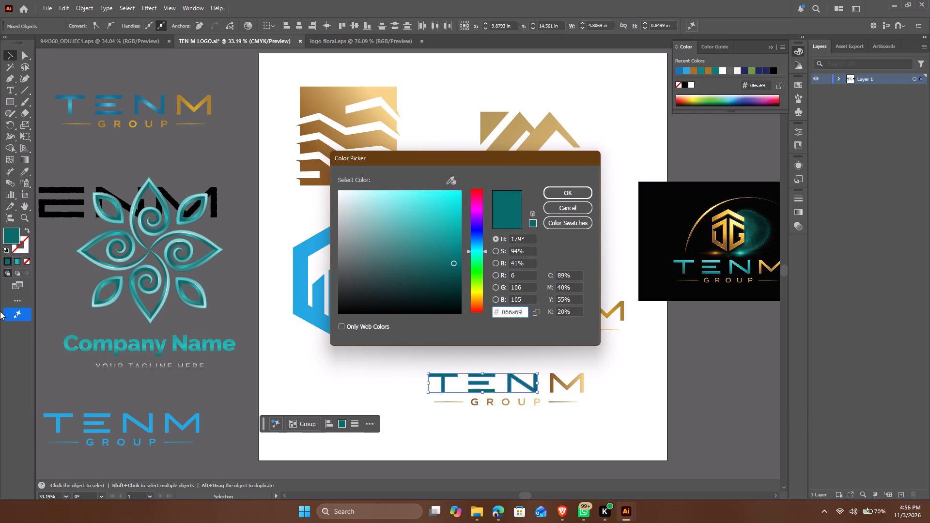
key(Return)
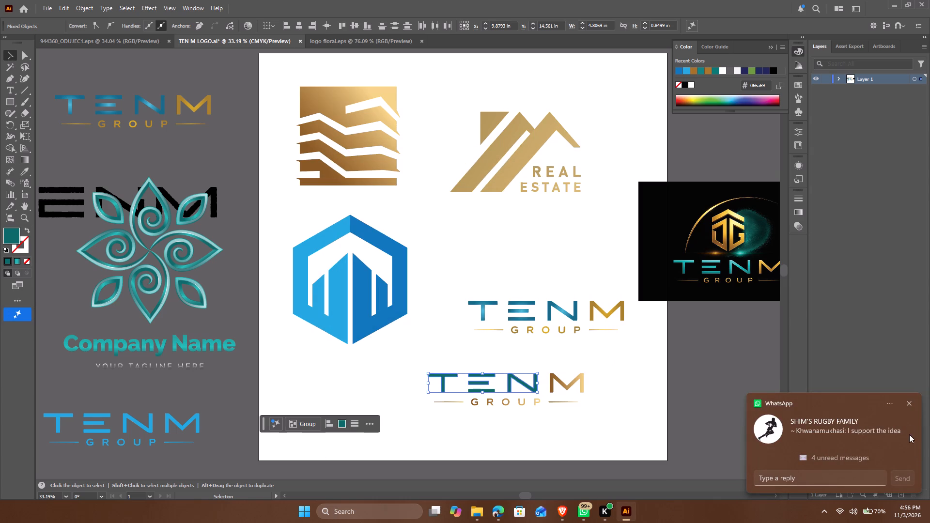
click(909, 403)
click(629, 380)
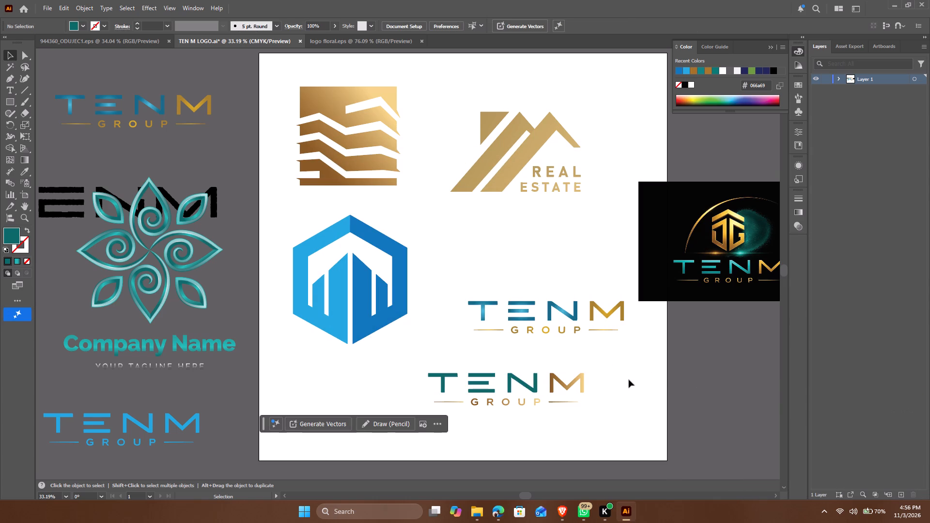
Select only the teal T, E and N of the lower TENM GROUP lettering, leaving out the M and GROUP.
drag(403, 364, 564, 386)
drag(564, 386, 543, 389)
click(644, 383)
ctrl+drag(420, 356, 531, 388)
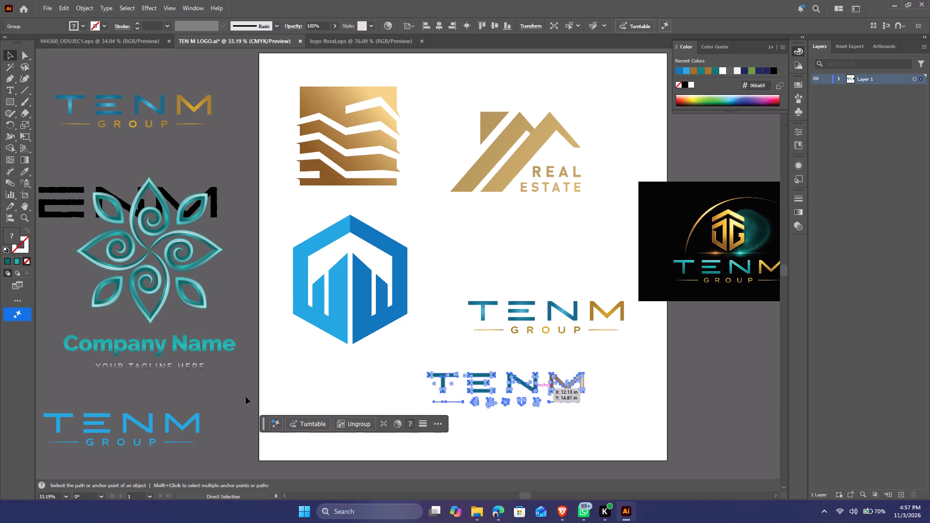
click(584, 446)
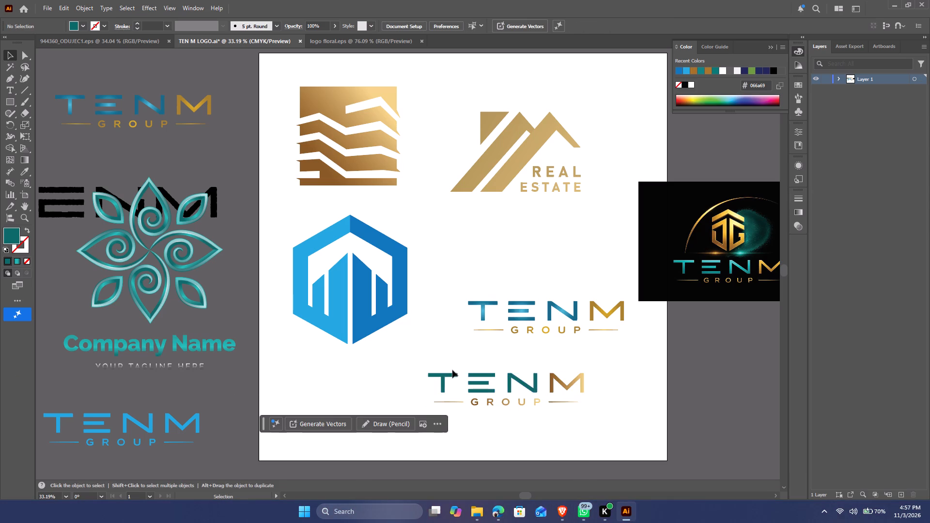
ctrl+drag(423, 360, 539, 393)
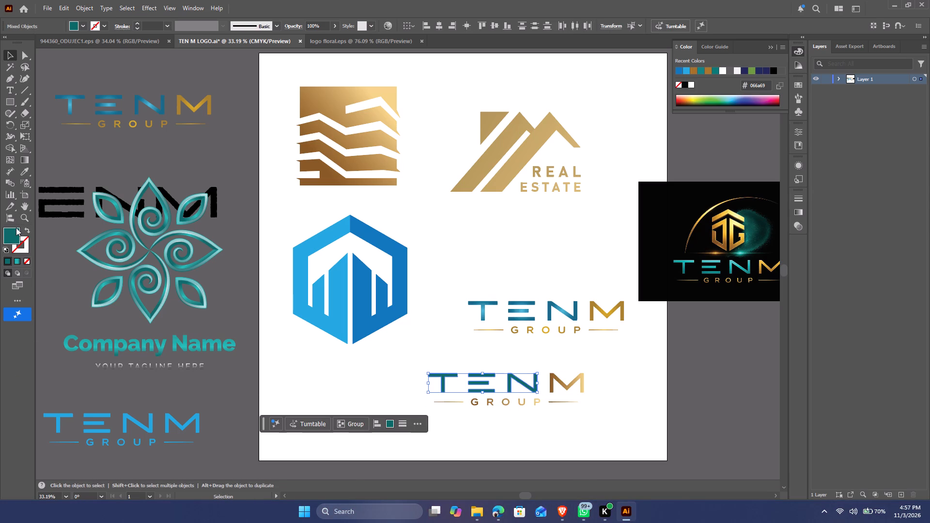
Switch to the Microsoft Edge window with the open design reference pages.
click(508, 508)
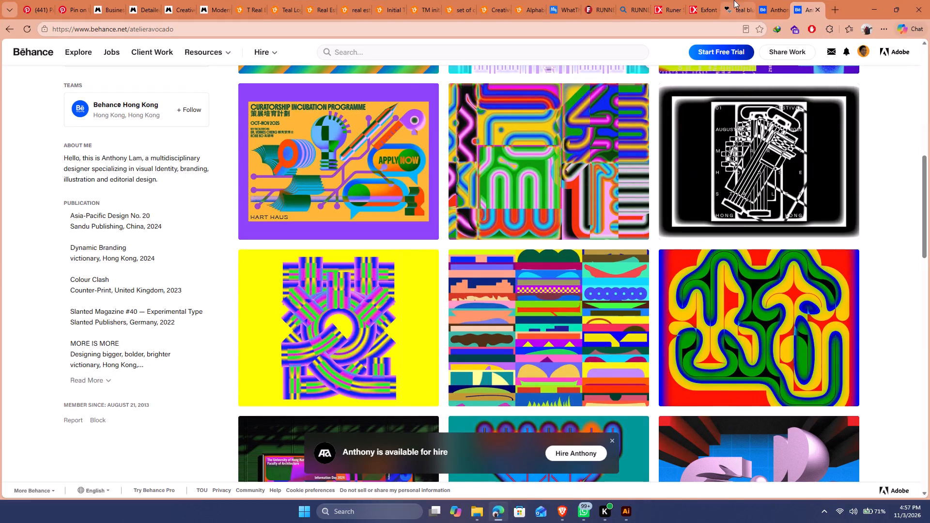
Search the web for "teal color code" and expand the overview to read the teal shades.
click(771, 0)
click(694, 31)
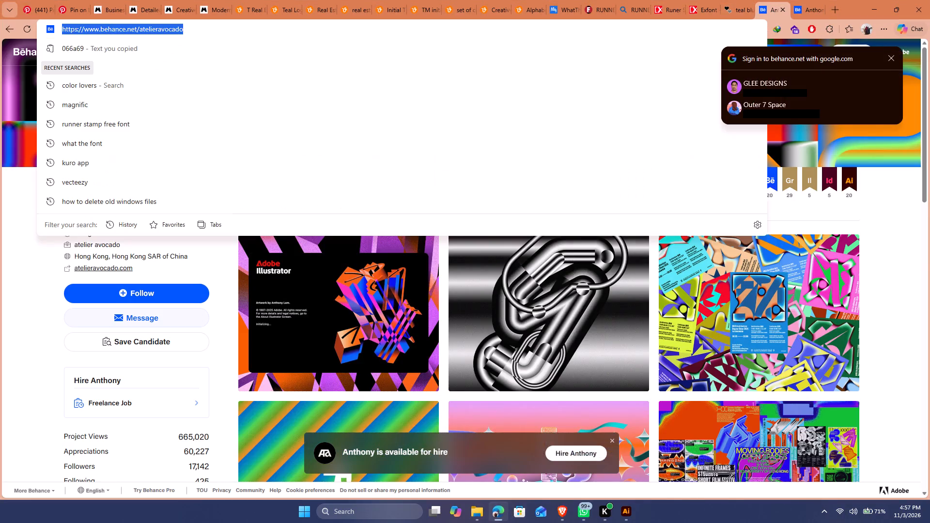
text(teal color code)
key(Return)
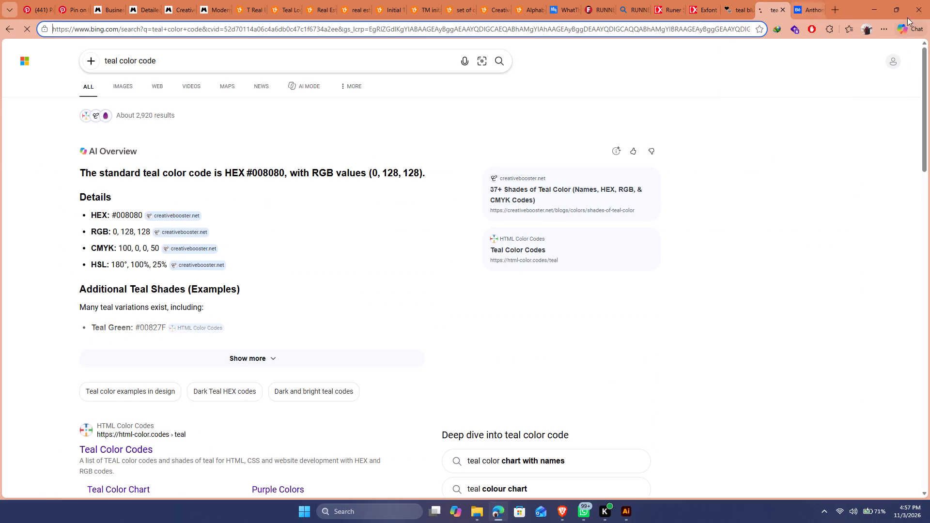
click(256, 360)
scroll(359, 271, down, 2)
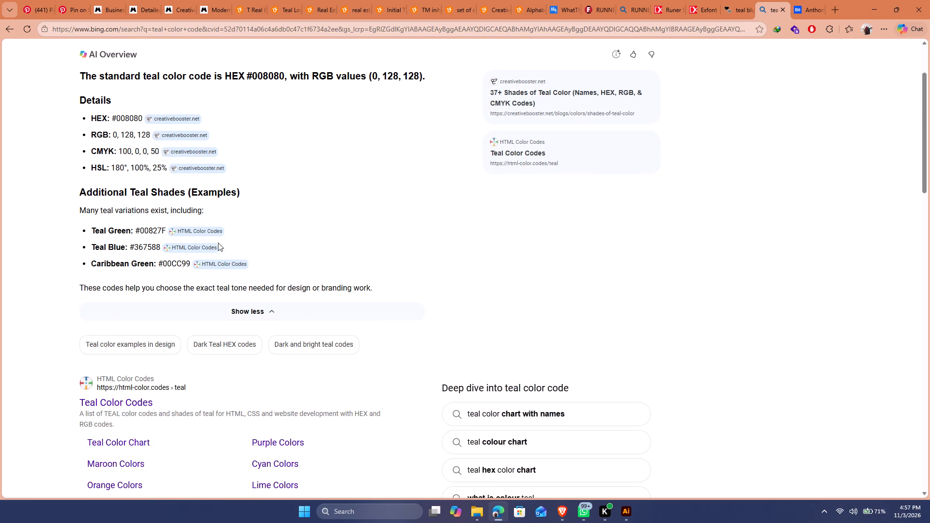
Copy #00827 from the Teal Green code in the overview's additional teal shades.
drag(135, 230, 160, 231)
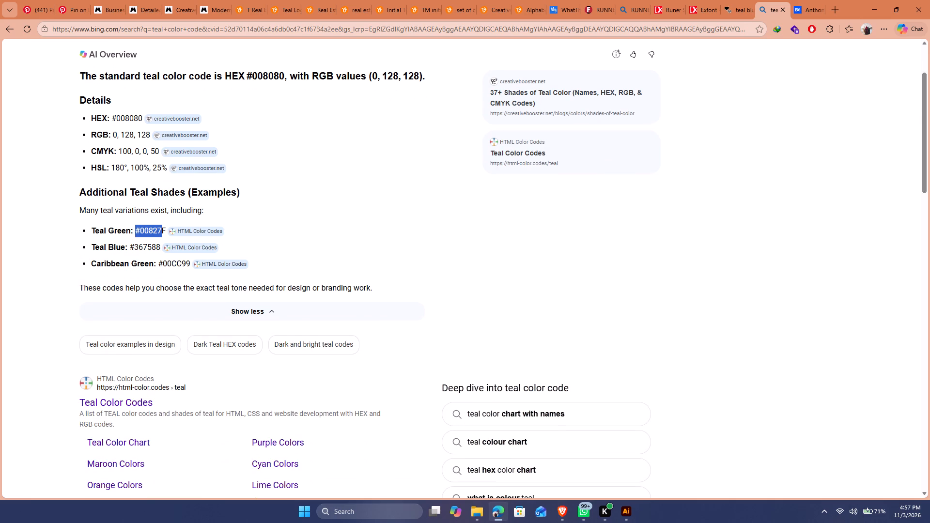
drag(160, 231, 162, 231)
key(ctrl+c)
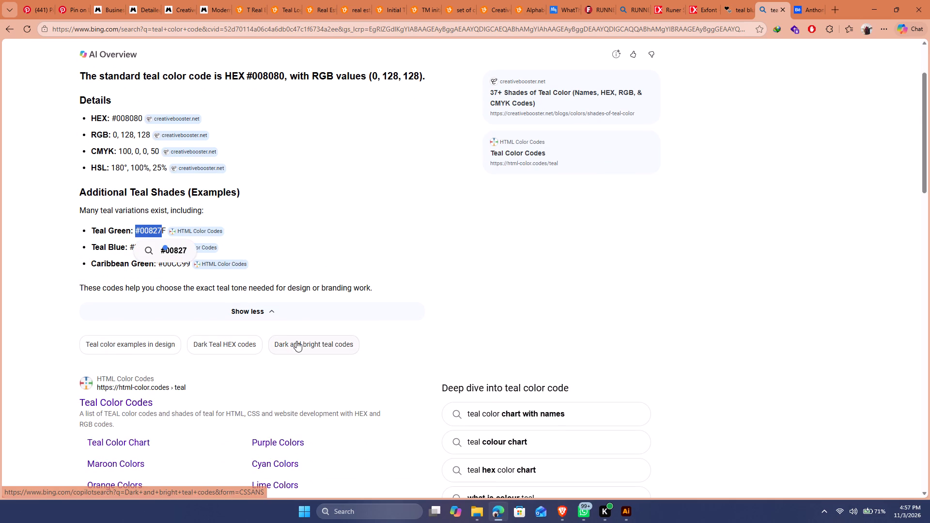
Switch to Adobe Illustrator and draw a rectangle about 1.66 × 1.82 in just outside the artboard, beside the lower TENM GROUP lettering.
click(631, 517)
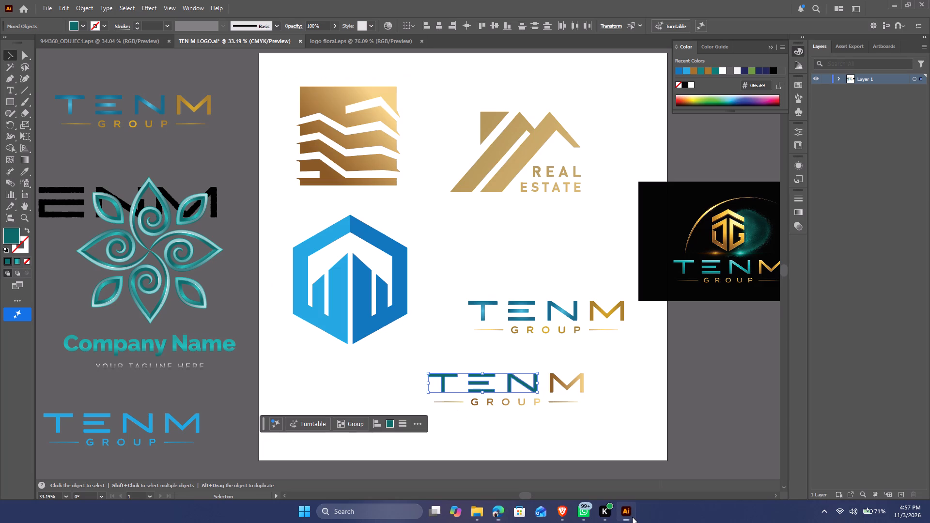
drag(6, 103, 37, 121)
drag(665, 361, 699, 408)
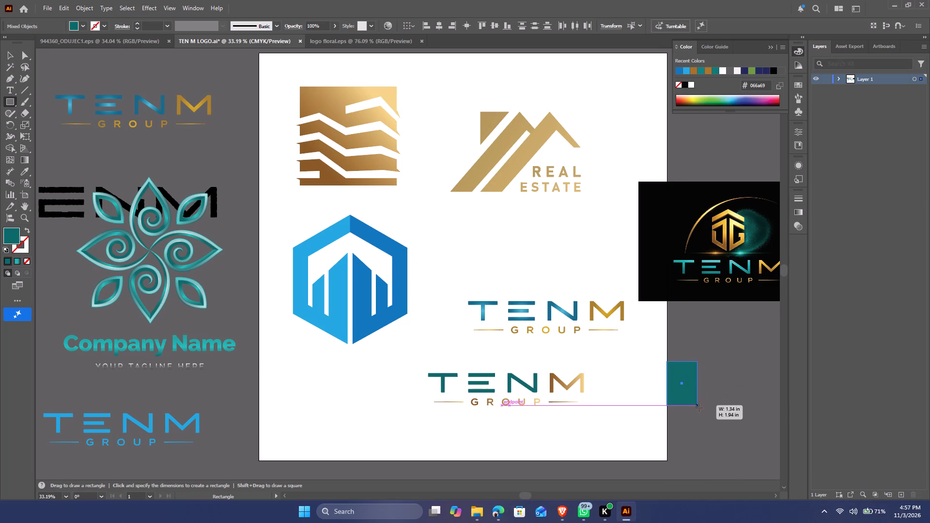
drag(699, 408, 704, 402)
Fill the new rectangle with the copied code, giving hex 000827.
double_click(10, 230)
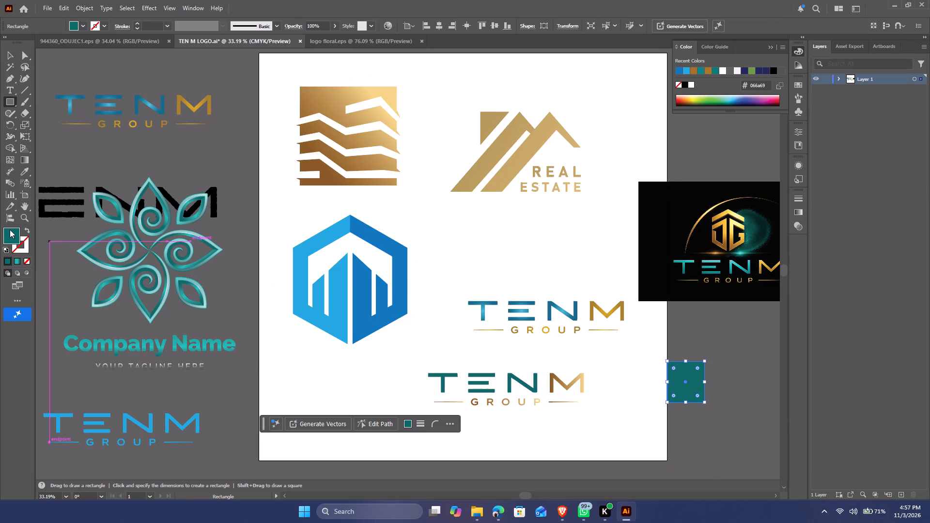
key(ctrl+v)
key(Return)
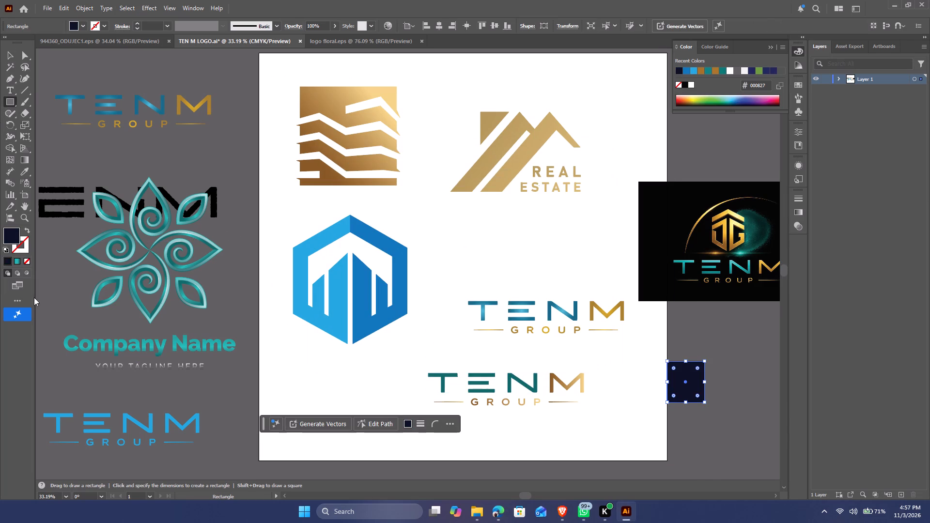
Move the rectangle onto the artboard, between the hexagonal building icon and the gold REAL ESTATE logo.
click(9, 57)
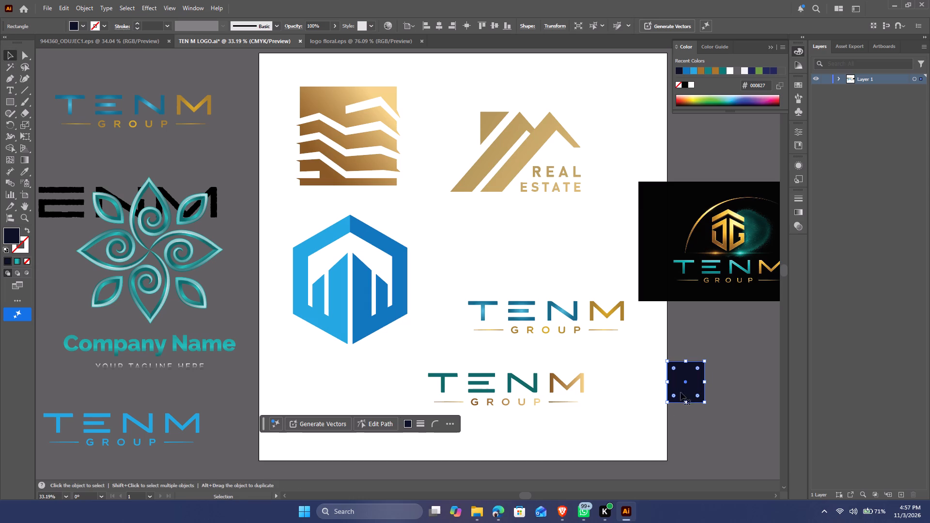
drag(682, 389, 473, 237)
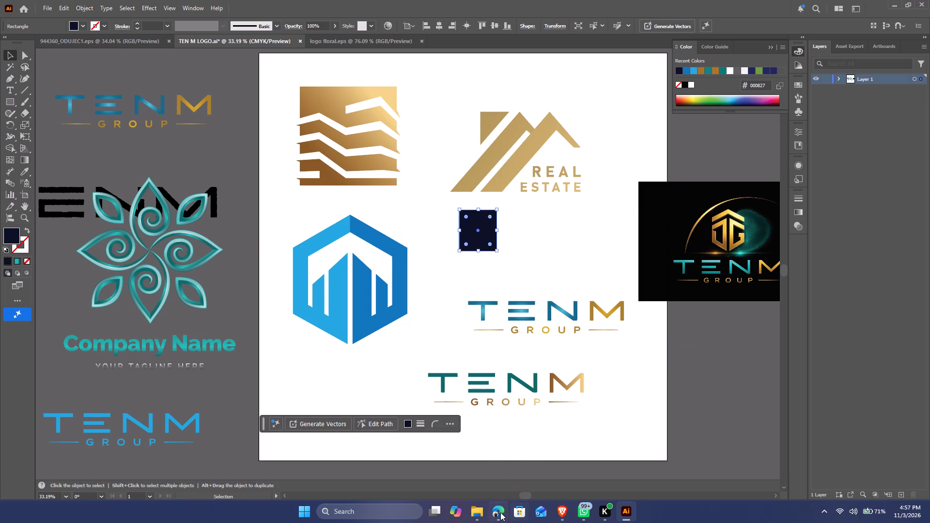
Switch to Microsoft Edge, search the web and images for #00827, and go back to the teal blue and gold palette.
click(500, 512)
click(170, 247)
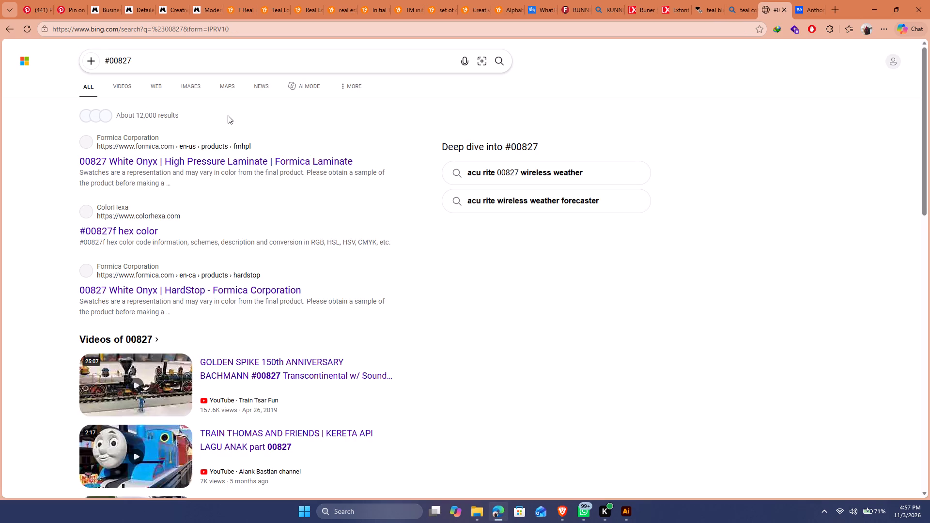
click(195, 87)
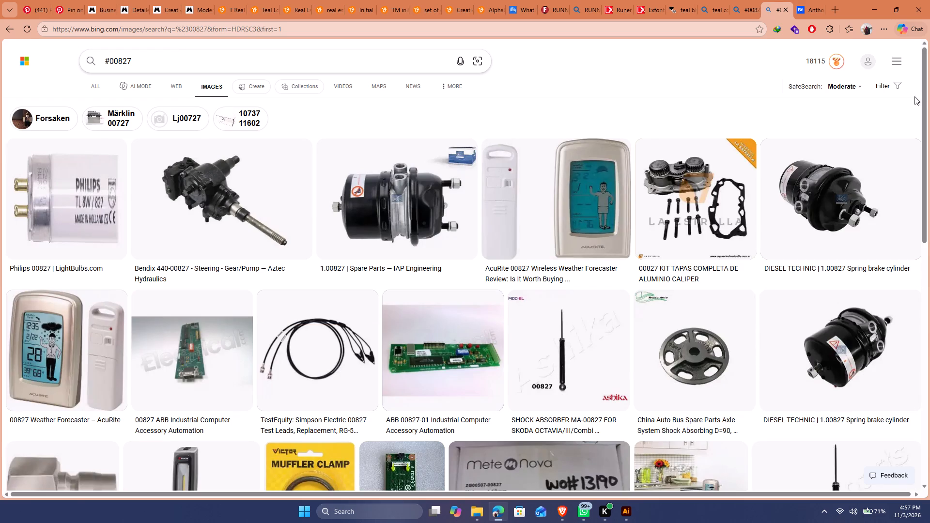
click(785, 10)
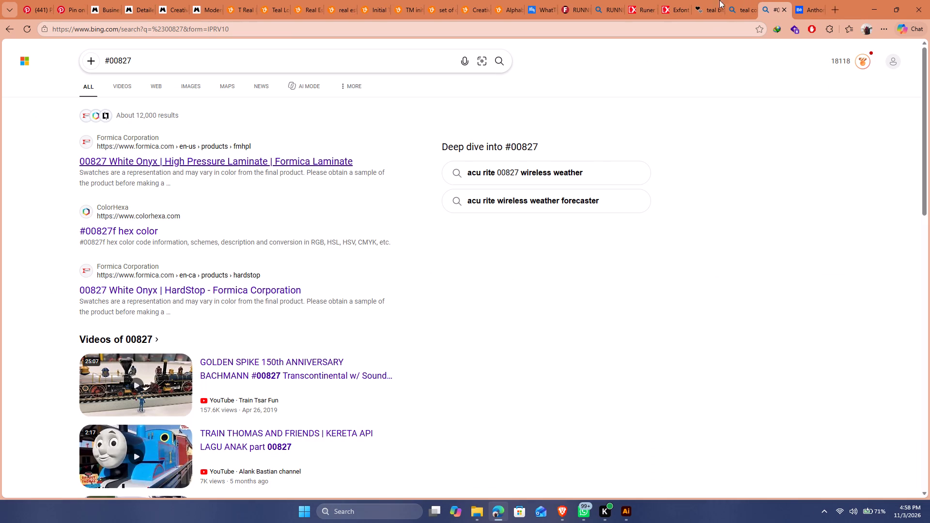
click(706, 0)
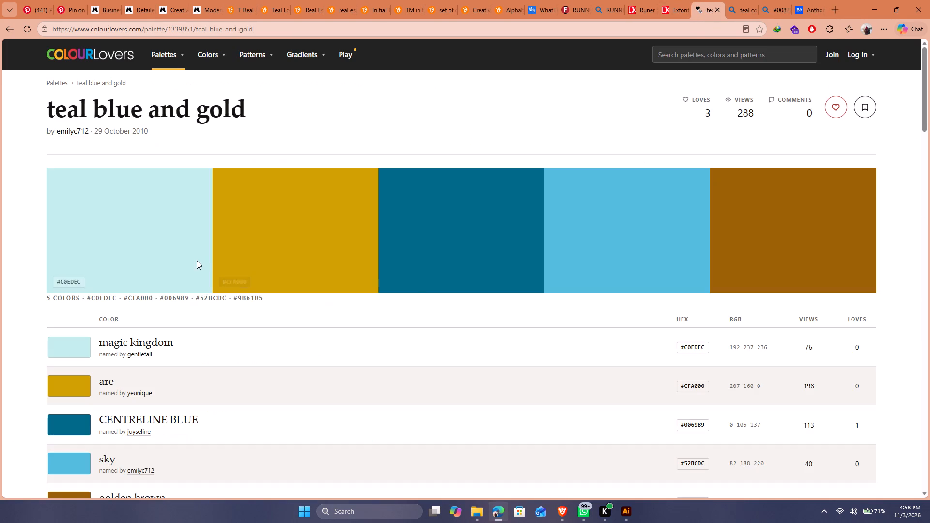
Return to Adobe Illustrator and fill the rectangle with the building icon's darker blue 1d76bb using the Eyedropper.
click(876, 0)
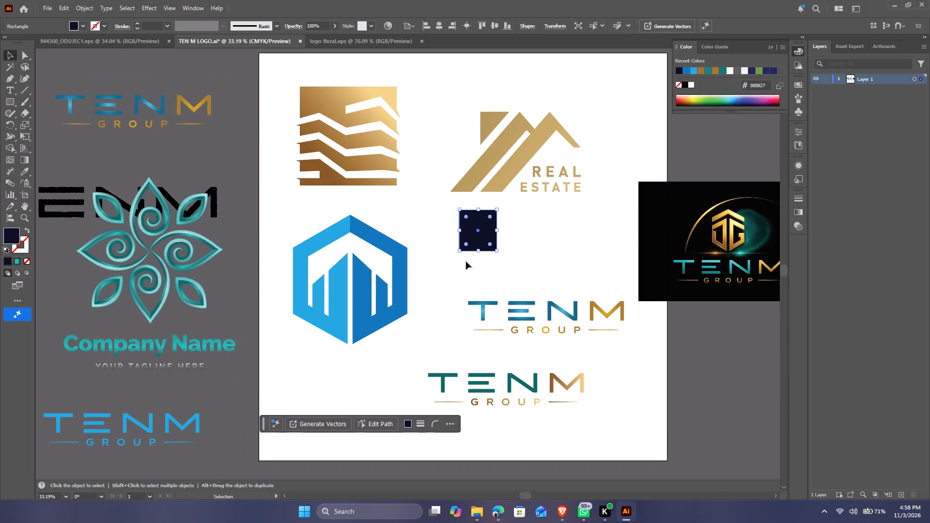
key(i)
click(359, 310)
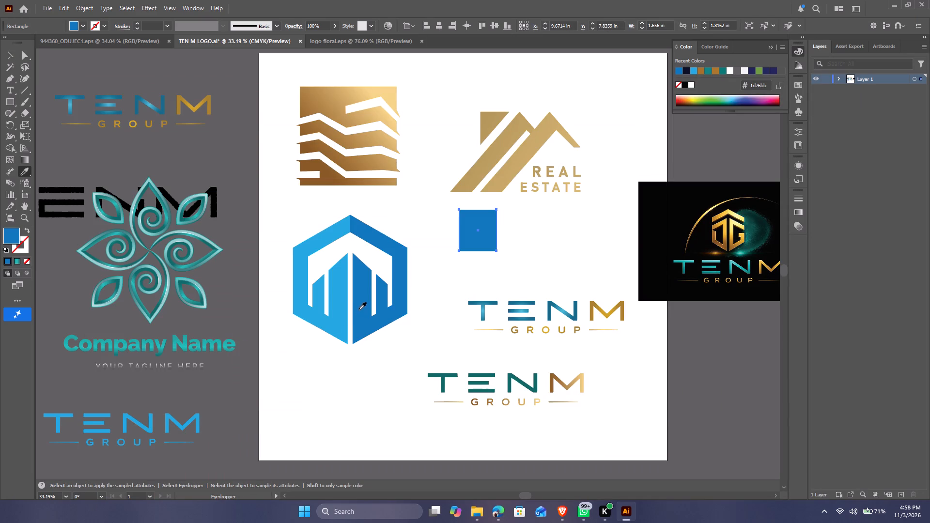
Duplicate the blue rectangle and place the copy beside it, below the REAL ESTATE lettering.
click(12, 51)
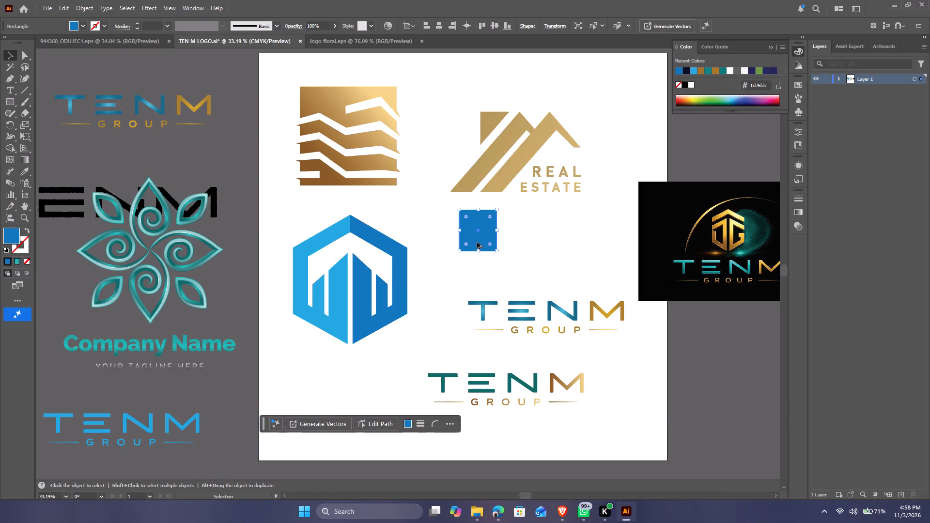
alt+drag(477, 242, 540, 250)
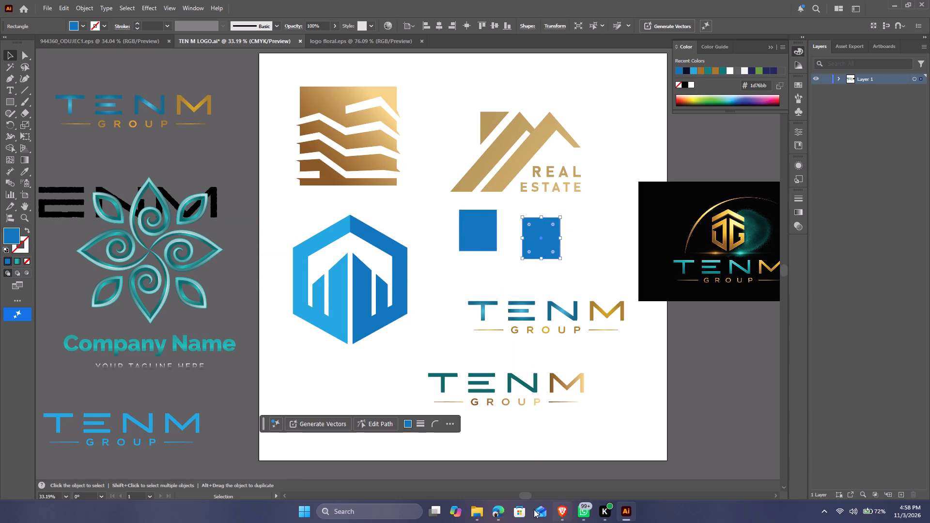
Switch to Microsoft Edge, open the 2013 teal and gold palette from the TEAL AND GOLD results, and copy its dark teal code #007465.
click(495, 517)
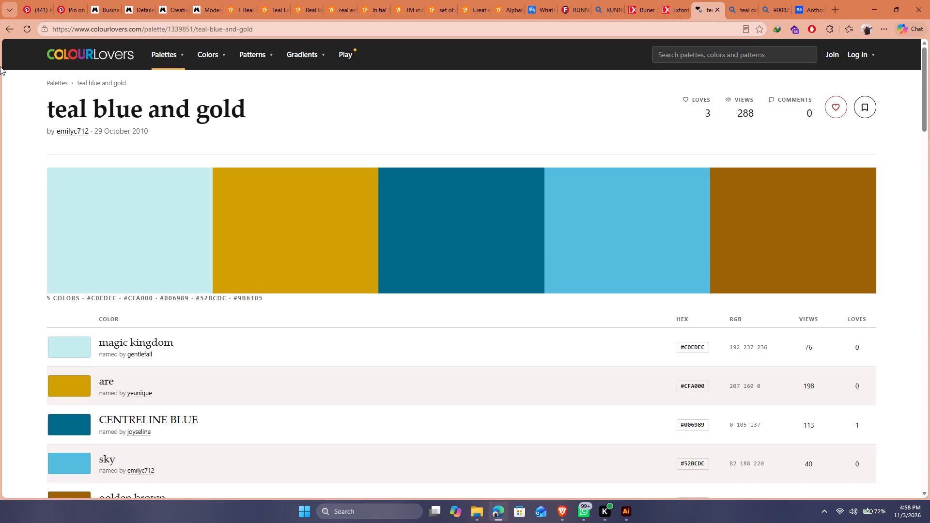
click(7, 22)
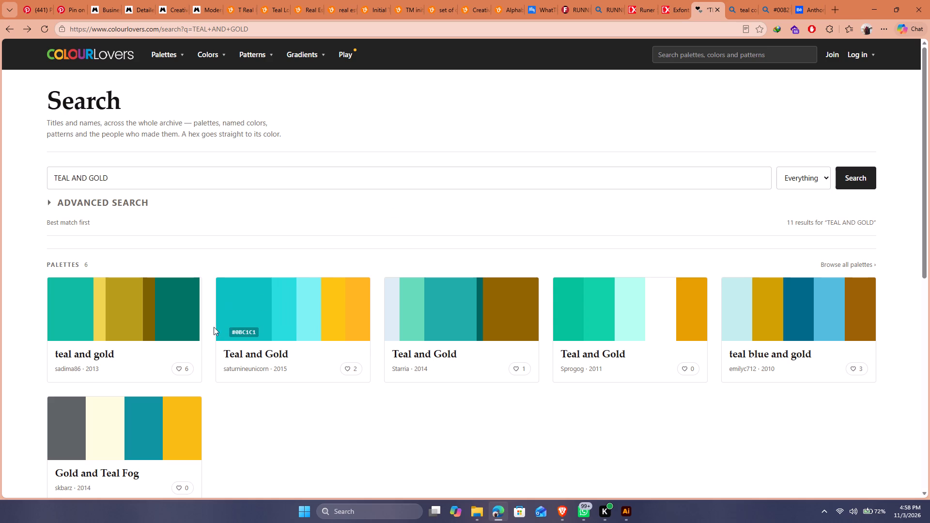
click(81, 356)
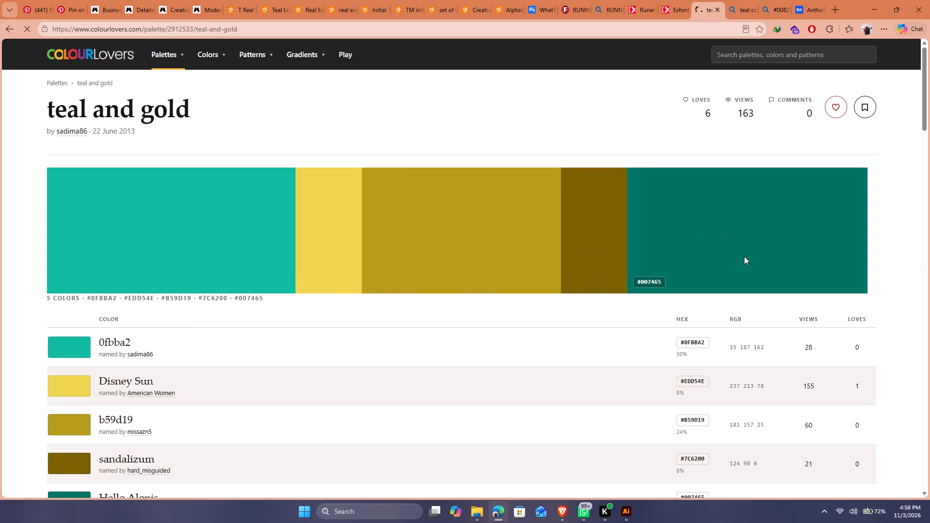
click(744, 256)
click(642, 281)
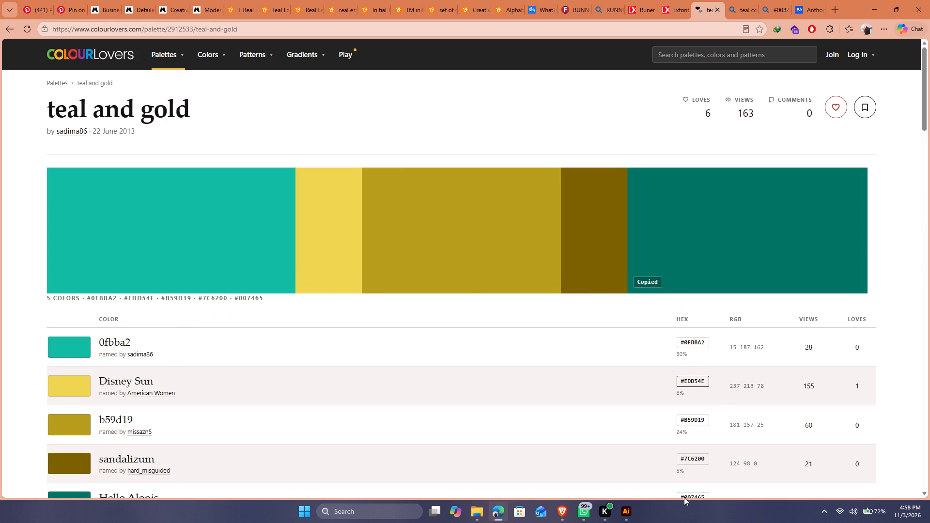
Switch to Adobe Illustrator, fill the duplicated rectangle with the dark teal 007465, and deselect it.
click(629, 519)
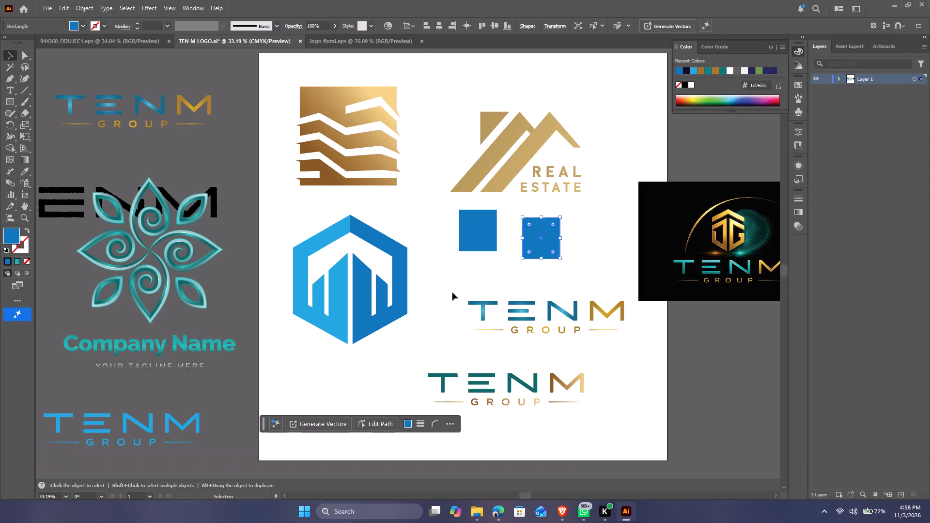
double_click(10, 232)
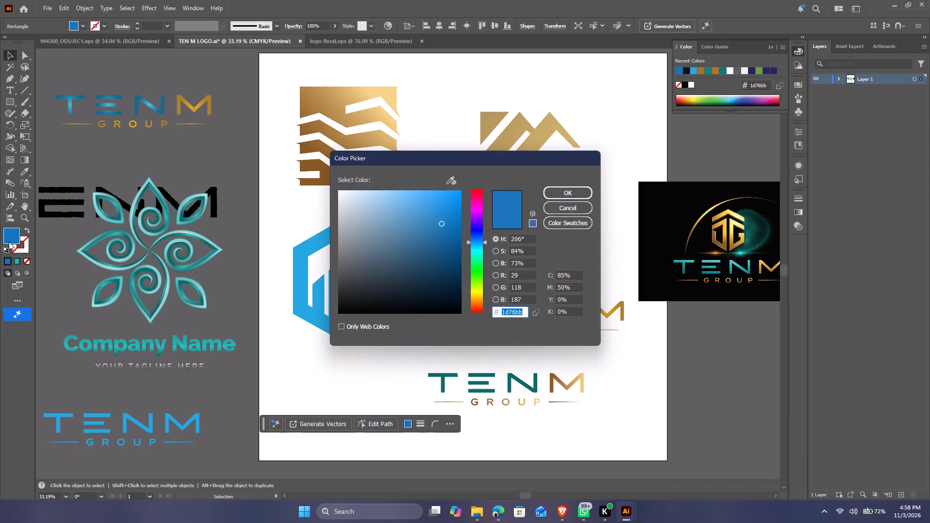
key(ctrl+v)
key(Return)
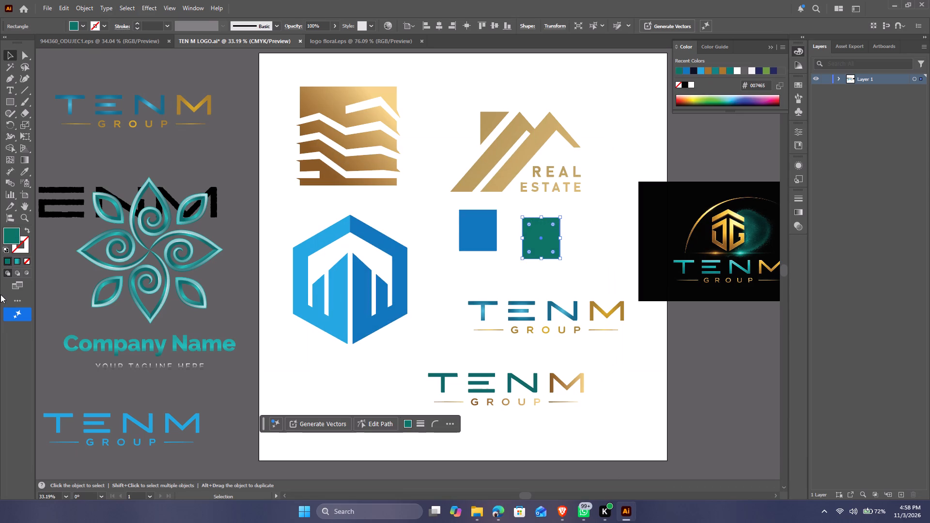
click(580, 270)
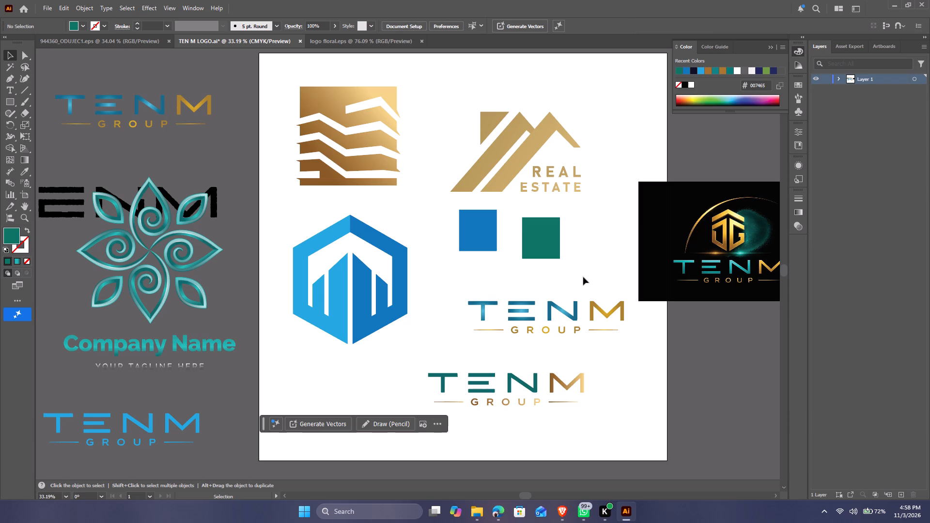
Switch to Microsoft Edge and copy the Teal Blue hex code #367588 from the teal color code overview.
click(496, 513)
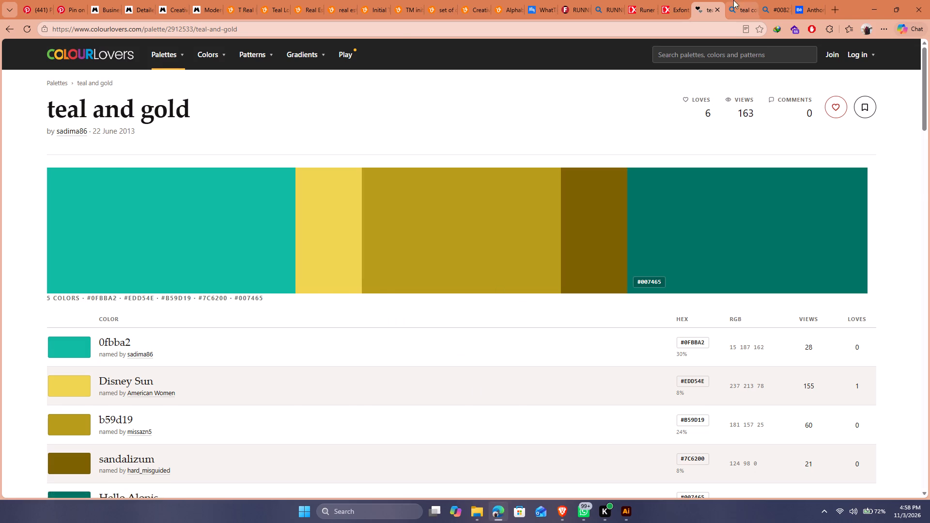
click(738, 0)
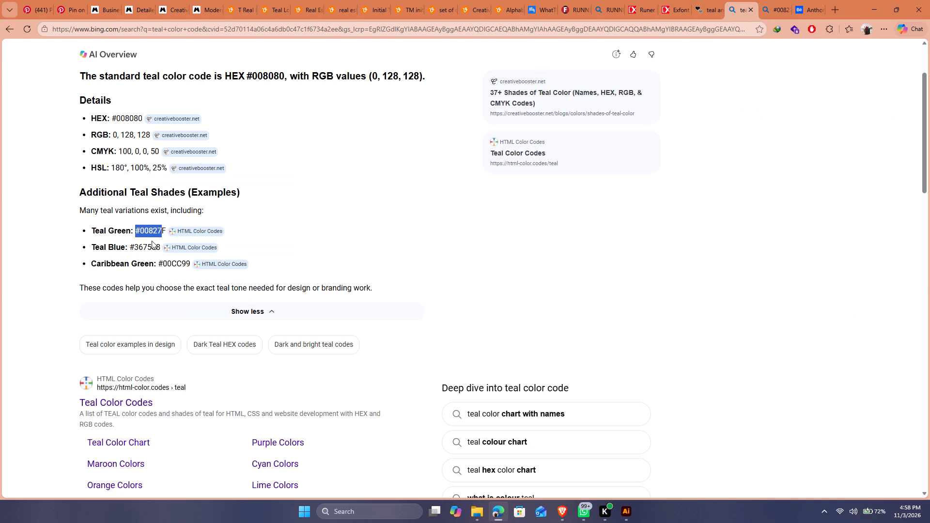
click(180, 246)
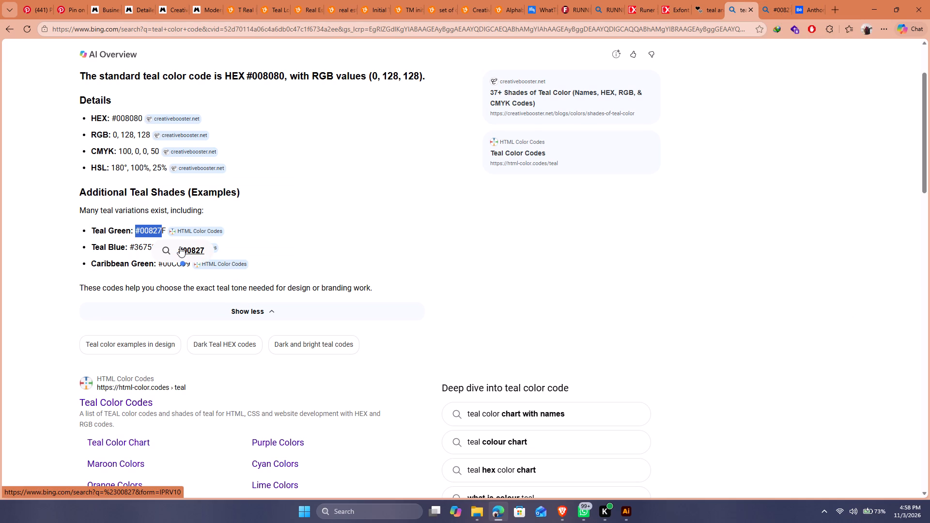
click(185, 249)
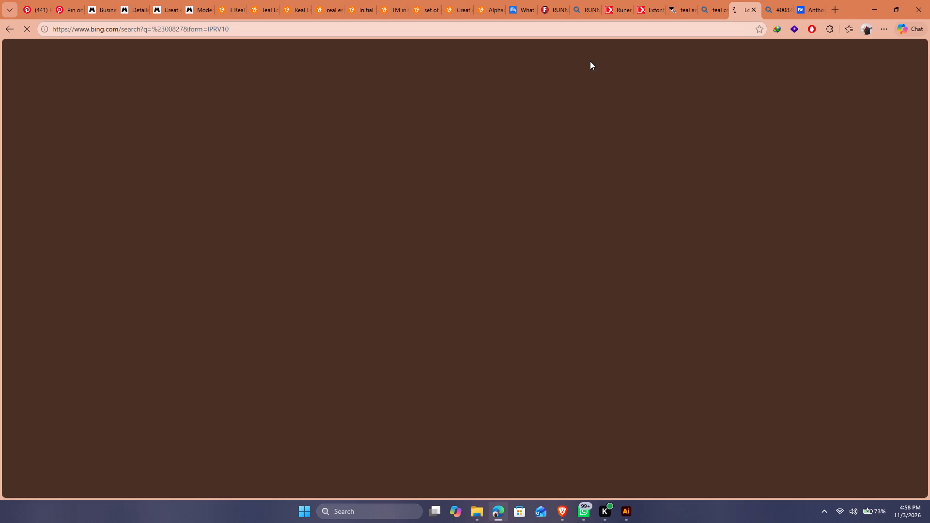
click(713, 0)
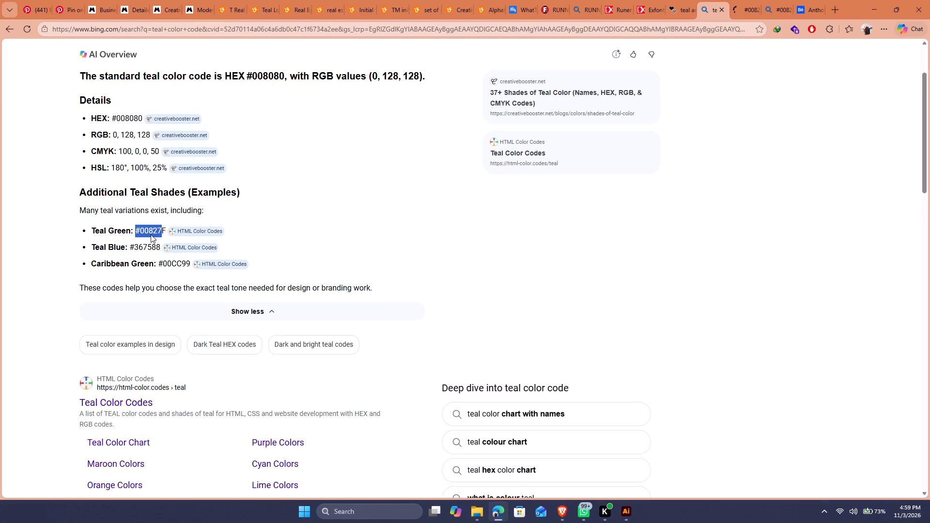
click(150, 244)
drag(130, 247, 161, 246)
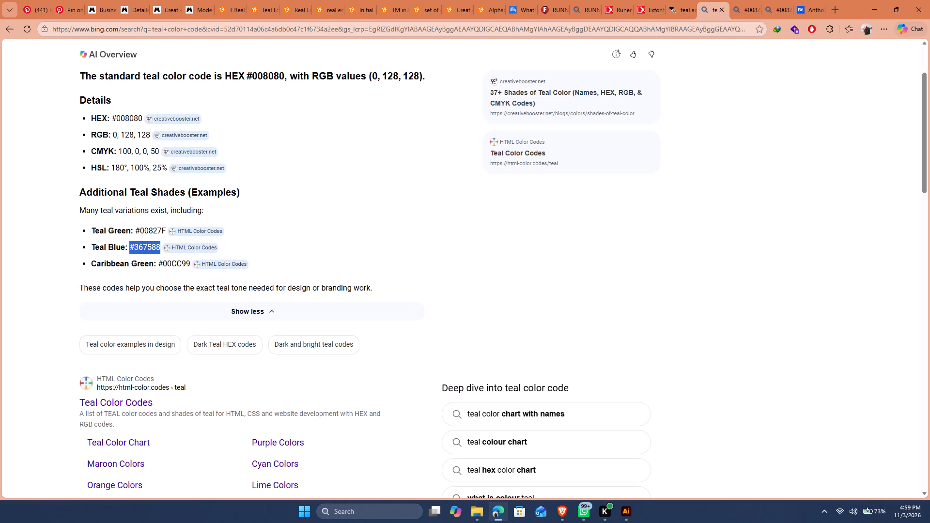
drag(161, 246, 160, 246)
key(ctrl+c)
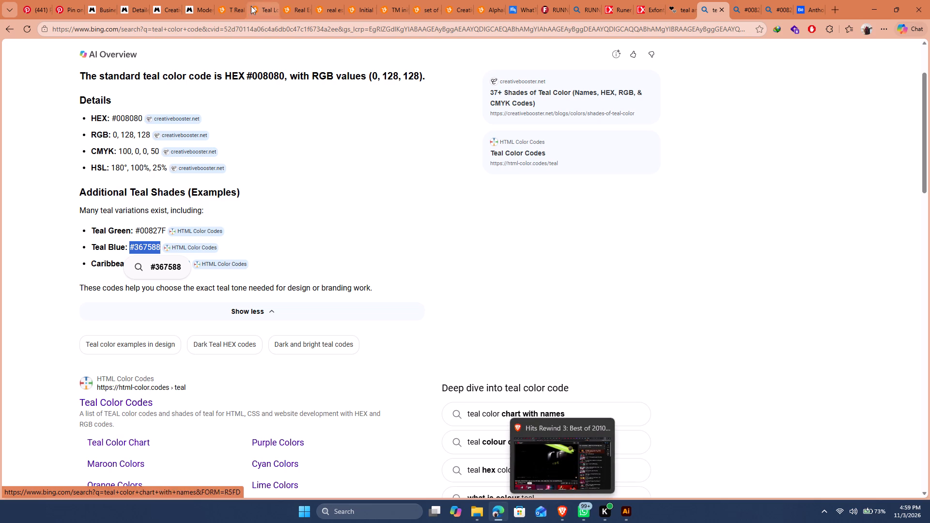
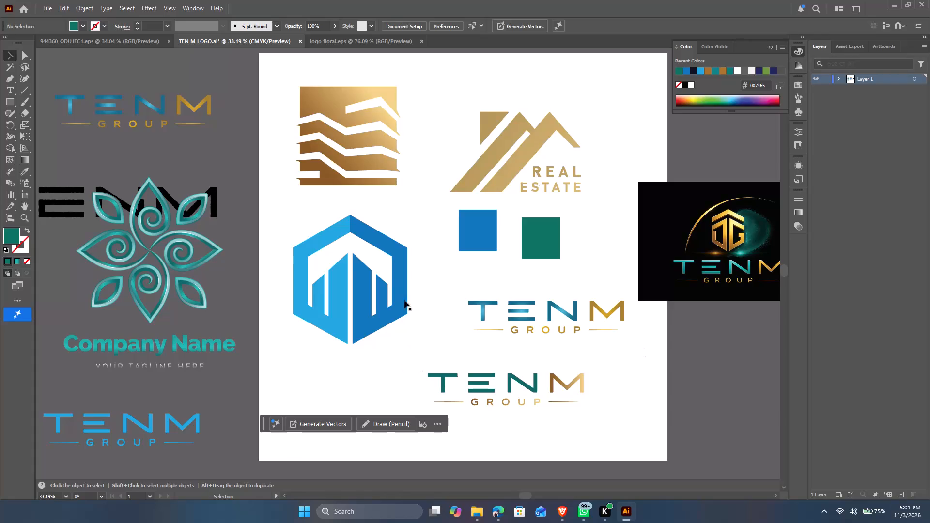
Duplicate the blue-and-gold TENM GROUP wordmark from the pasteboard onto the artboard, just above the Real Estate logo.
click(197, 108)
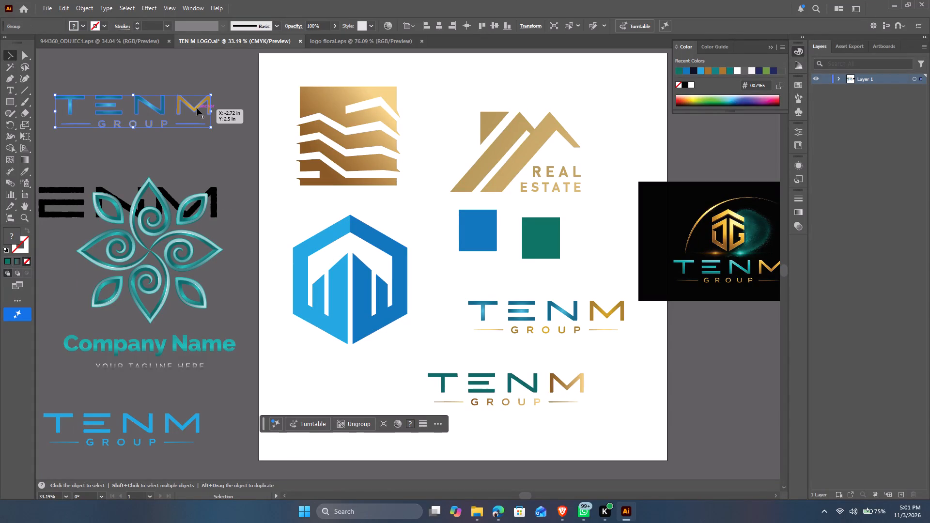
alt+drag(197, 108, 602, 85)
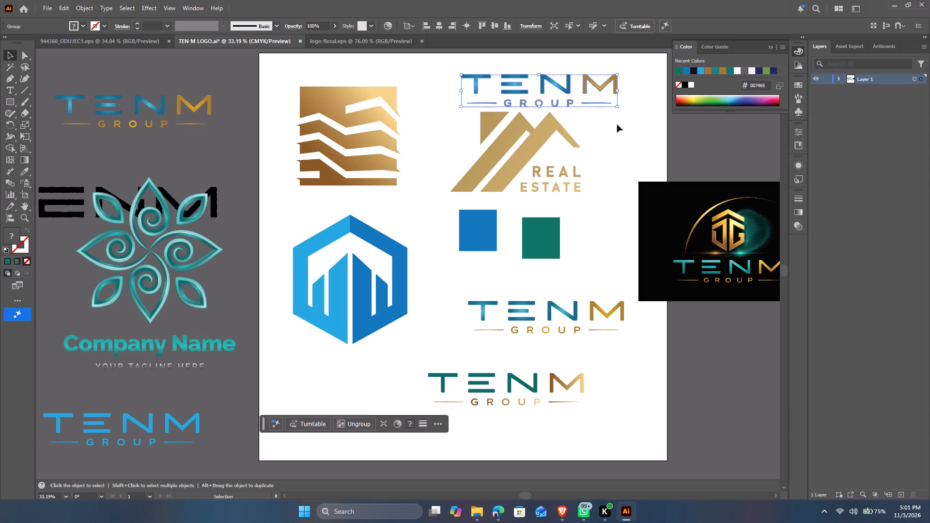
click(617, 126)
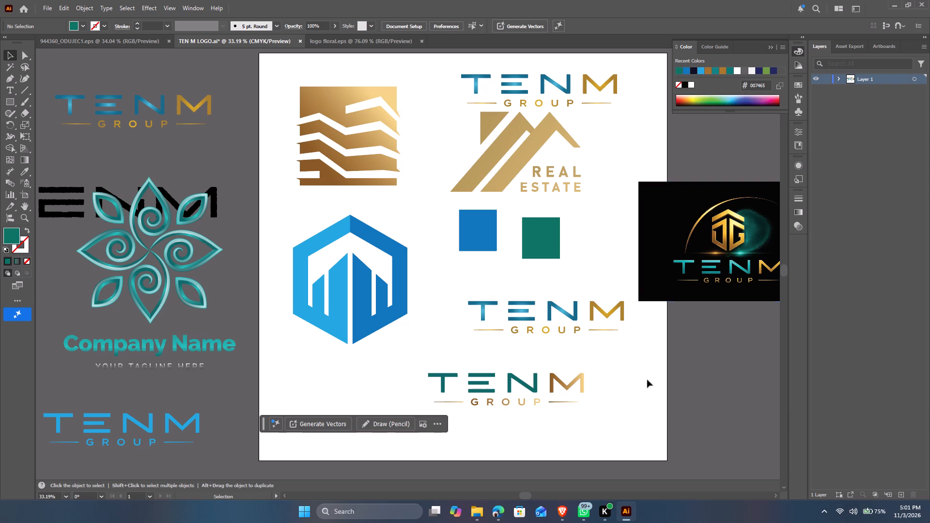
Switch to Microsoft Edge, search ColourLovers for turquoise, and copy the teal hex #00868B from a Turquoise palette.
click(498, 514)
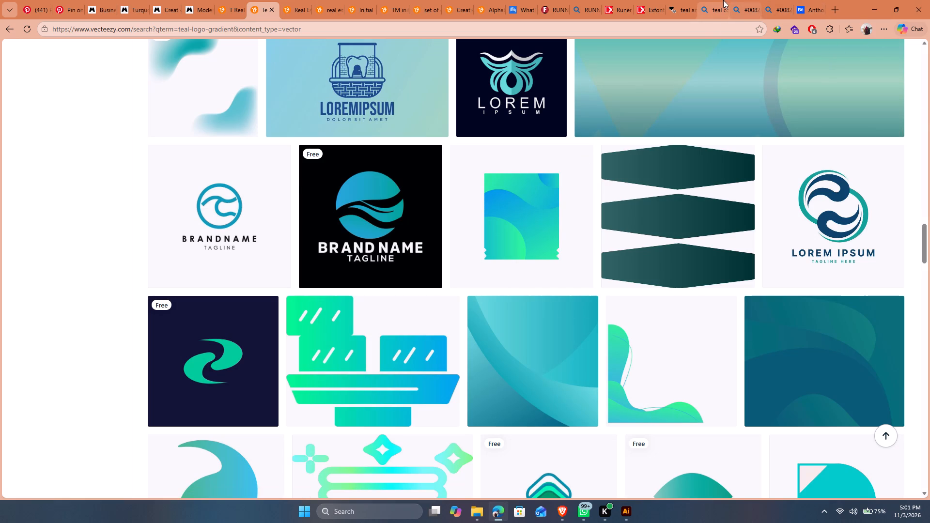
click(636, 0)
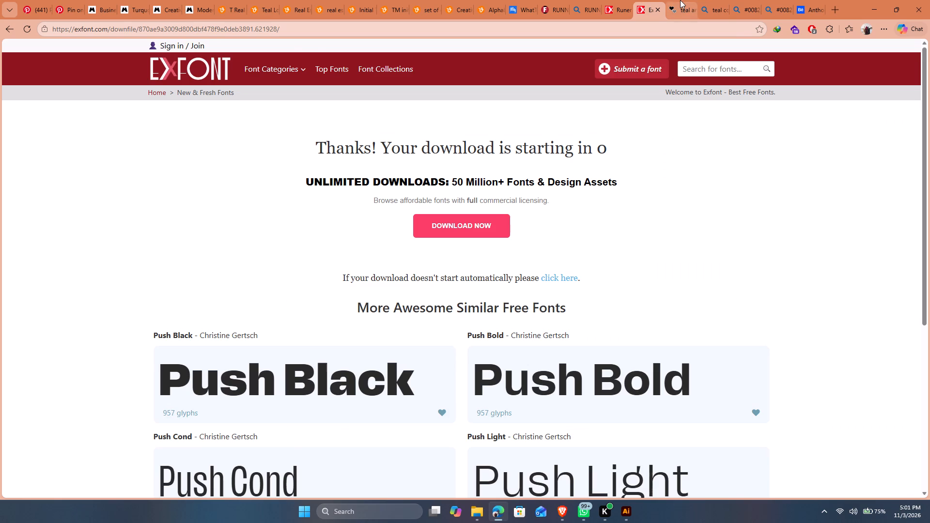
click(680, 0)
click(691, 58)
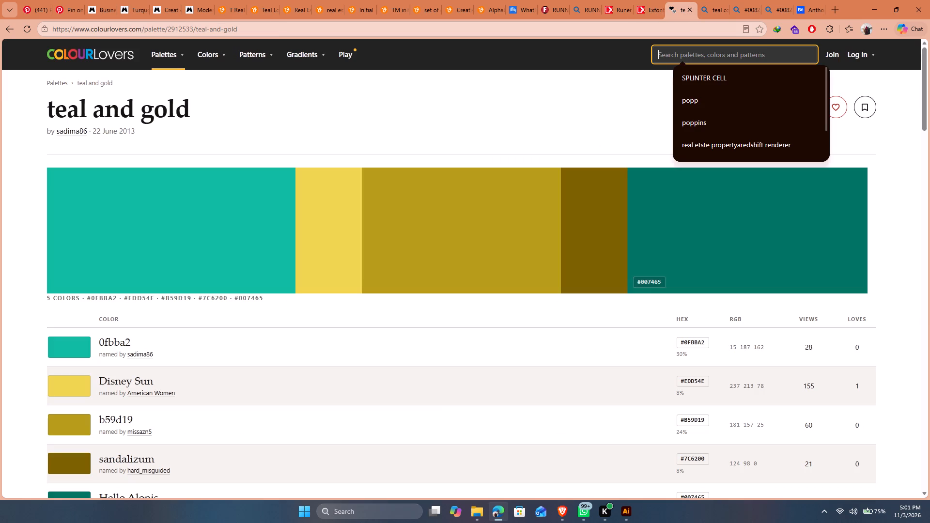
text(turquoise)
key(Return)
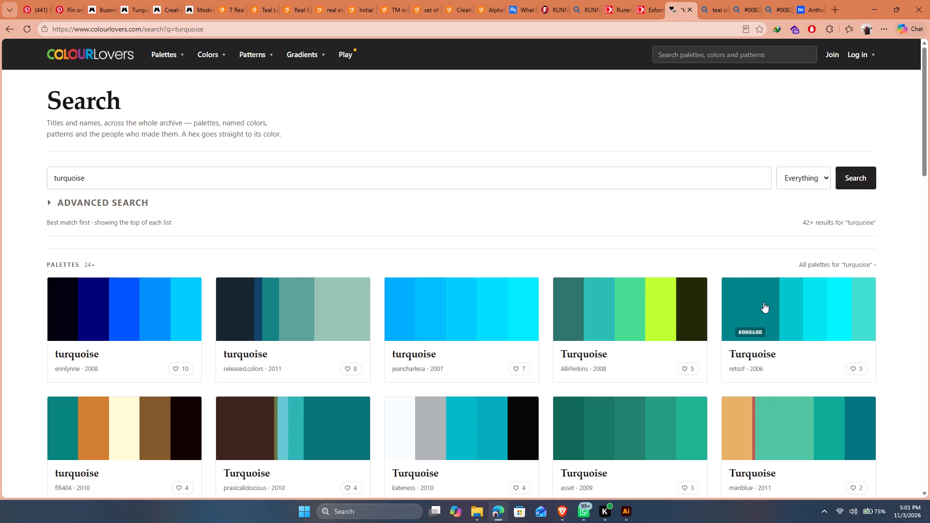
click(749, 332)
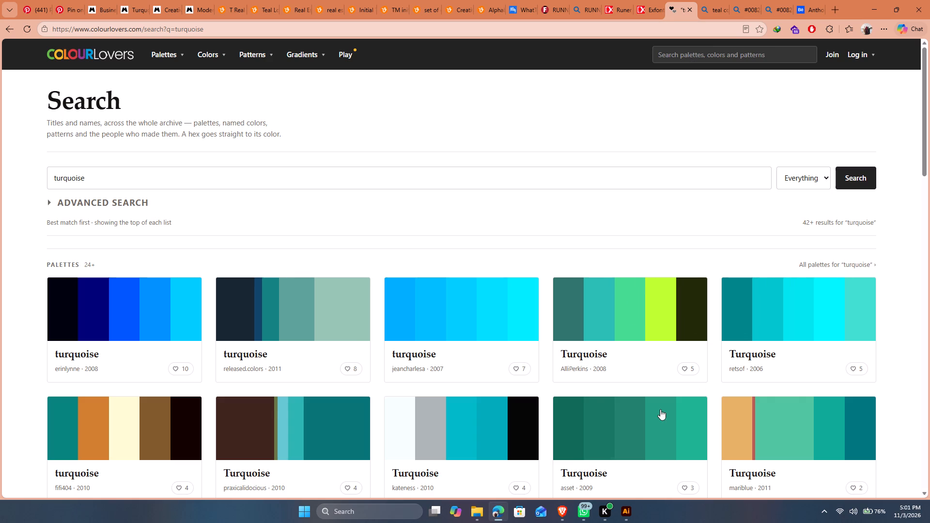
Return to Illustrator and fill the letters TEN in the lowest wordmark on the artboard with #00868B.
click(623, 517)
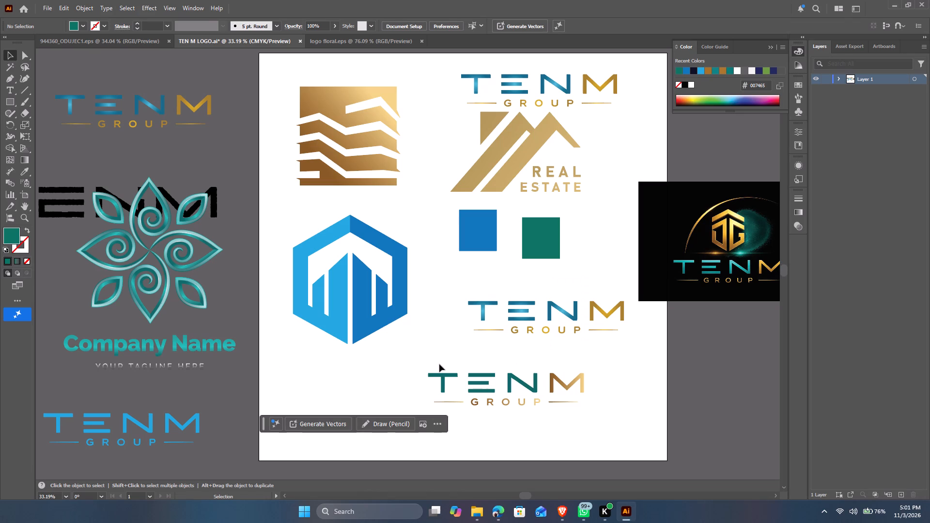
ctrl+drag(417, 358, 528, 386)
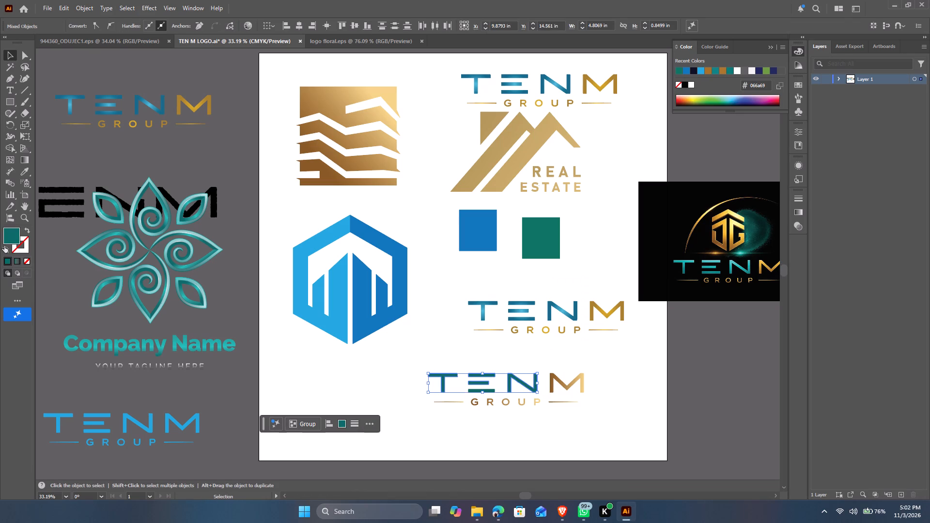
click(9, 235)
click(9, 235)
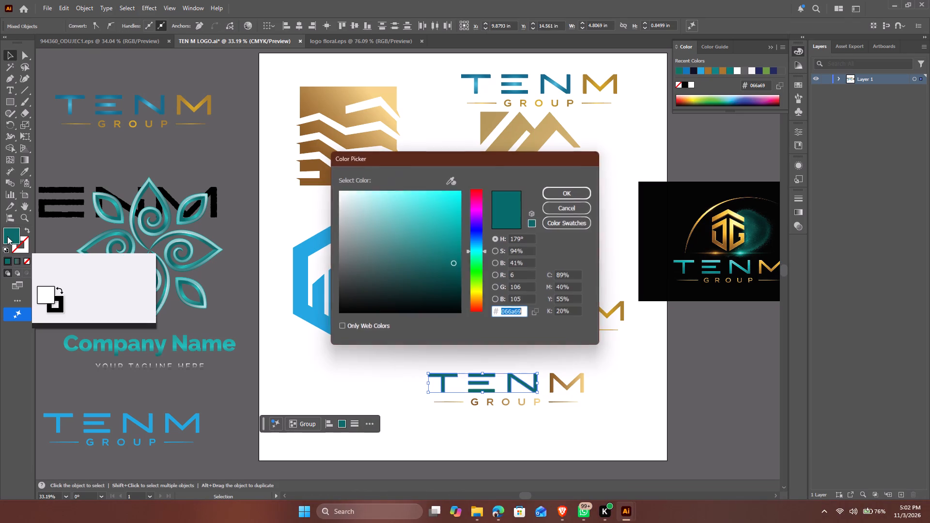
key(ctrl+v)
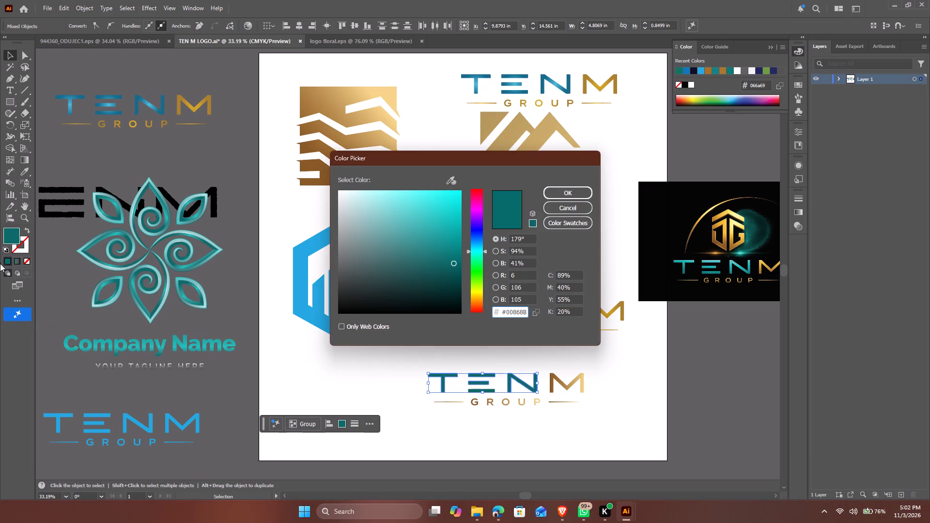
key(Return)
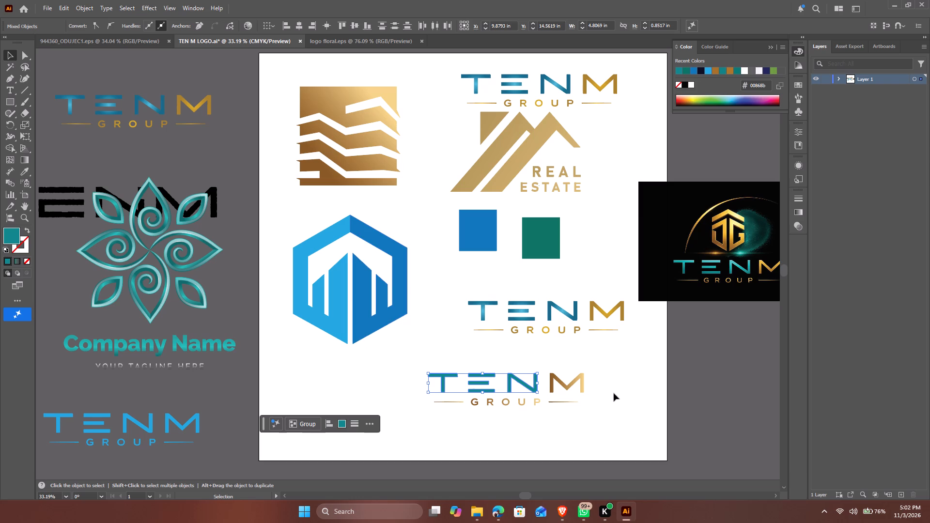
click(614, 393)
Save the TEN M LOGO document.
key(ctrl+s)
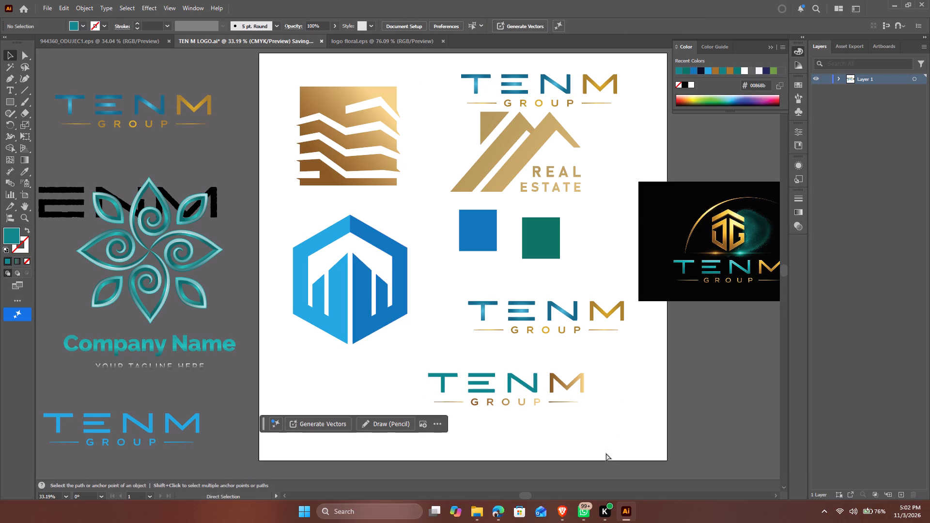
key(ctrl+s)
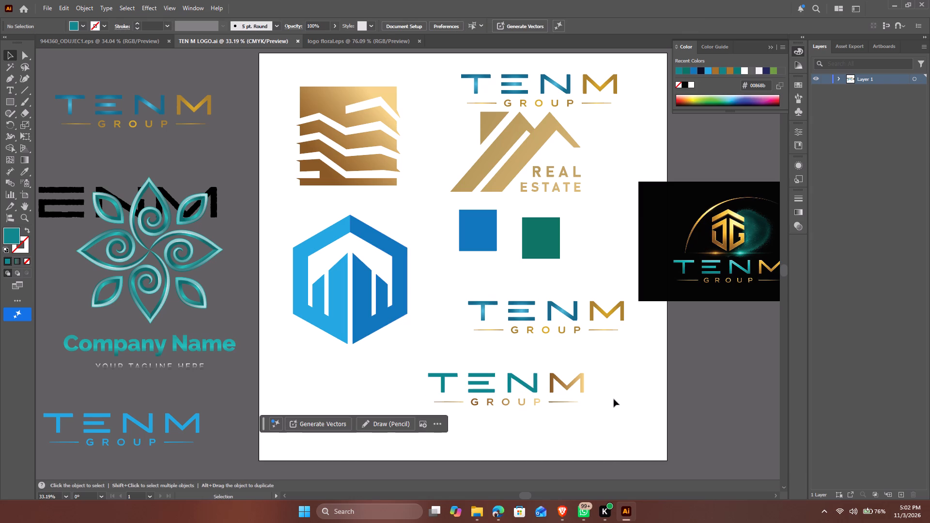
Copy the orange #D27F2F from a ColourLovers turquoise palette in Edge and fill the lowest wordmark's M with it in Illustrator.
click(501, 509)
scroll(608, 313, down, 3)
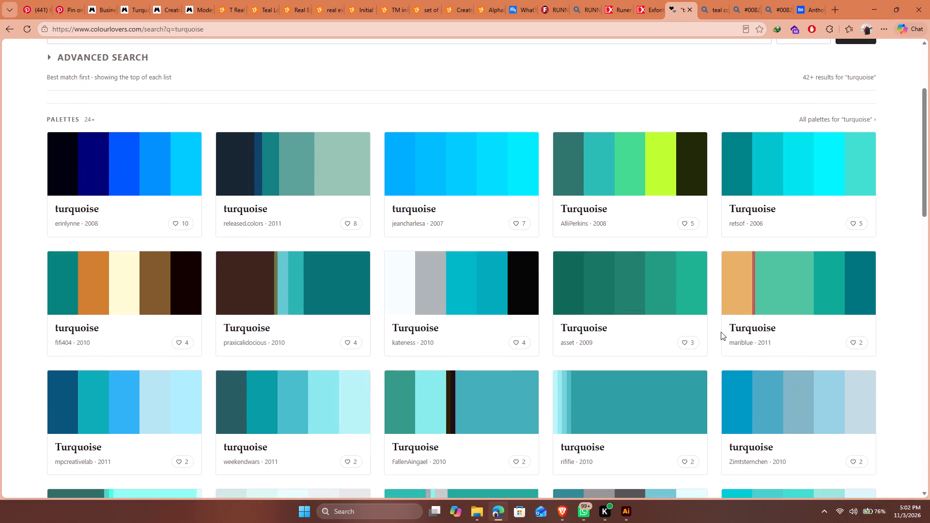
click(92, 306)
click(631, 522)
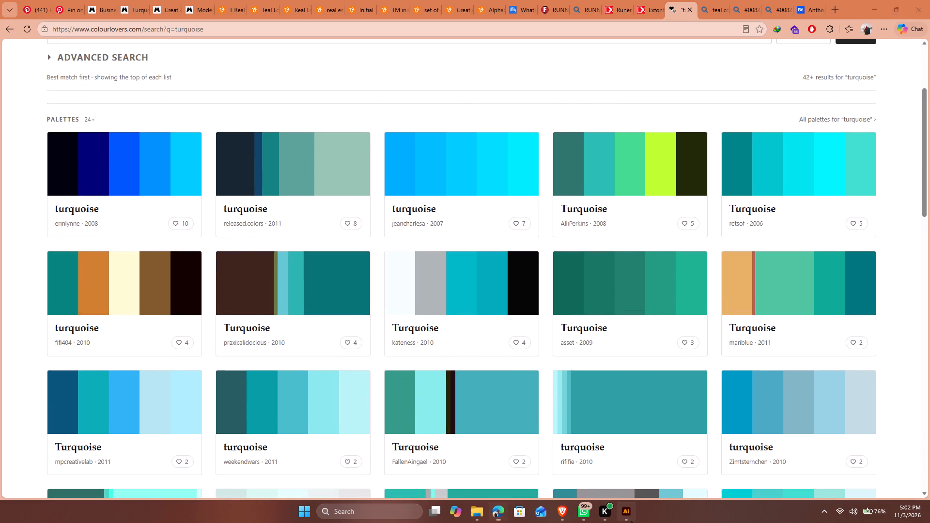
ctrl+drag(608, 370, 541, 390)
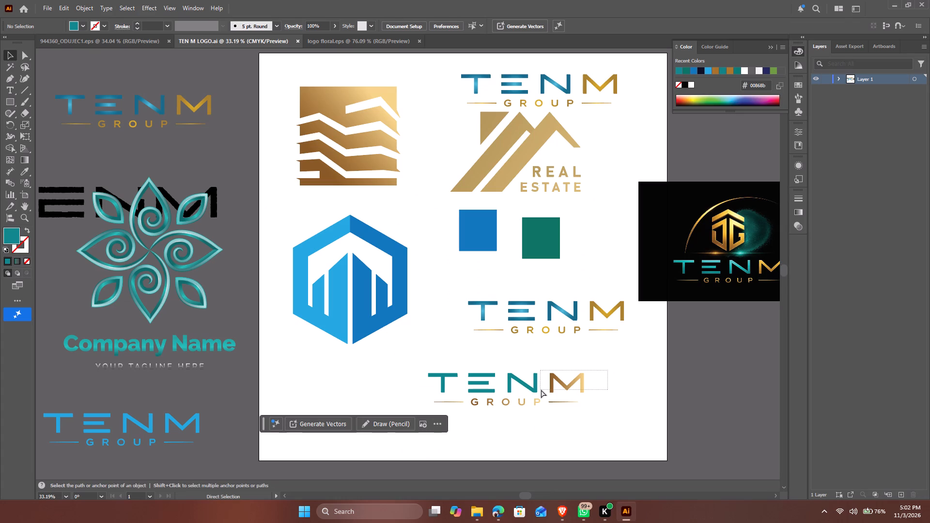
ctrl+drag(541, 390, 543, 390)
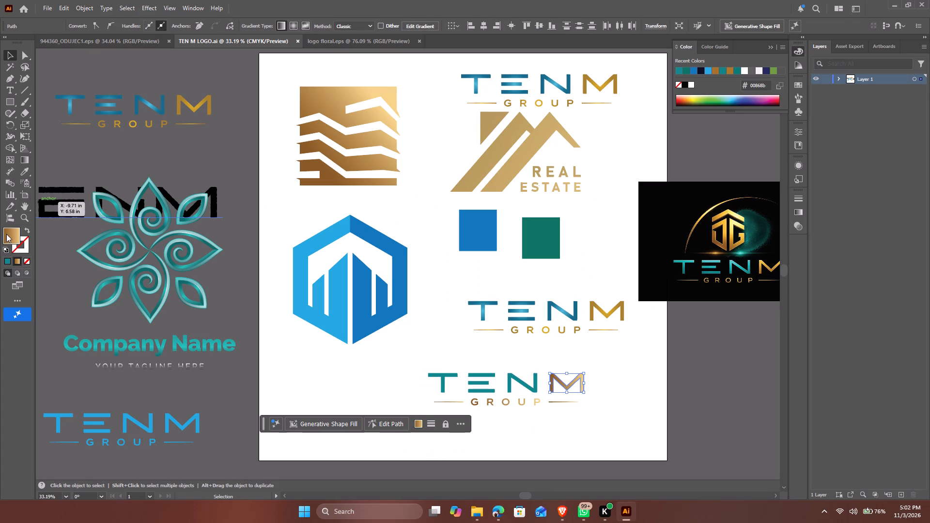
double_click(9, 234)
key(ctrl+v)
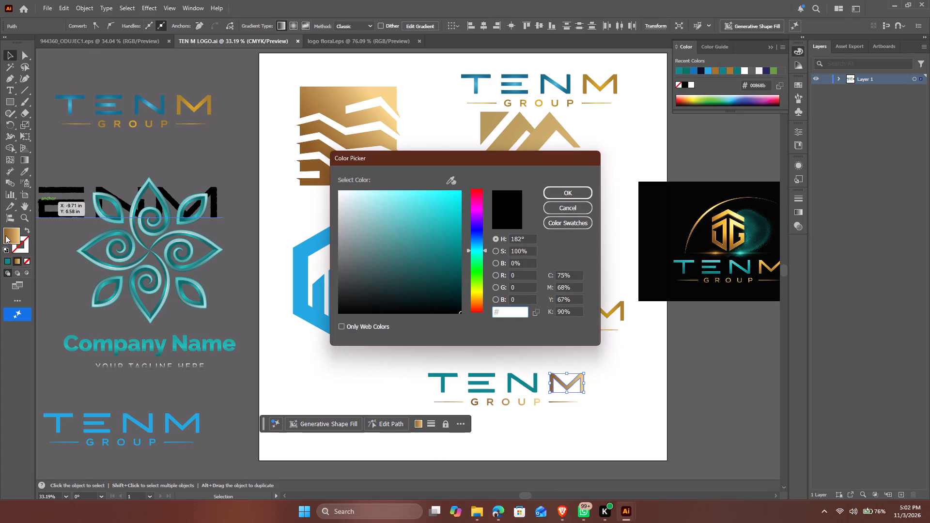
key(Return)
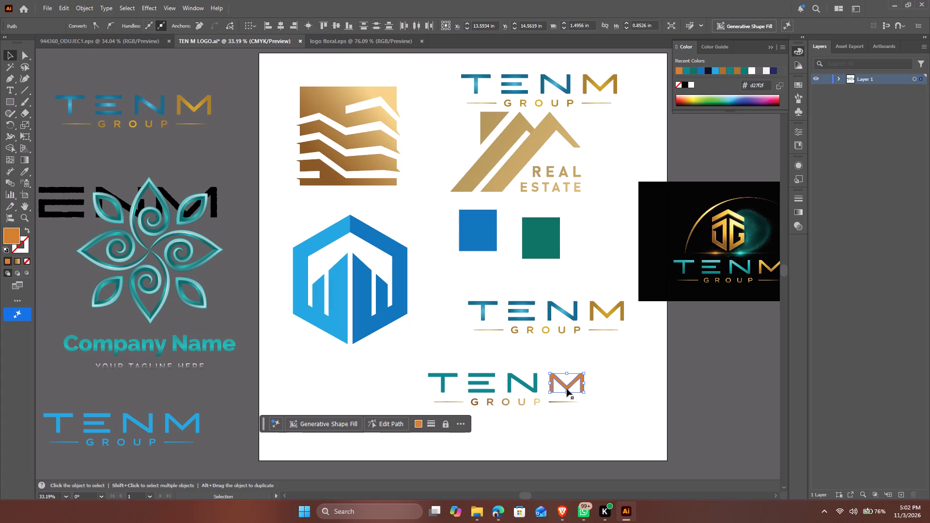
click(607, 406)
Recolour the GROUP lettering and its side lines in the lowest wordmark by sampling the M's orange with the Eyedropper.
ctrl+drag(594, 403, 440, 411)
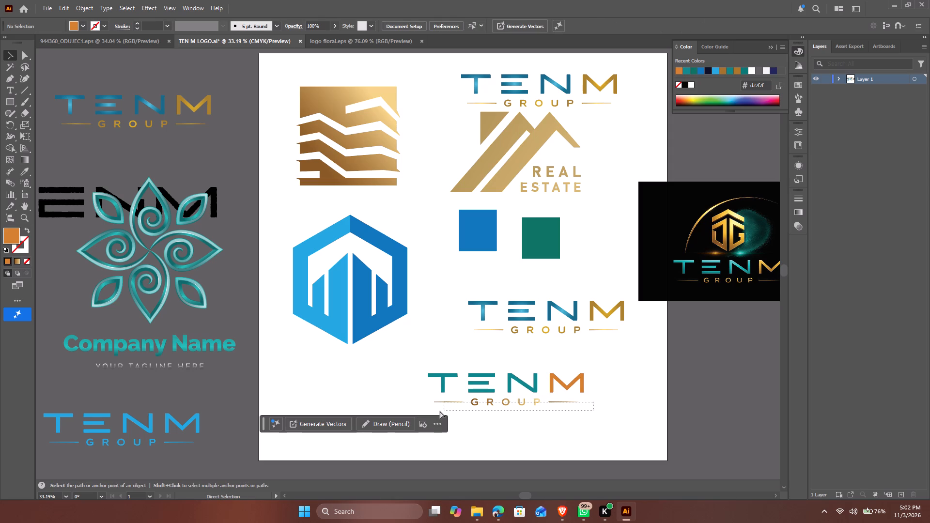
ctrl+drag(440, 411, 438, 411)
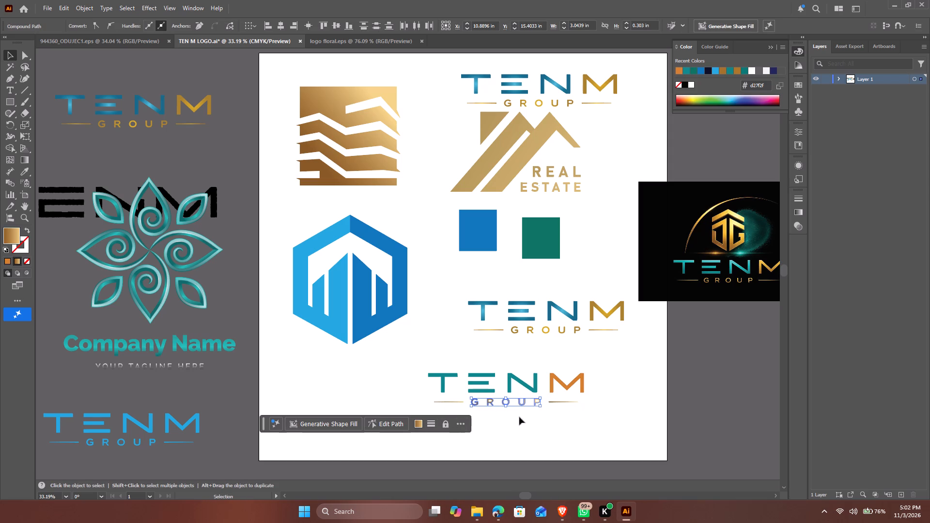
click(517, 420)
ctrl+drag(430, 404, 594, 395)
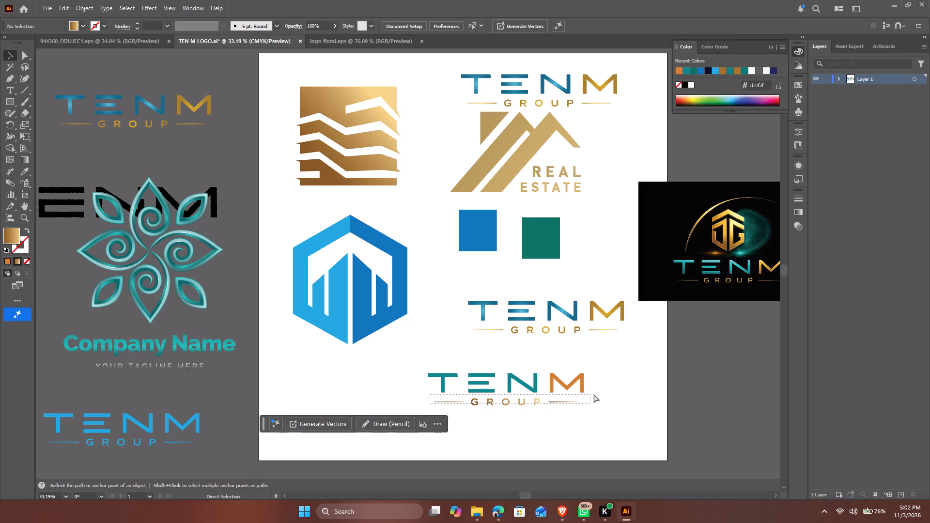
ctrl+drag(594, 395, 591, 398)
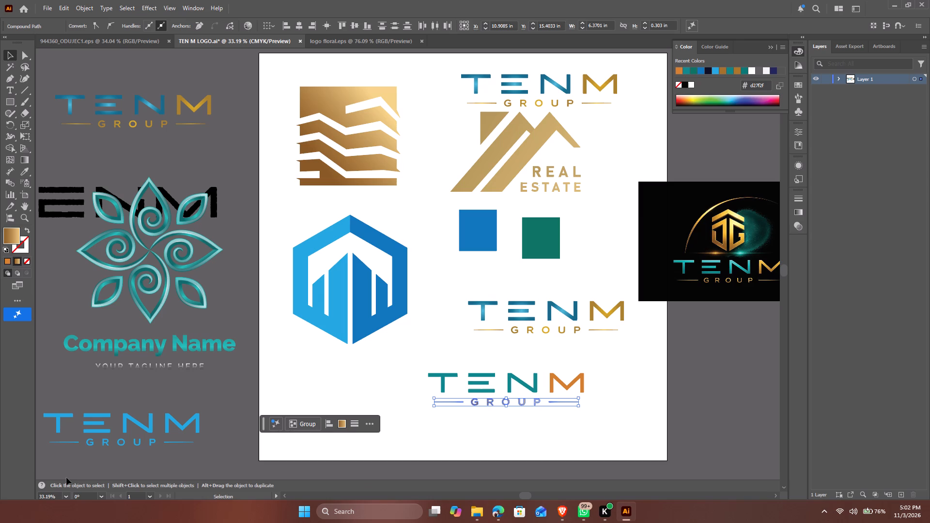
key(i)
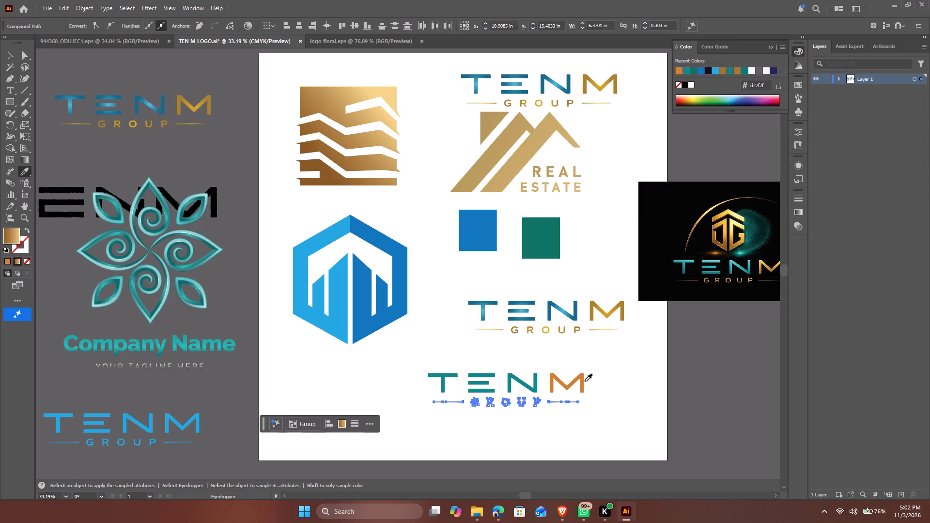
click(581, 381)
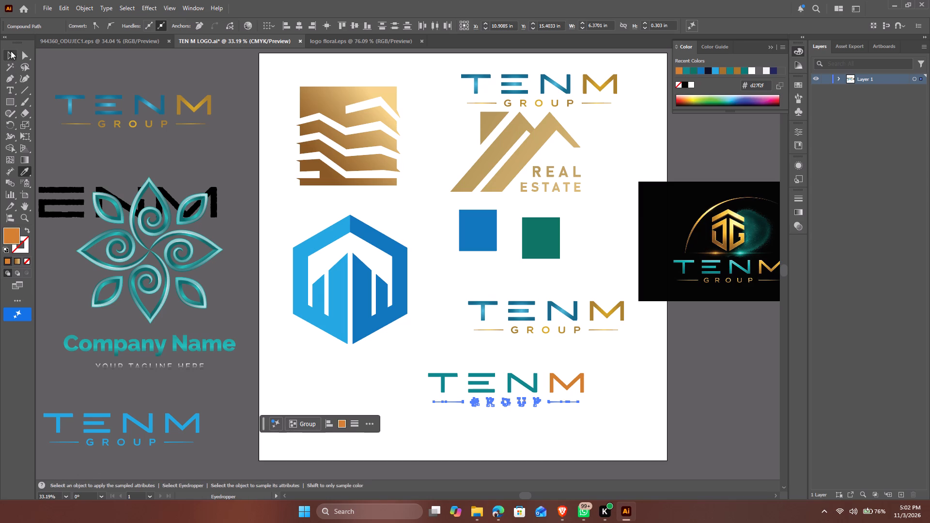
drag(11, 50, 14, 58)
click(608, 391)
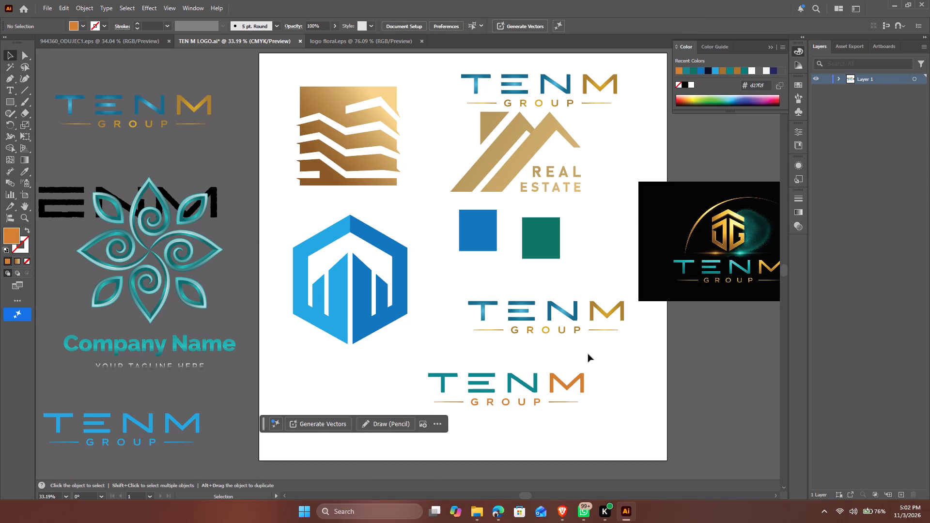
Copy the teal hex 00868b from the fill of the N in the lowest TENM GROUP wordmark.
click(576, 315)
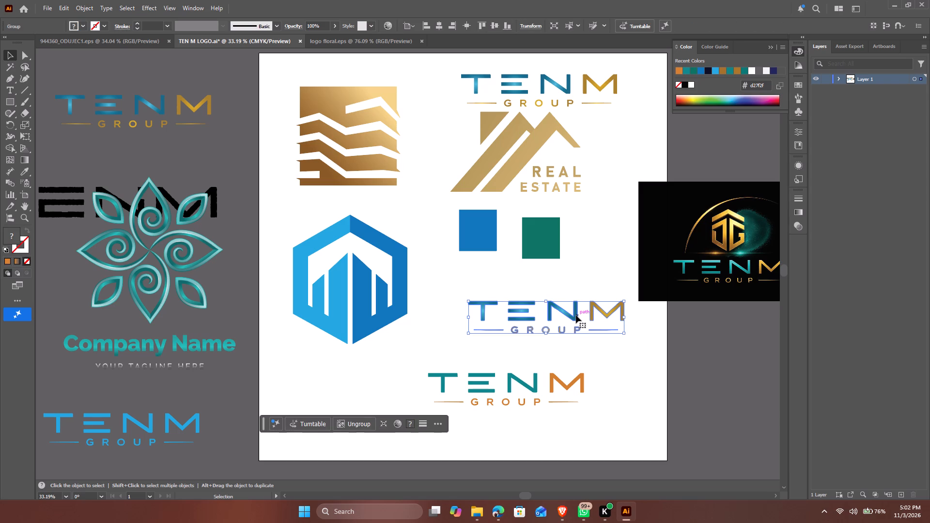
ctrl+click(511, 383)
double_click(8, 238)
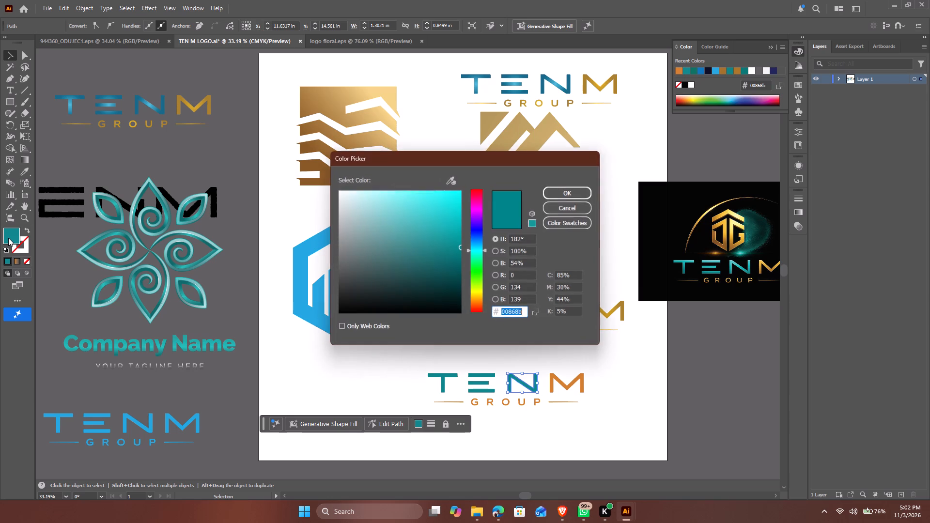
key(ctrl+c)
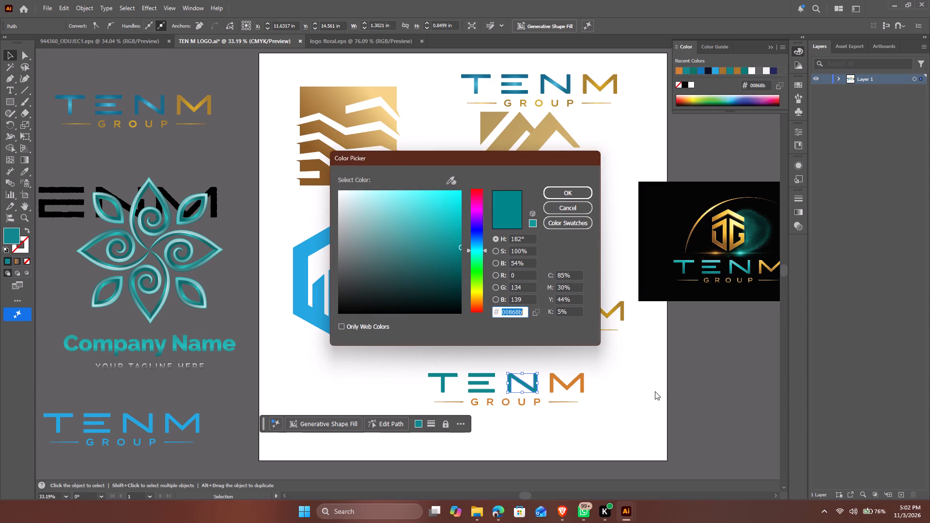
click(666, 383)
click(644, 368)
click(578, 210)
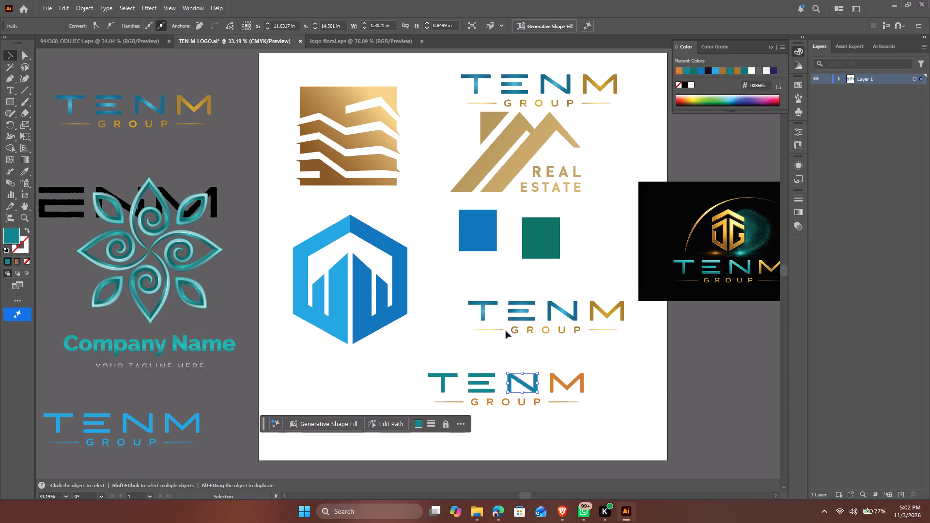
Set the end stop of the gradient on the TEN letters in the wordmark below the colour squares to 00868b.
ctrl+drag(463, 292, 561, 310)
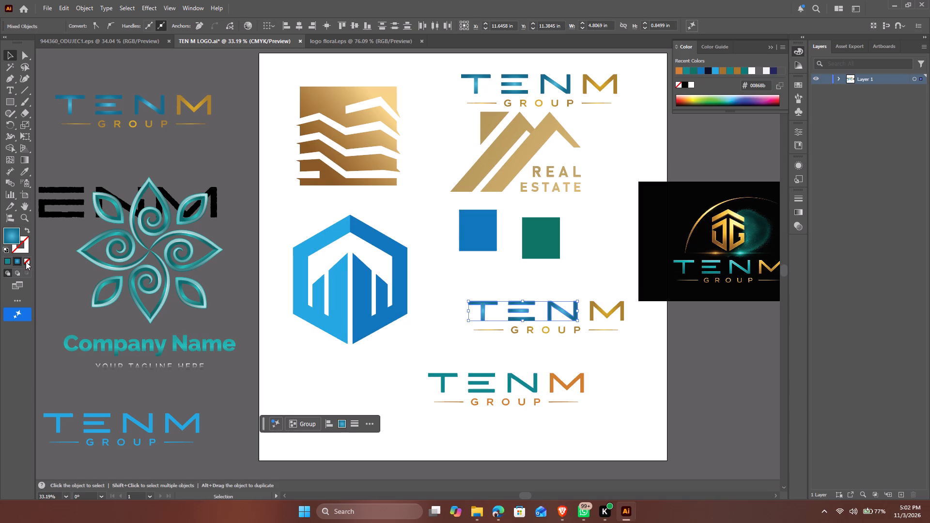
click(802, 226)
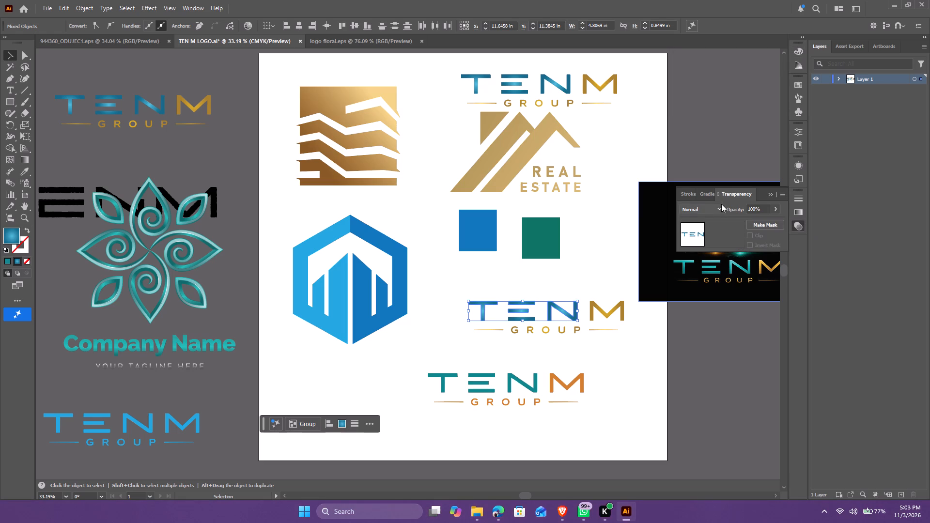
click(704, 191)
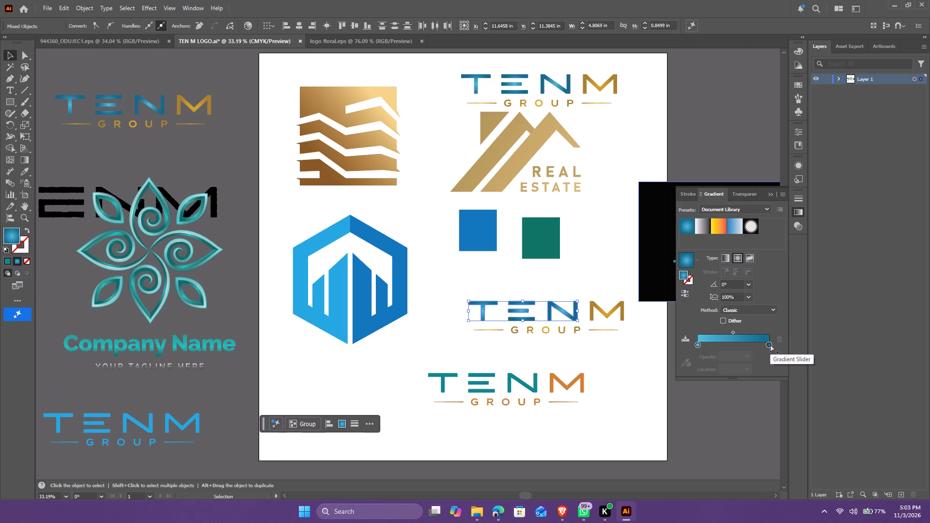
triple_click(769, 346)
click(769, 346)
double_click(769, 346)
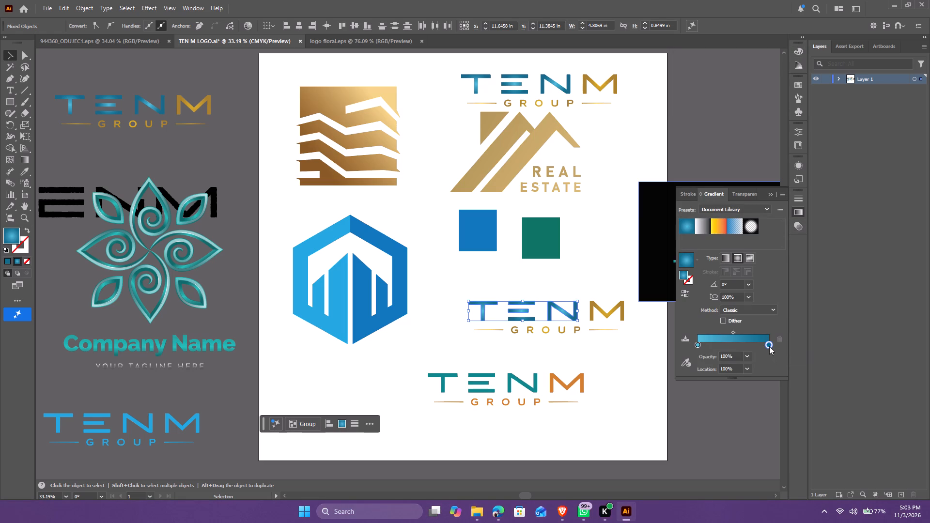
click(739, 429)
click(740, 432)
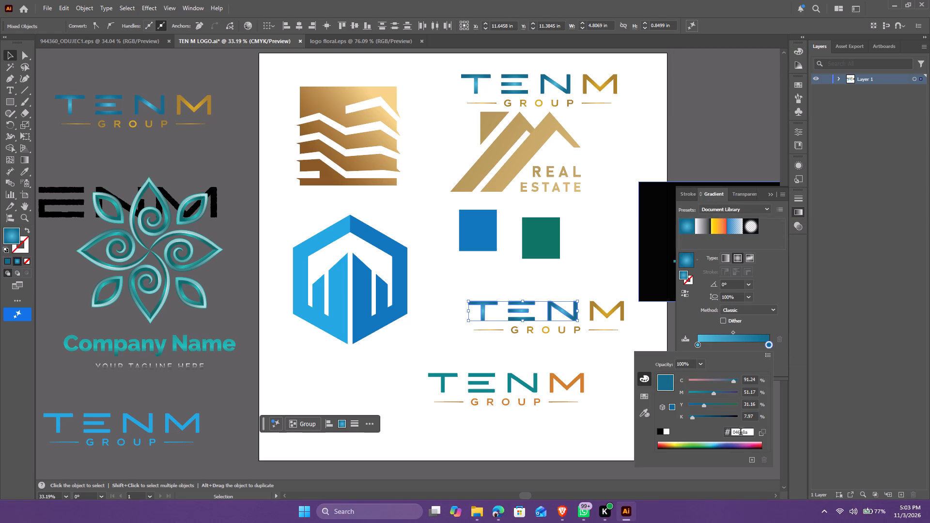
key(ctrl+a)
key(ctrl+v)
key(Return)
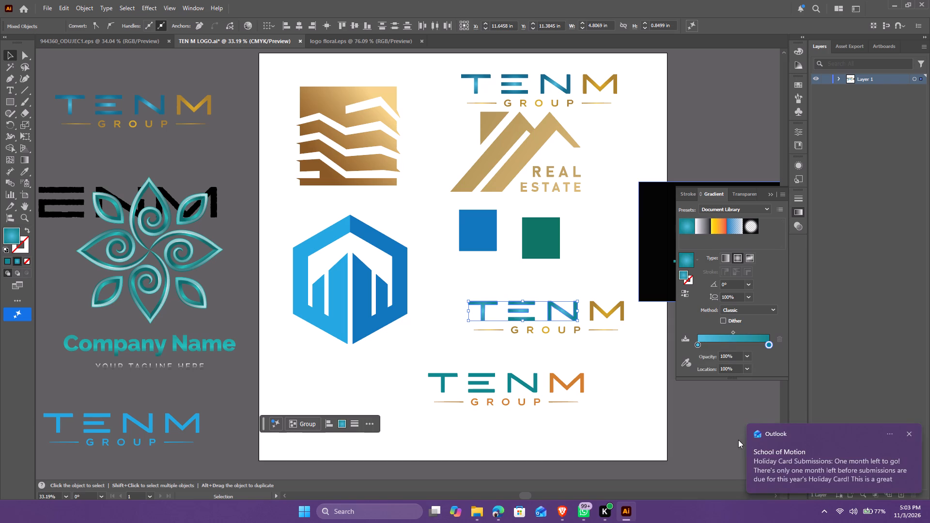
click(910, 433)
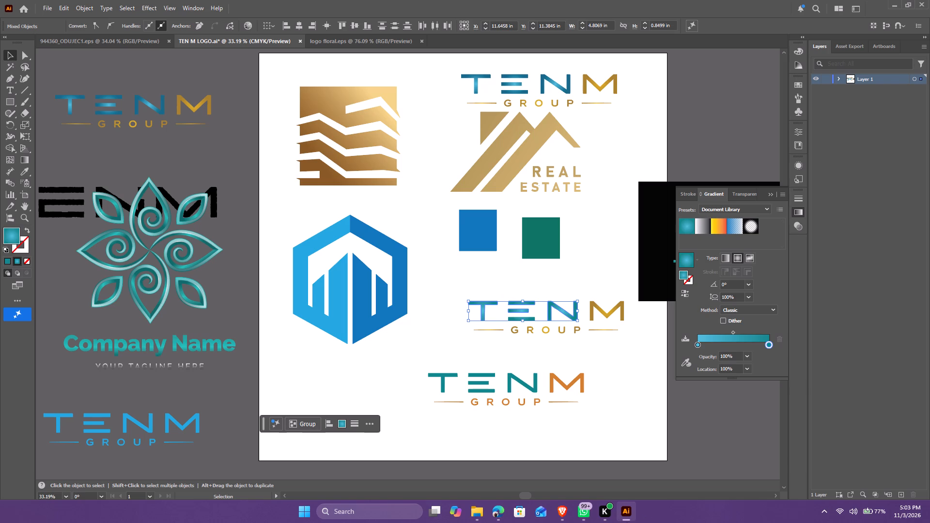
Copy #079EA5 from a ColourLovers turquoise palette in Edge and set it as the TEN gradient's start stop in Illustrator.
click(495, 512)
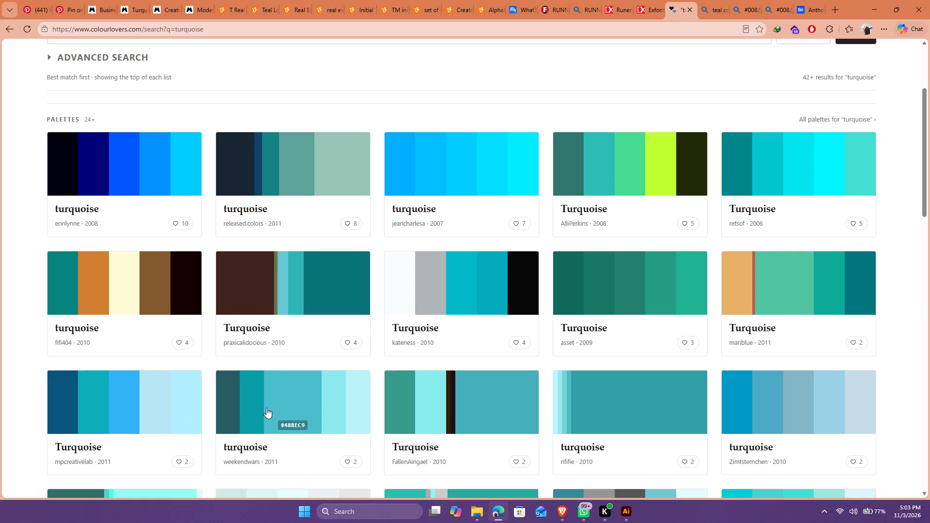
click(267, 423)
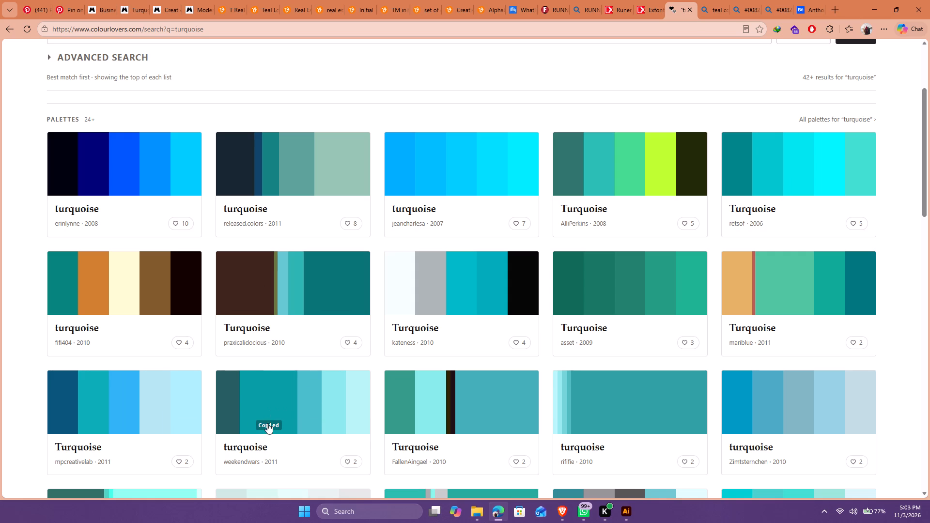
click(634, 510)
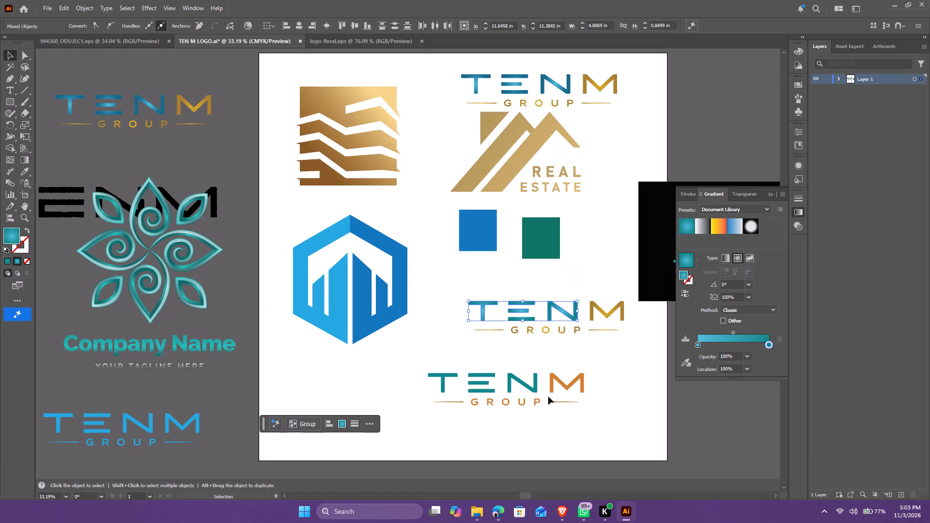
double_click(699, 344)
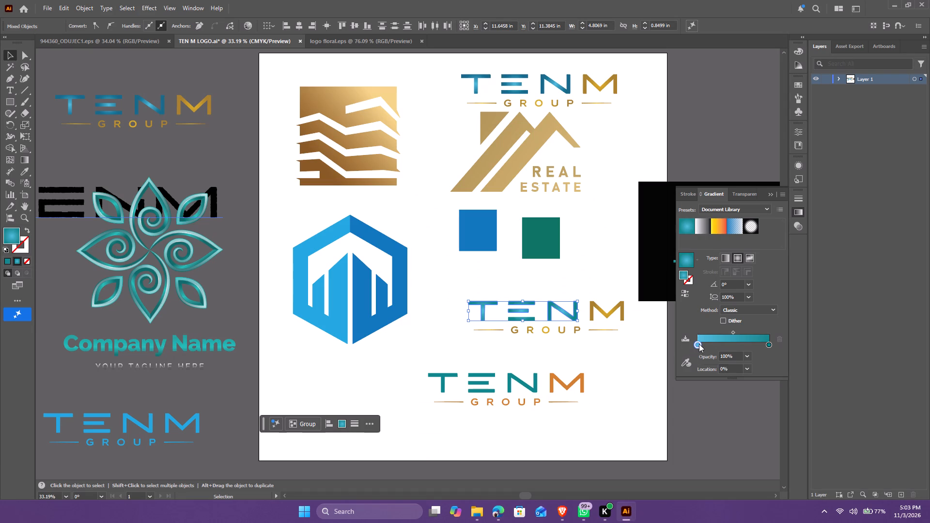
click(745, 431)
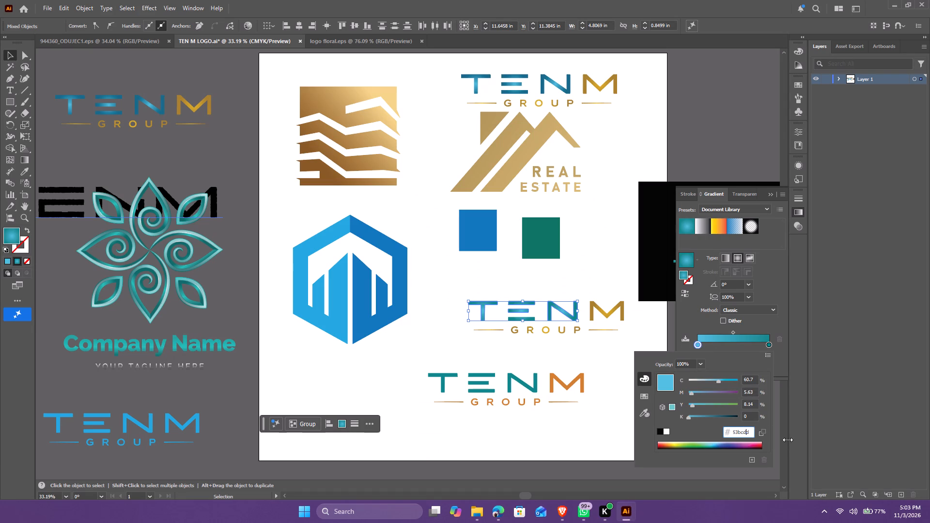
key(ctrl+a)
key(ctrl+v)
key(Return)
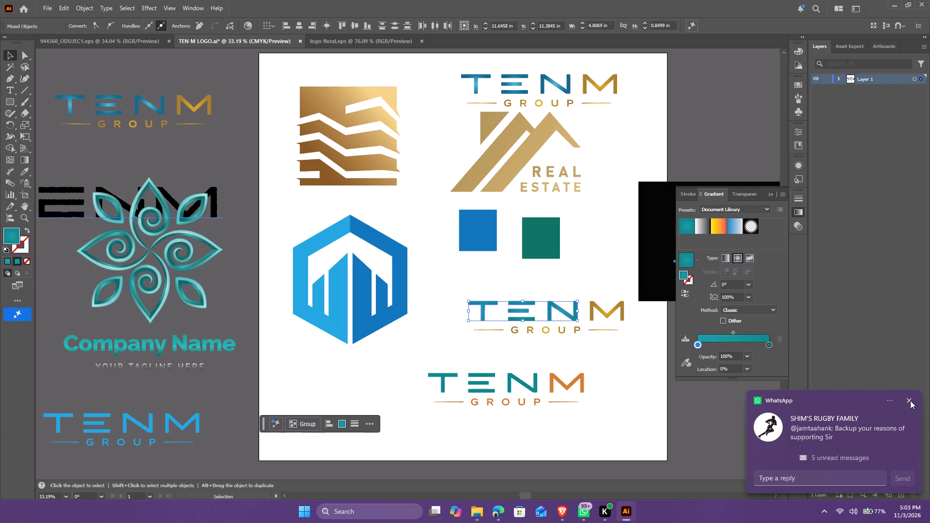
click(910, 400)
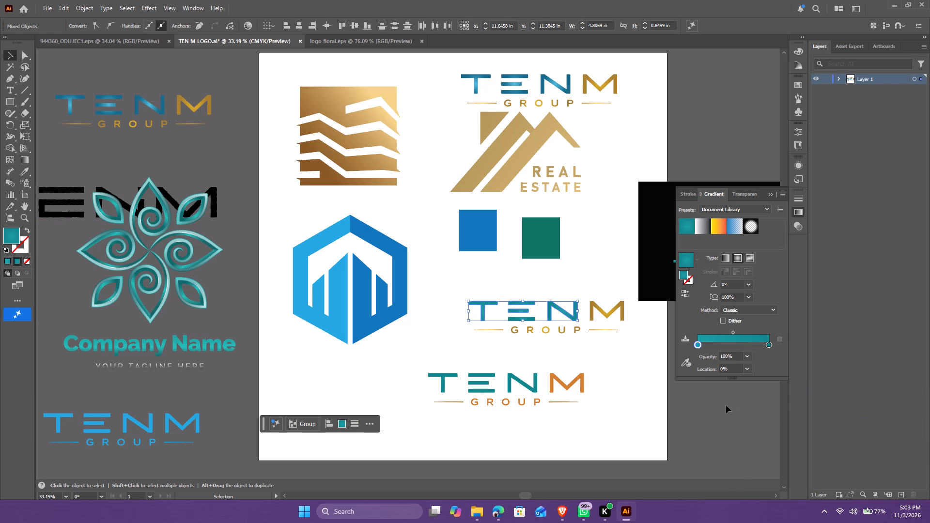
click(708, 405)
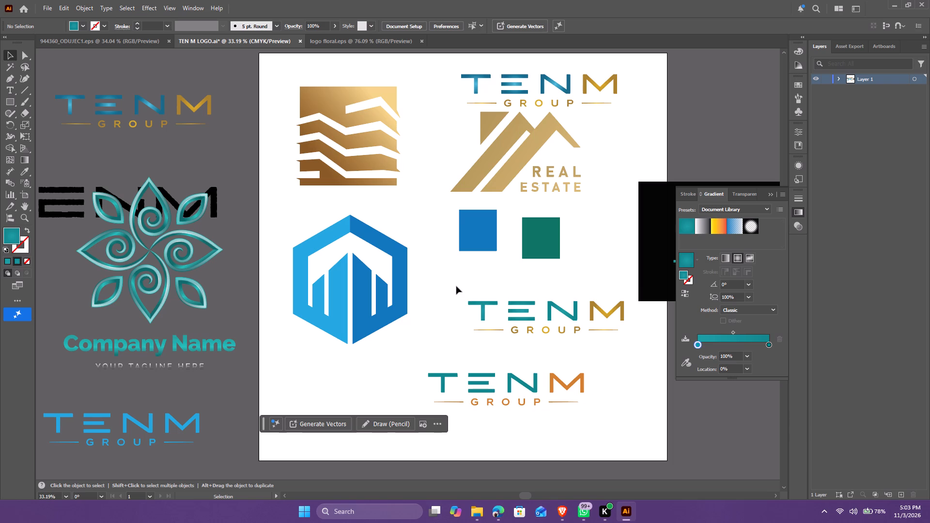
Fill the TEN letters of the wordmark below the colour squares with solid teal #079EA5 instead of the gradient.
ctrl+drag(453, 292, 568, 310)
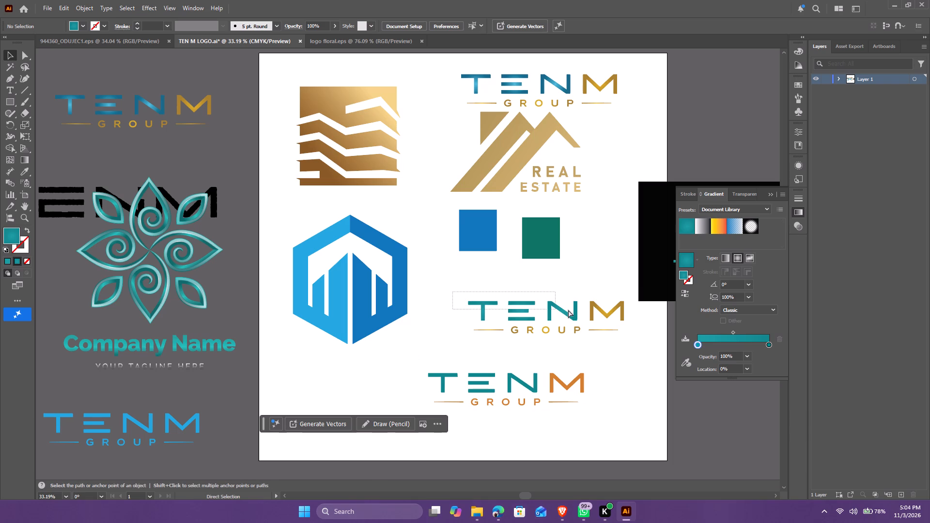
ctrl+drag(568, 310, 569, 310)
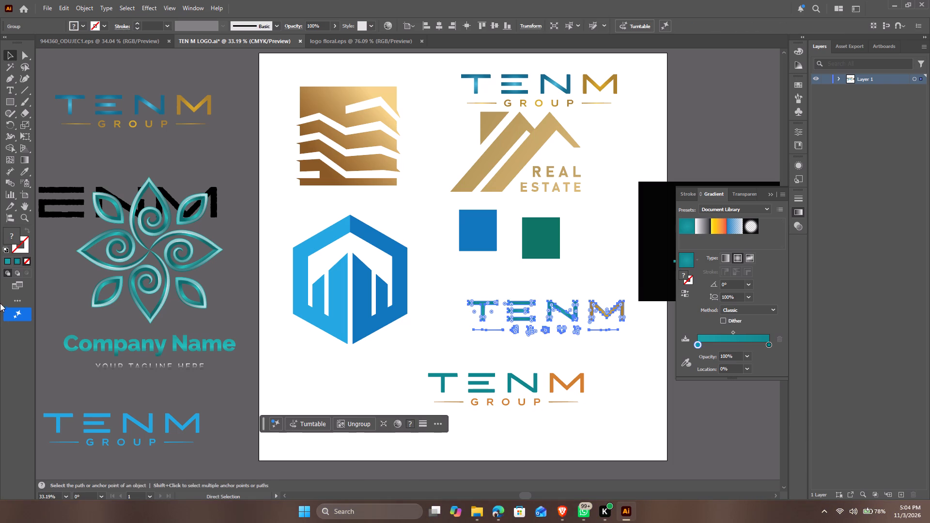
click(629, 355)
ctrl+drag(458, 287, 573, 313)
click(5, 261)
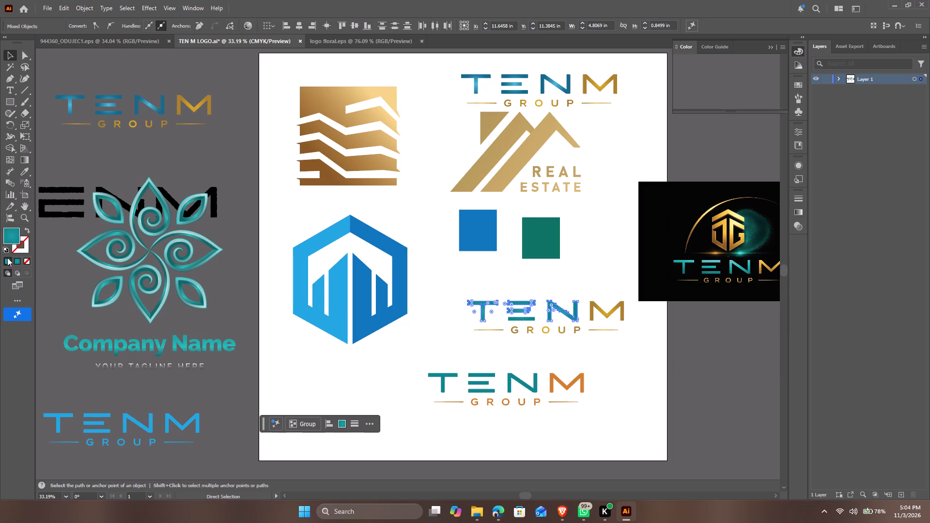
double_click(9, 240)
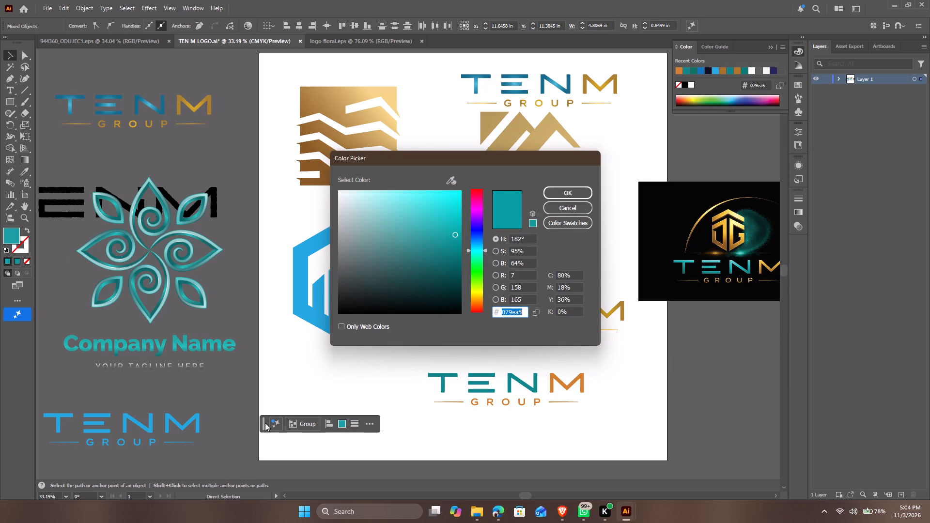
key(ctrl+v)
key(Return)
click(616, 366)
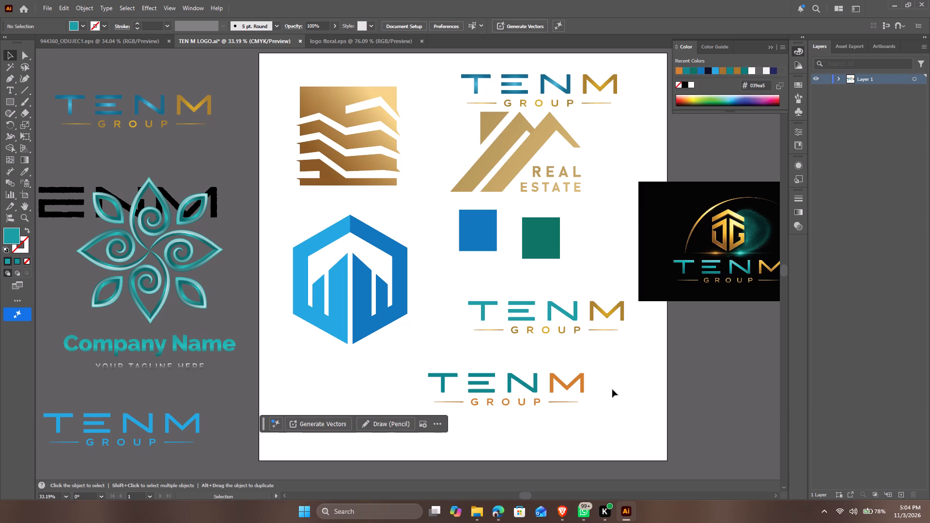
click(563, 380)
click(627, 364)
Reapply the teal gradient fill to the TEN letters of the wordmark below the colour squares.
ctrl+click(528, 304)
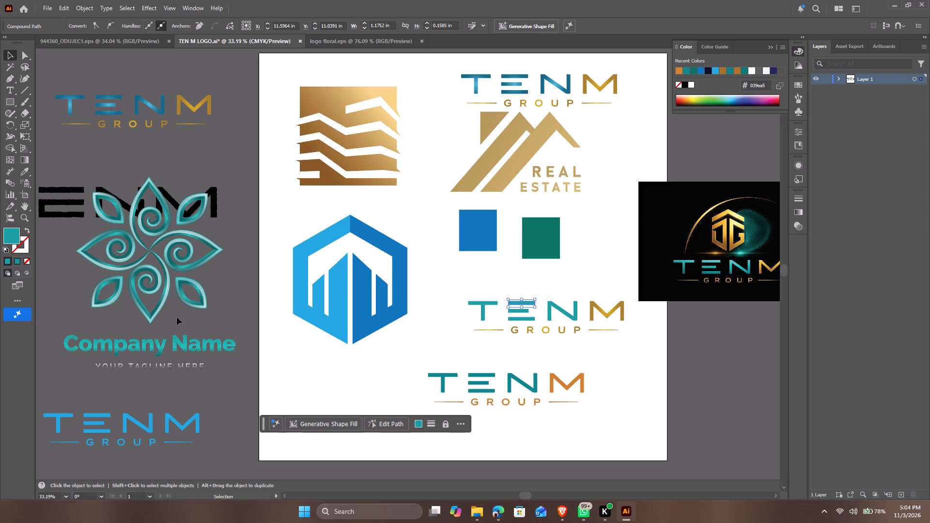
click(17, 261)
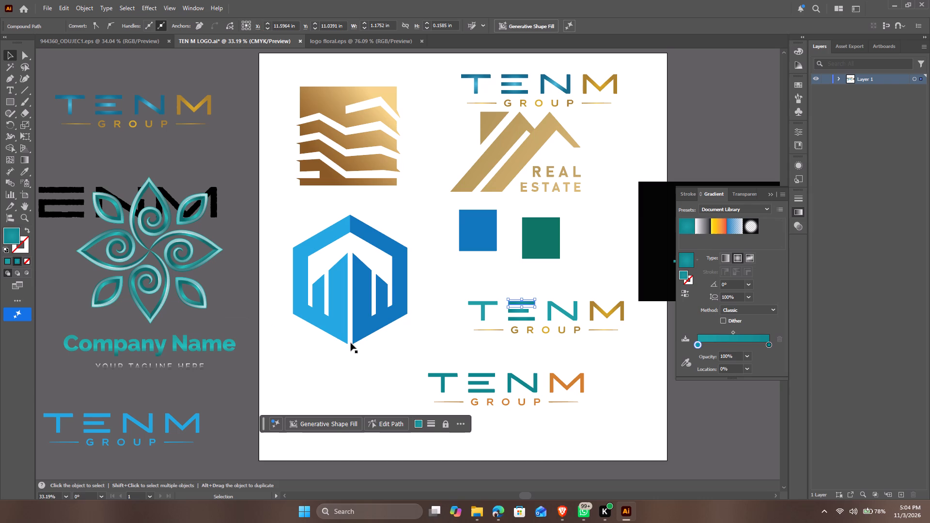
ctrl+drag(465, 284, 572, 320)
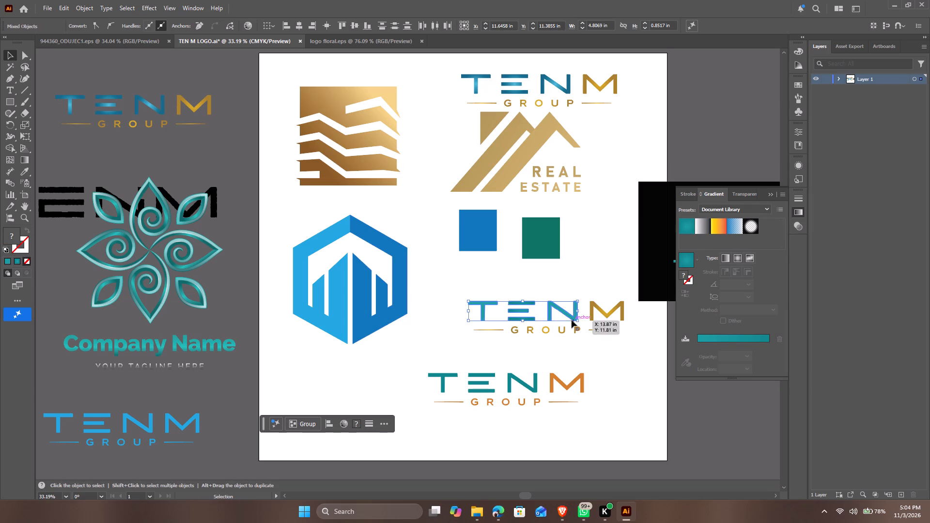
click(15, 262)
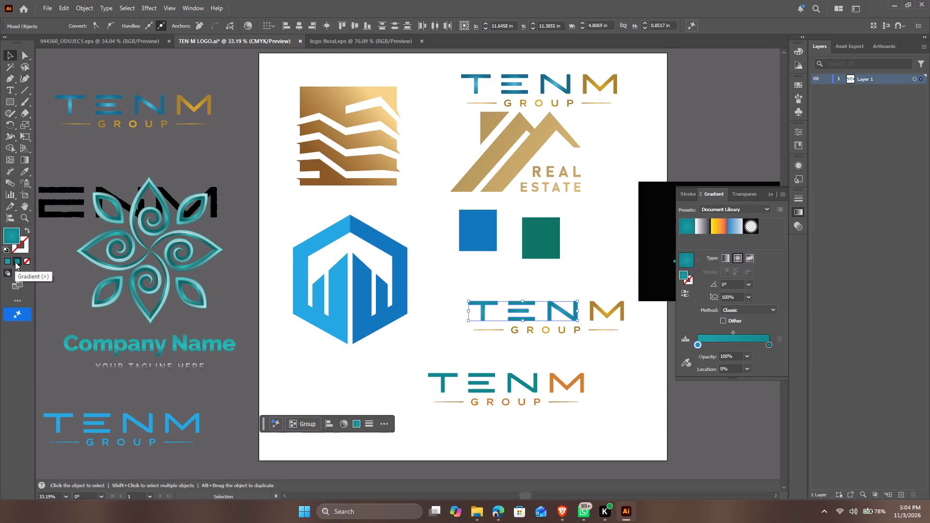
click(649, 378)
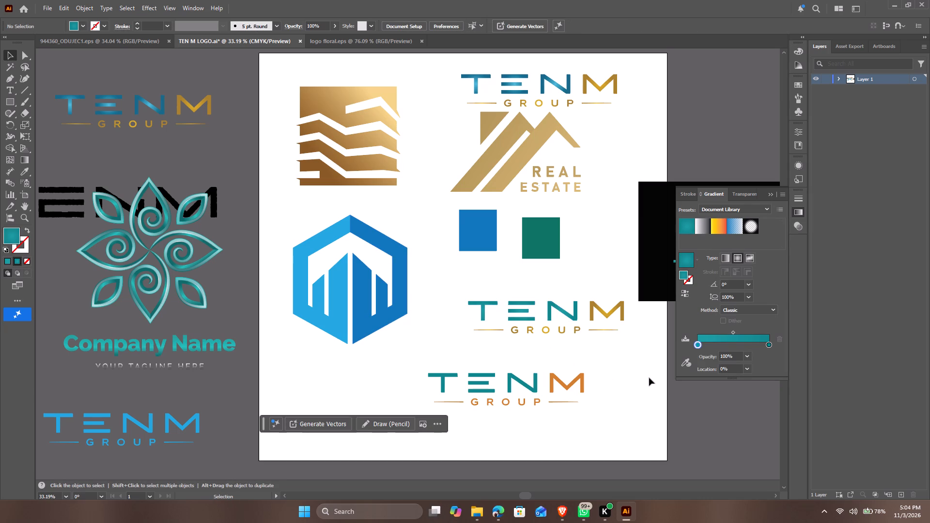
Move the flat teal and orange TENM GROUP wordmark off the artboard, placing it beneath the blue and gold wordmark on the pasteboard.
click(552, 388)
drag(552, 389, 211, 156)
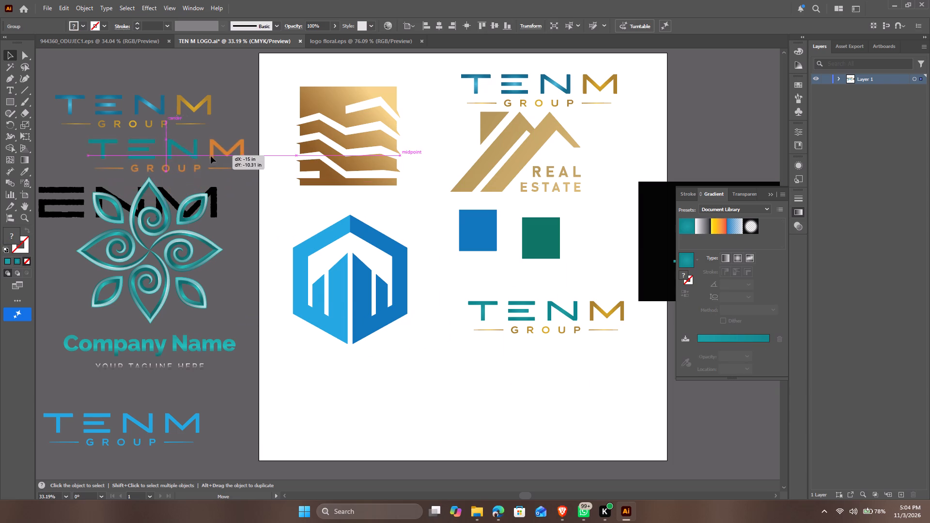
drag(211, 156, 192, 158)
click(508, 387)
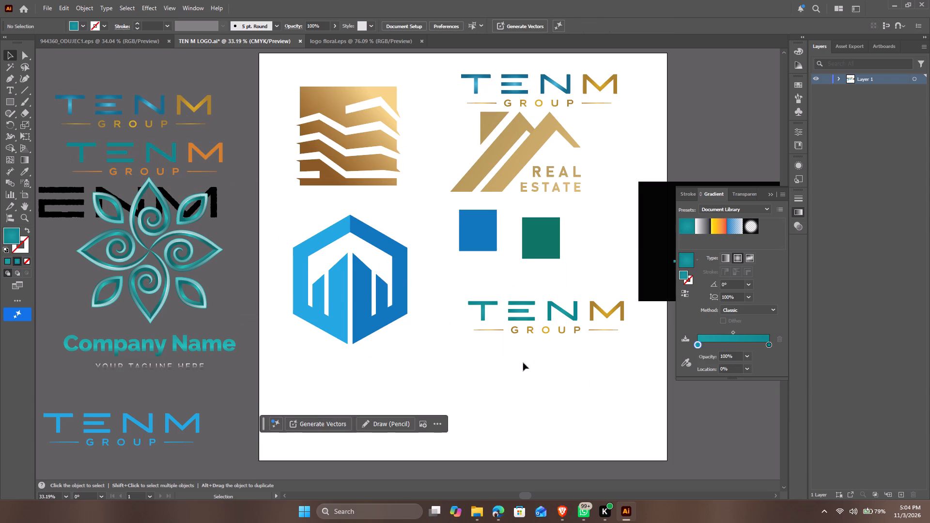
Delete the blue and green colour sample squares from the artboard.
click(532, 243)
drag(580, 229, 458, 231)
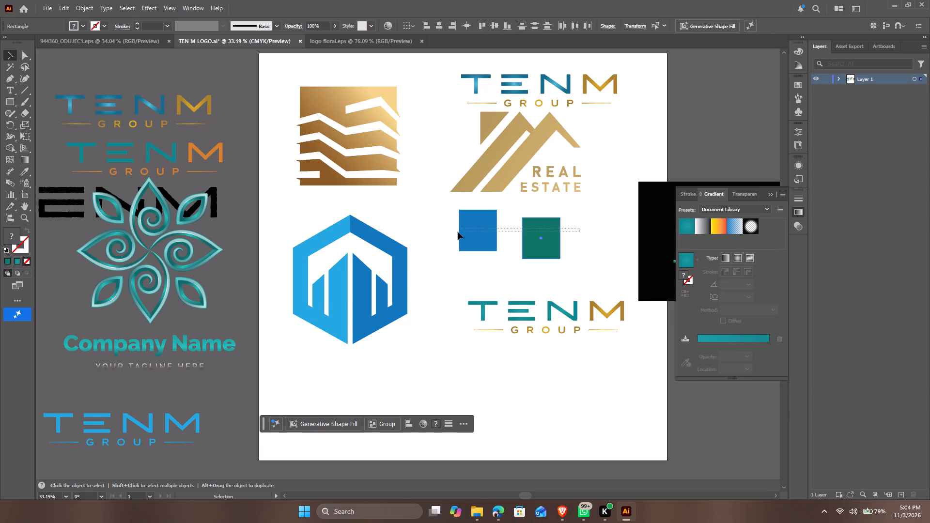
key(Delete)
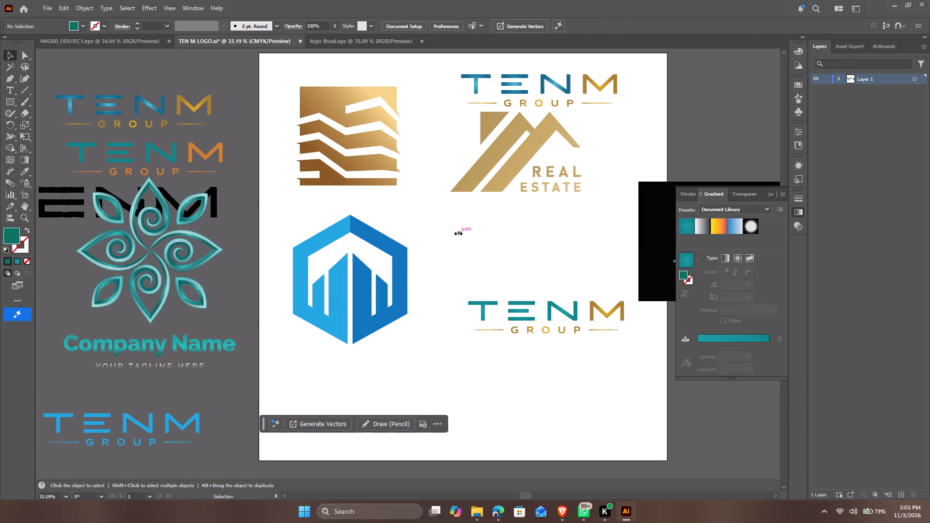
Save the TEN M LOGO document.
key(ctrl+s)
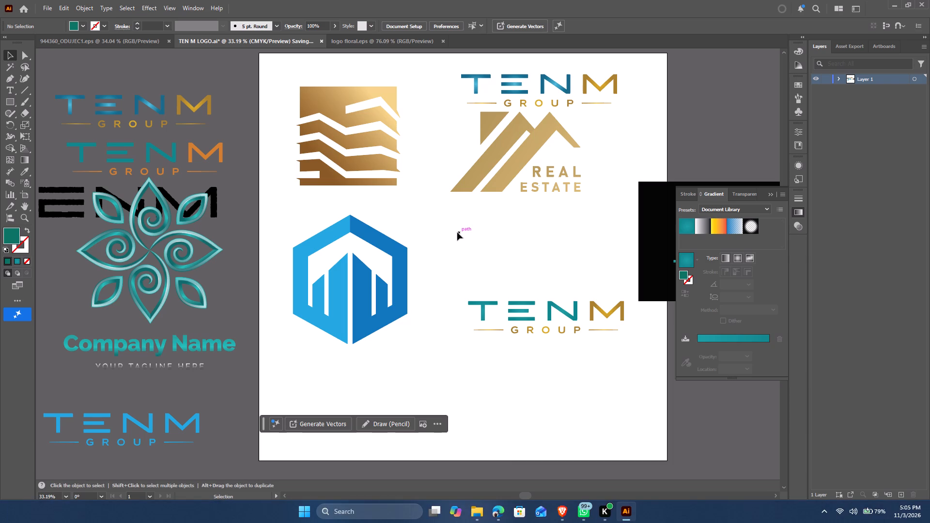
Apply the gold gradient sampled from the lower wordmark's M to the right half of the hexagon building icon.
ctrl+click(368, 301)
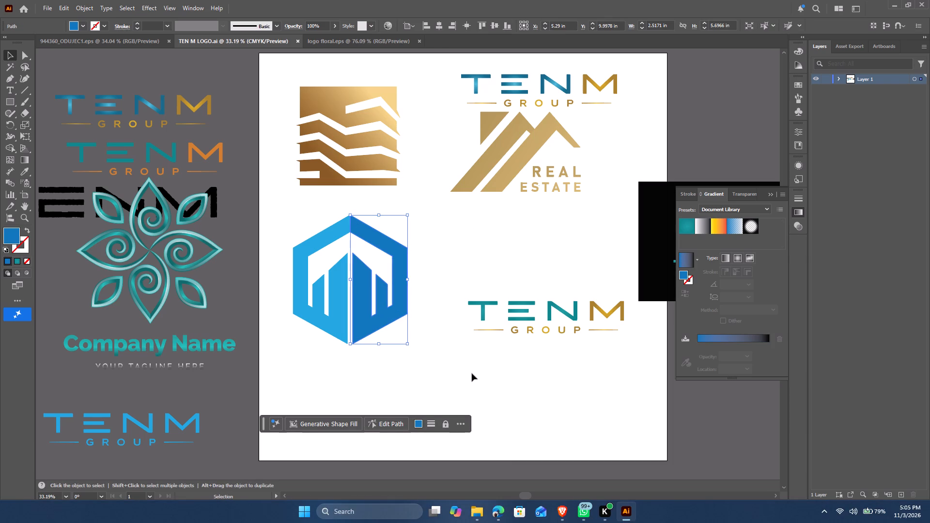
key(i)
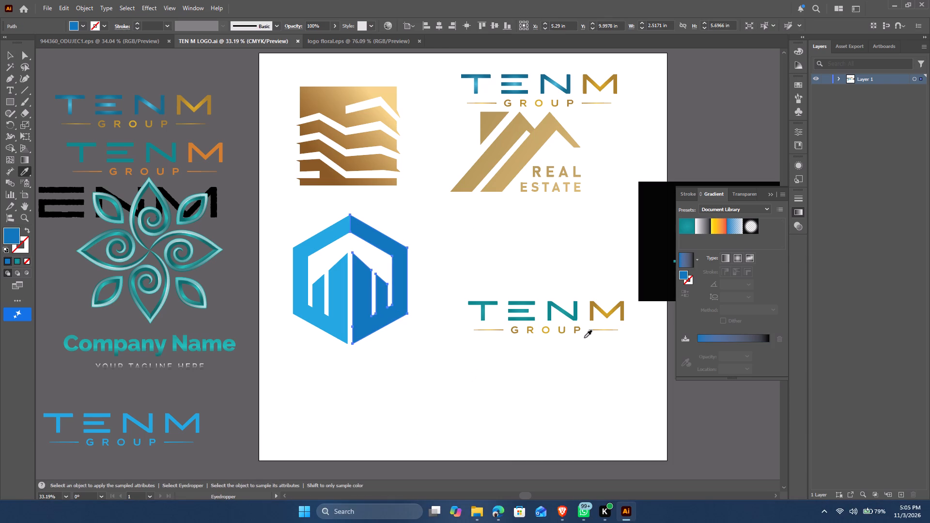
click(591, 307)
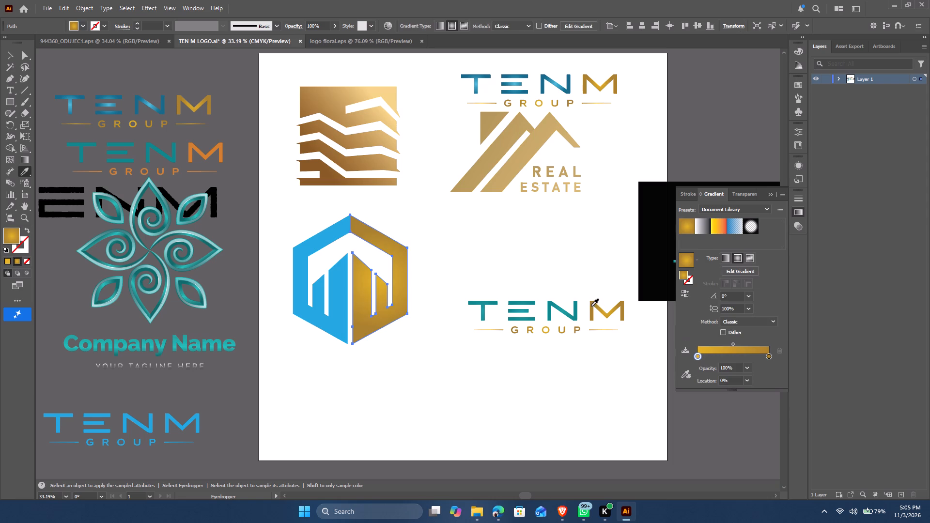
click(12, 52)
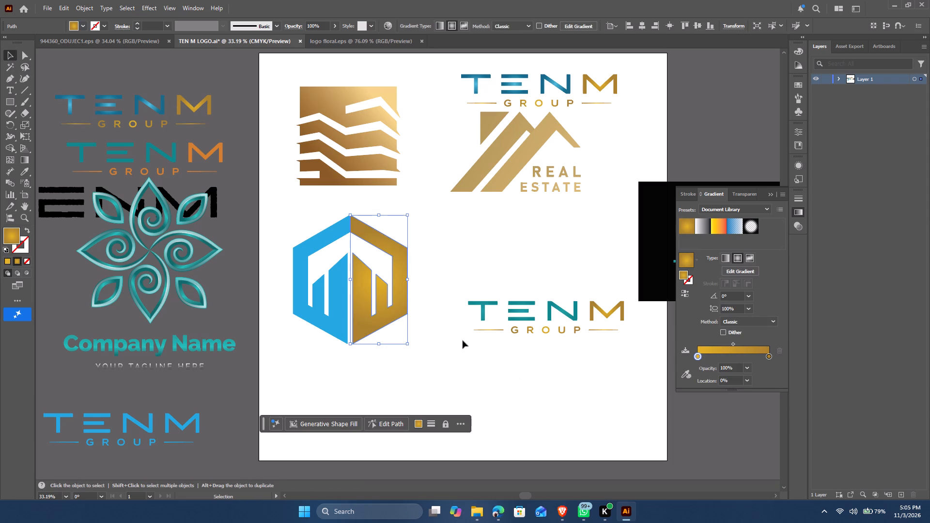
click(463, 340)
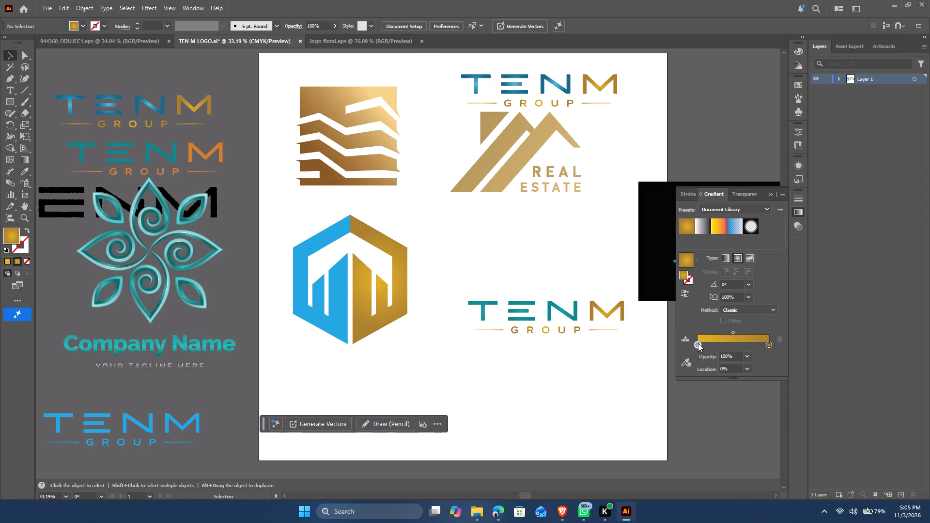
Fill the left half of the hexagon icon with solid gold e2b122, copied from the right half's starting gradient stop.
click(698, 343)
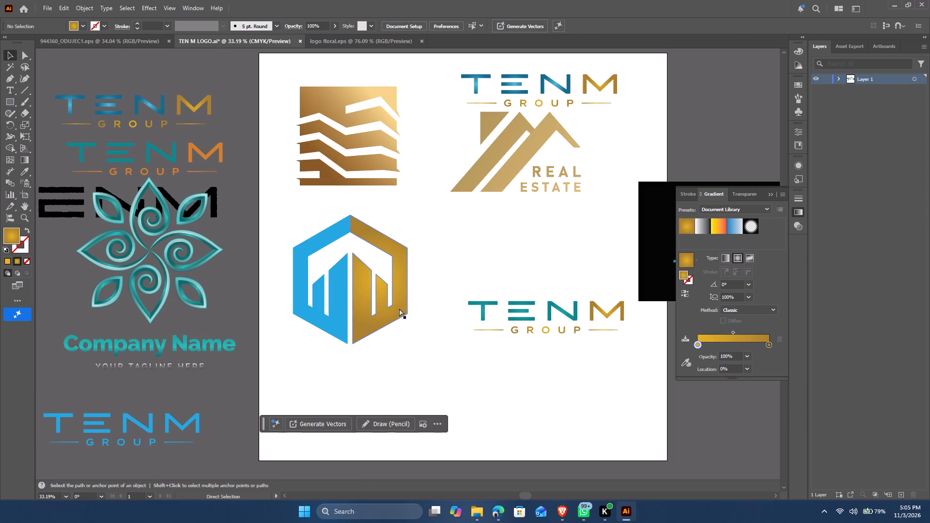
ctrl+click(399, 308)
double_click(697, 355)
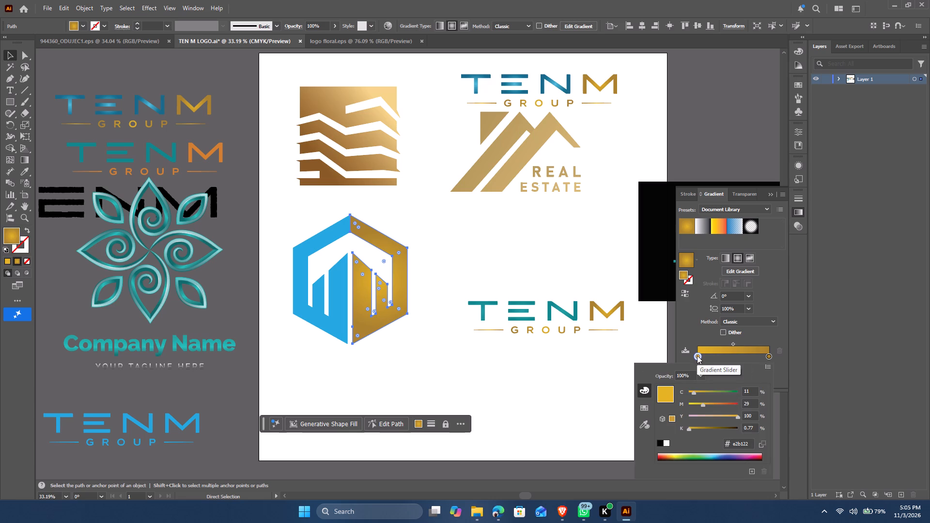
click(763, 446)
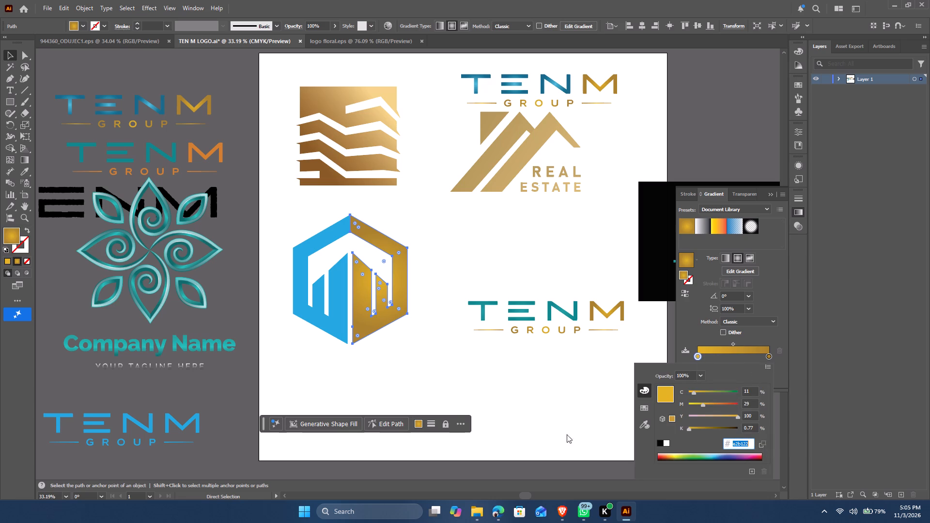
click(763, 442)
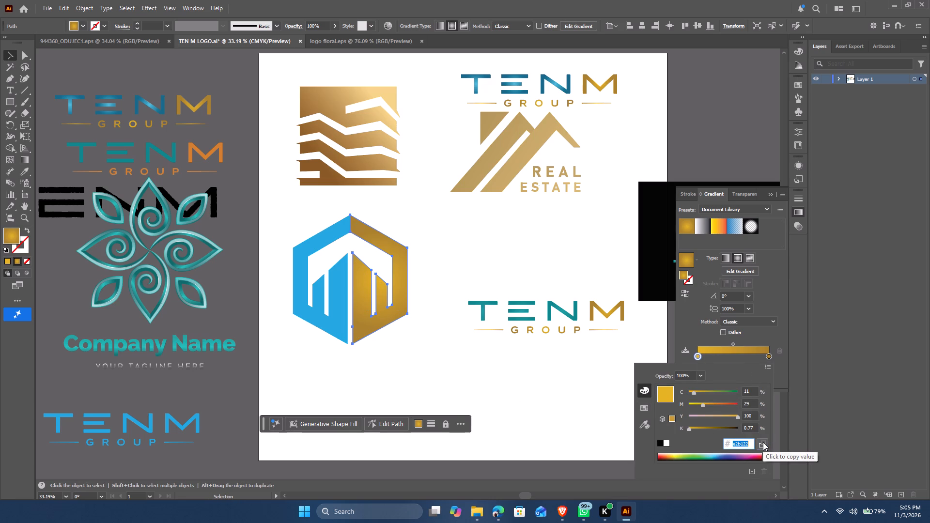
key(ctrl+c)
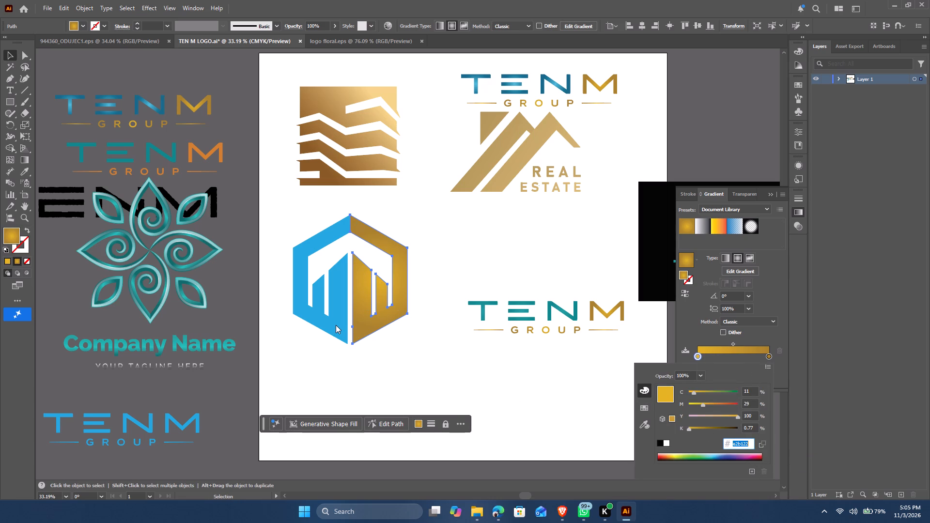
ctrl+click(336, 325)
ctrl+click(336, 325)
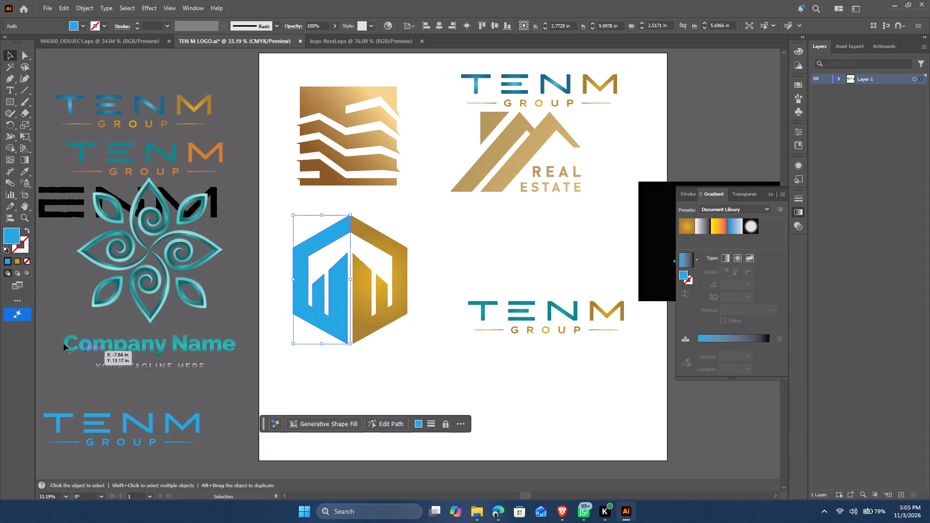
double_click(9, 238)
key(ctrl+v)
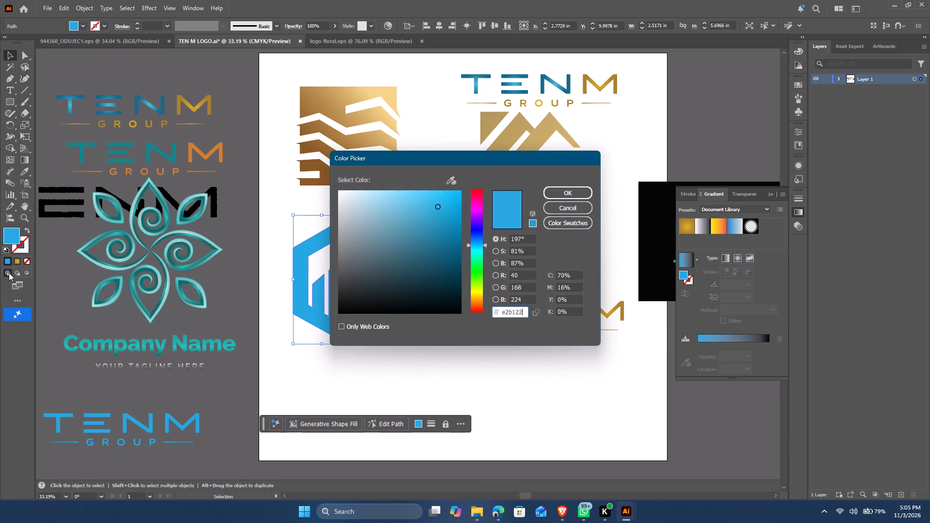
key(Return)
click(412, 342)
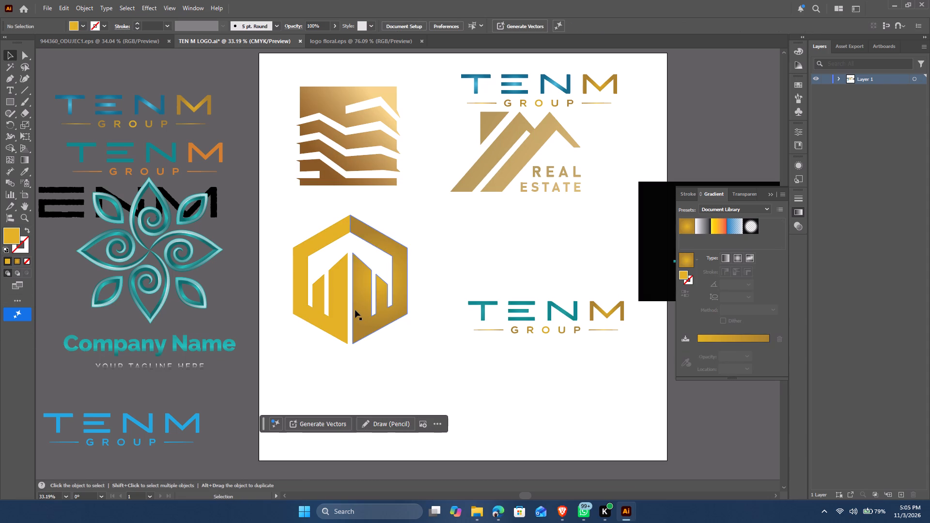
Fill the right half of the hexagon icon with solid dark gold a8802d, copied from its ending gradient stop.
ctrl+click(355, 309)
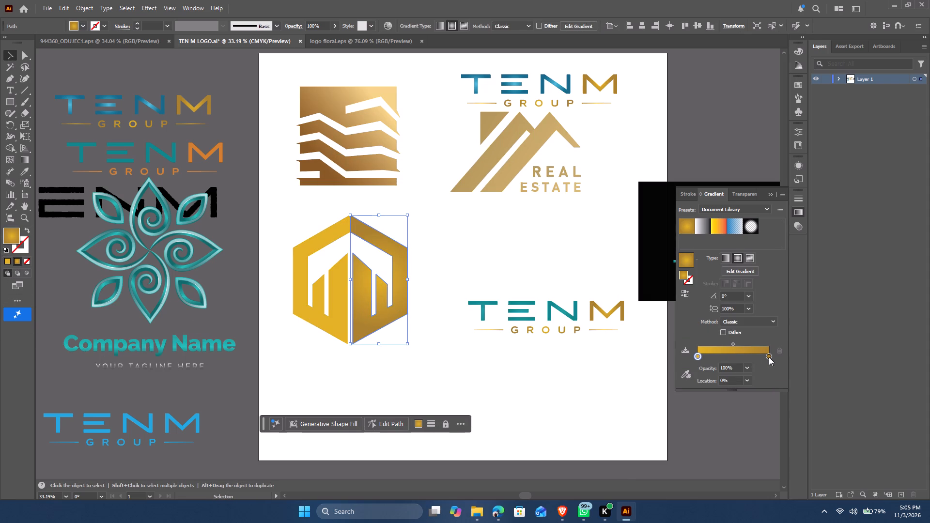
double_click(769, 357)
click(763, 444)
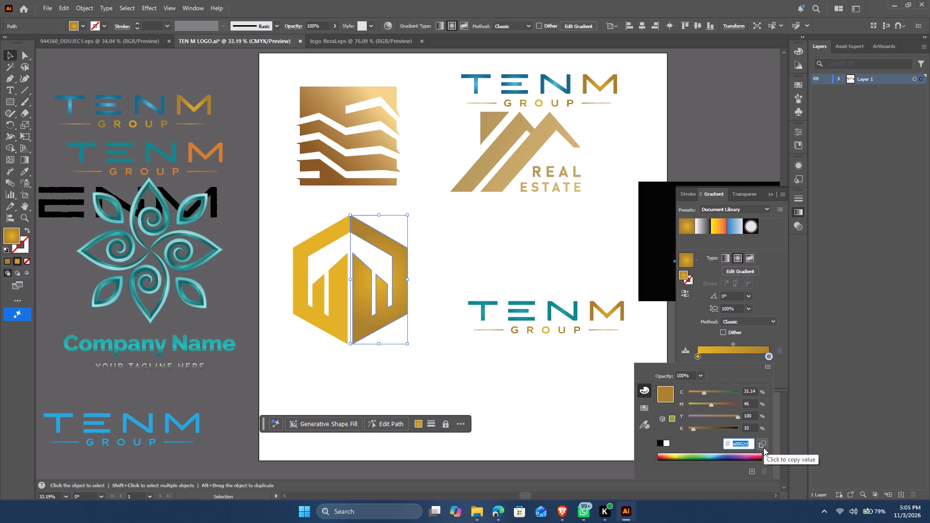
key(ctrl+c)
key(Escape)
click(528, 358)
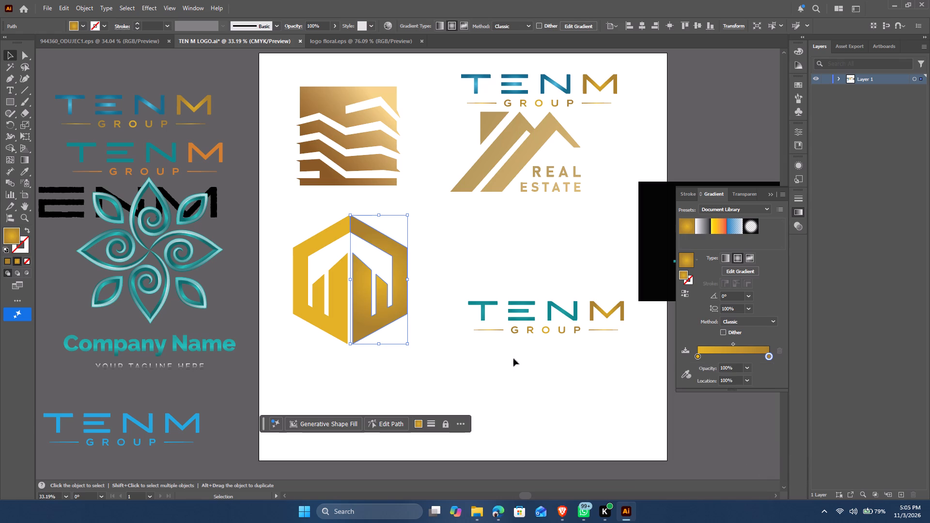
ctrl+click(366, 324)
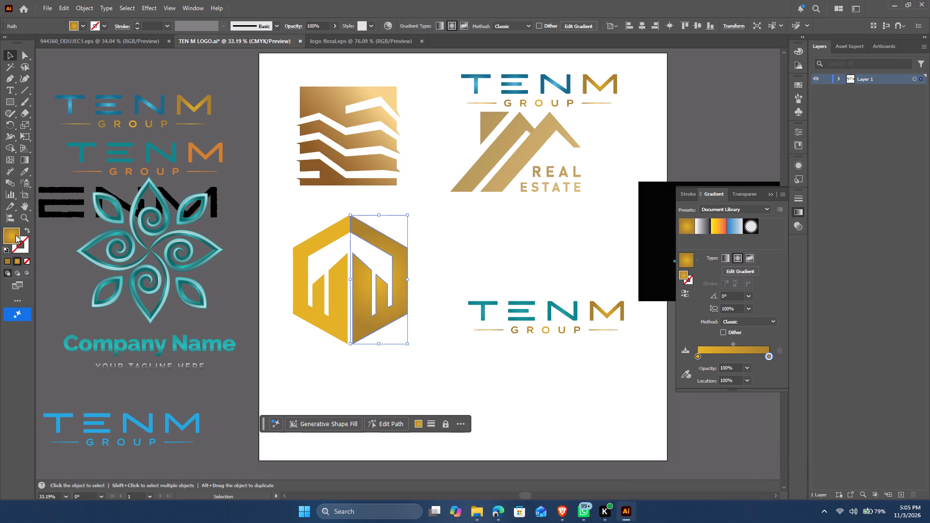
click(2, 237)
click(8, 260)
double_click(13, 236)
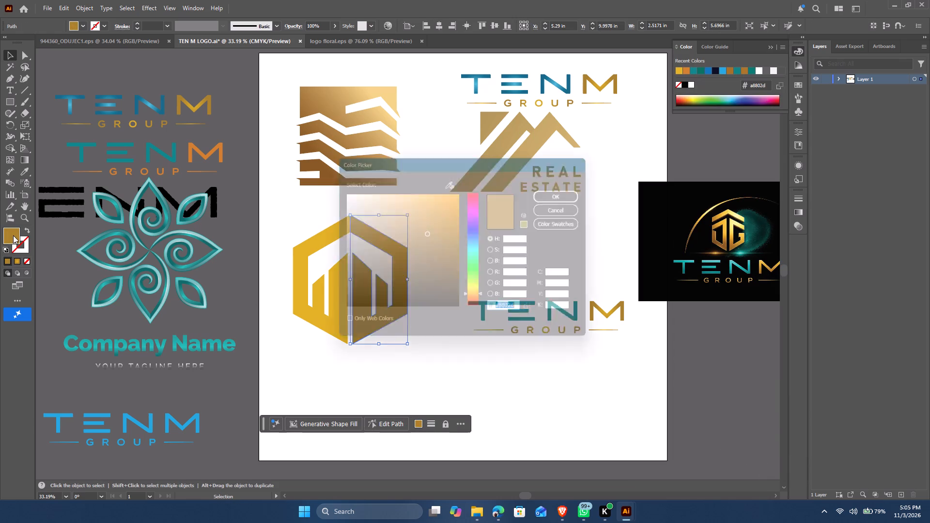
key(ctrl+v)
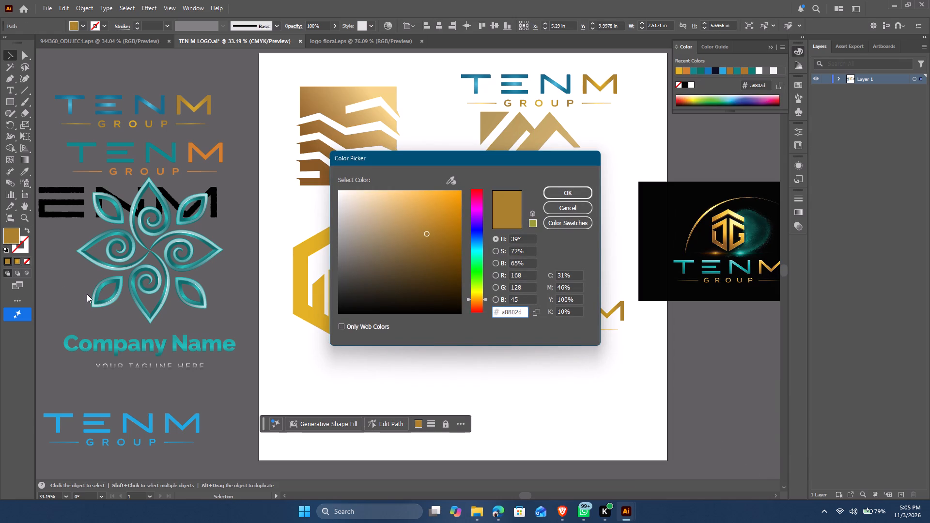
key(Return)
click(479, 385)
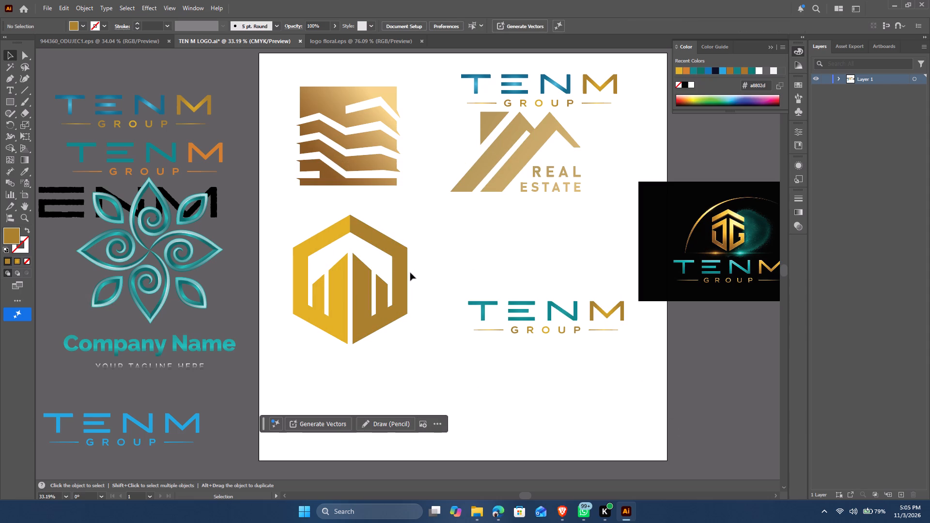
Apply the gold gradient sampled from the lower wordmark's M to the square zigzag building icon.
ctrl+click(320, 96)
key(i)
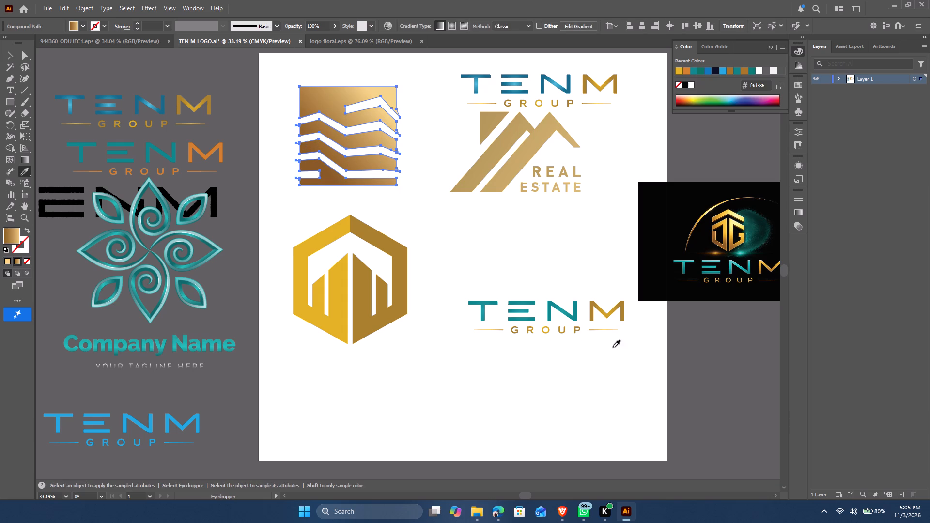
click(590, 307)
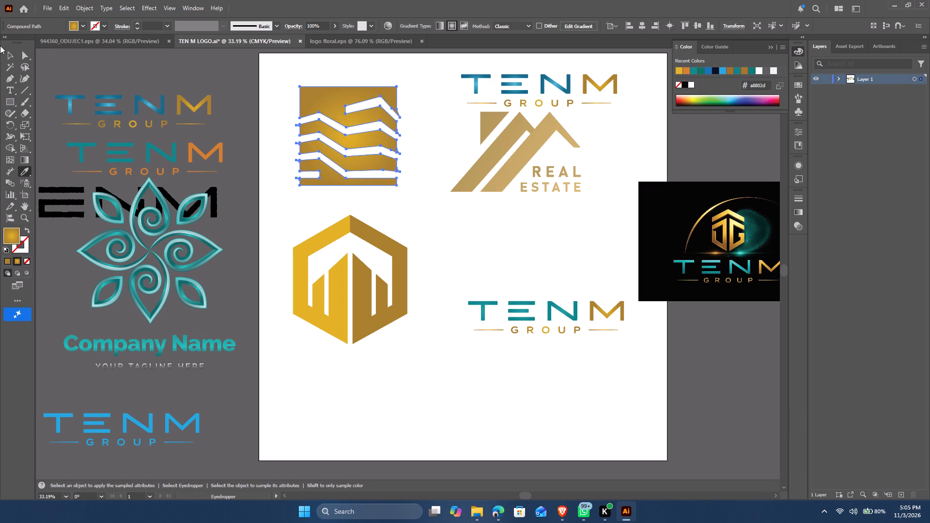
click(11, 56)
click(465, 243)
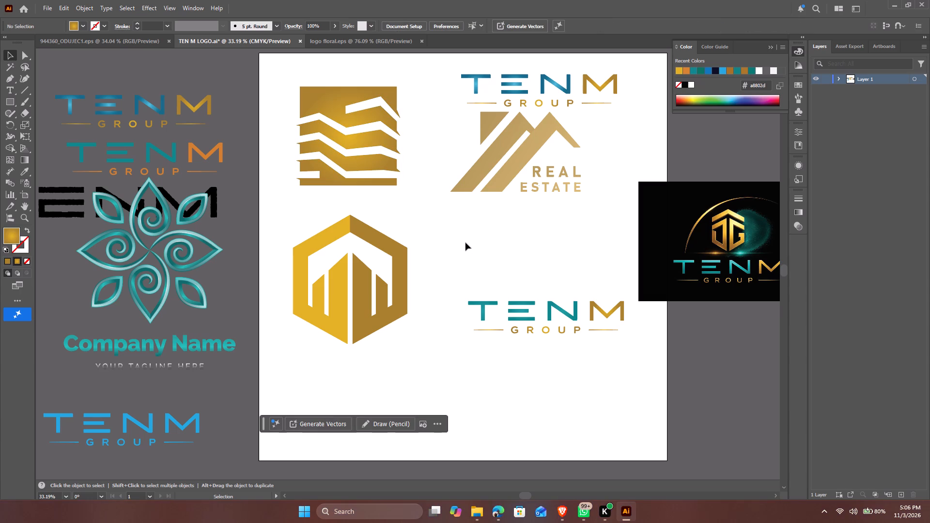
Recolour the square zigzag icon with the solid dark gold a8802d sampled from the hexagon icon's right half.
ctrl+click(324, 99)
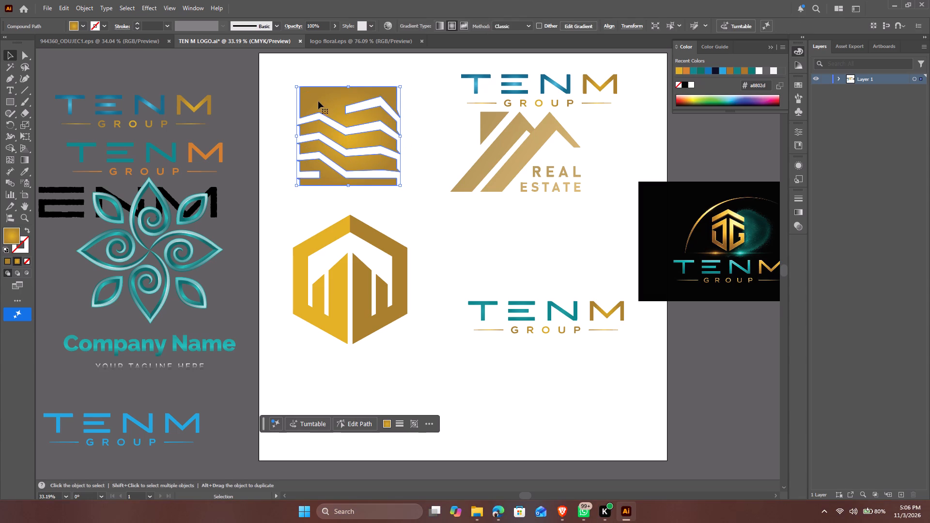
key(i)
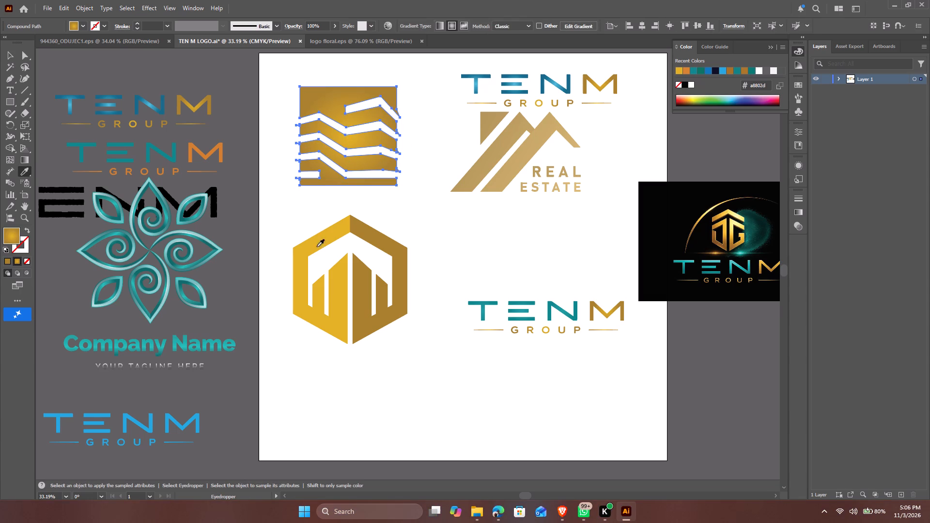
click(194, 109)
click(336, 231)
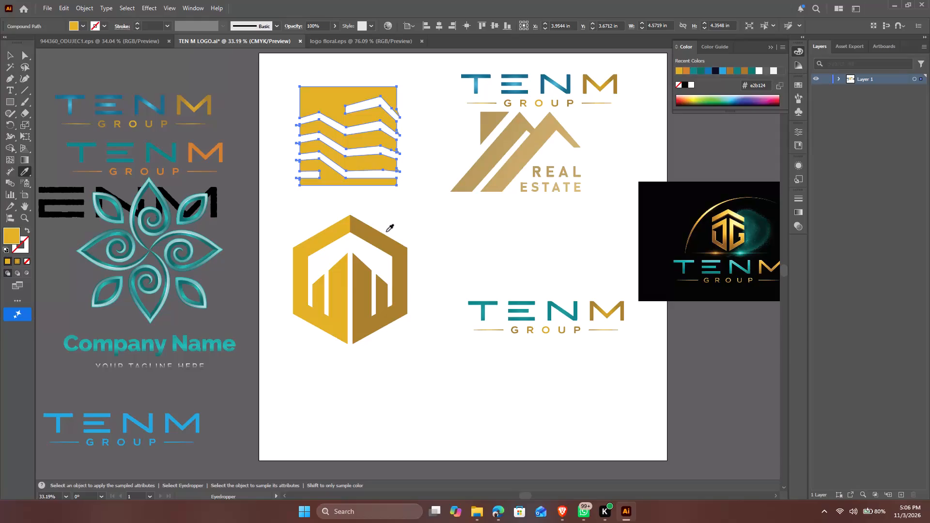
click(373, 240)
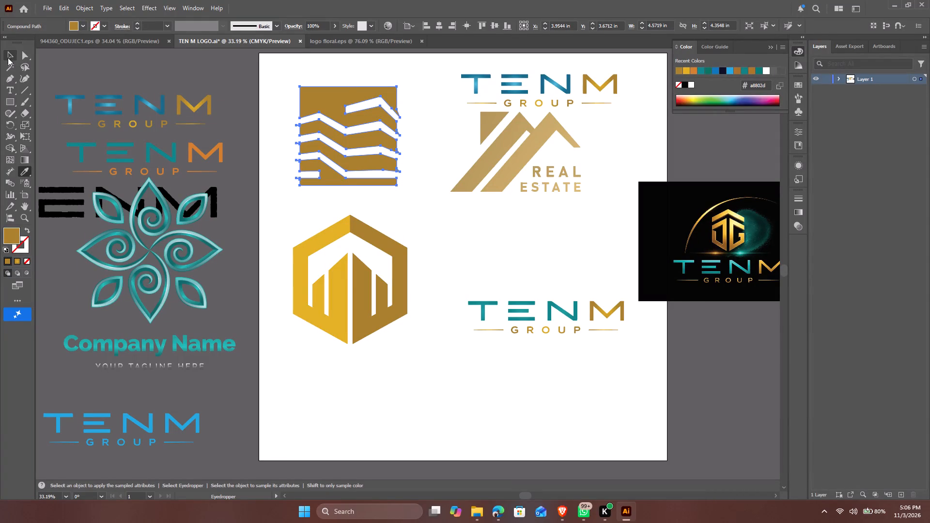
click(8, 58)
click(467, 250)
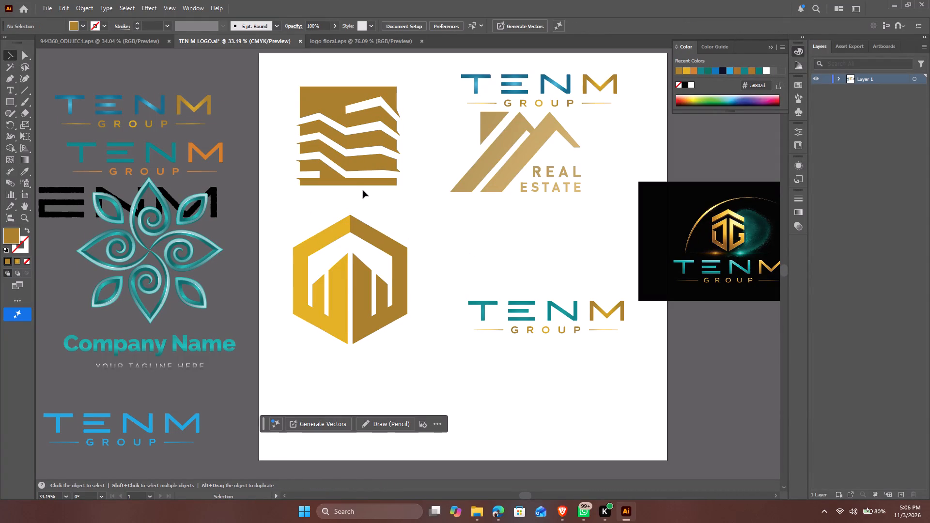
Move the square icon directly above the teal and gold TENM GROUP wordmark and centre-align the two horizontally.
drag(348, 142, 548, 249)
click(516, 354)
drag(487, 379, 562, 291)
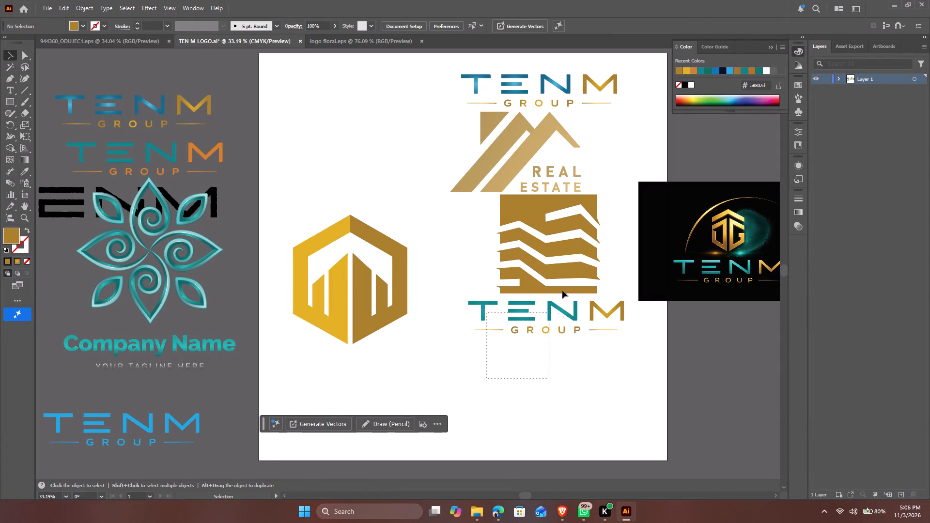
drag(562, 291, 570, 266)
click(436, 24)
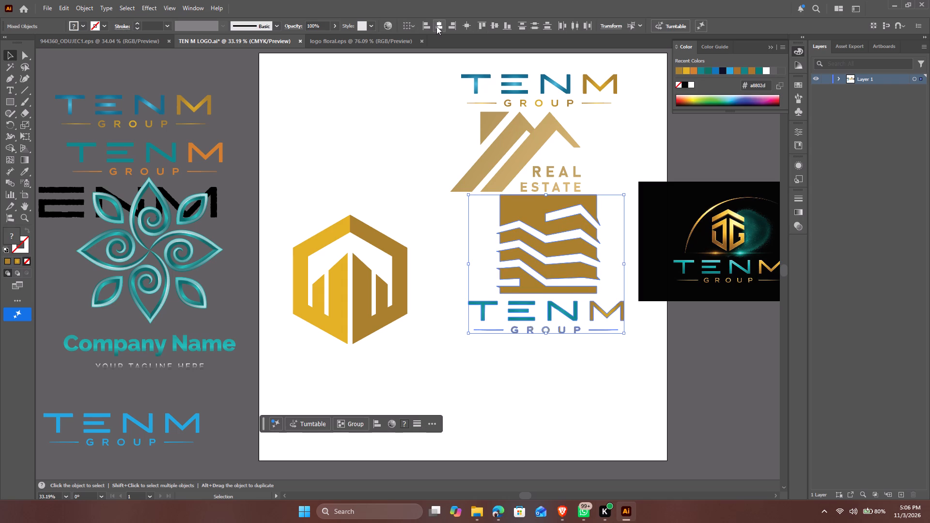
double_click(437, 26)
Move the square icon and its wordmark together lower on the artboard.
drag(570, 245, 545, 311)
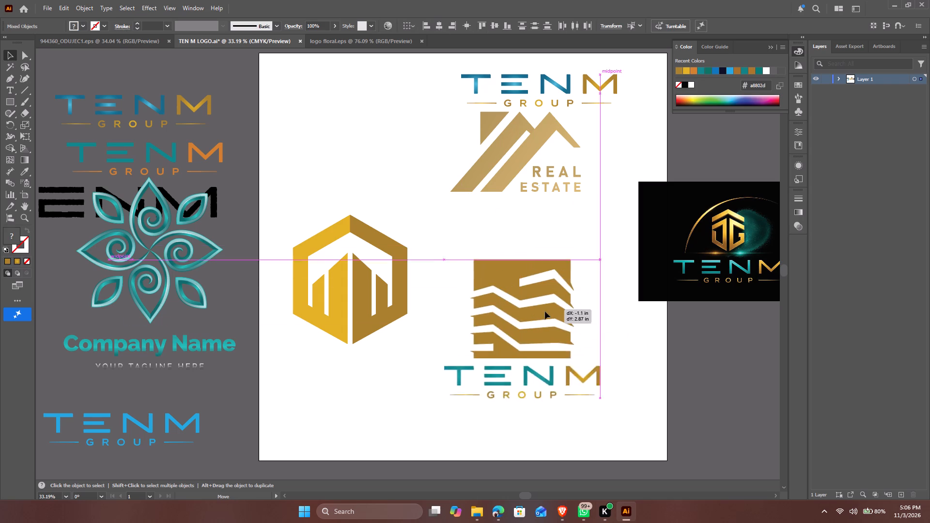
drag(545, 311, 553, 327)
click(624, 337)
Duplicate the teal and gold TENM GROUP wordmark into the gap between the REAL ESTATE logo and the square icon.
click(589, 397)
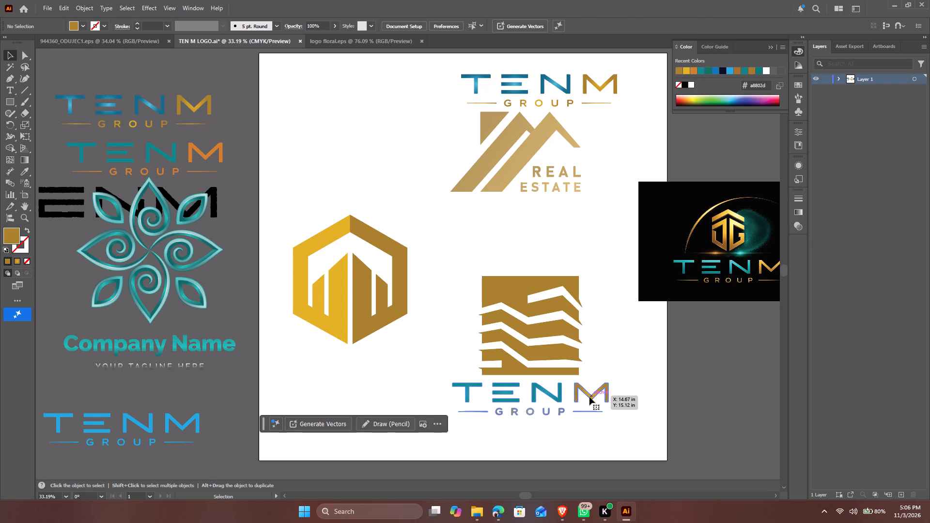
alt+drag(589, 397, 597, 241)
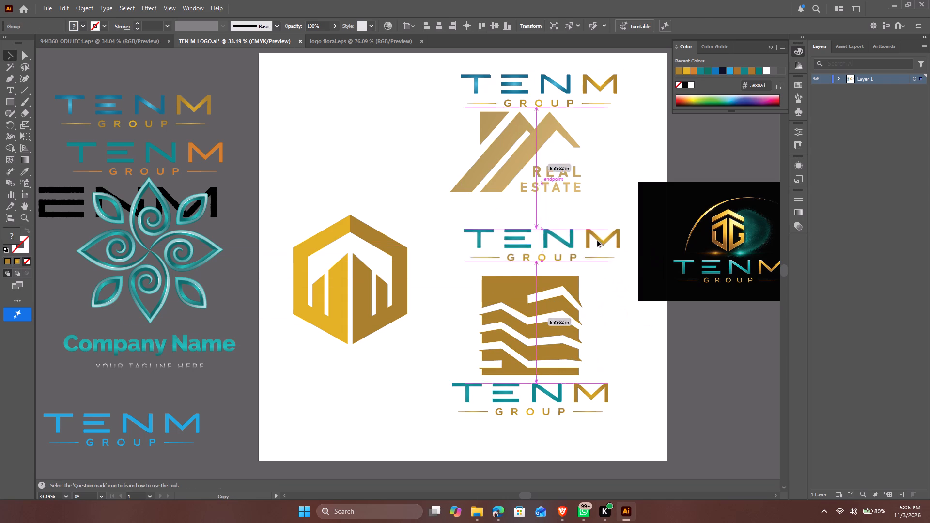
alt+drag(597, 241, 592, 235)
click(504, 282)
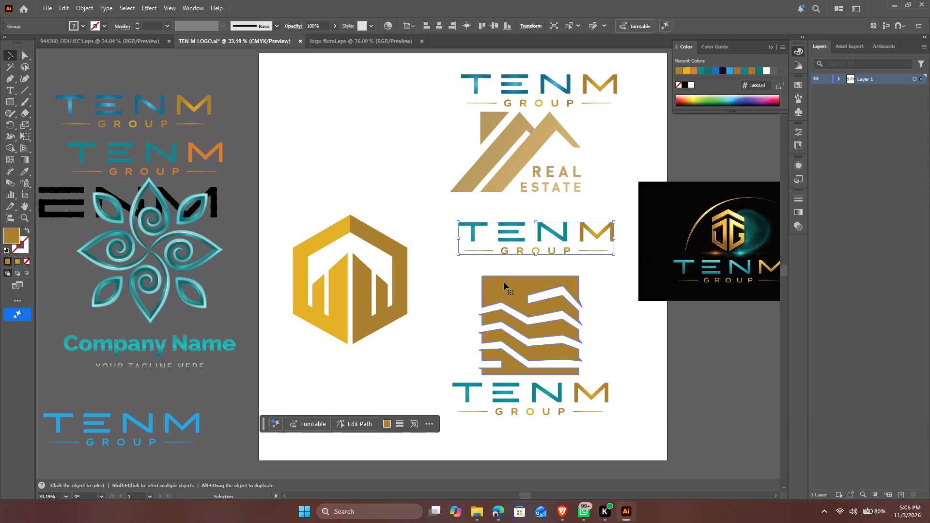
Switch to the Edge browser and search Vecteezy's vectors for "golden gradient", replacing the teal logo gradient search.
click(496, 512)
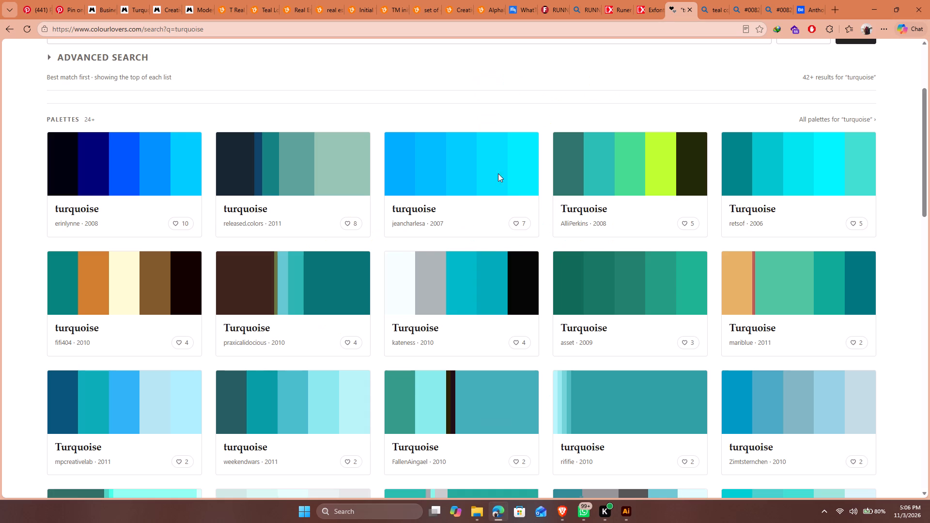
click(226, 0)
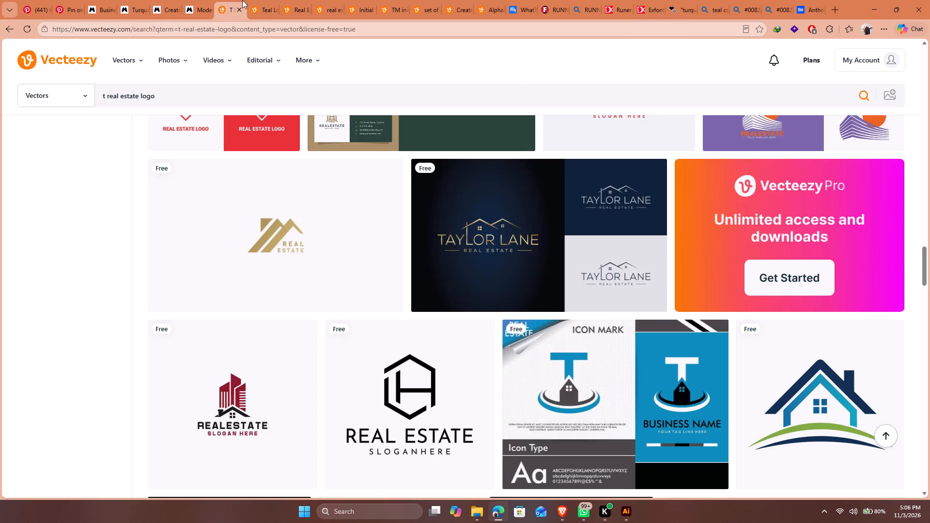
click(253, 0)
click(223, 0)
click(265, 0)
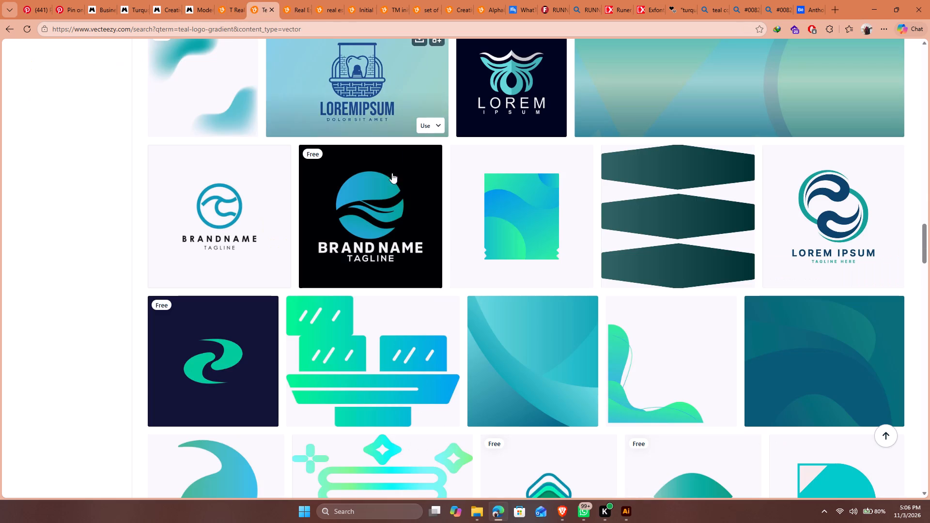
scroll(415, 187, up, 12)
scroll(233, 137, up, 6)
drag(169, 92, 0, 85)
text(golden gradient)
key(Return)
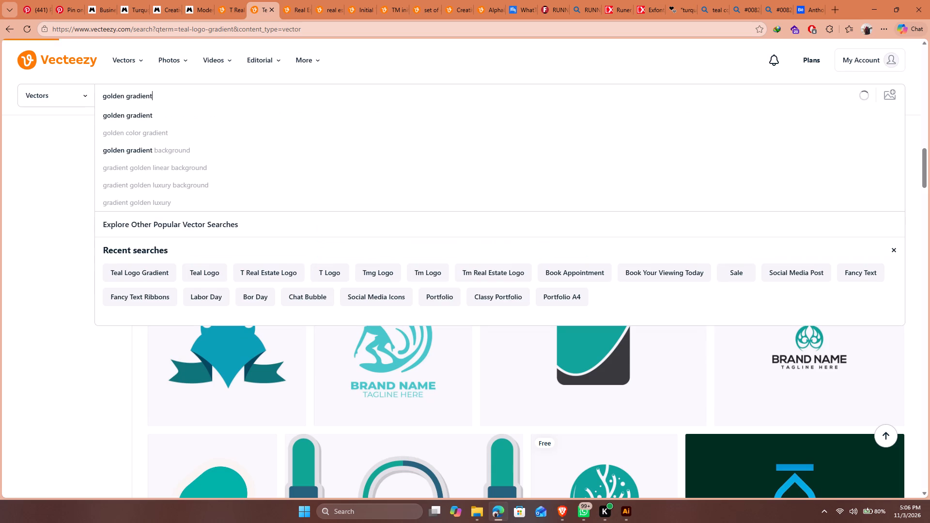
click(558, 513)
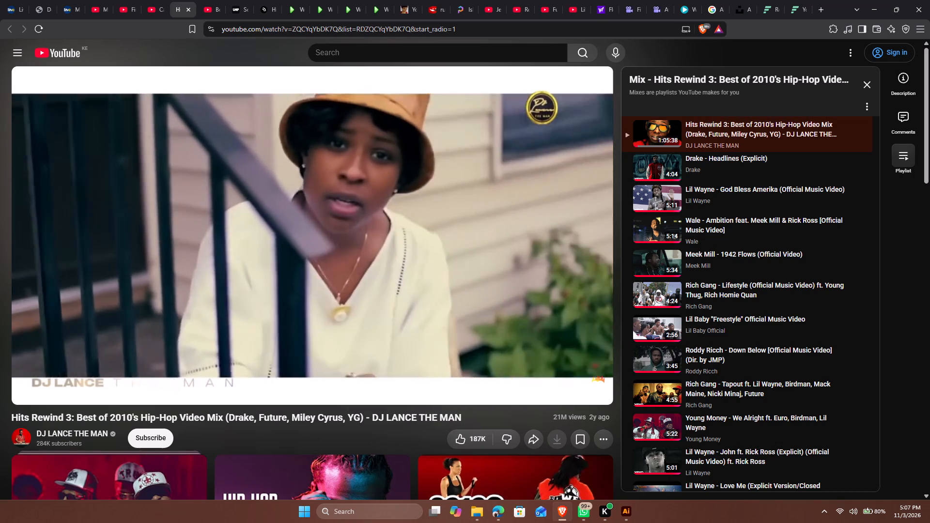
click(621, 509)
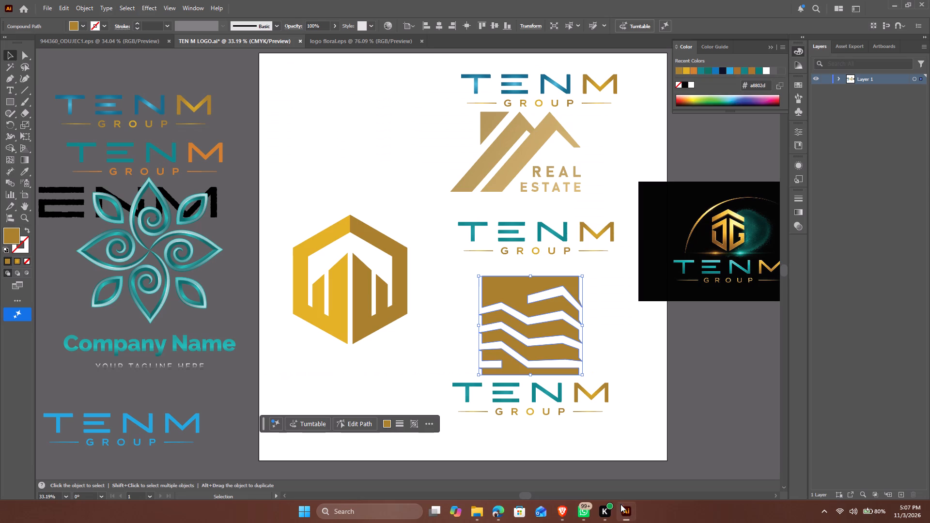
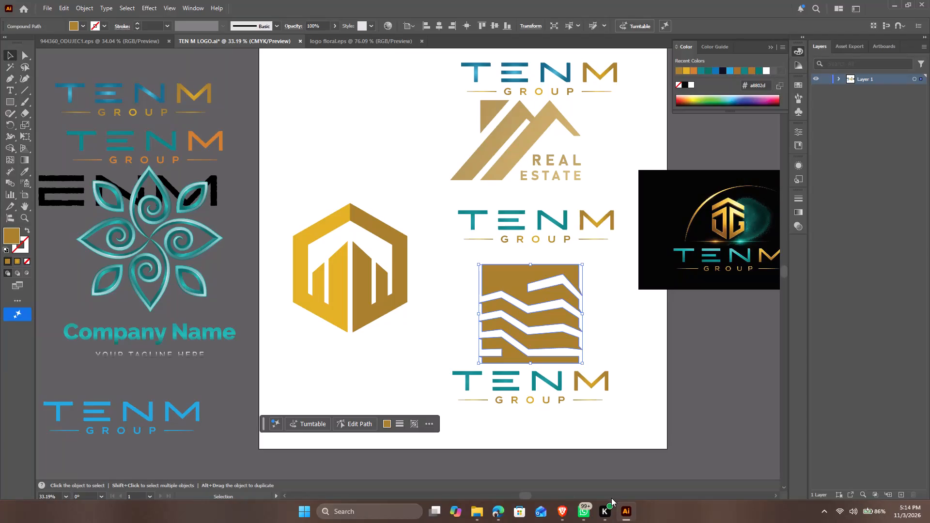
Sample the gold gradient from the M of the wordmark below onto the square building icon.
key(i)
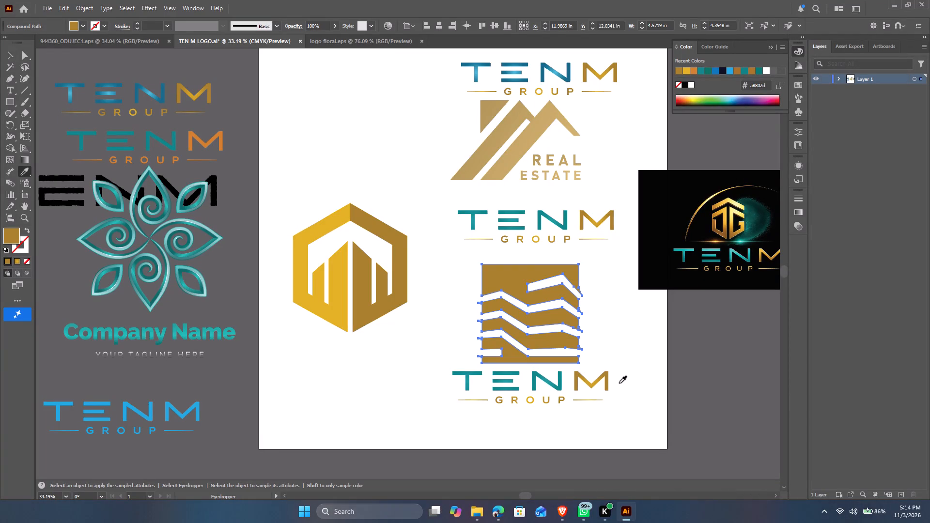
click(608, 375)
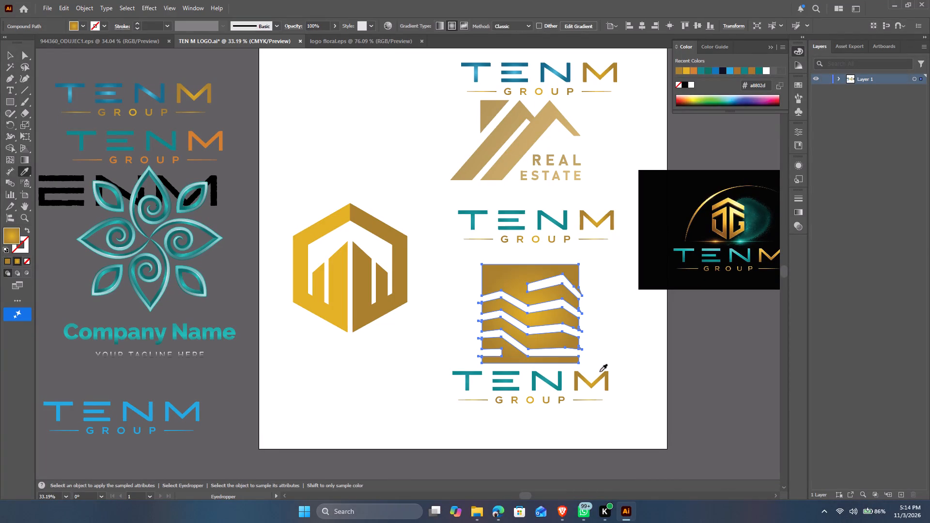
click(7, 54)
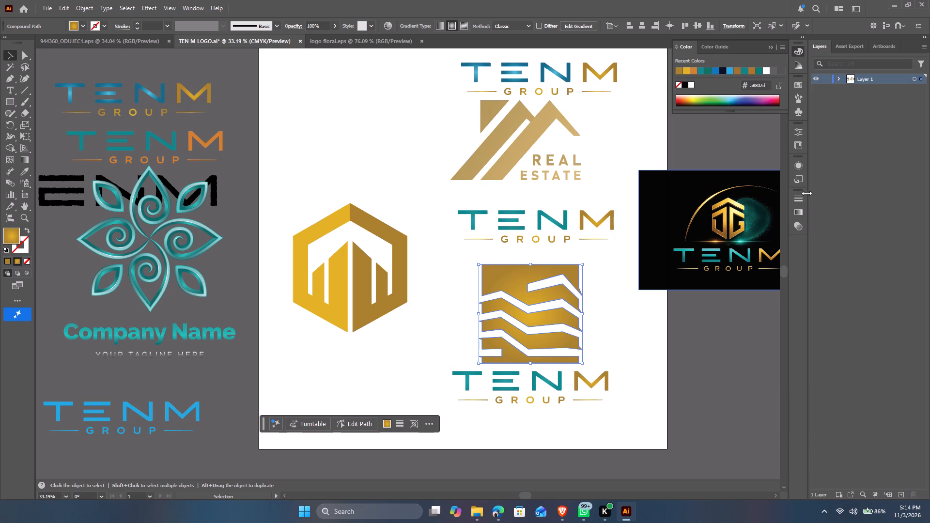
Change the square icon's gold gradient from radial to linear and reverse its colour direction.
click(798, 225)
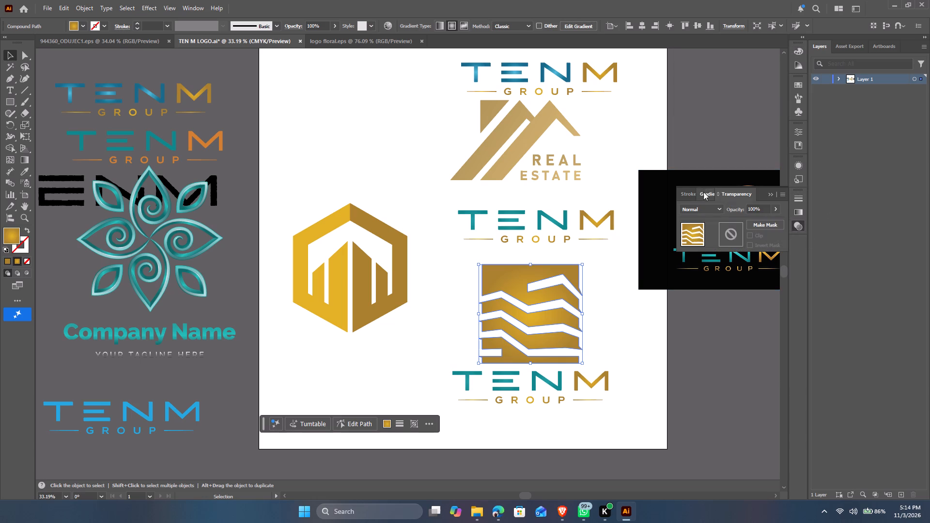
click(703, 192)
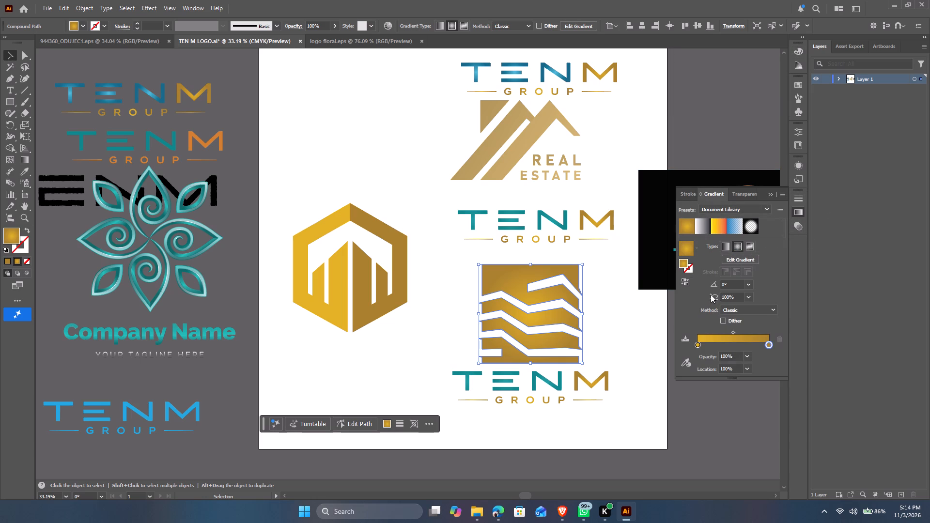
click(711, 294)
click(687, 284)
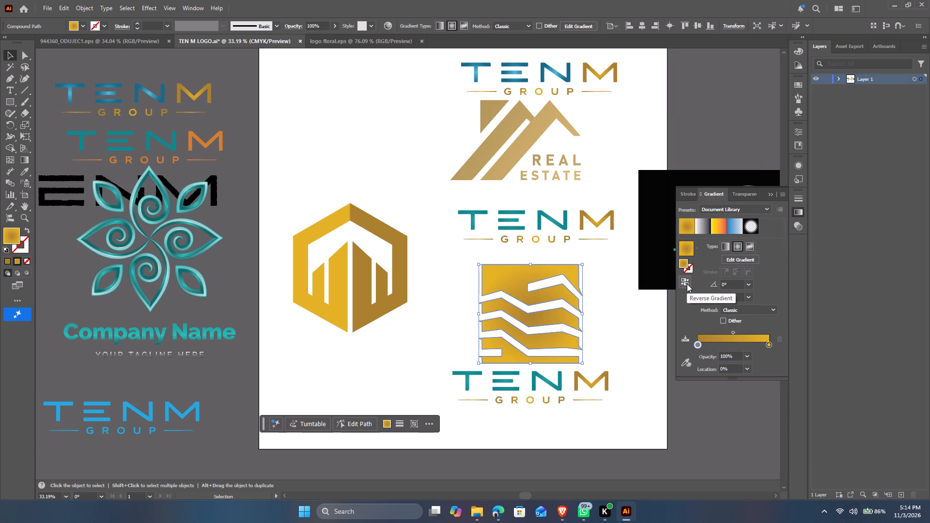
click(686, 283)
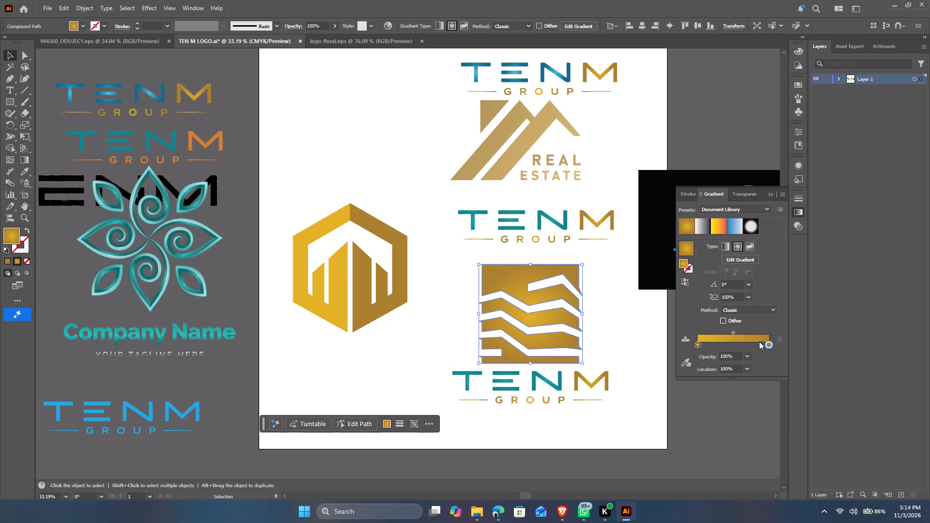
click(743, 307)
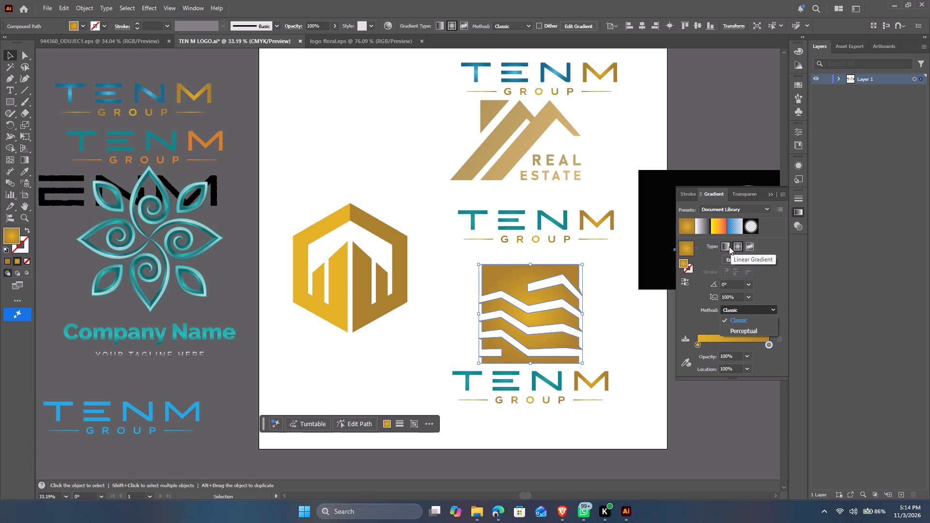
click(723, 246)
click(723, 246)
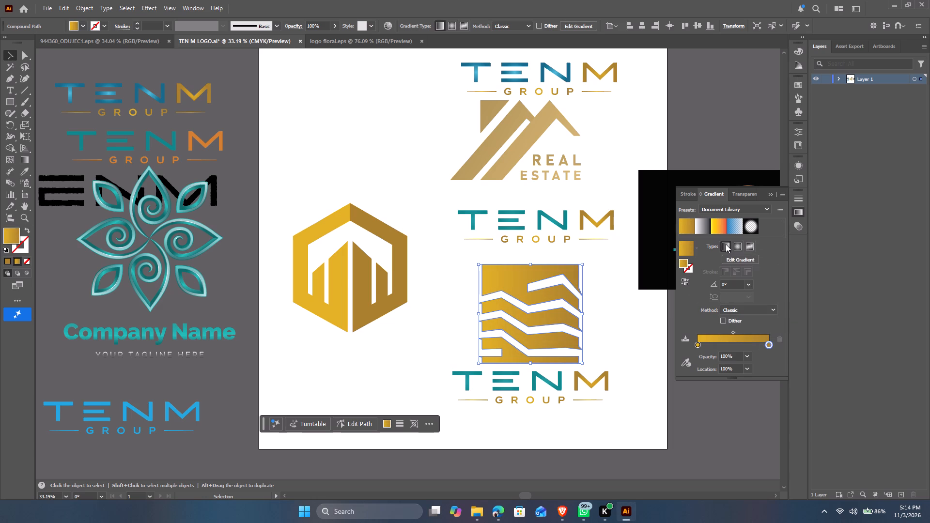
click(687, 279)
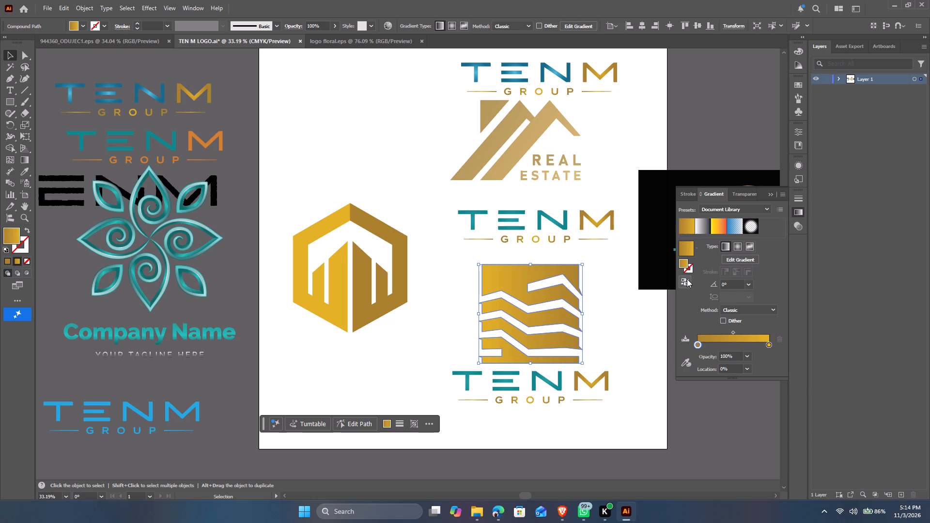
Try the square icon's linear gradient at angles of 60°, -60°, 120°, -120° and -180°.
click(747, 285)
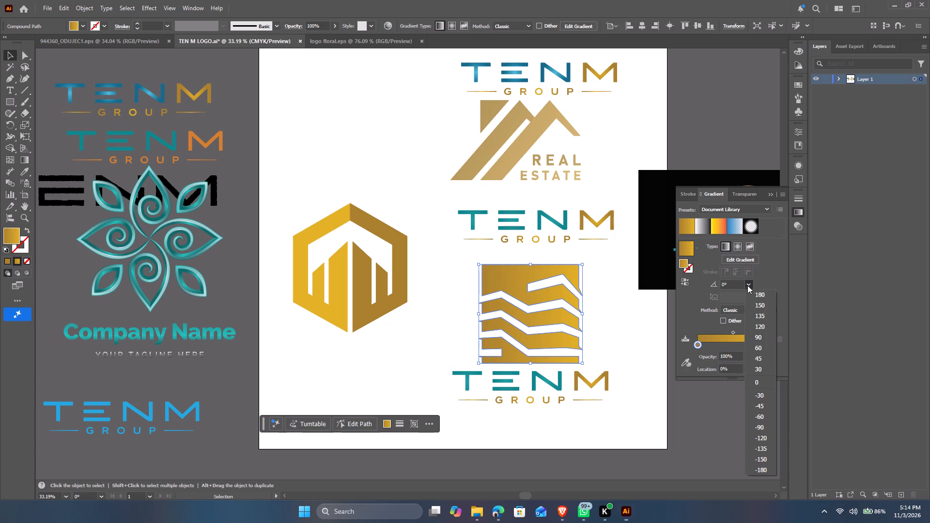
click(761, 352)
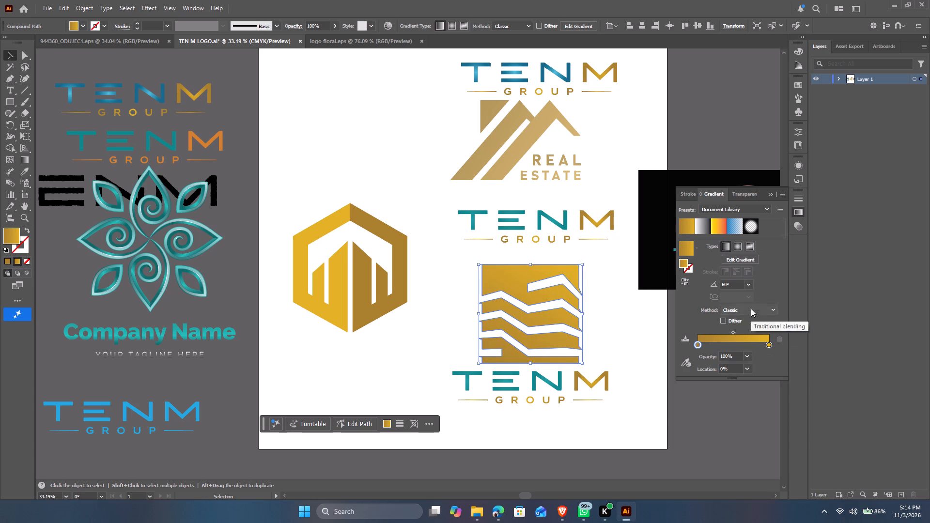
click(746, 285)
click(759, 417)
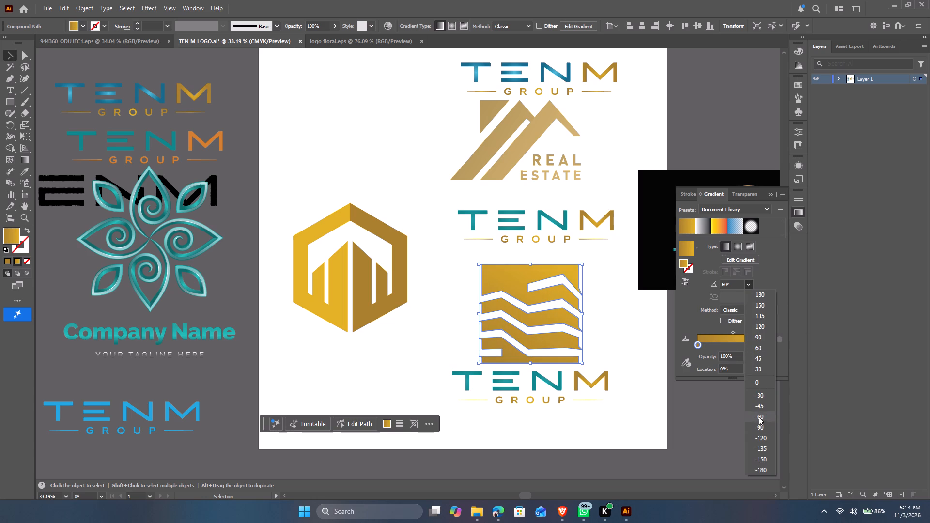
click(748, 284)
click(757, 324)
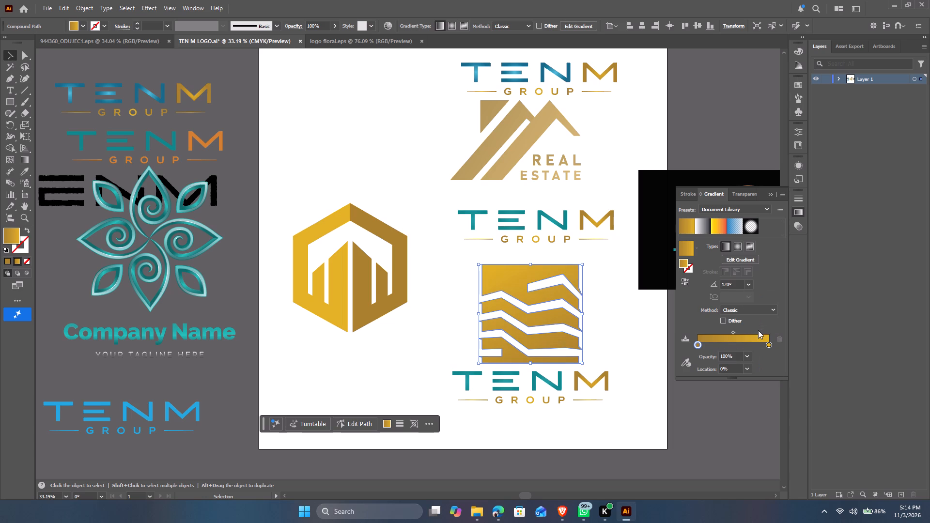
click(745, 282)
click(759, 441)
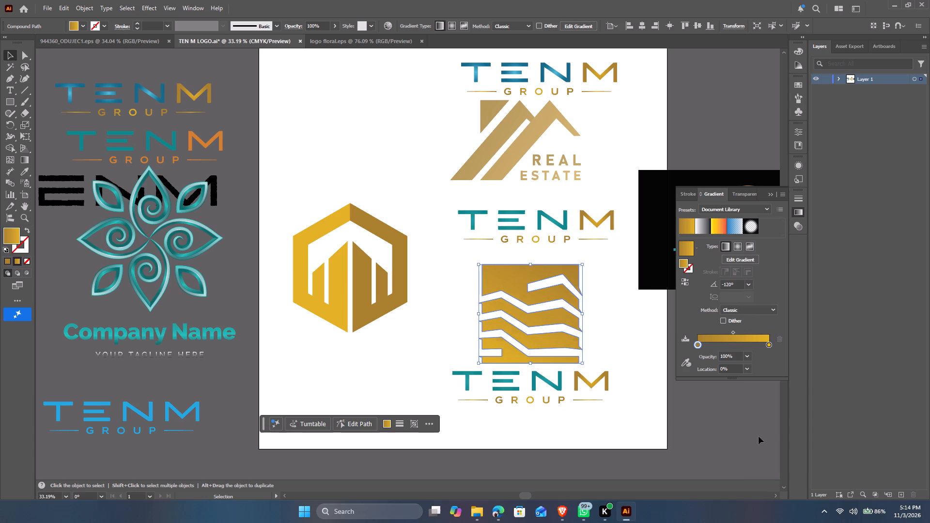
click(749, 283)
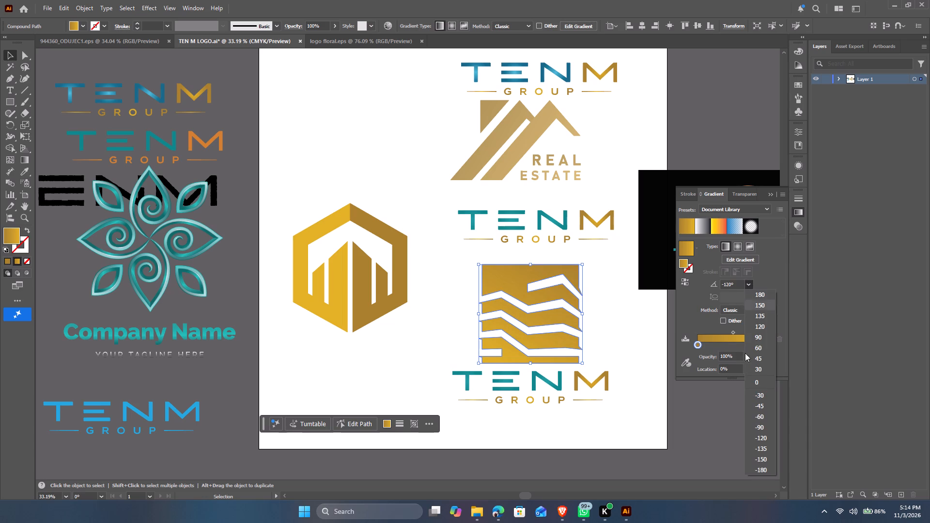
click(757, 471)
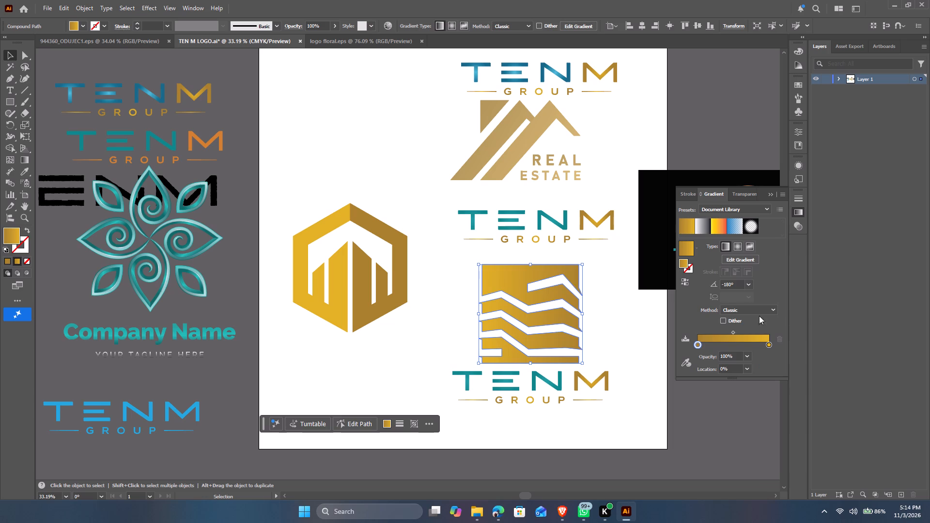
Set the square icon's gradient angle to 45° and shift the darker gold stop to about 22%.
click(750, 285)
click(757, 360)
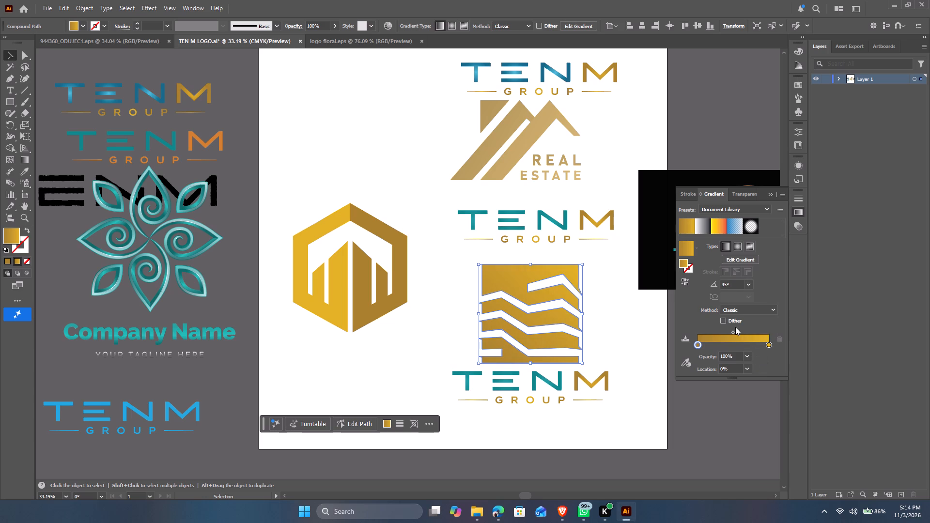
drag(697, 344, 704, 346)
drag(704, 346, 713, 348)
click(640, 352)
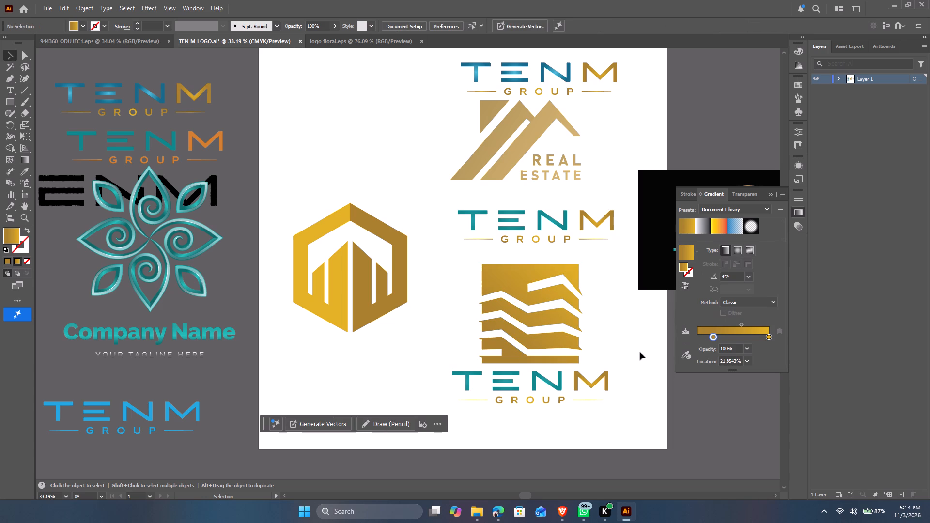
click(532, 294)
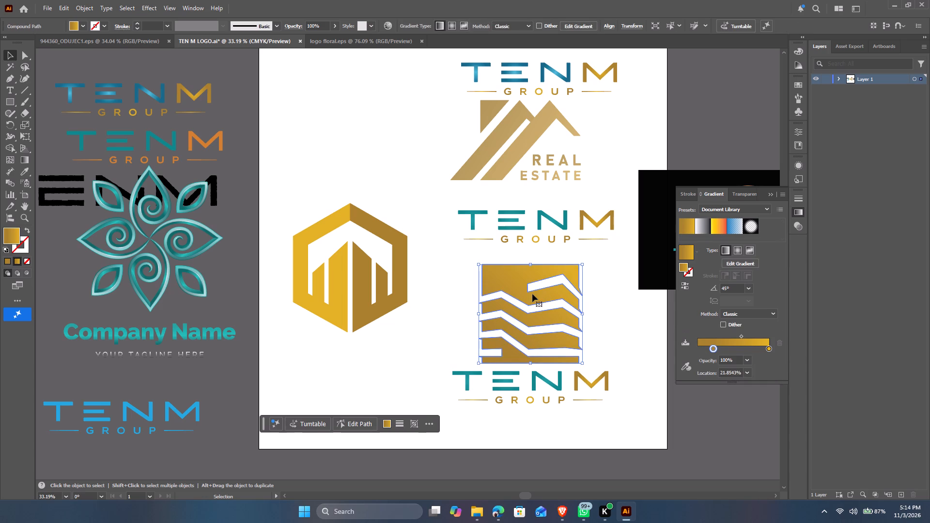
click(609, 296)
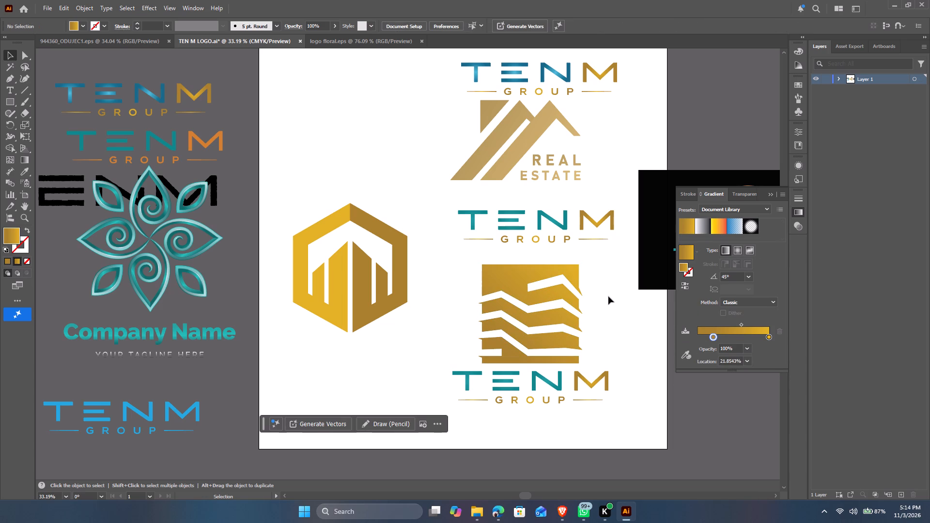
Save the TEN M LOGO document and put the gradient settings away.
key(ctrl+s)
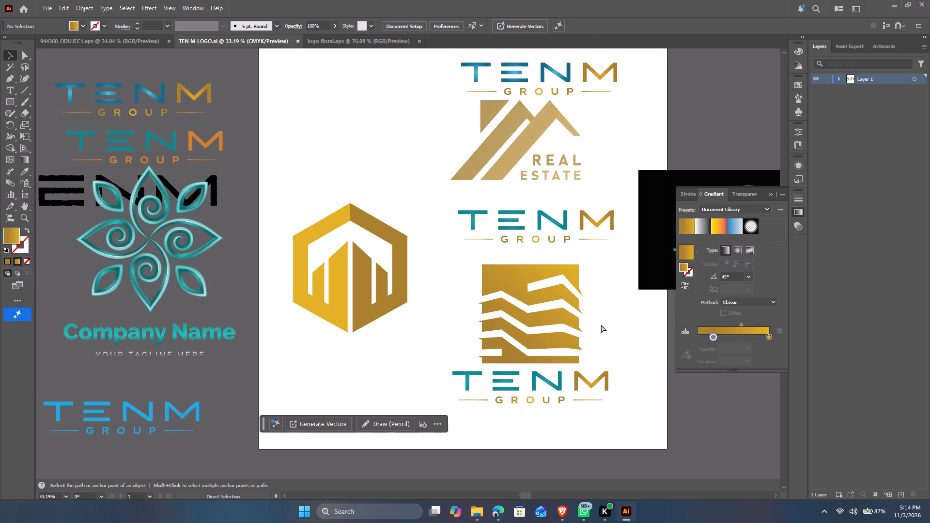
key(ctrl+s)
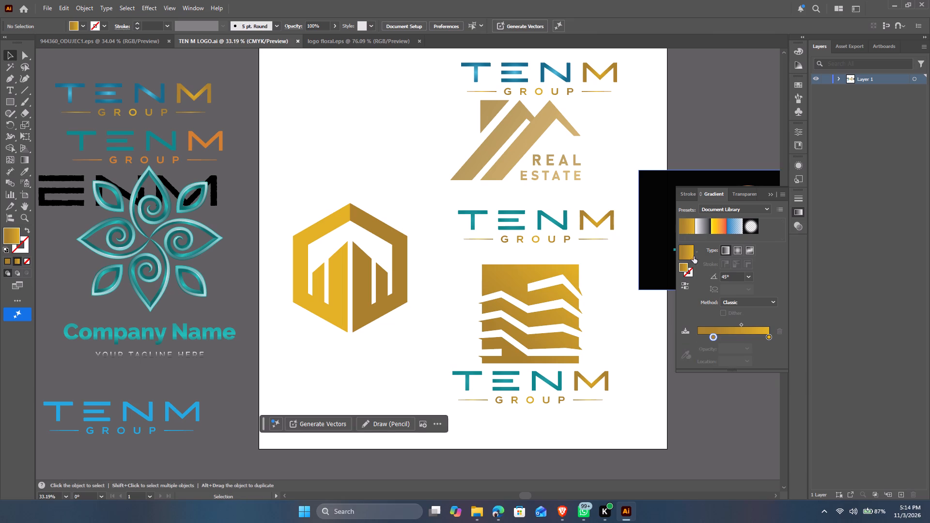
click(770, 191)
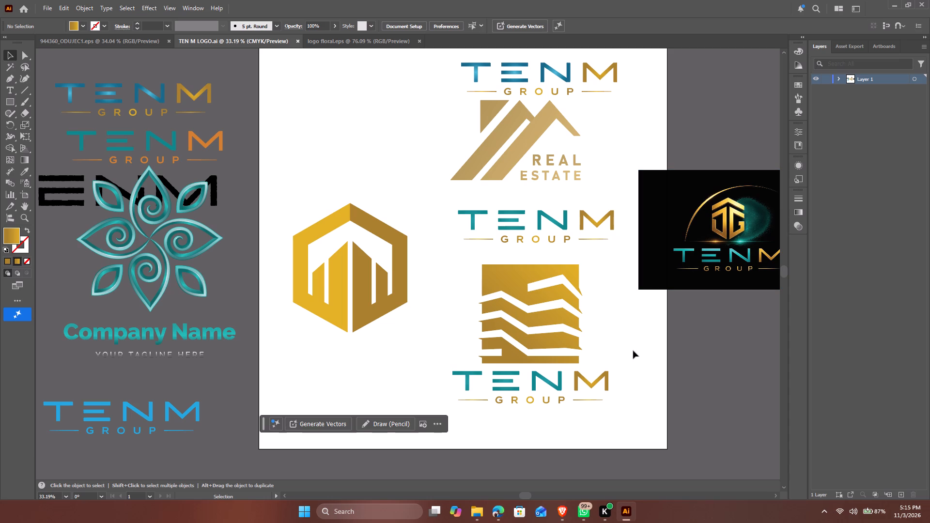
Centre-align the square icon and its TENM GROUP wordmark horizontally, and scale both down proportionally to about 4 in wide.
drag(638, 316, 452, 427)
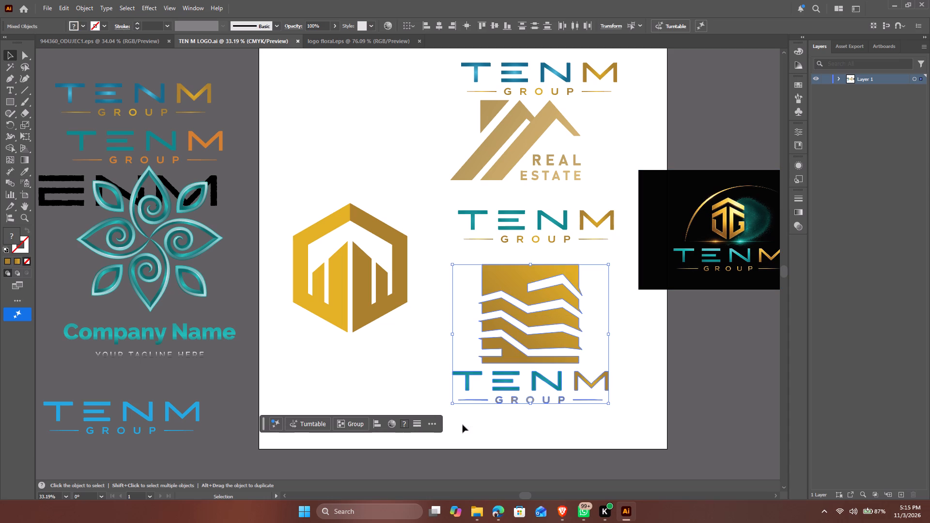
click(440, 25)
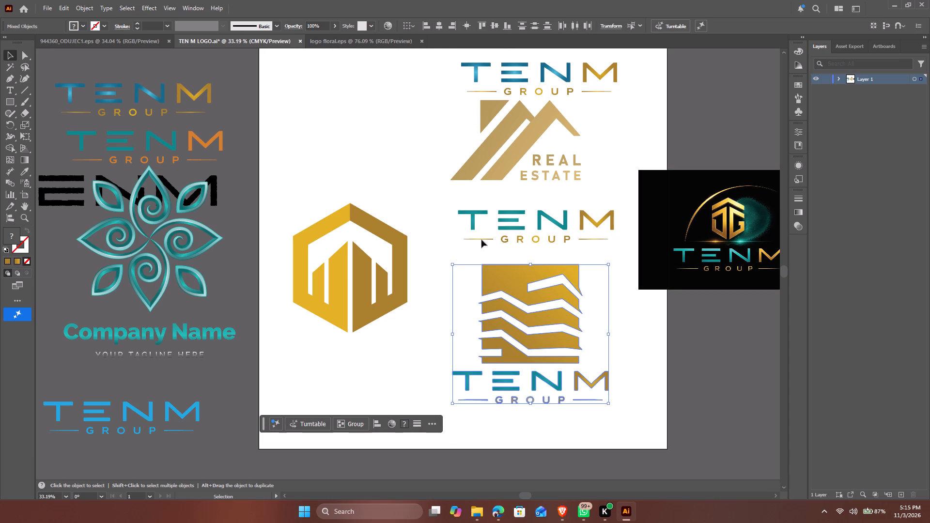
shift+drag(453, 263, 503, 322)
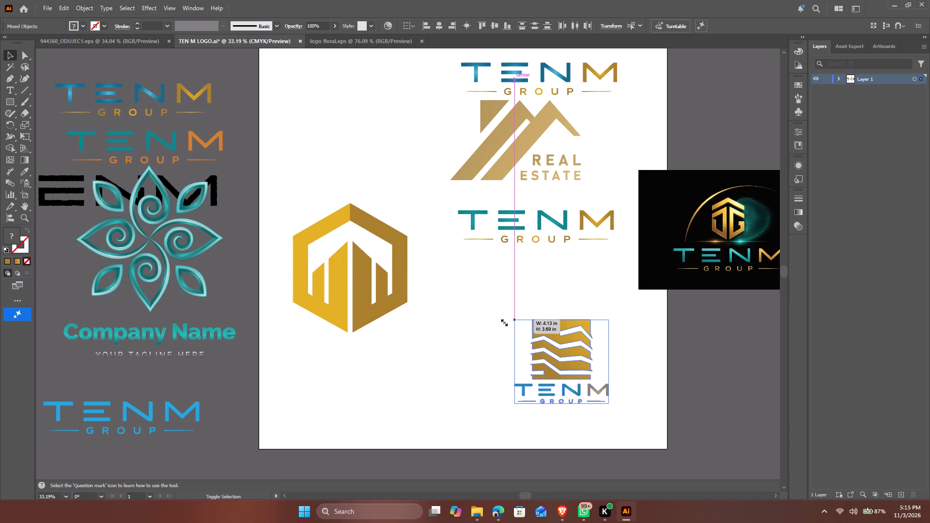
shift+drag(503, 322, 494, 317)
click(654, 346)
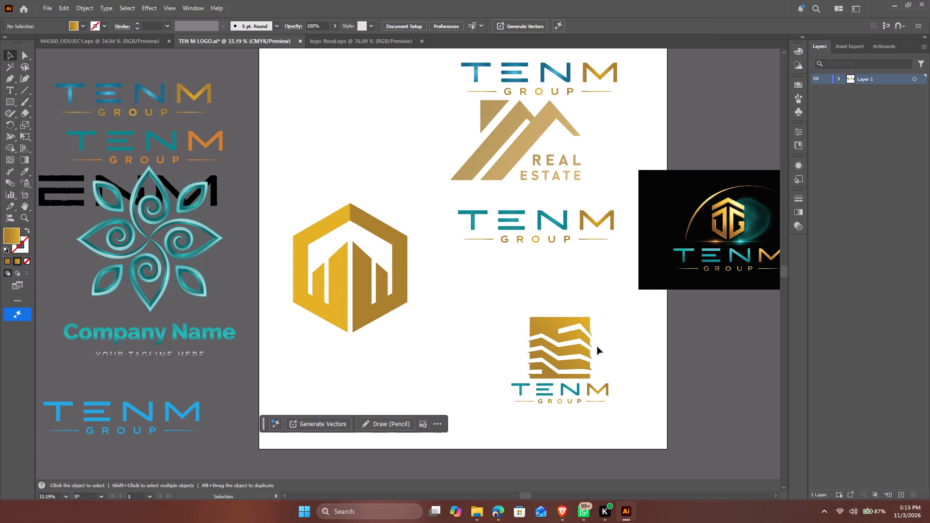
Group the reduced square icon with its wordmark and move the group above the hexagon icon, near the artboard's upper-left corner.
drag(637, 325, 558, 407)
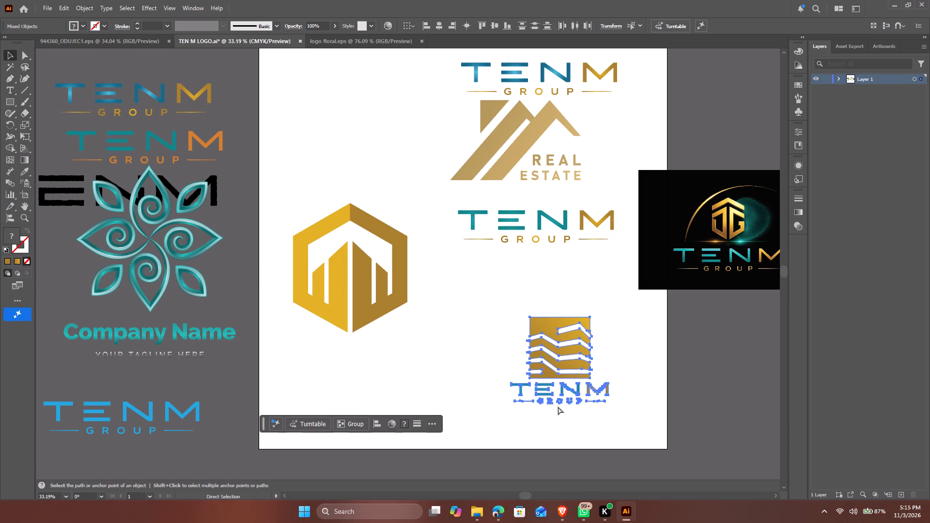
key(ctrl+g)
drag(562, 360, 348, 112)
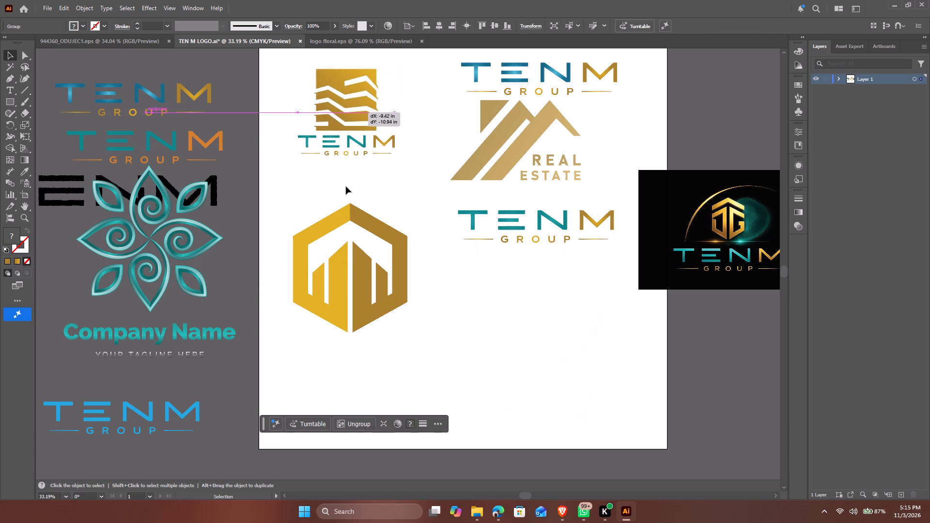
click(356, 267)
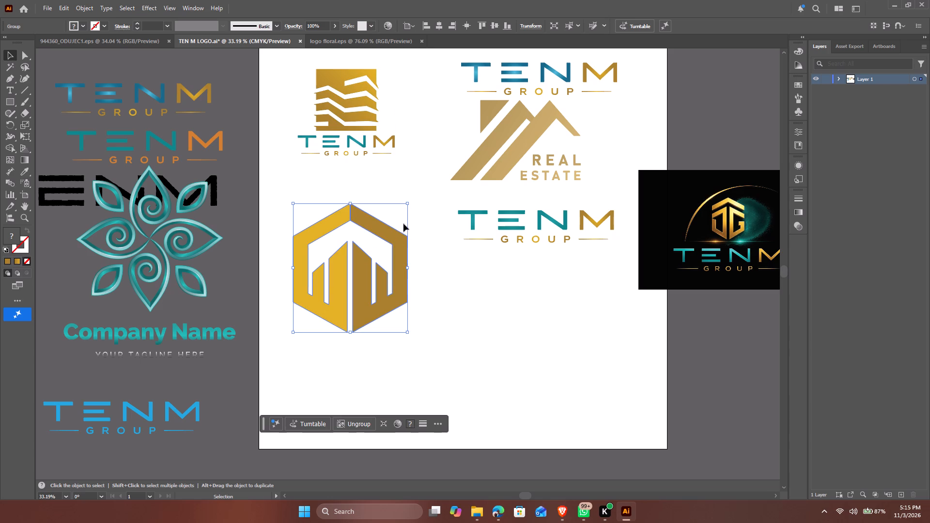
click(358, 96)
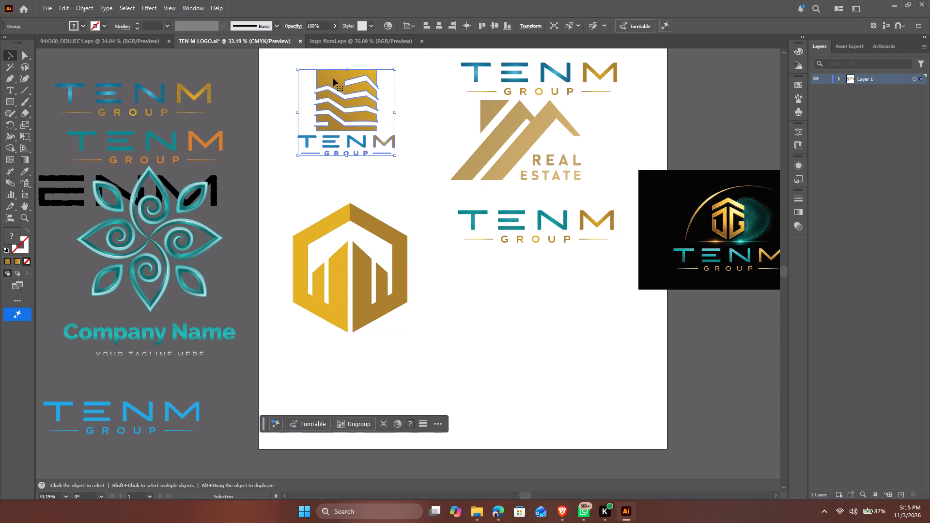
Duplicate the square-icon TENM GROUP logo into the empty area below the teal and gold TENM GROUP wordmark.
alt+drag(333, 78, 536, 292)
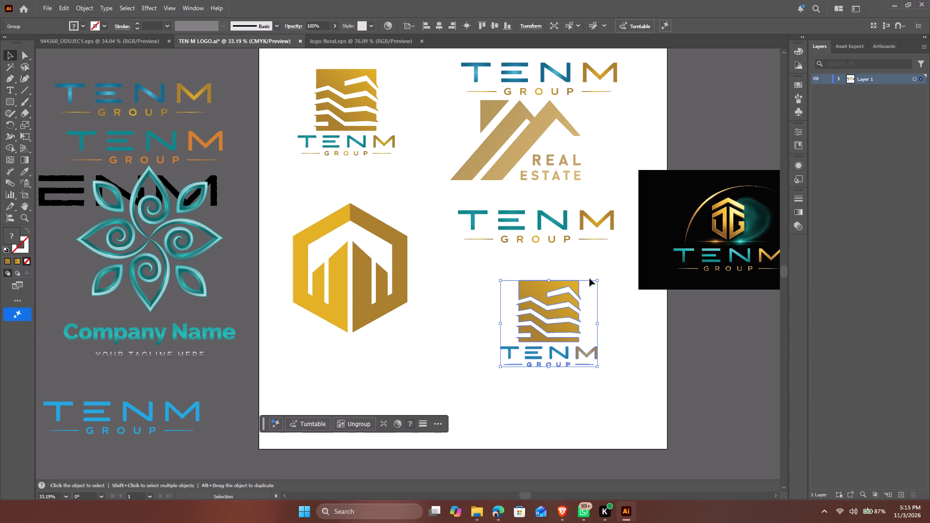
click(619, 292)
Move the REAL ESTATE roof logo down over the duplicated square logo and scale it proportionally to about 4.6 in wide.
click(511, 151)
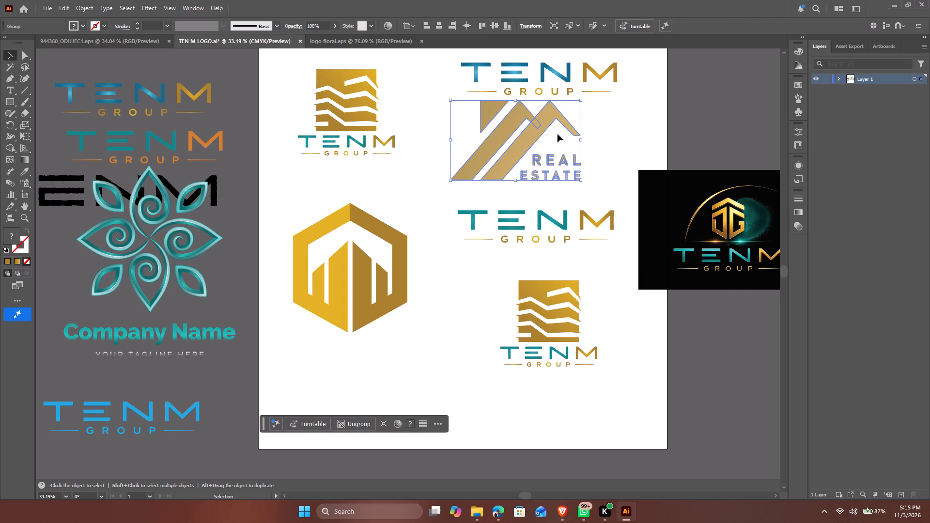
drag(543, 123, 596, 284)
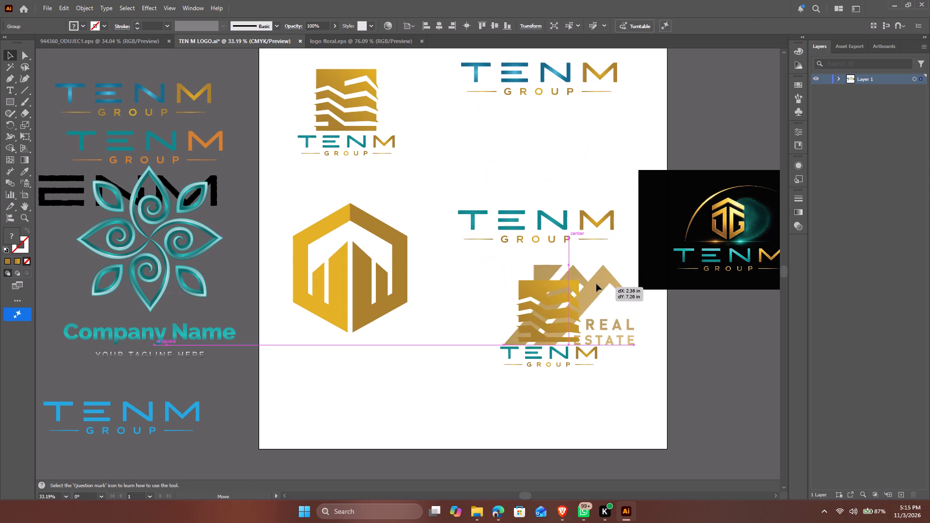
drag(596, 284, 500, 307)
shift+drag(537, 283, 484, 315)
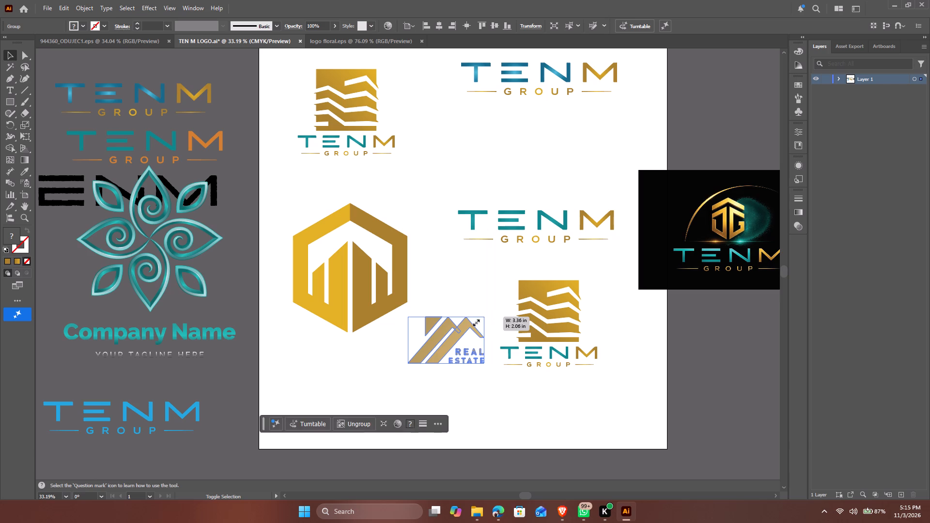
drag(462, 327, 499, 329)
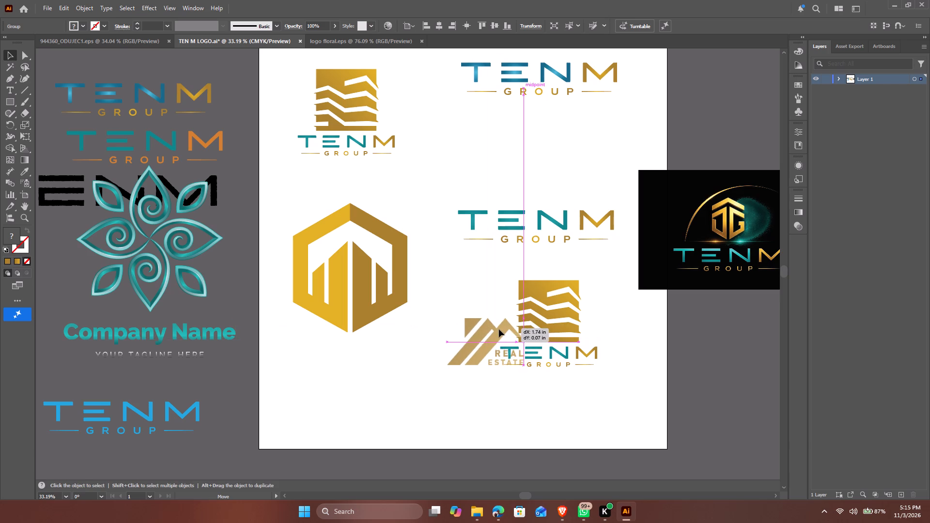
drag(499, 329, 497, 327)
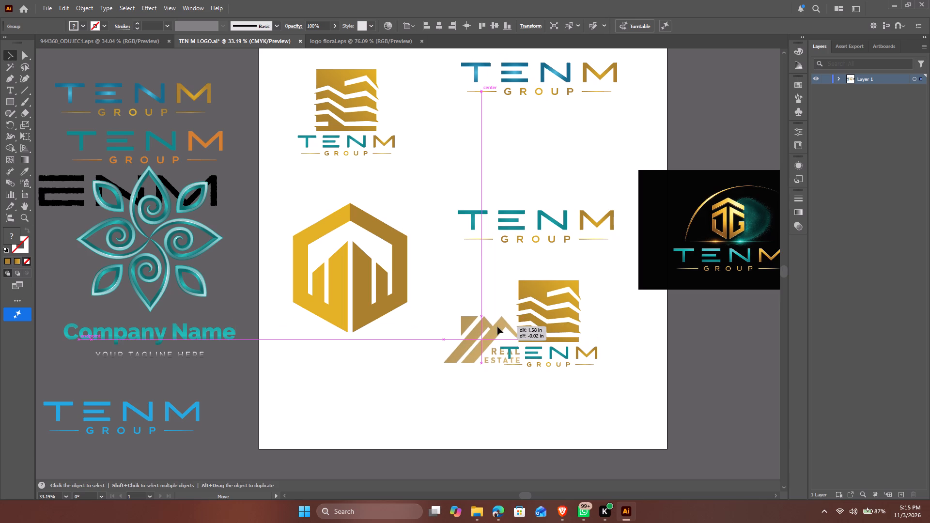
drag(497, 327, 520, 330)
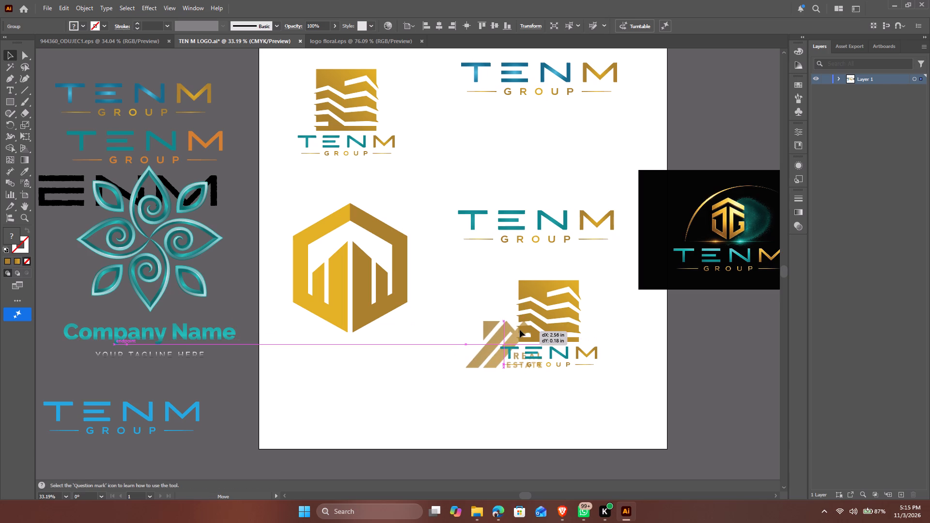
drag(520, 330, 519, 330)
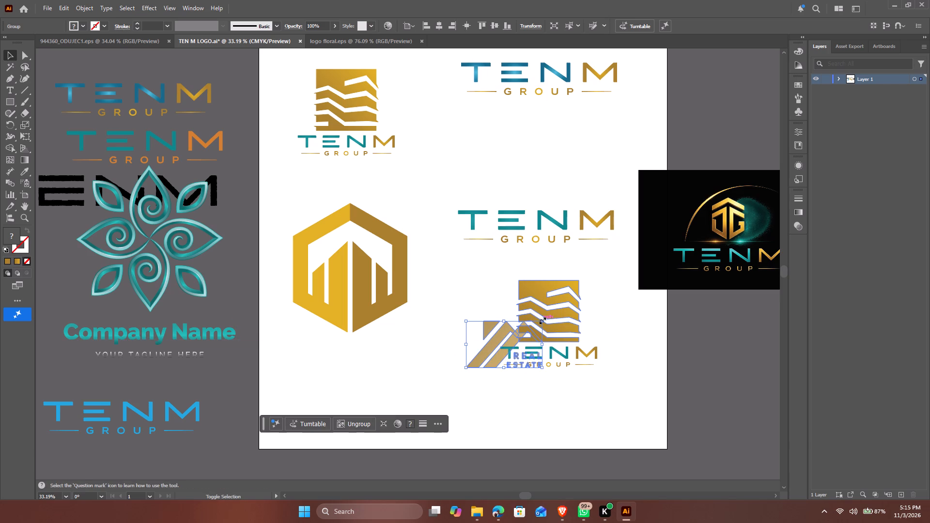
shift+drag(542, 320, 572, 303)
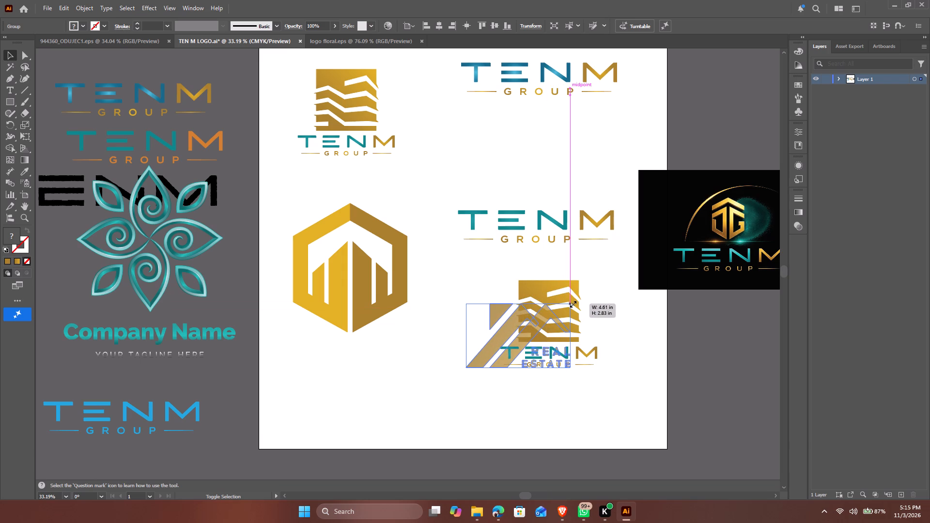
shift+drag(572, 303, 574, 303)
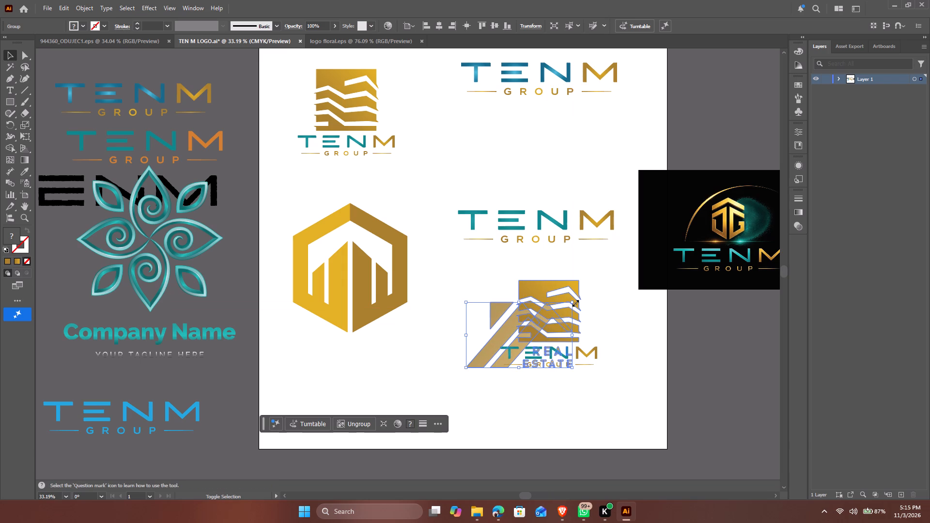
Nudge the REAL ESTATE roof logo horizontally so its roof mark sits to the left of the duplicated TENM GROUP wordmark.
key(shift+Left)
key(shift+Left)
key(shift+Left)
key(shift+Left)
key(shift+Left)
key(shift+Left)
key(shift+Left)
key(shift+Left)
key(shift+Left)
key(shift+Left)
key(shift+Left)
key(shift+Left)
key(shift+Left)
key(shift+Left)
key(shift+Left)
key(shift+Left)
key(shift+Left)
key(shift+Left)
key(shift+Left)
key(shift+Left)
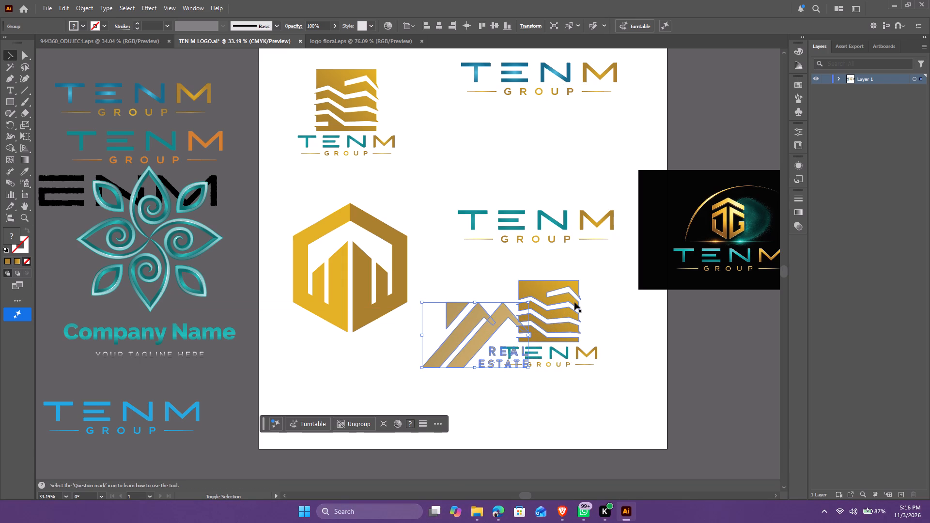
key(shift+Right)
key(shift+Right)
key(shift+Right)
key(shift+Right)
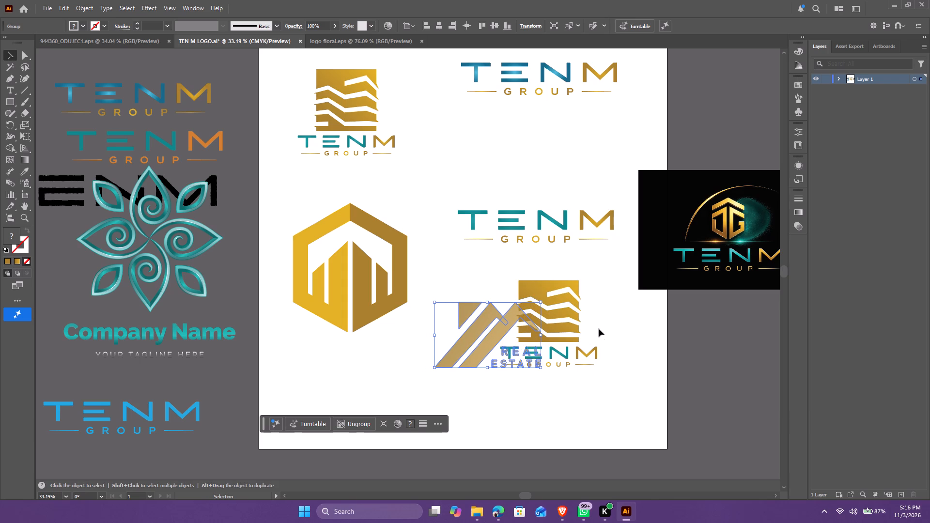
Duplicate the lower square-icon logo and place the spare copy across the artboard's right edge, above the dark reference image.
click(559, 306)
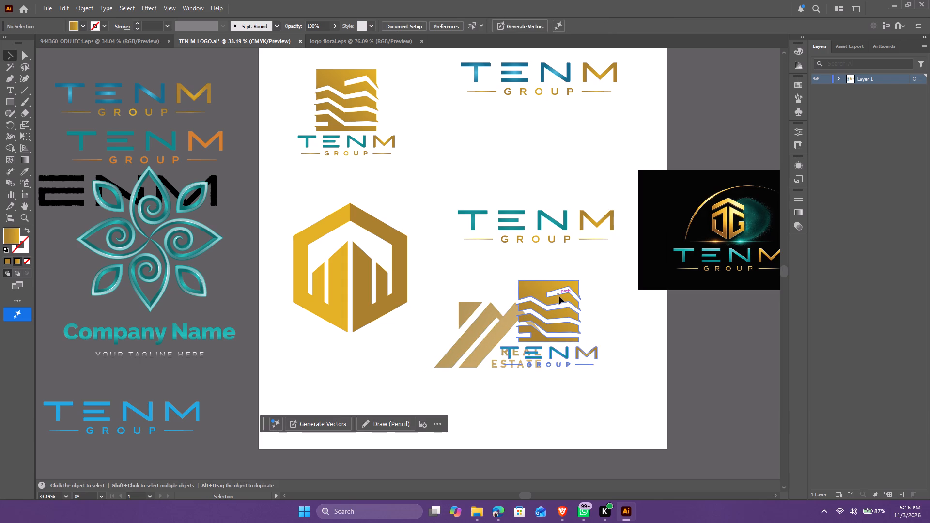
click(559, 296)
alt+drag(558, 298, 702, 306)
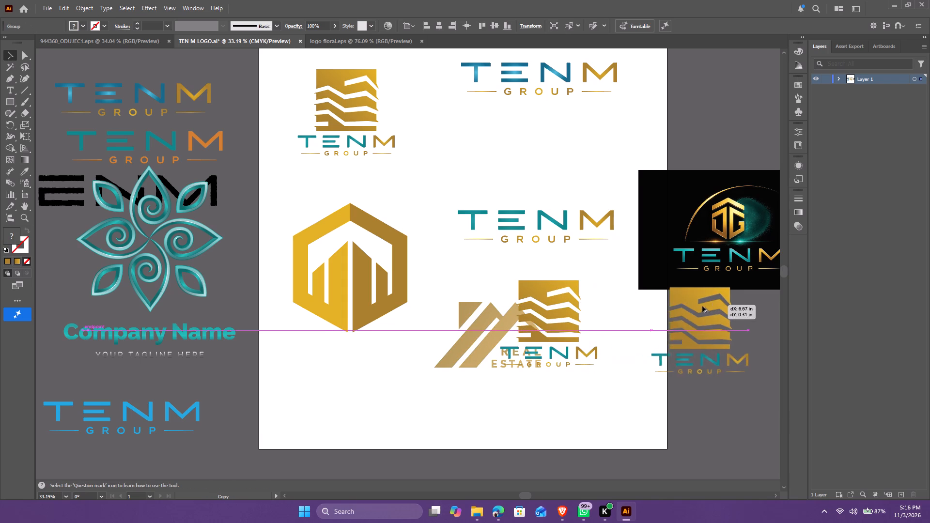
alt+drag(702, 306, 667, 130)
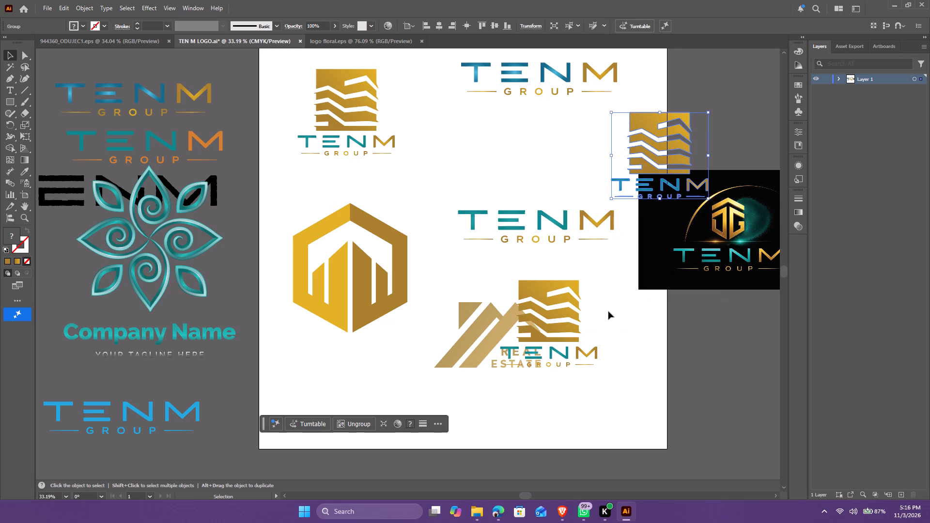
Ungroup the square-icon logo beside the roof logo and delete its square icon, keeping the TENM GROUP wordmark.
click(576, 293)
right_click(576, 293)
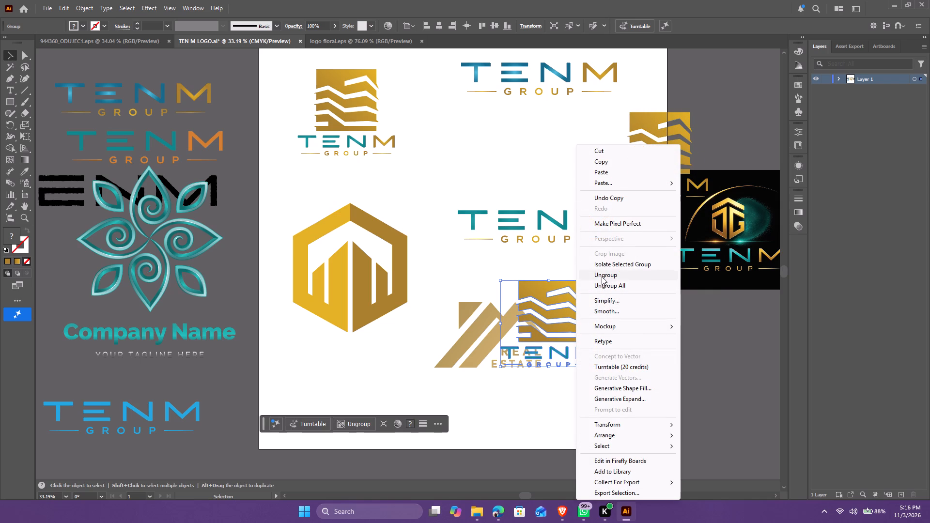
click(602, 277)
click(626, 323)
click(570, 283)
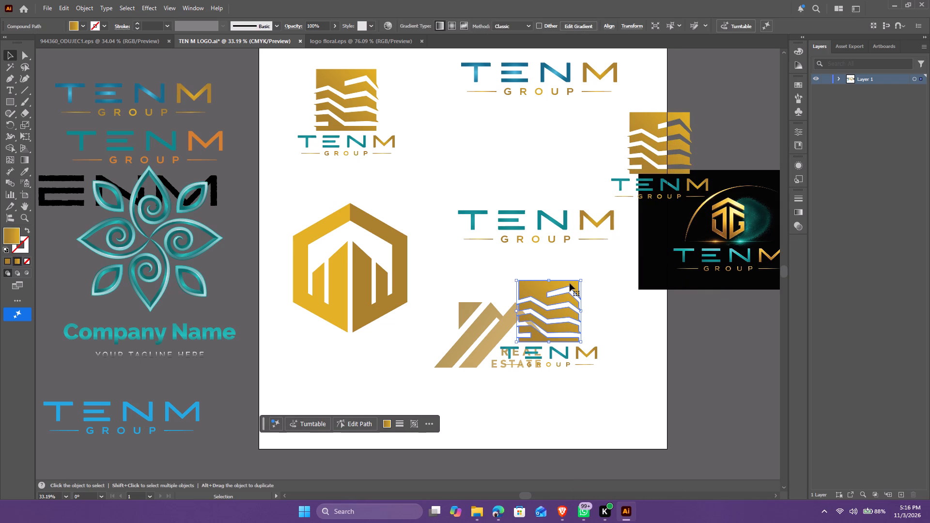
key(Delete)
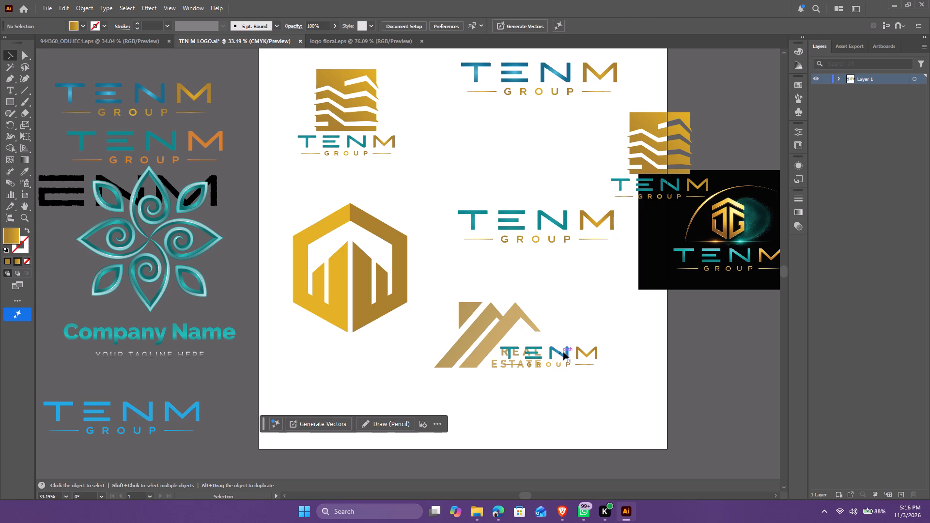
Ungroup the roof logo and delete its REAL and ESTATE text, keeping only the roof mark beside TENM GROUP.
click(492, 365)
right_click(492, 366)
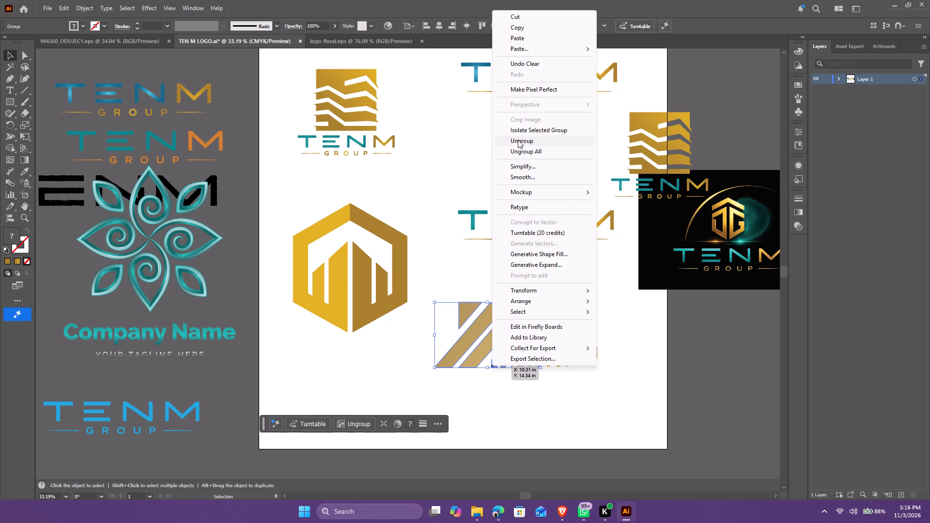
click(518, 140)
drag(510, 406, 509, 399)
click(491, 365)
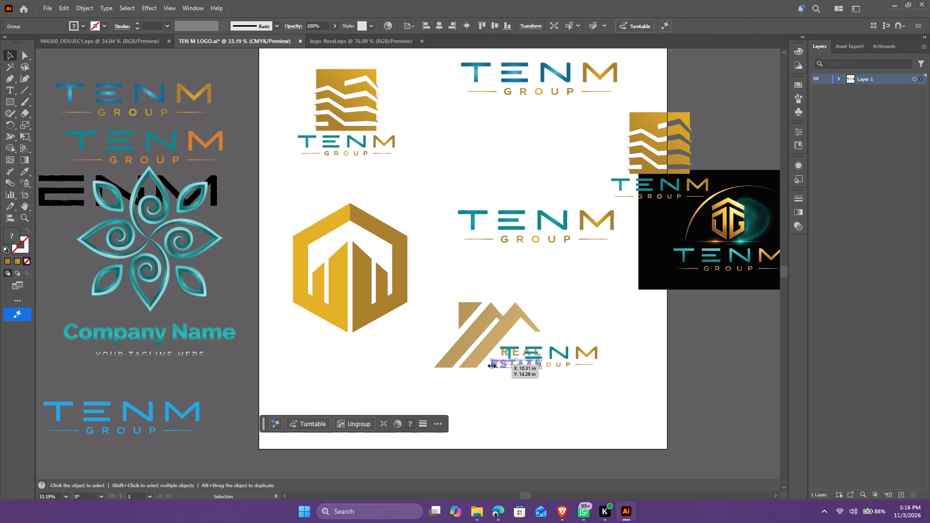
key(Delete)
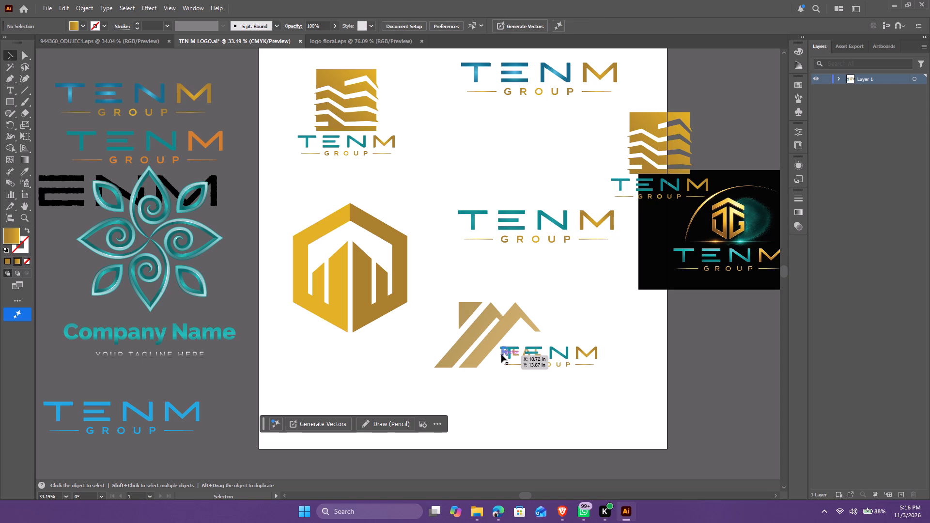
click(501, 354)
key(Delete)
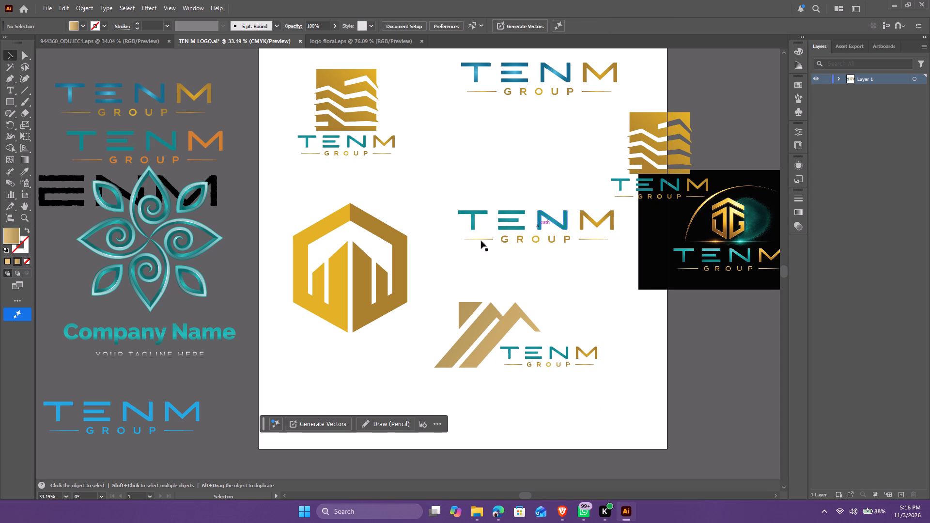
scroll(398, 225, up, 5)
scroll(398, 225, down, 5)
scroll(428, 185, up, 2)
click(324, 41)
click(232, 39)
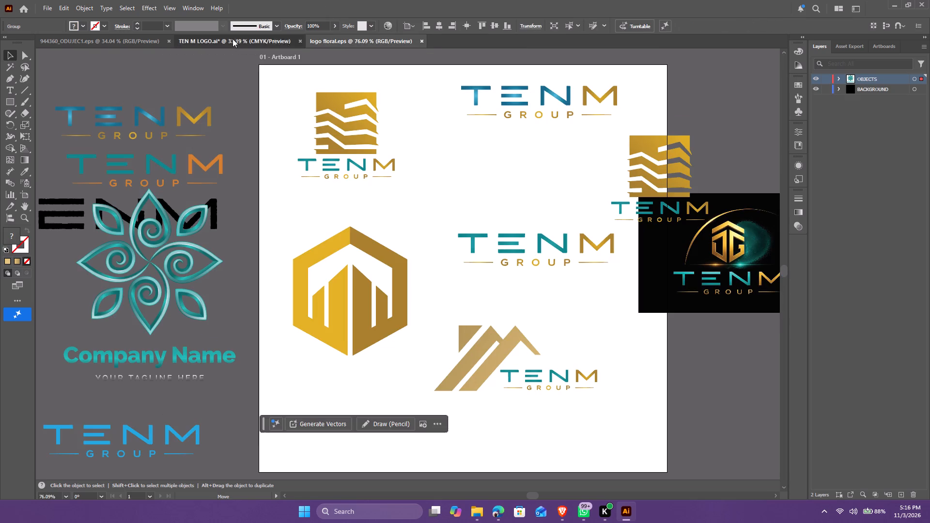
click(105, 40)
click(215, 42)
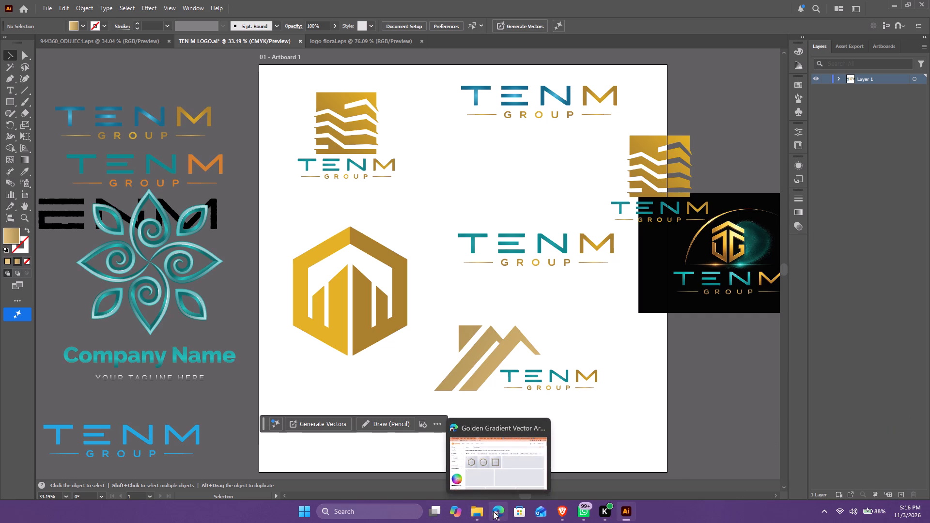
Place the Property Investment logo design image from the 03 TUESDAY folder into the TEN M LOGO document.
click(480, 510)
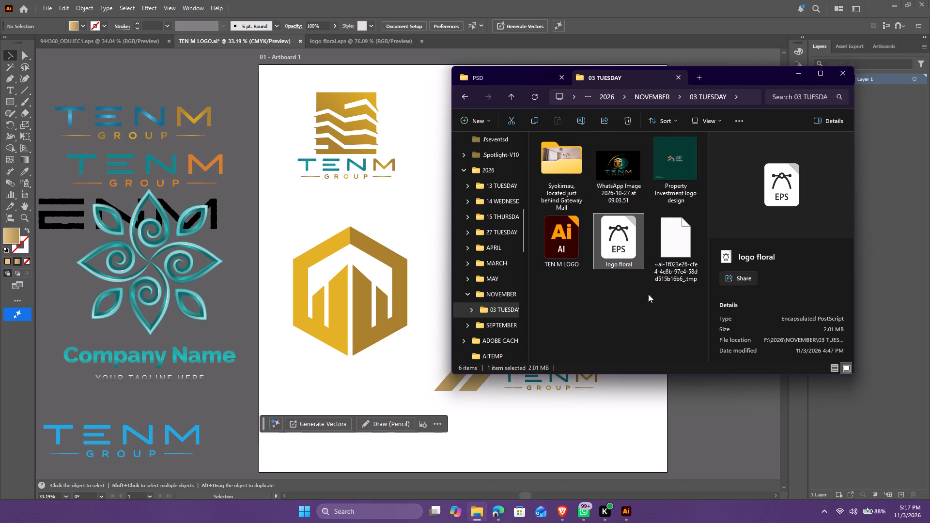
click(669, 162)
drag(670, 165, 601, 299)
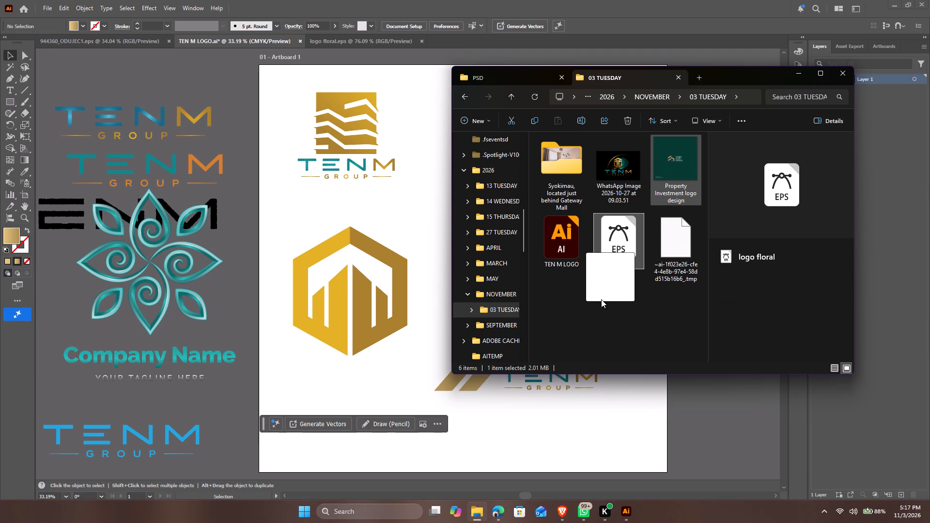
drag(601, 299, 411, 222)
click(411, 222)
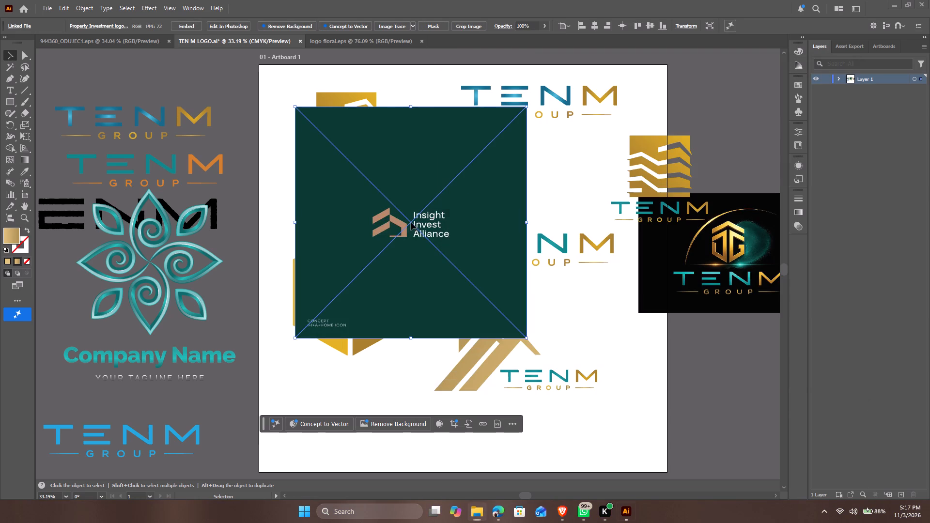
Move the placed Insight Invest Alliance image off the artboard, beyond its right edge, and embed it in the document.
drag(397, 224, 707, 380)
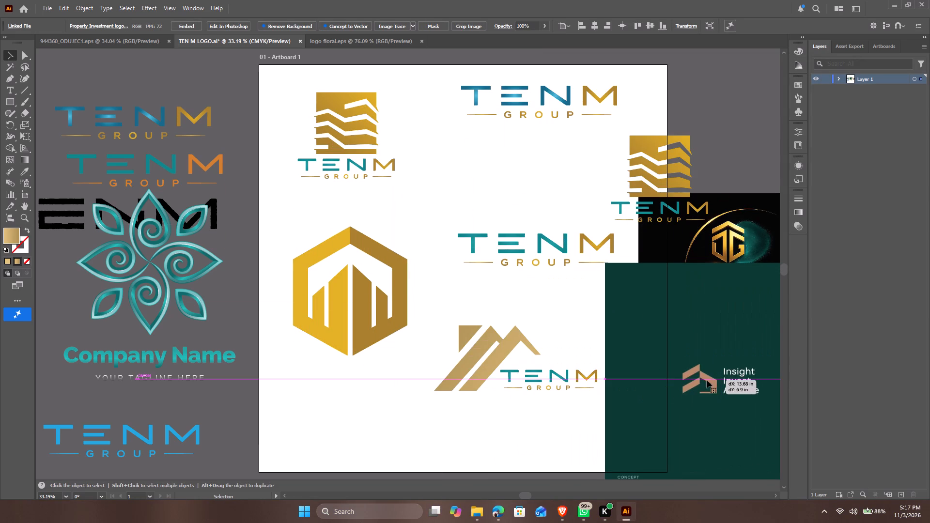
drag(715, 374, 466, 291)
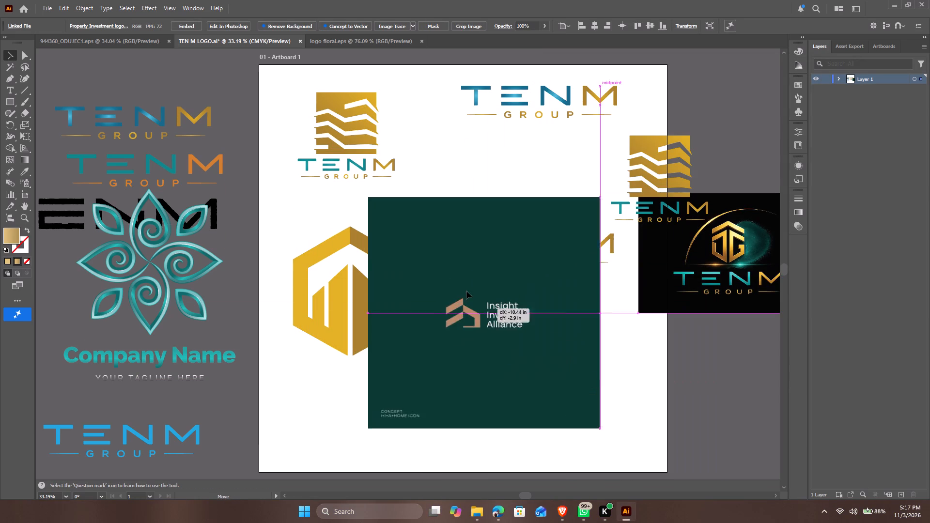
drag(466, 291, 465, 265)
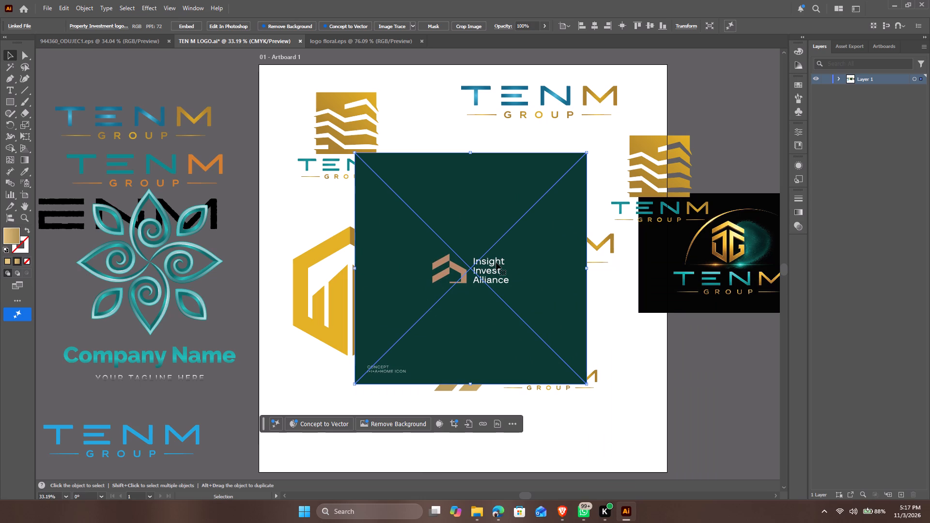
drag(461, 266, 710, 363)
drag(633, 361, 721, 369)
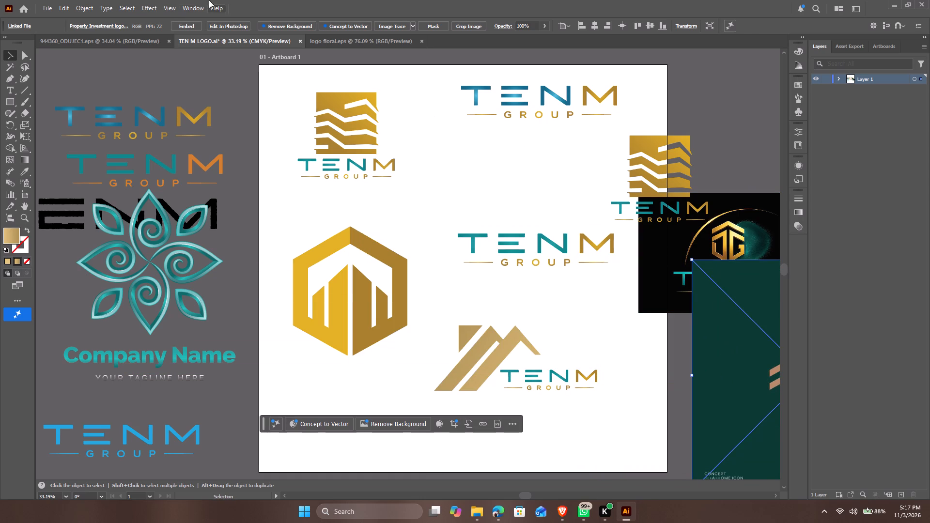
click(187, 24)
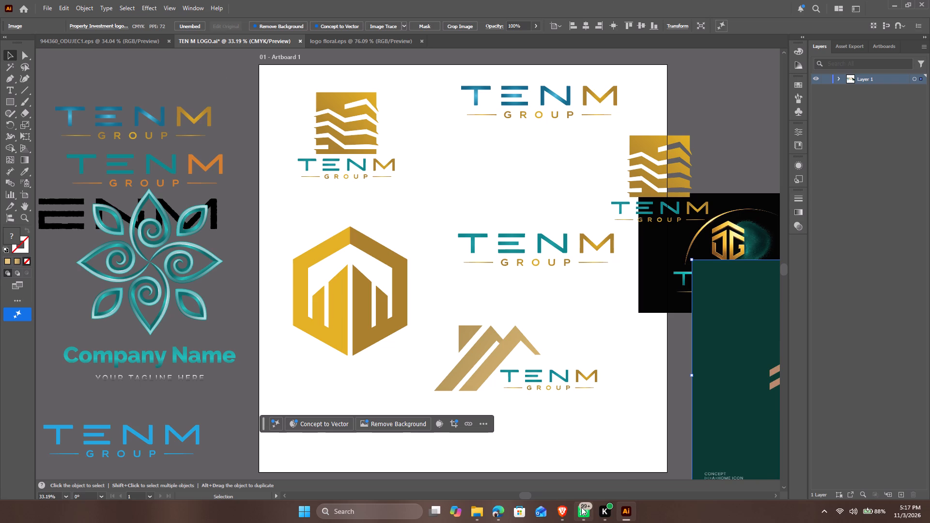
Switch to the Edge browser and review the open reference pages for turquoise palettes and TM and letter T logos.
click(493, 511)
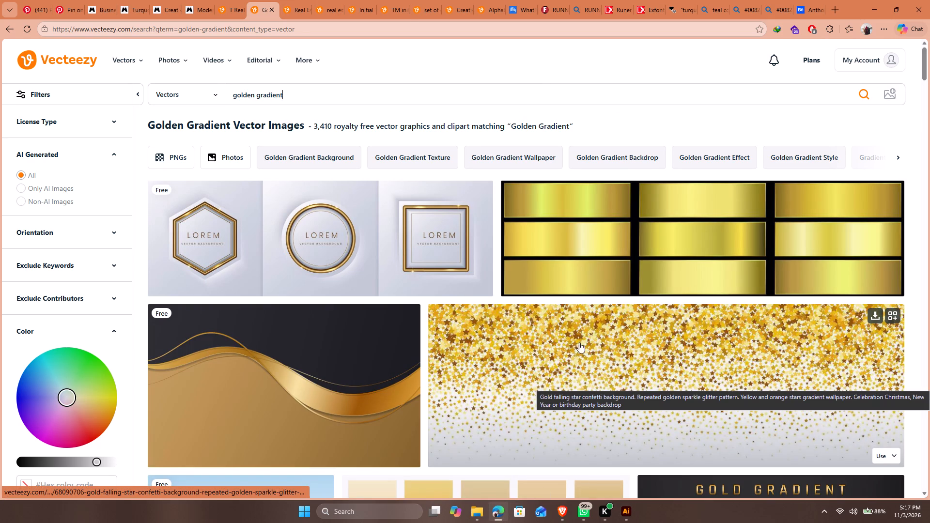
click(669, 0)
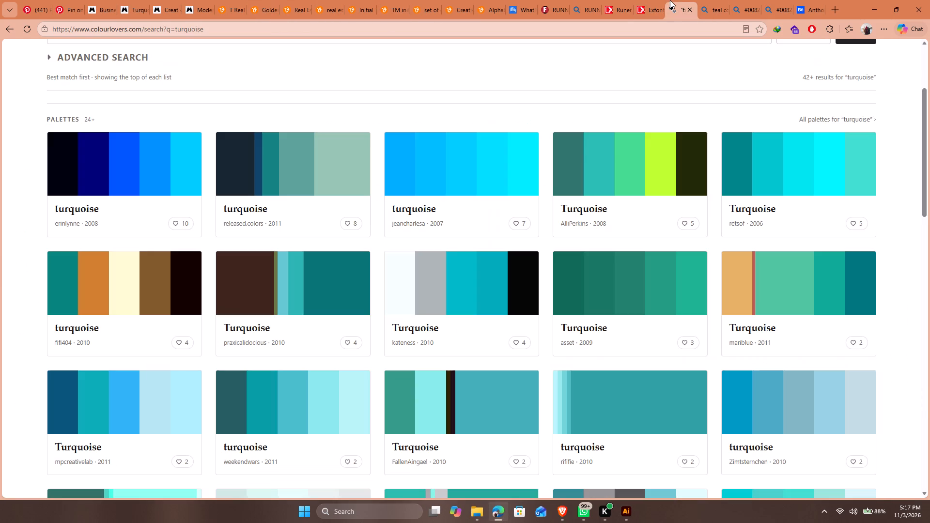
click(359, 0)
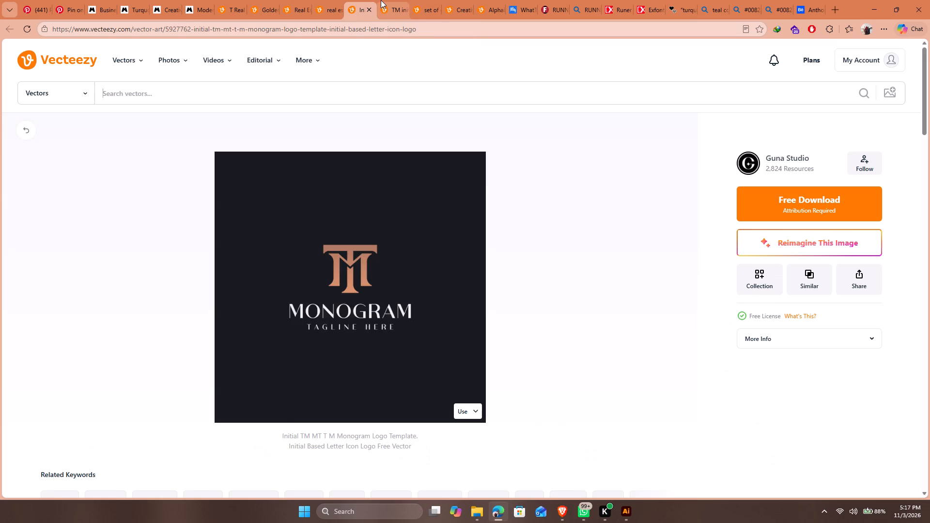
click(381, 0)
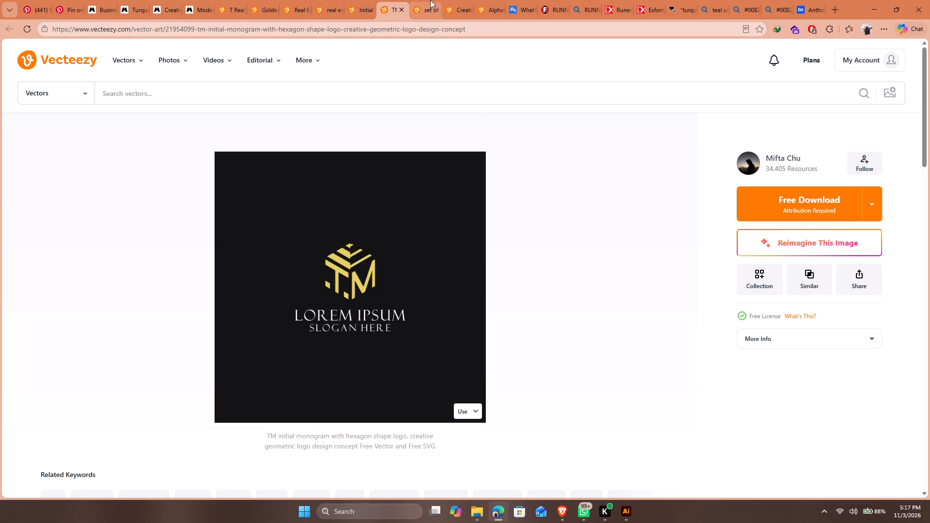
click(422, 0)
click(445, 0)
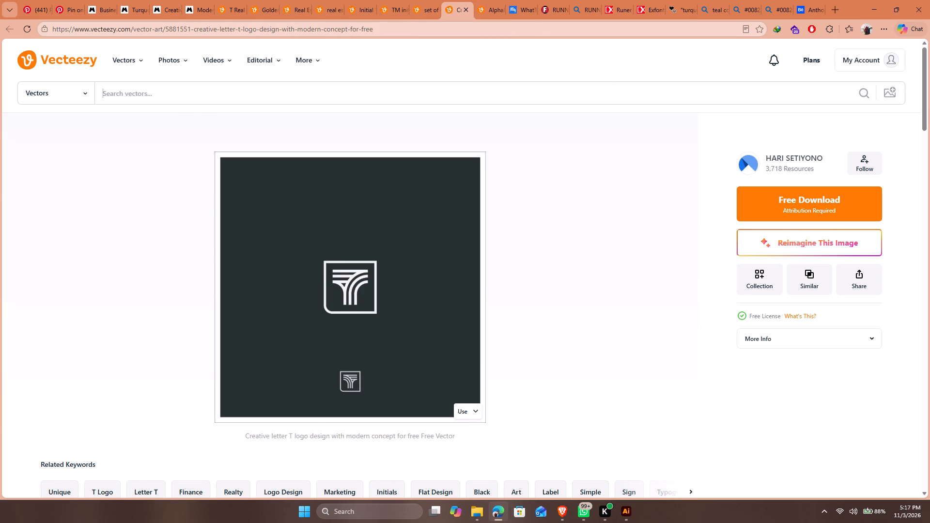
click(482, 0)
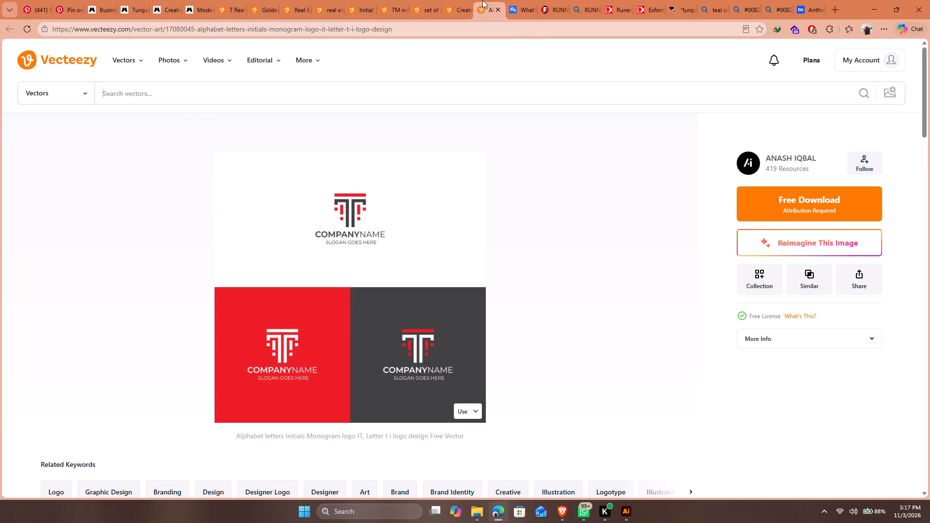
Find the red building REALESTATE logo in Vecteezy's "t real estate logo" results and open it in a new tab.
click(234, 0)
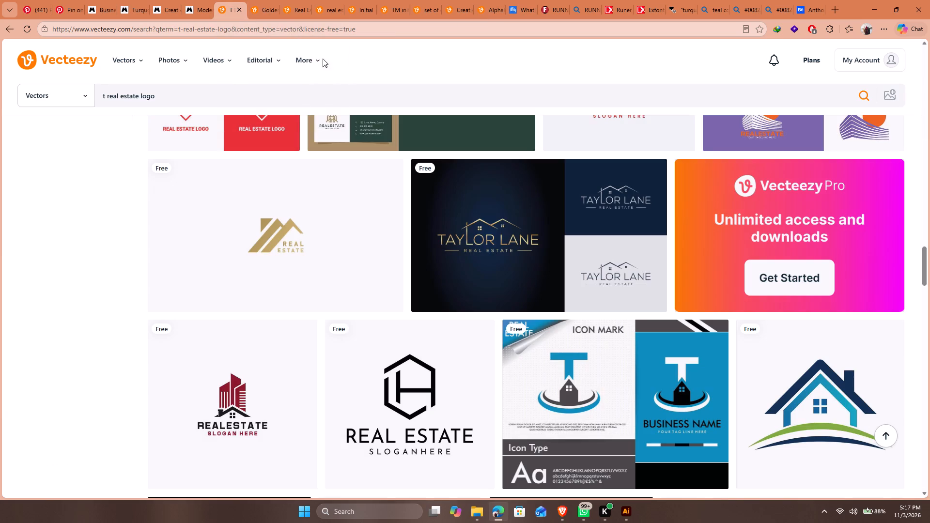
scroll(554, 243, down, 2)
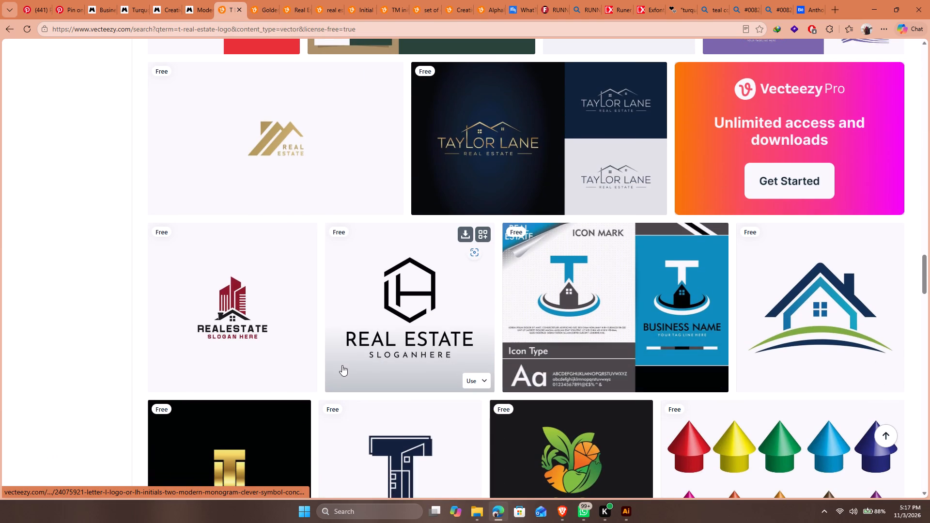
scroll(461, 365, down, 3)
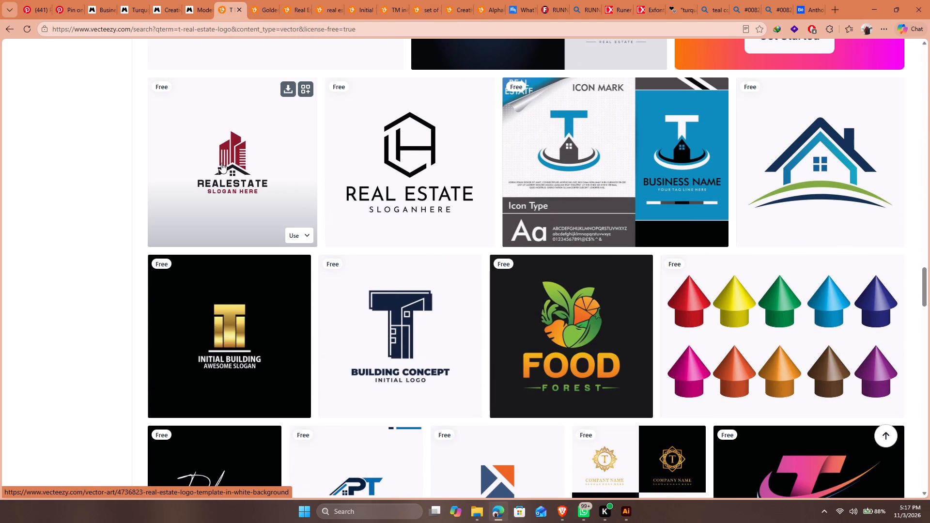
right_click(222, 161)
click(261, 171)
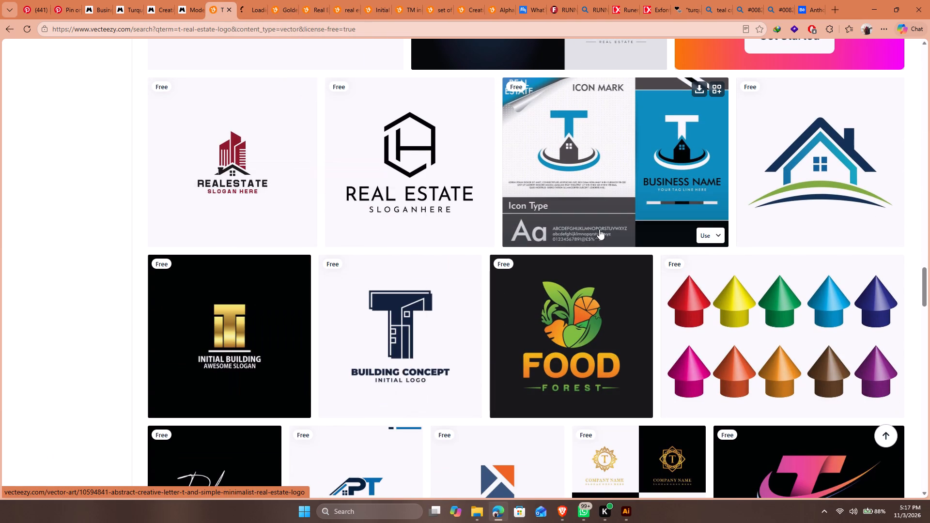
Browse further down the results and open the interlocking square logo shown on white and yellow in a new tab.
scroll(599, 229, down, 6)
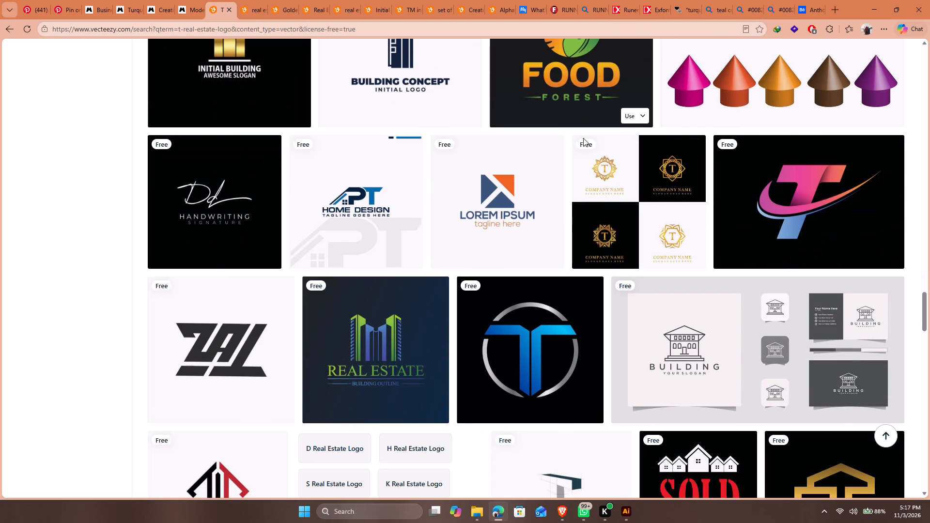
scroll(579, 278, down, 3)
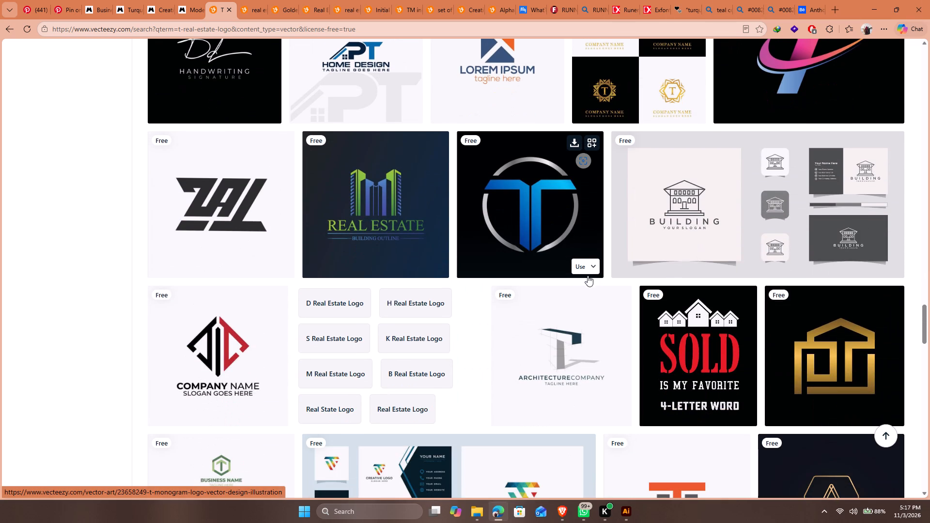
scroll(732, 255, down, 2)
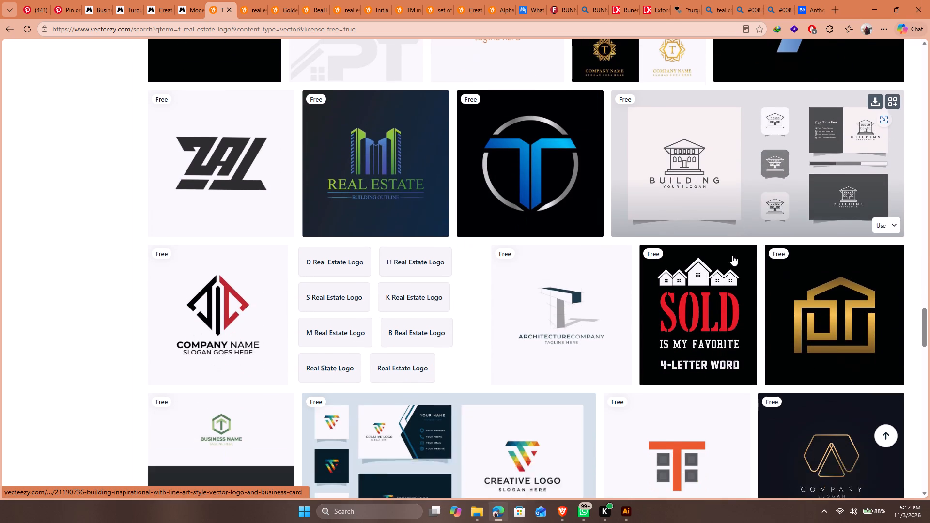
scroll(754, 256, down, 8)
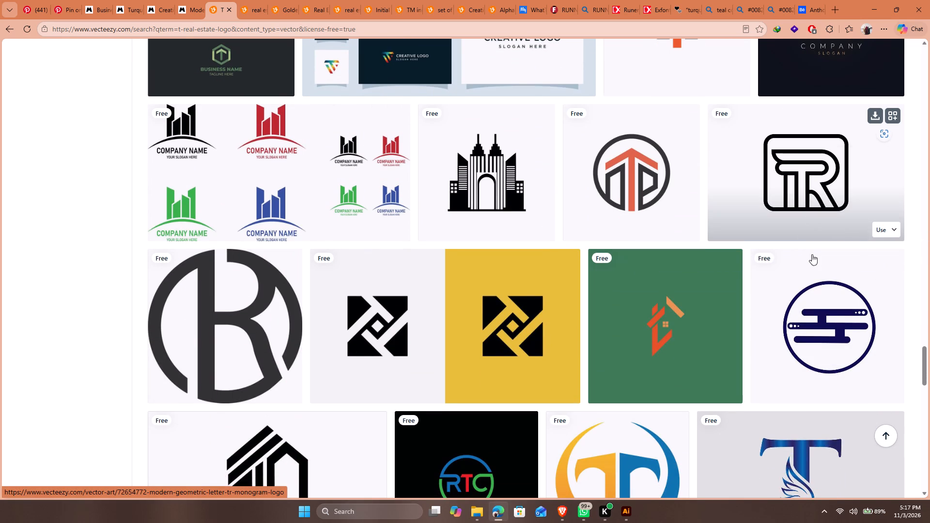
right_click(402, 279)
click(465, 50)
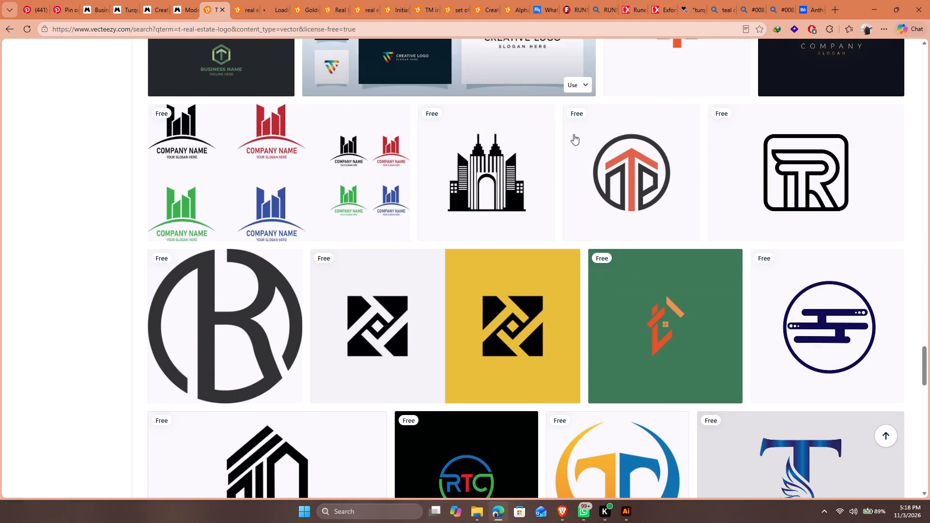
Look through the remaining T real estate logos and advance to page 2 of the results, closing the pop-up window.
scroll(643, 214, down, 3)
scroll(649, 218, up, 3)
scroll(657, 276, down, 6)
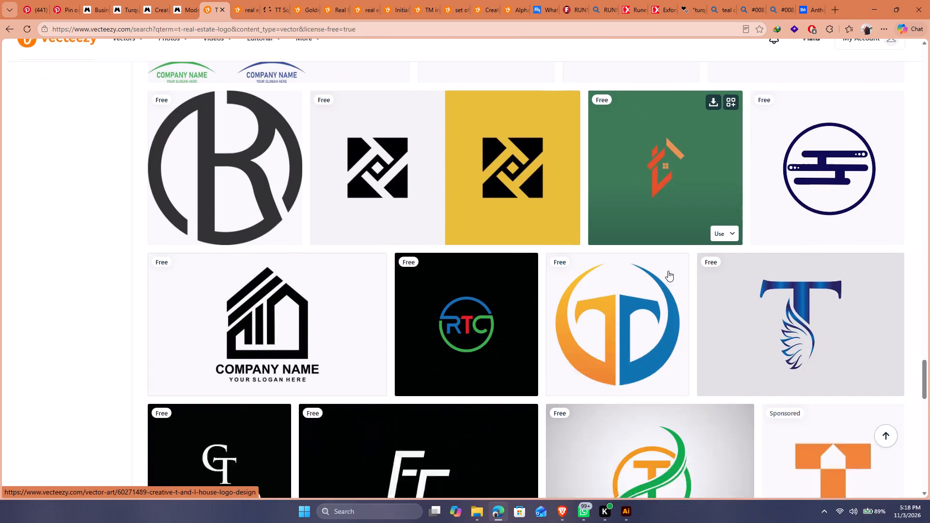
scroll(674, 260, down, 9)
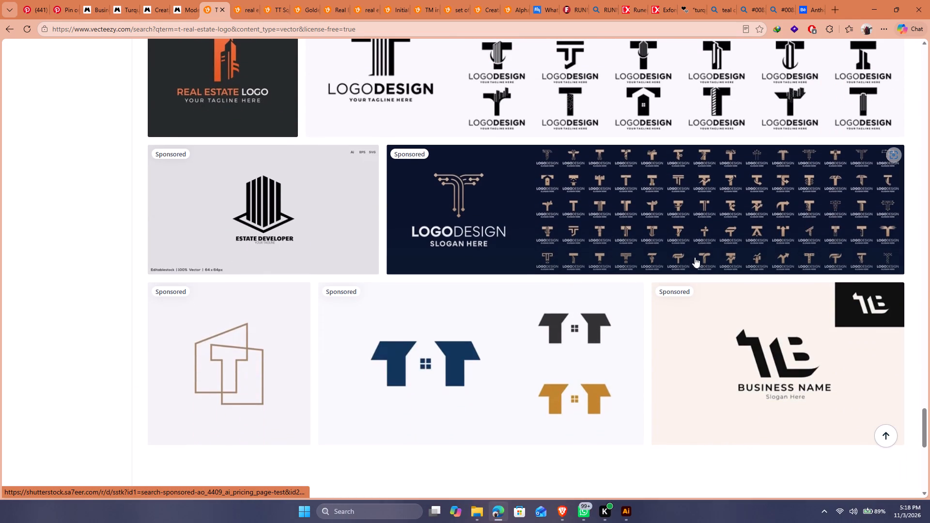
scroll(694, 246, down, 5)
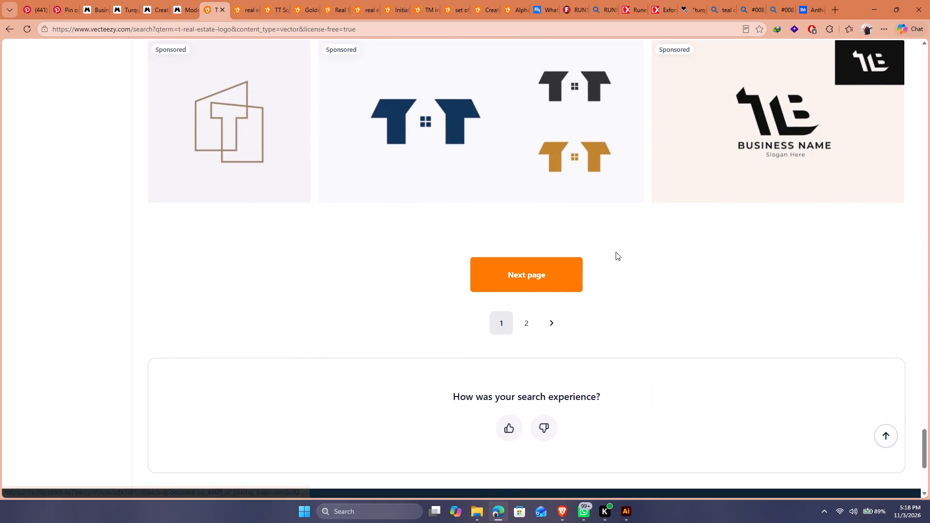
click(542, 278)
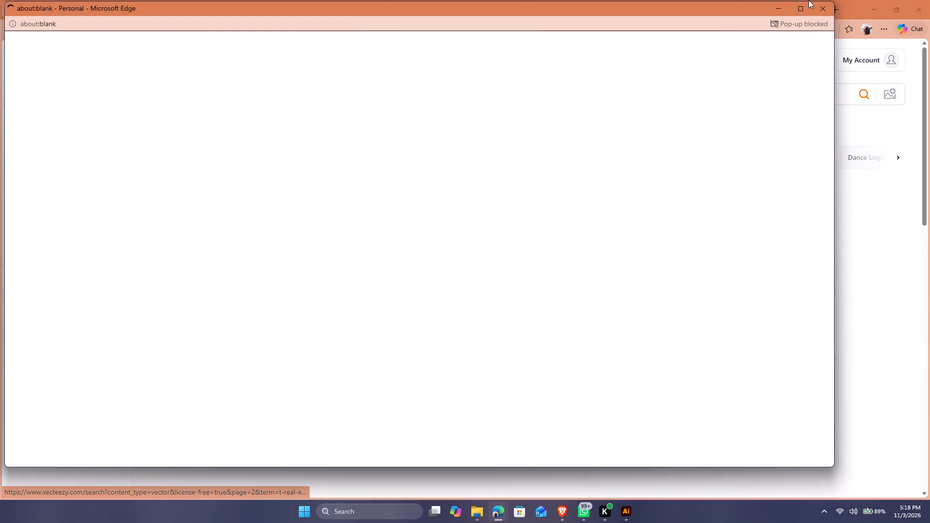
click(818, 4)
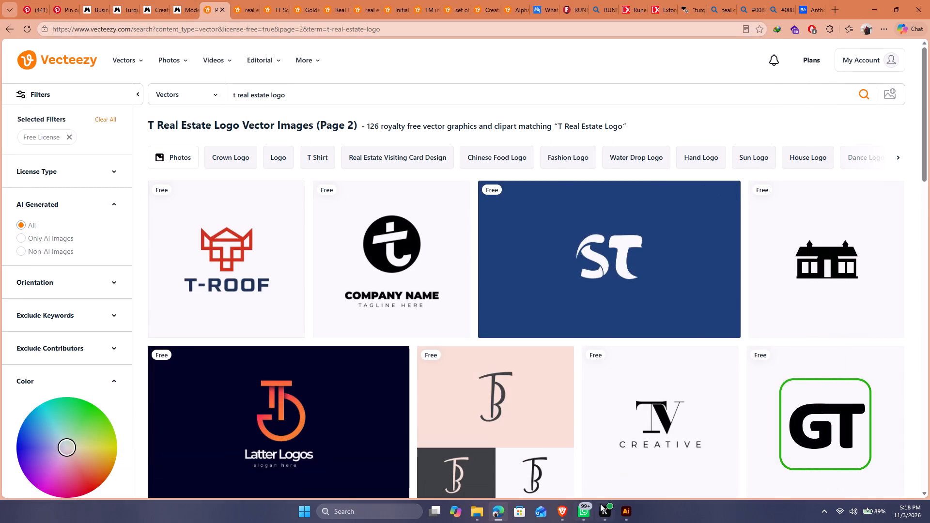
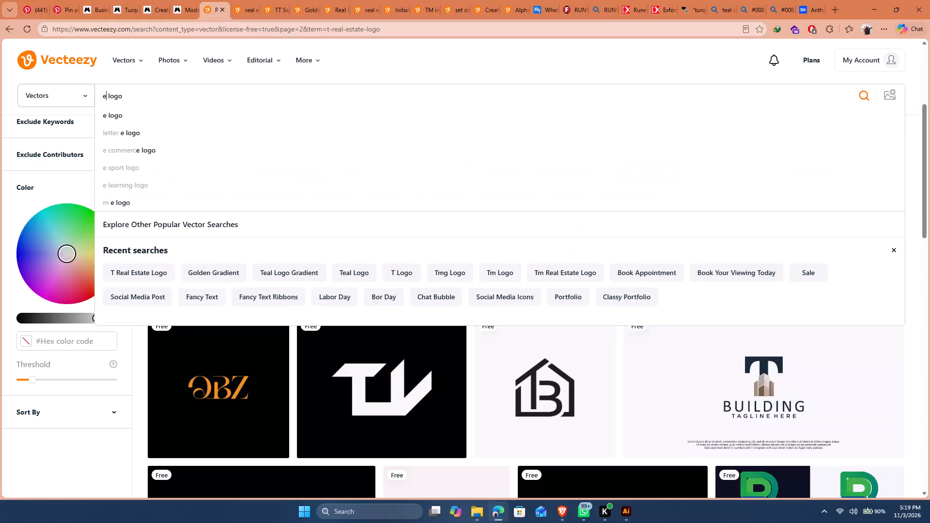
Search the Vecteezy vectors for "TG logo".
key(BackSpace)
key(BackSpace)
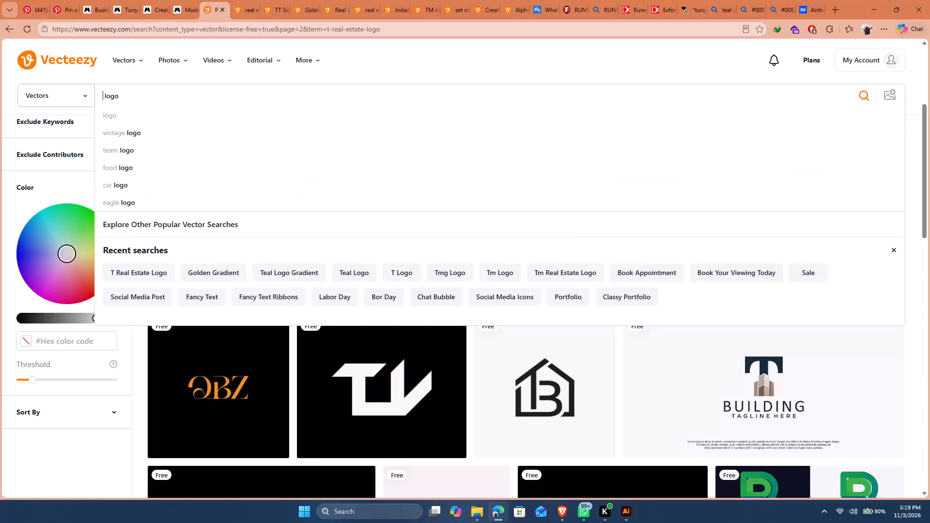
text(TG)
key(Return)
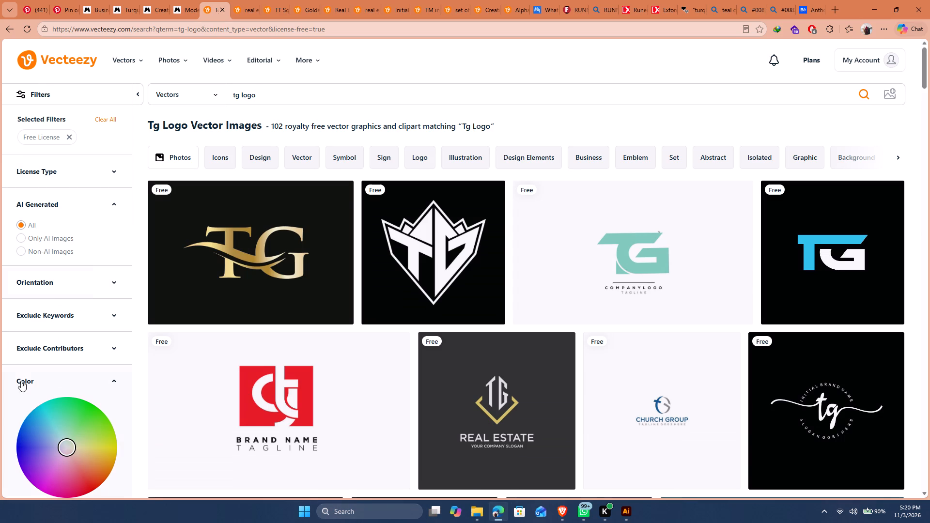
Look through the free TG logo vector results for design ideas.
scroll(665, 366, down, 3)
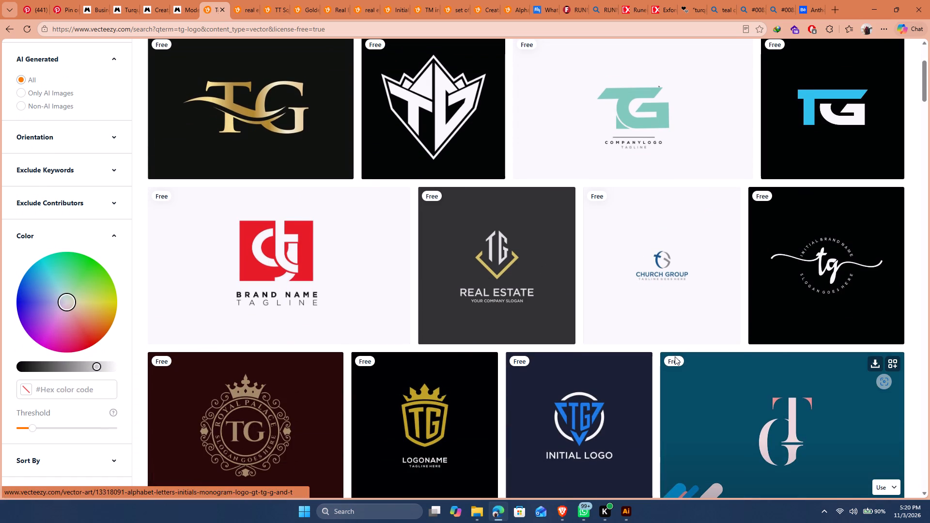
scroll(733, 304, down, 6)
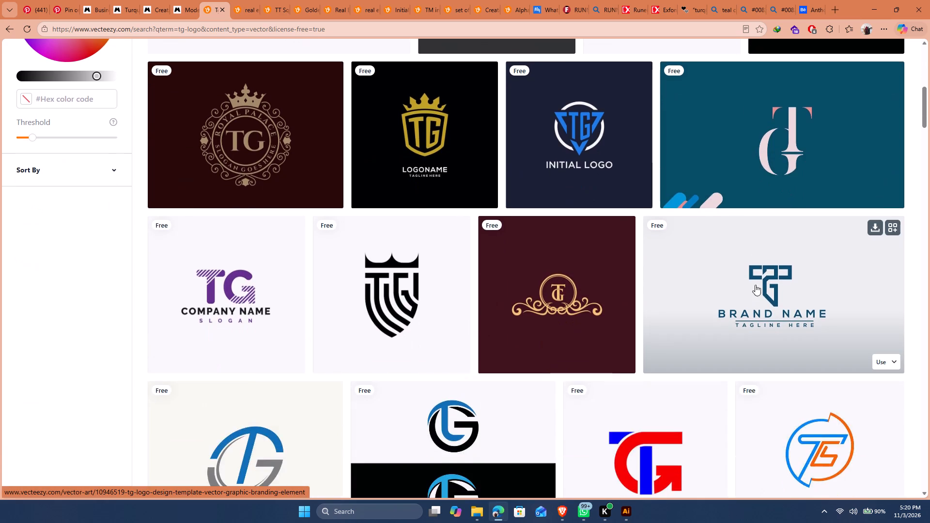
scroll(722, 298, down, 10)
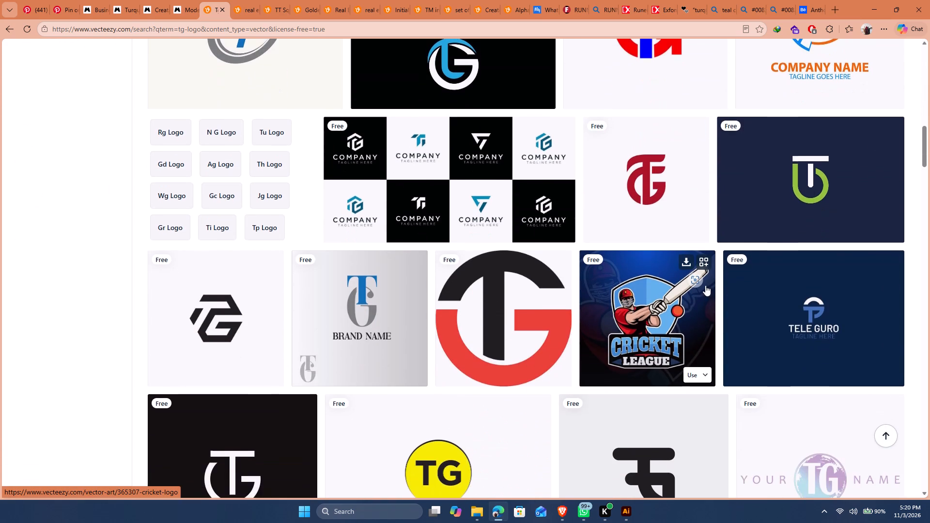
scroll(705, 285, down, 3)
scroll(430, 387, down, 4)
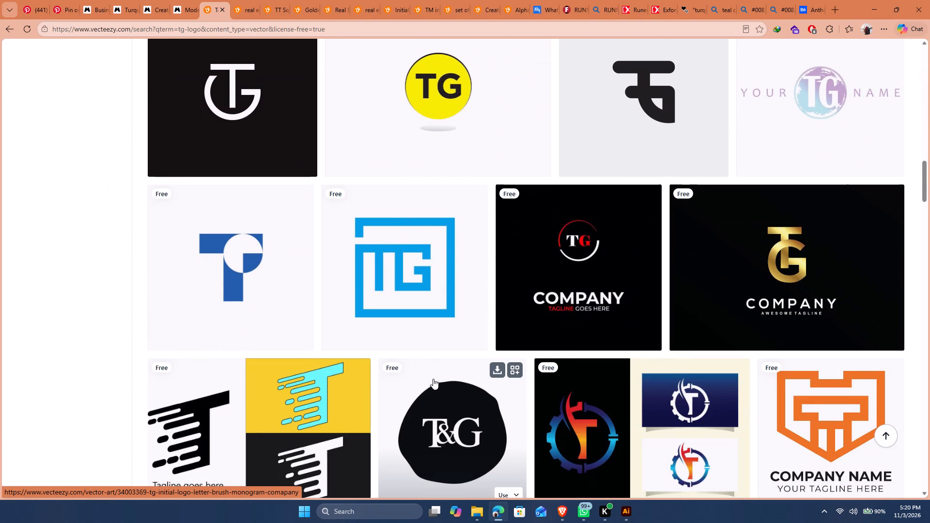
scroll(764, 272, down, 6)
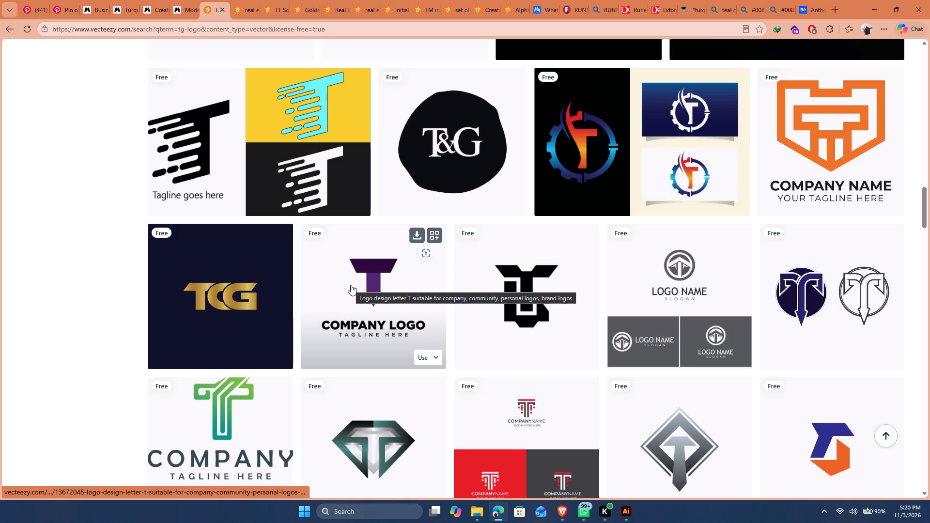
scroll(358, 278, down, 5)
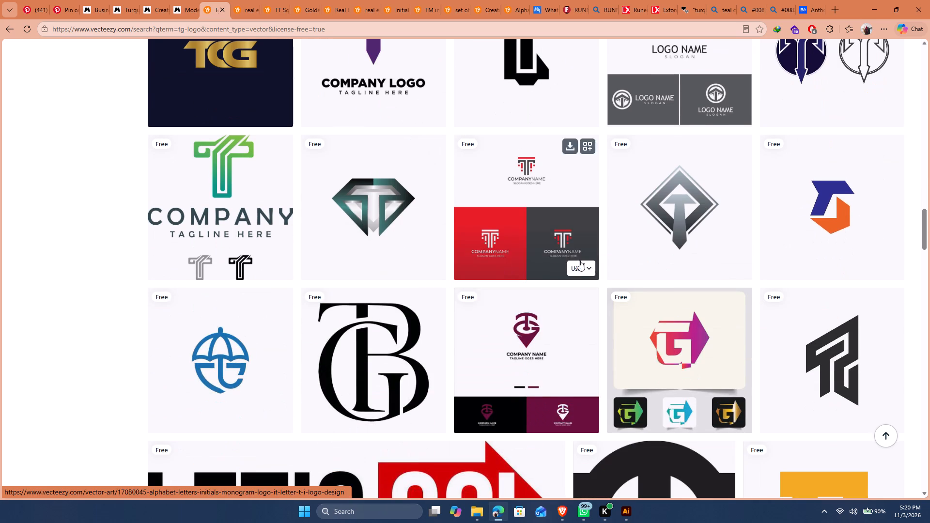
scroll(601, 255, down, 9)
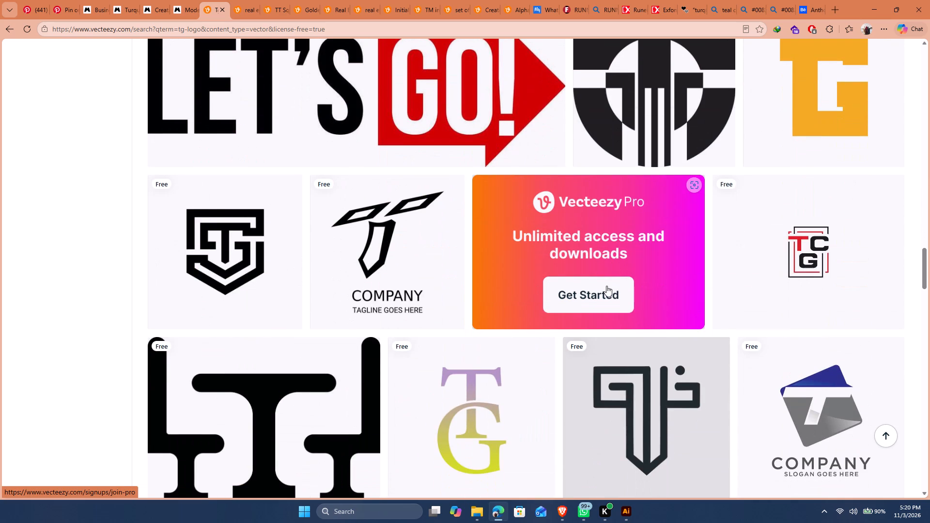
scroll(414, 294, down, 6)
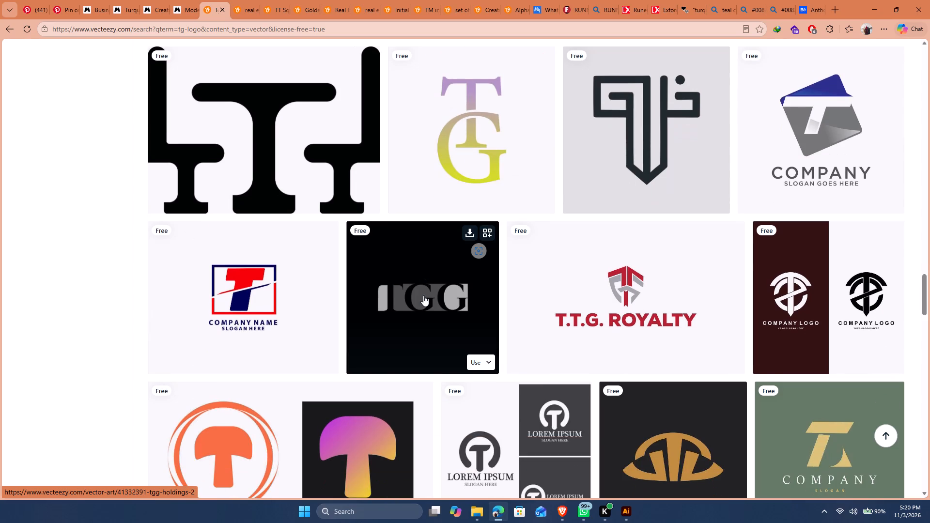
scroll(420, 292, down, 5)
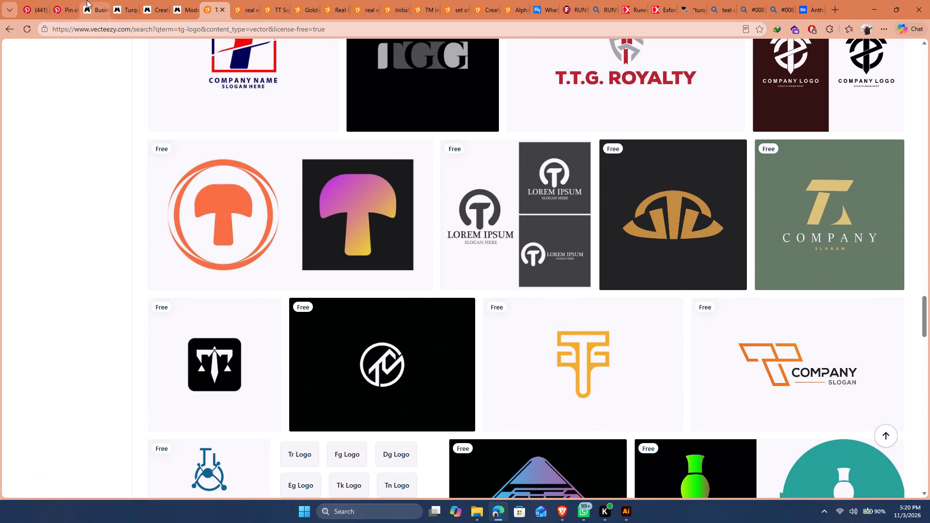
Switch to Pinterest and search for "T CLASSY MODERN LOGO".
click(64, 0)
scroll(355, 239, up, 7)
scroll(420, 231, up, 7)
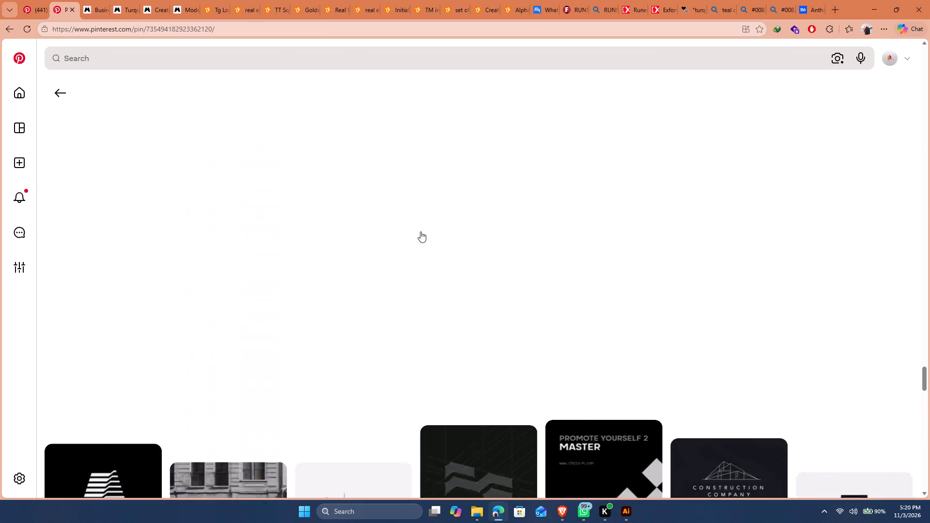
scroll(420, 229, up, 20)
scroll(392, 213, up, 8)
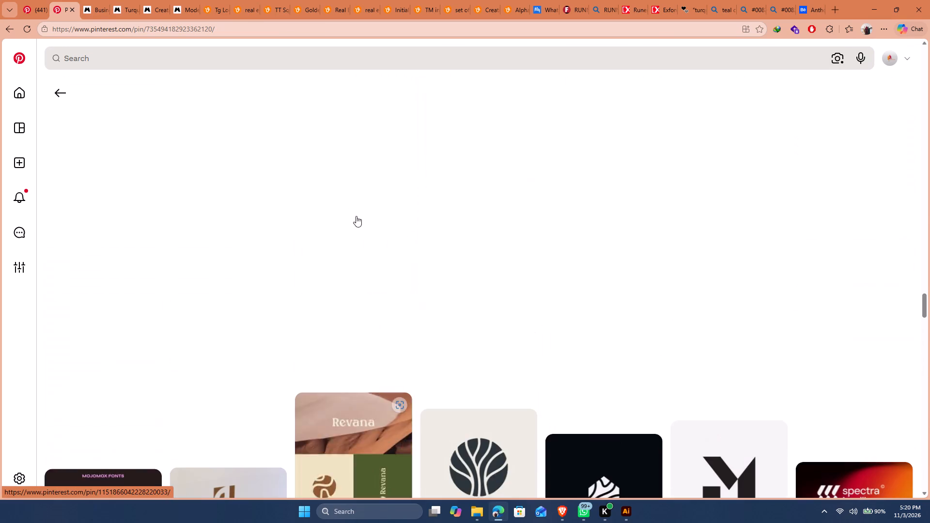
click(121, 55)
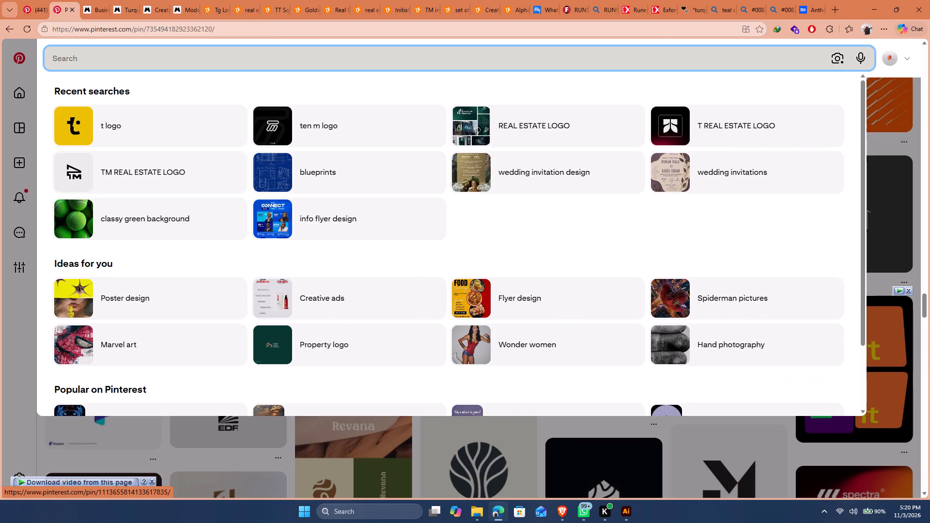
text(T CLASSY MODERN LOGO)
key(Return)
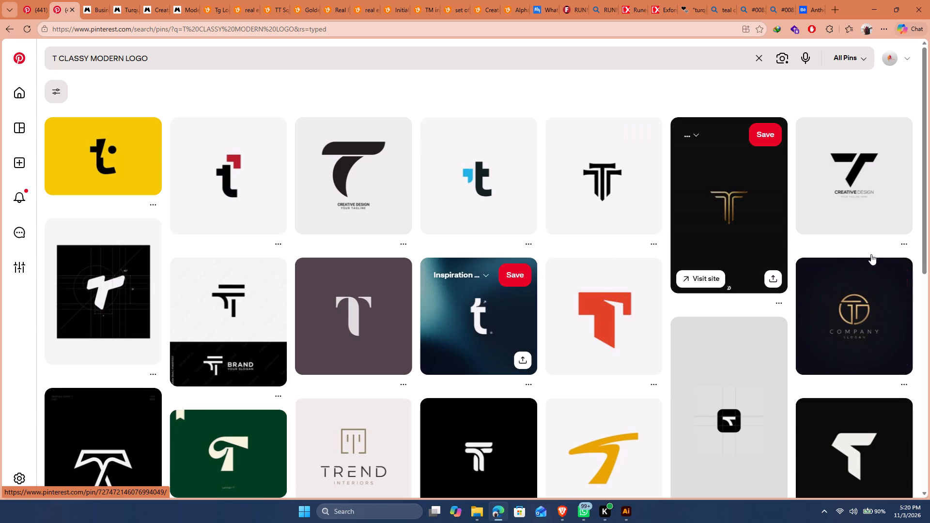
Examine the classy modern T logo pins for letterform and monogram inspiration.
scroll(870, 254, down, 1)
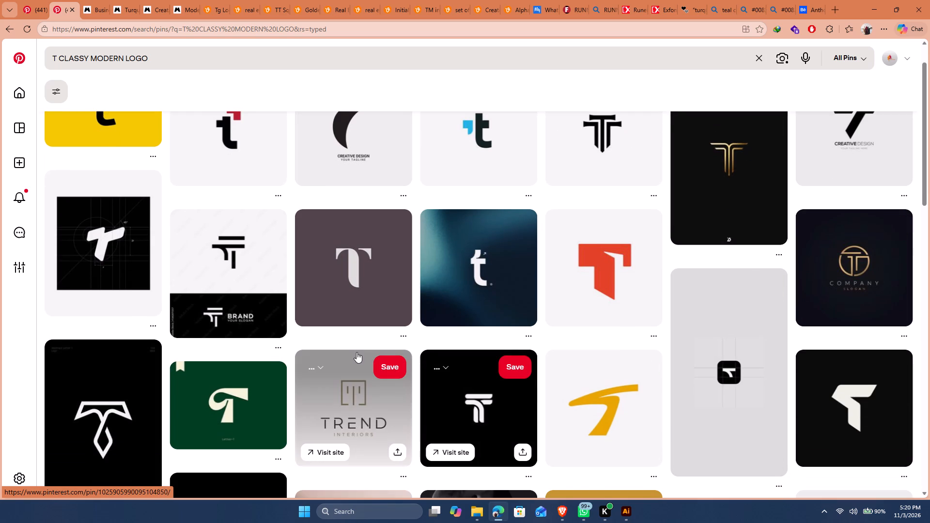
scroll(386, 289, down, 3)
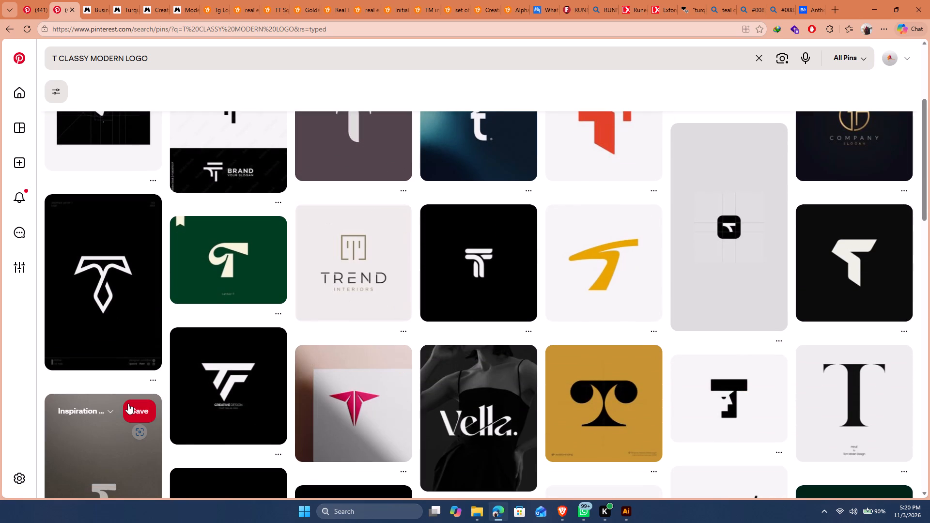
scroll(124, 311, down, 3)
scroll(177, 335, down, 3)
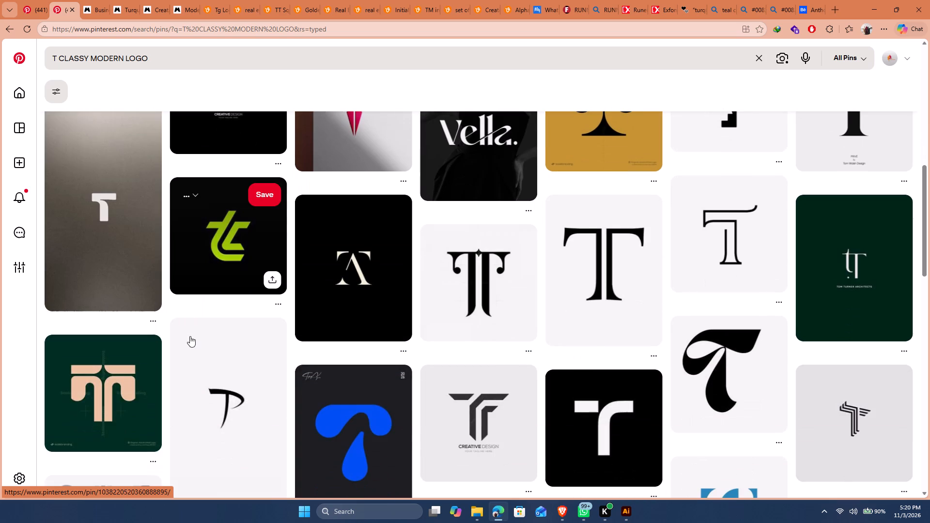
scroll(600, 277, down, 7)
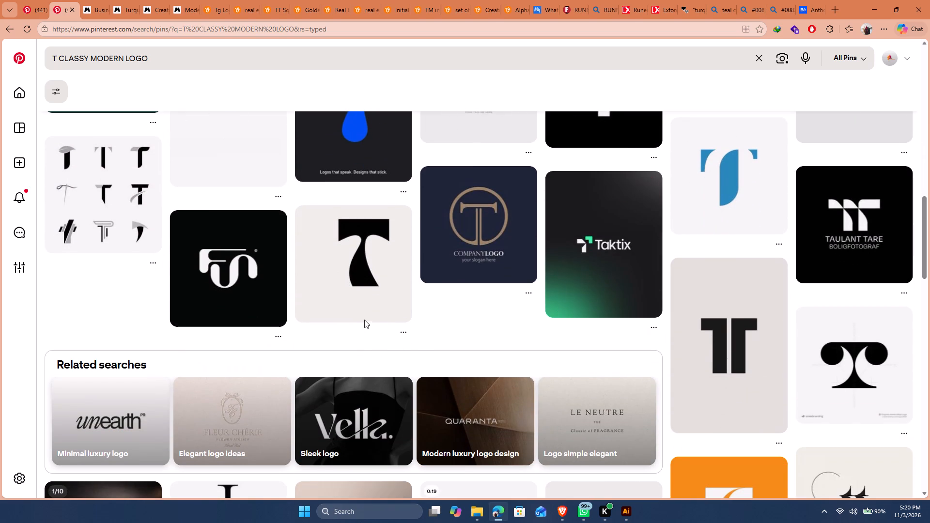
scroll(368, 315, down, 3)
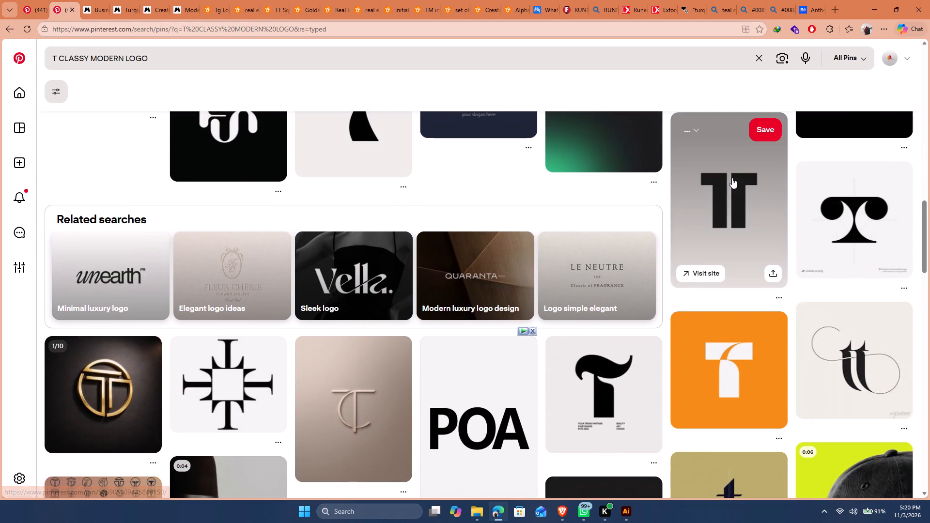
scroll(686, 188, down, 4)
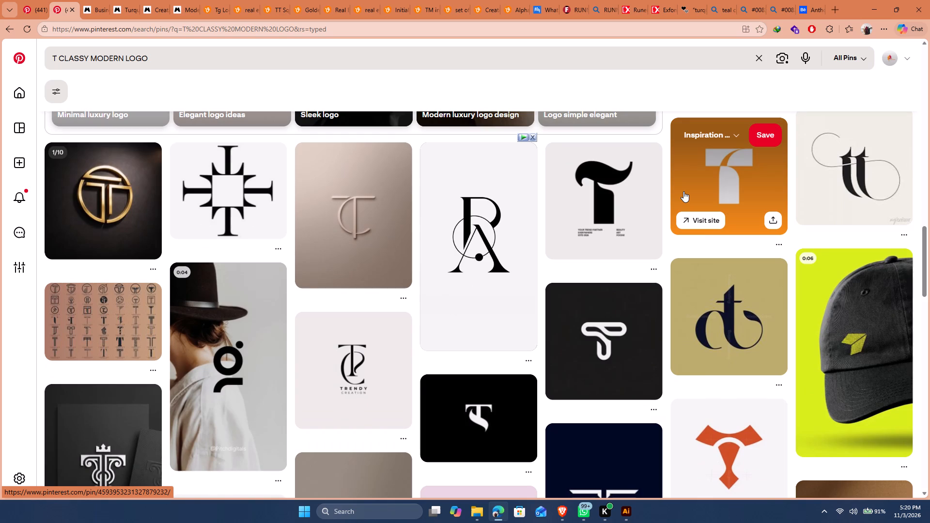
scroll(685, 192, down, 5)
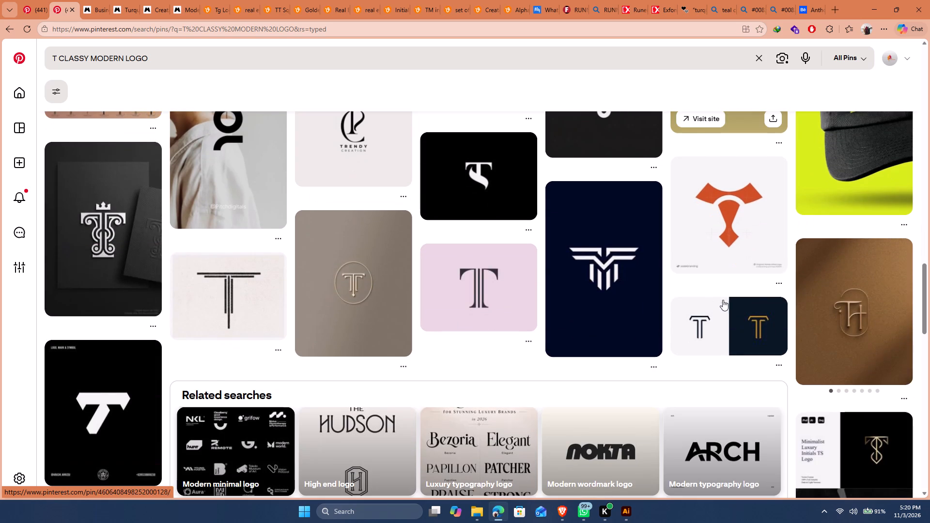
scroll(701, 298, down, 5)
scroll(582, 316, down, 4)
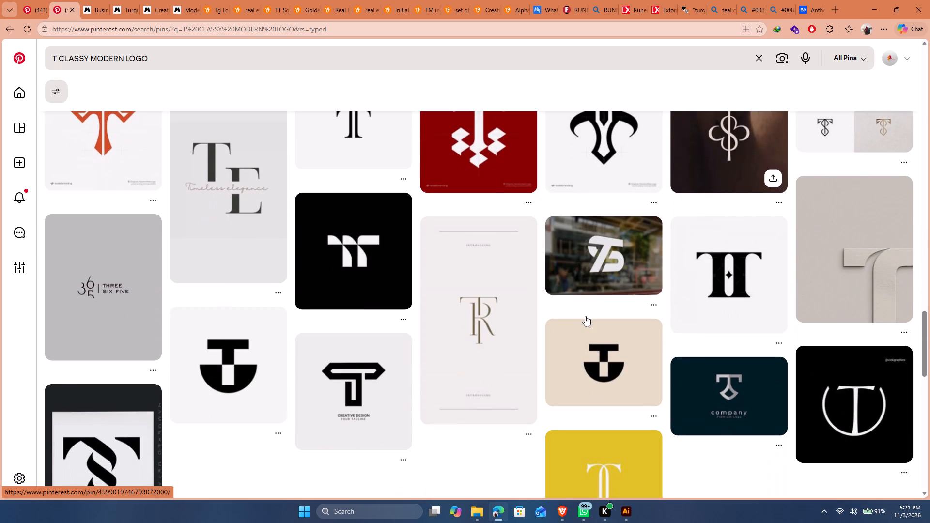
scroll(586, 316, down, 1)
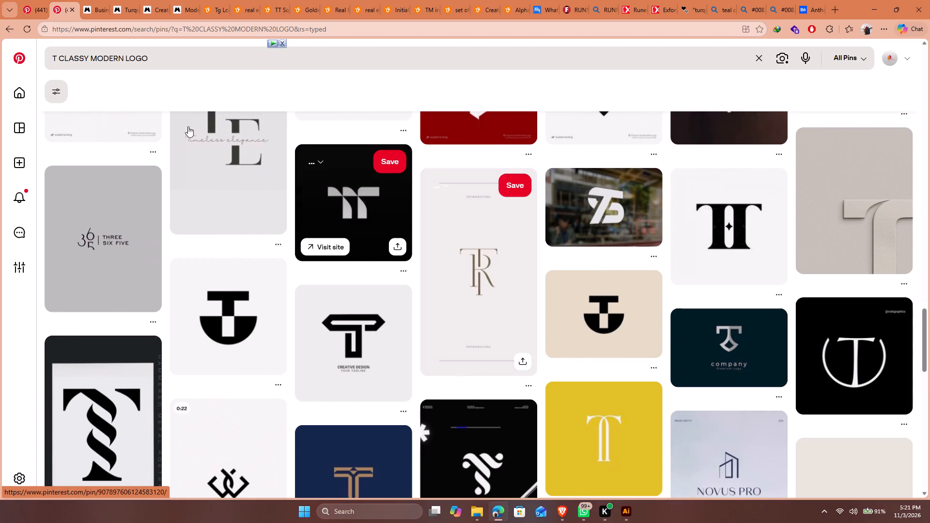
Save the animated G logo pin to the Inspiration and Ideas board.
scroll(426, 273, down, 4)
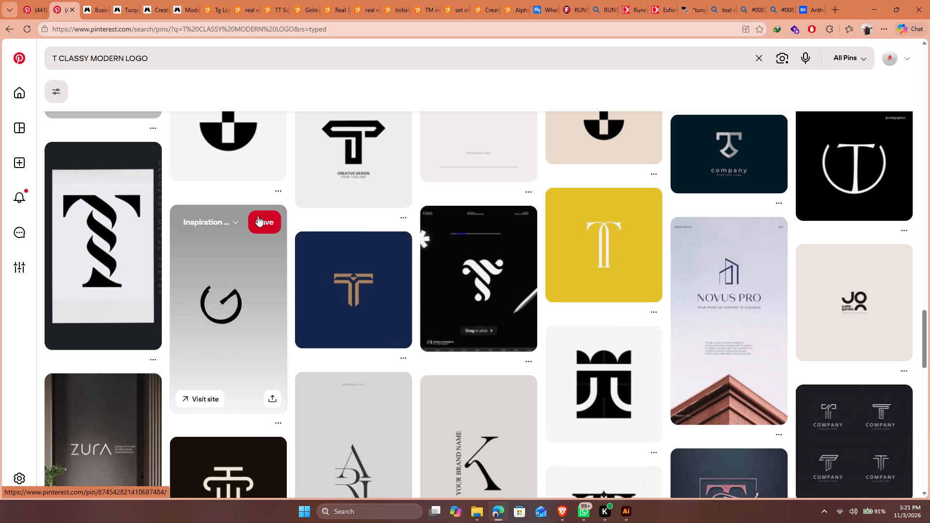
click(258, 216)
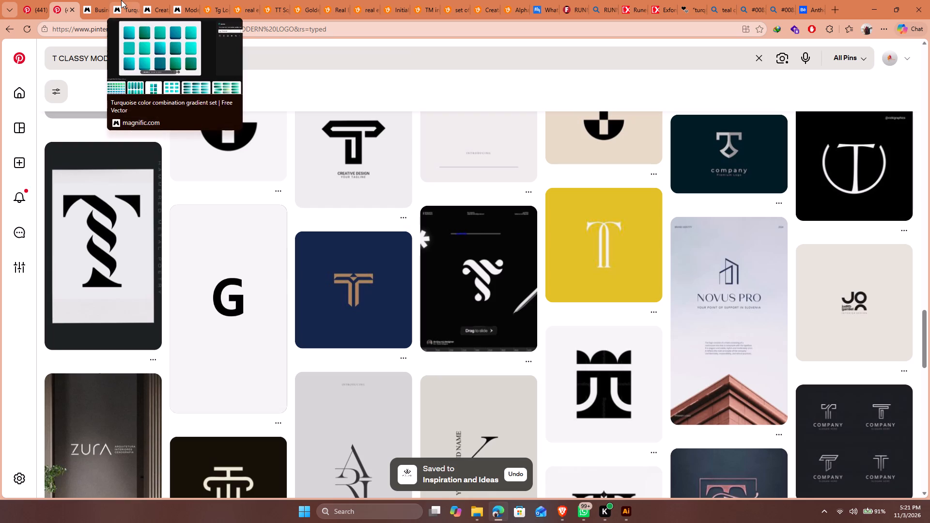
Look further down the classy modern T logo pins for more monogram ideas.
scroll(692, 135, down, 4)
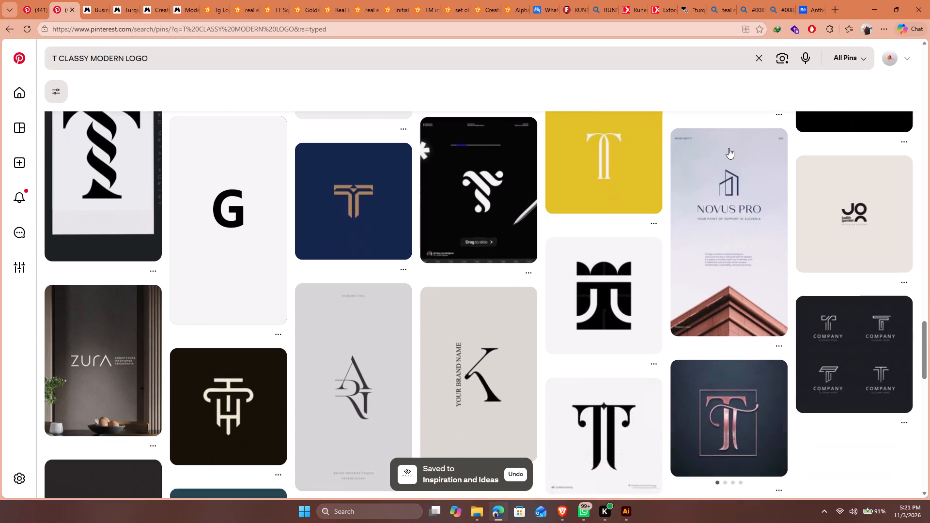
scroll(816, 272, down, 3)
scroll(647, 347, down, 3)
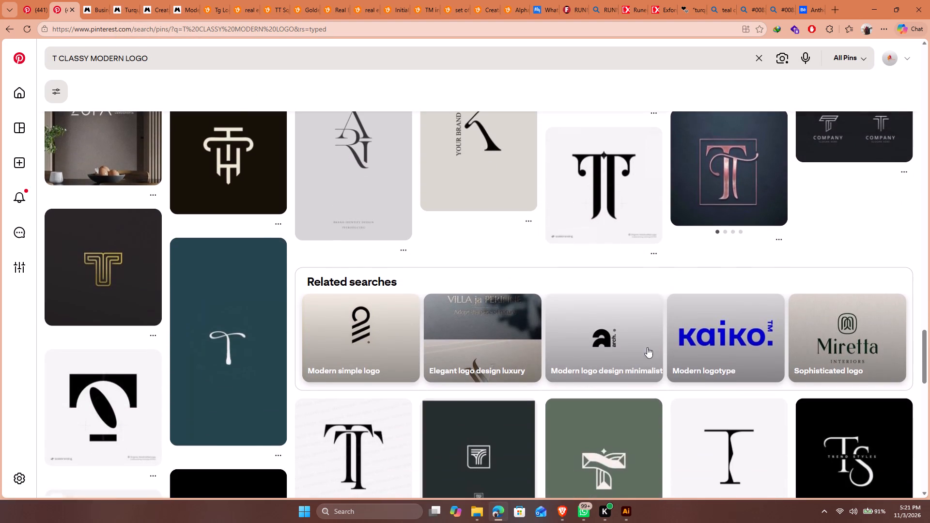
scroll(647, 347, down, 2)
Switch to Brave, restart the Lil Wayne "God Bless Amerika" video from its beginning, and minimise the browser.
click(566, 507)
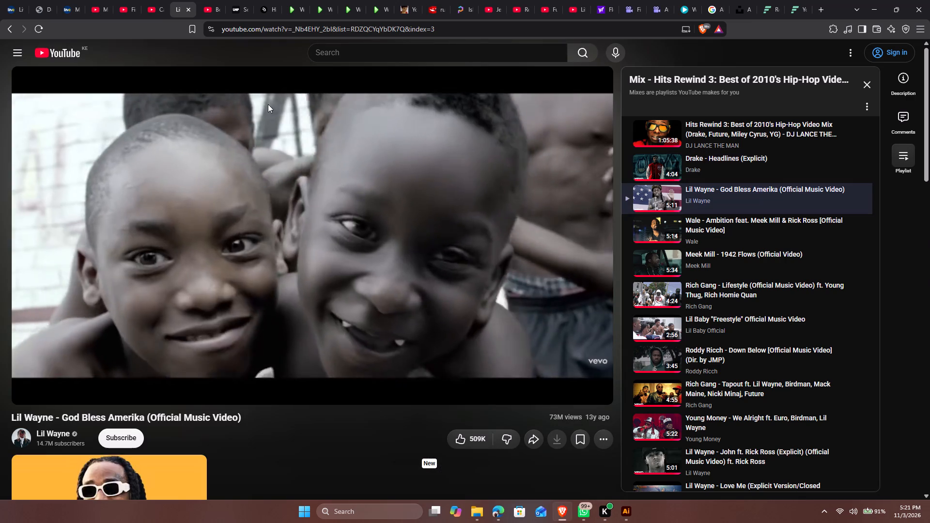
drag(19, 375, 0, 375)
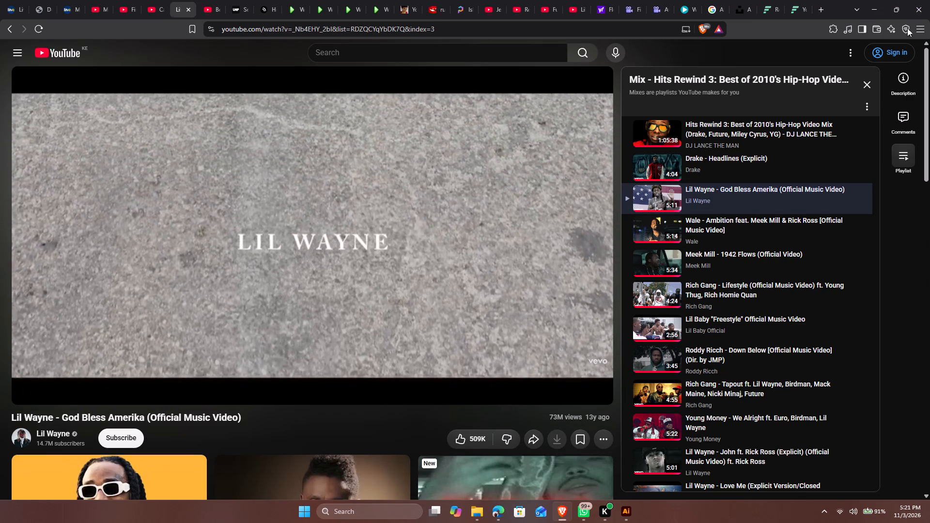
click(874, 0)
Continue examining the classy modern T logo pins on Pinterest, including the related searches.
scroll(448, 331, down, 4)
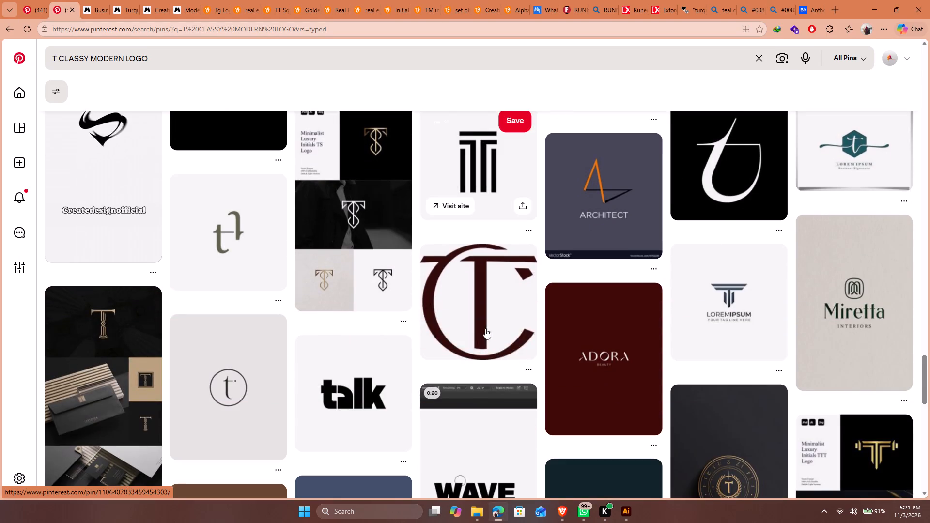
scroll(493, 328, down, 5)
scroll(513, 325, up, 1)
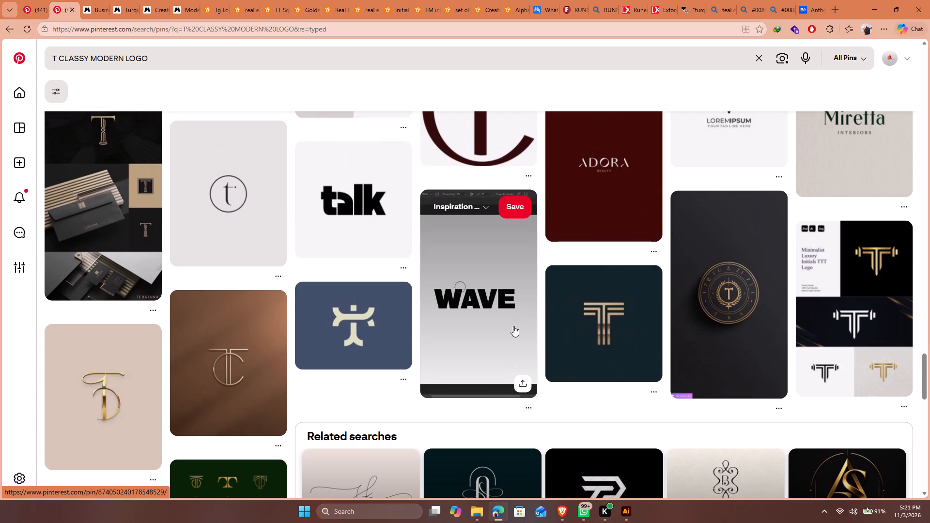
scroll(512, 326, down, 4)
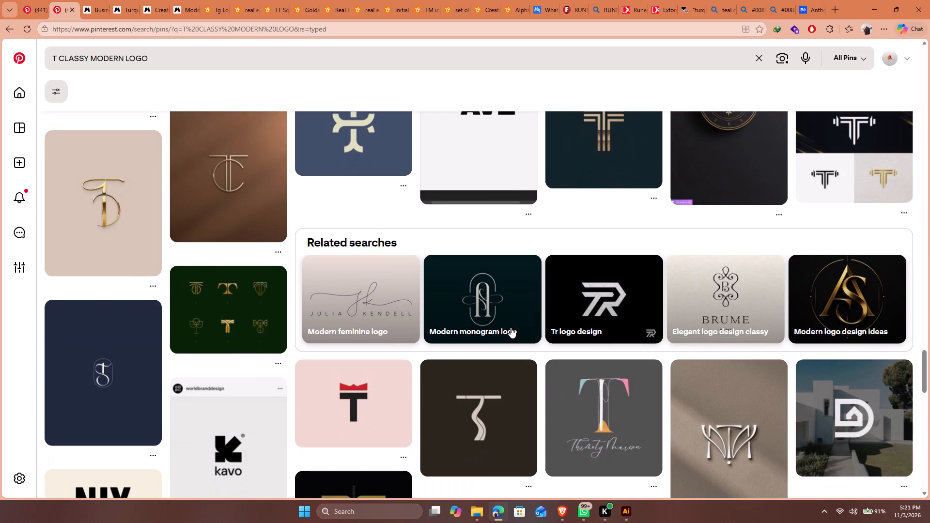
scroll(511, 327, down, 4)
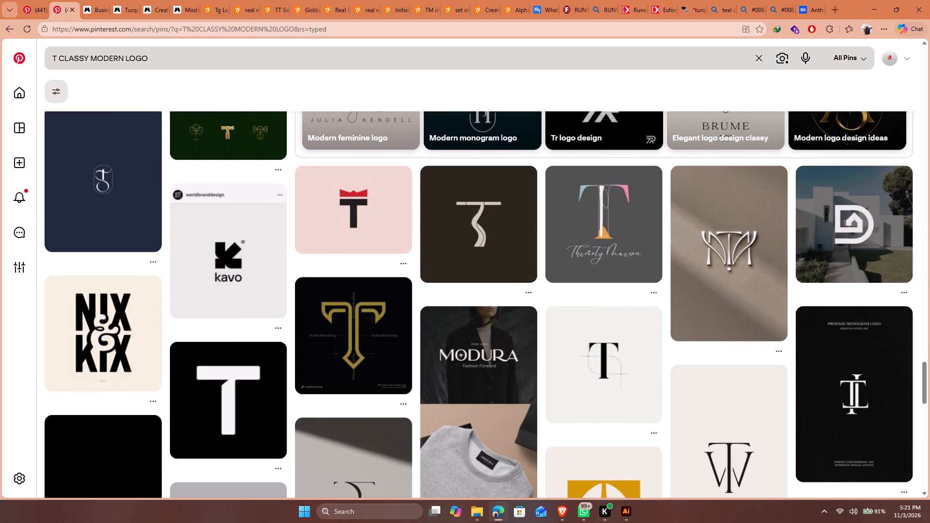
Refine the Pinterest search to "T CLASSY MODERN REAL ESTATE LOGO".
click(124, 58)
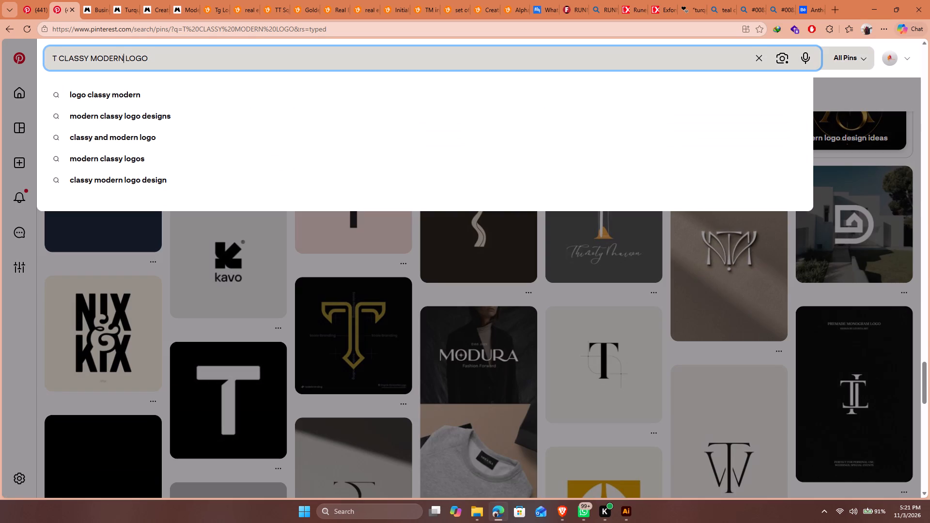
key(space)
text(REAL ESTATE)
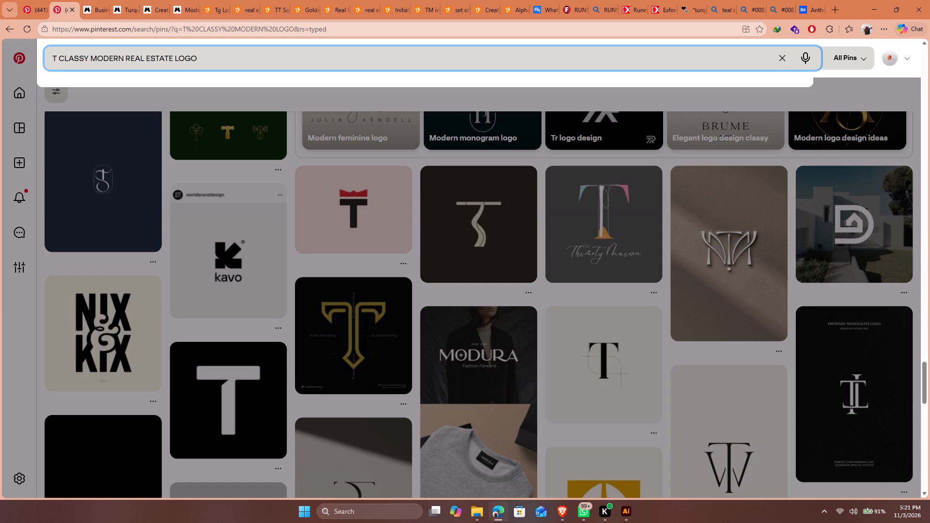
key(Return)
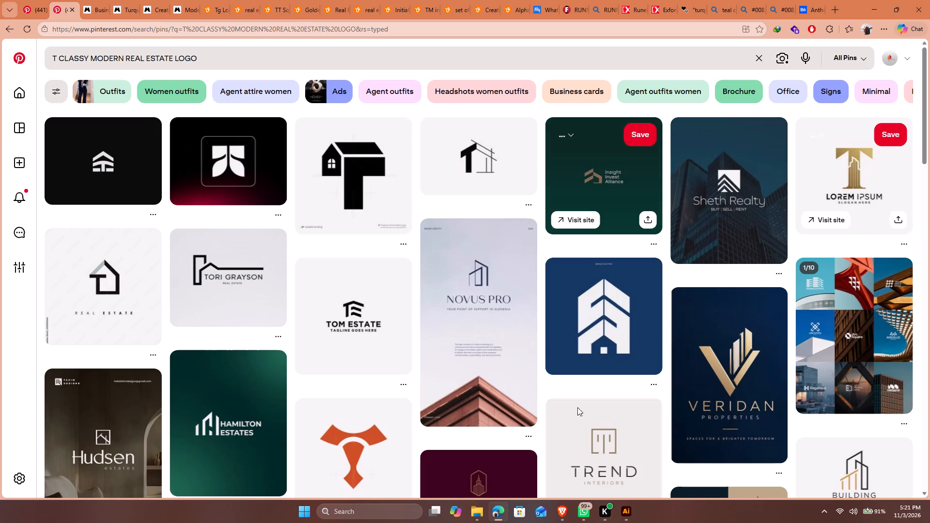
Look through the T real estate logo pins for design ideas.
scroll(646, 262, down, 6)
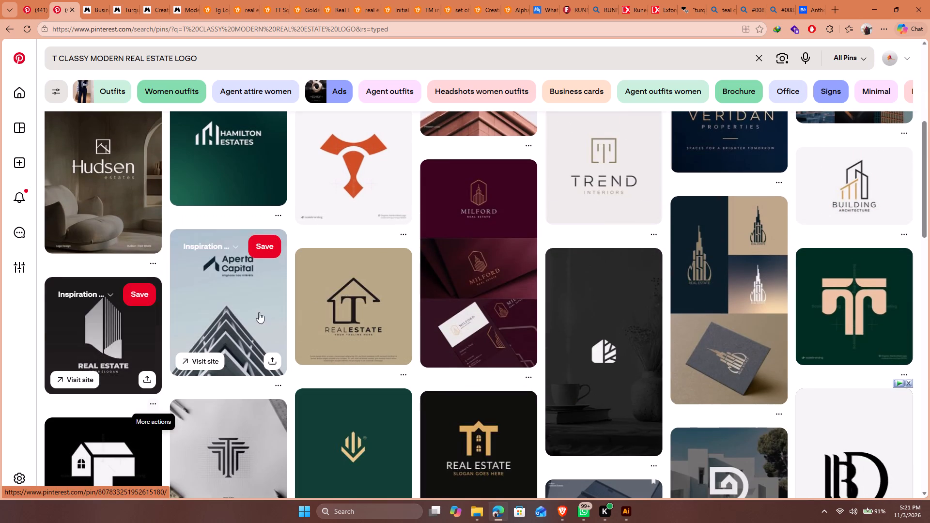
scroll(425, 320, down, 6)
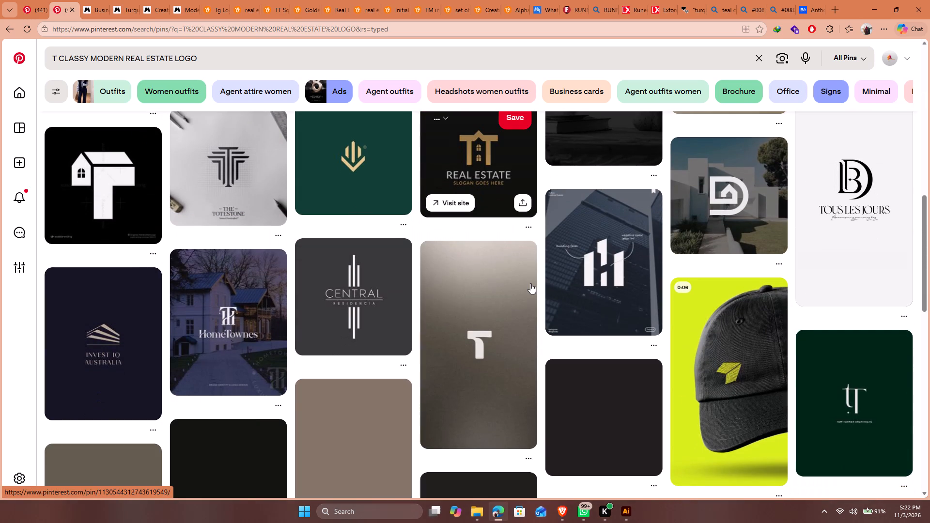
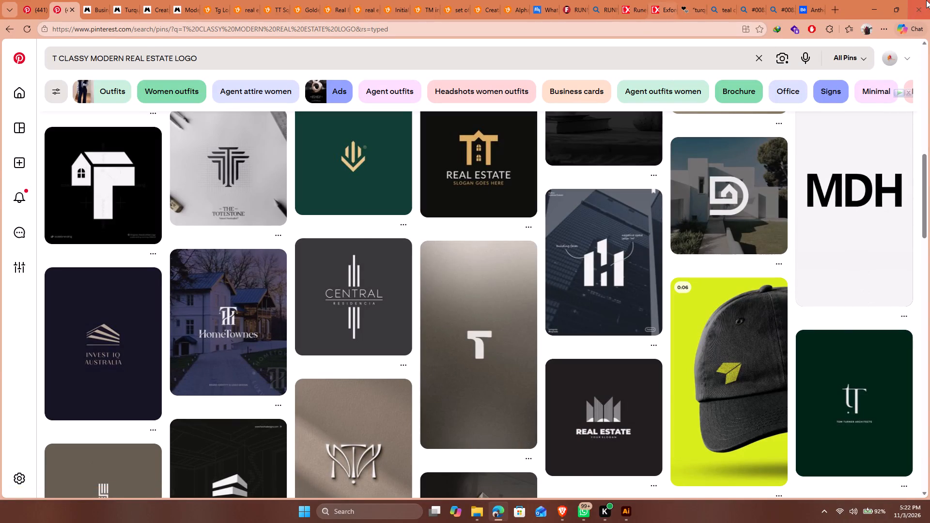
Download the gold TT house "REAL ESTATE" logo pin on the black background, keeping one copy and cancelling the duplicate download.
scroll(449, 245, up, 4)
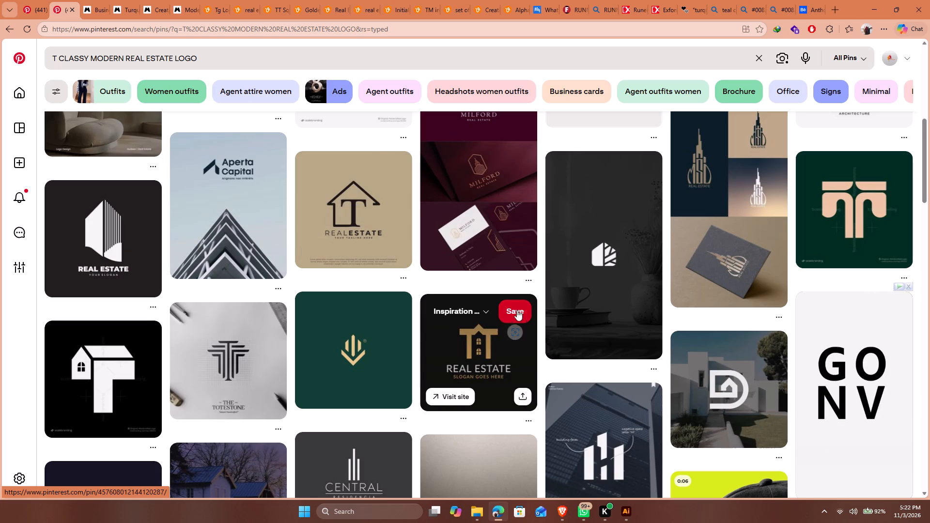
click(528, 419)
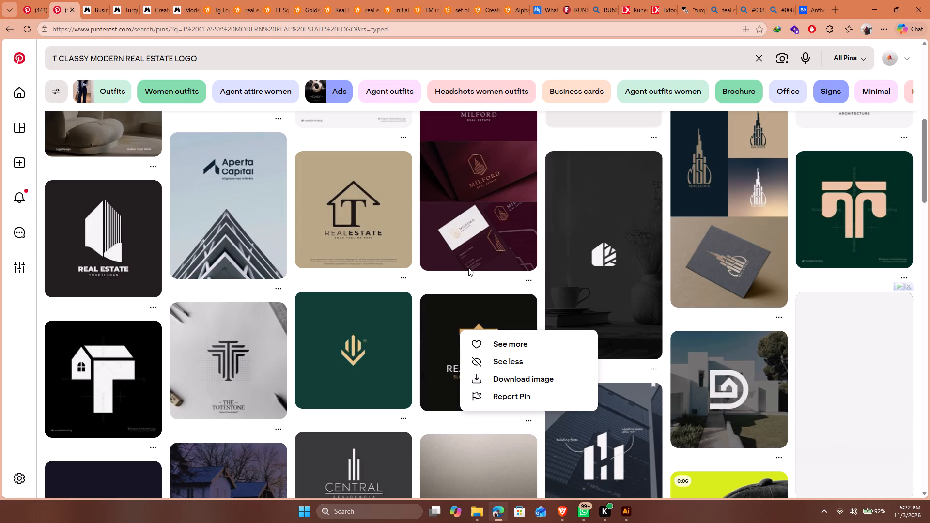
click(545, 377)
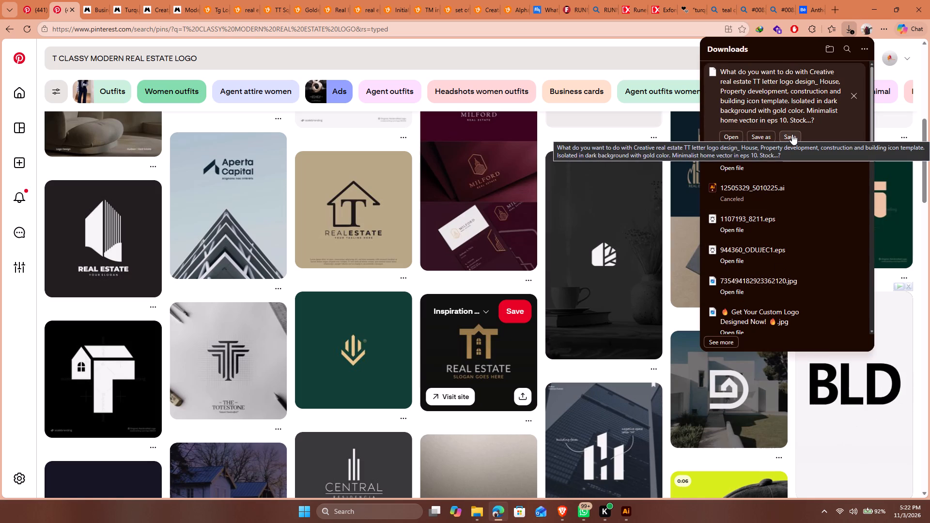
click(761, 135)
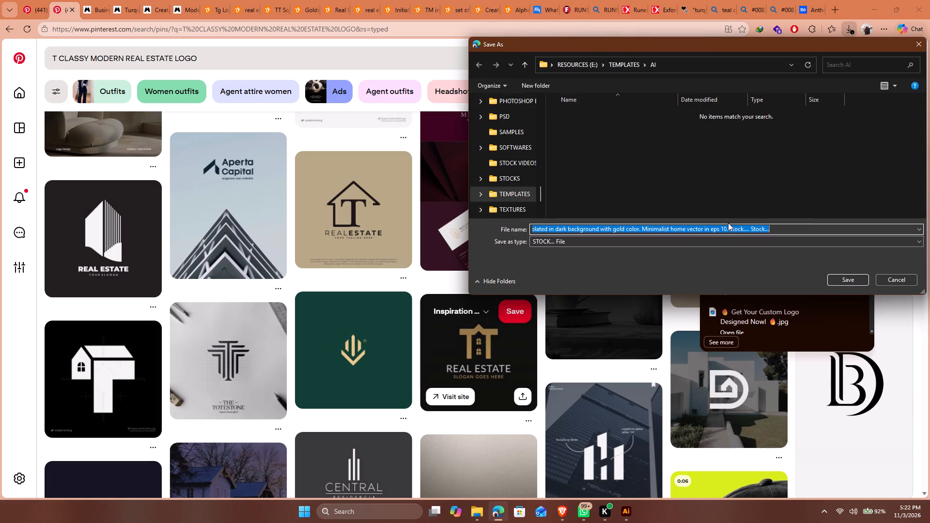
click(892, 279)
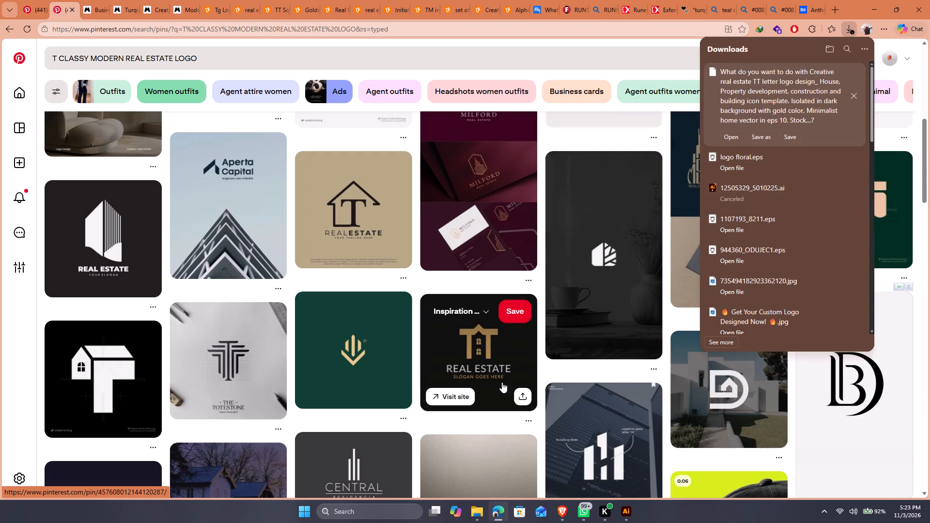
click(527, 419)
click(527, 375)
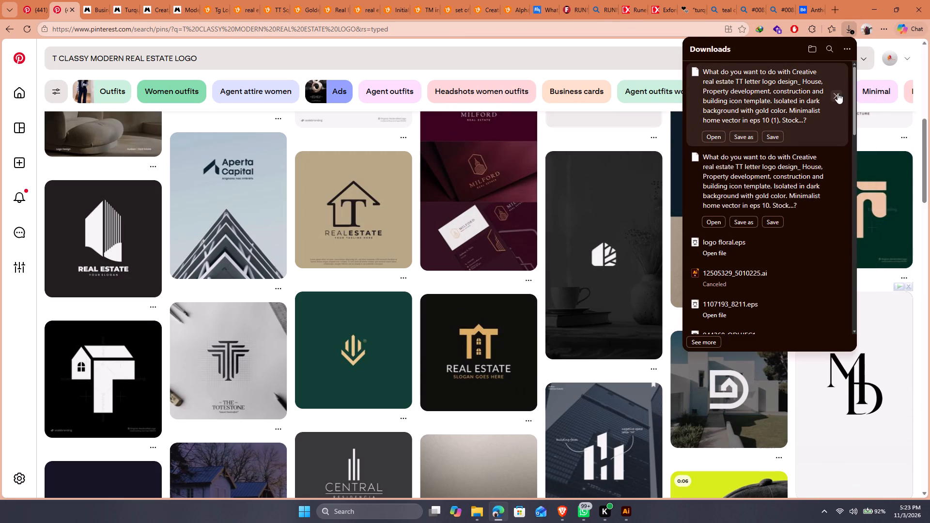
click(838, 93)
click(772, 215)
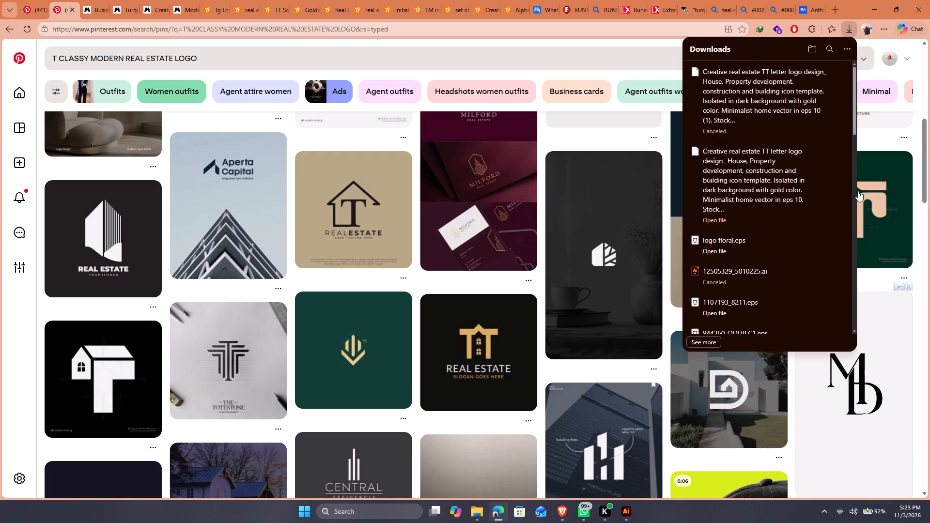
Locate the downloaded TT real estate logo in the Downloads folder and place it into TEN M LOGO.ai in Illustrator.
click(820, 185)
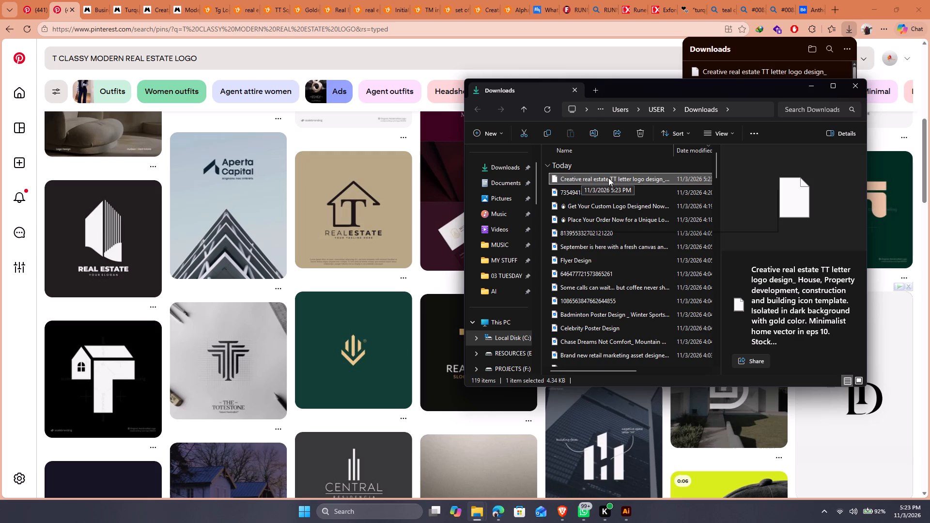
drag(608, 178, 626, 510)
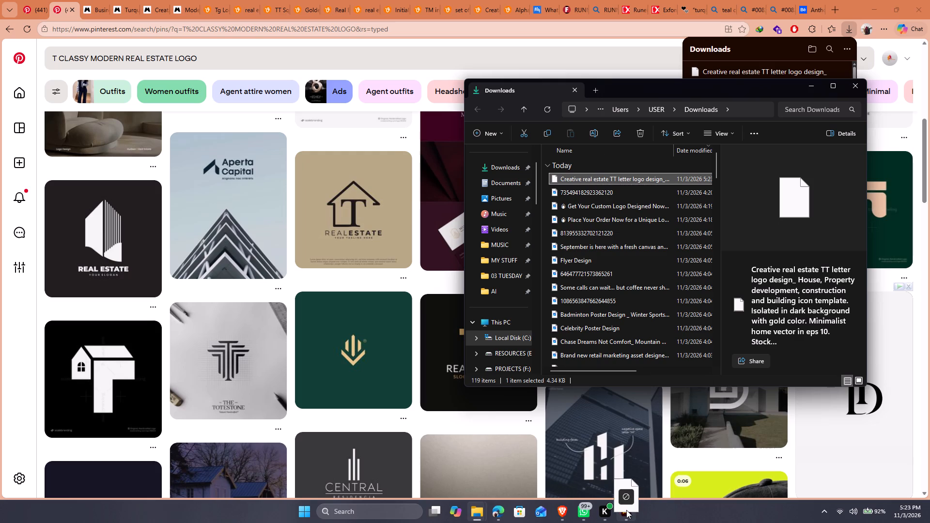
drag(626, 510, 624, 387)
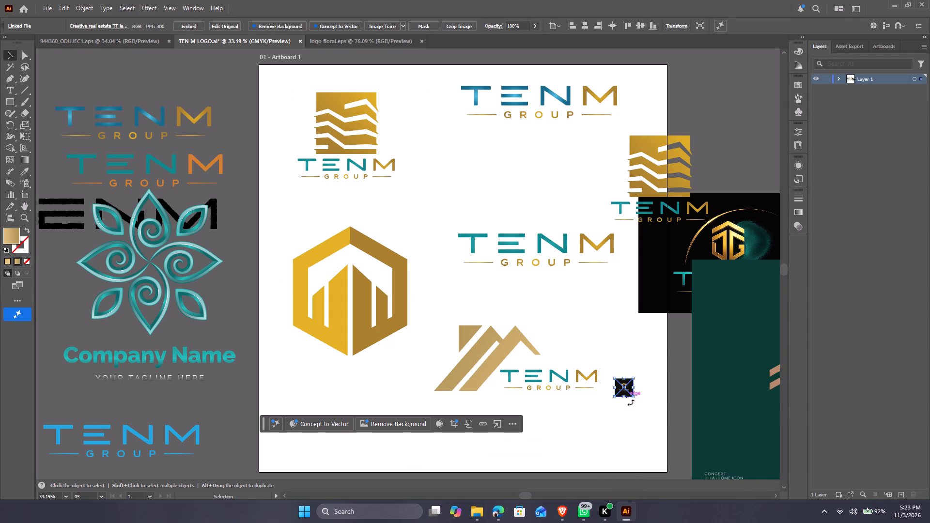
key(Tab)
key(Tab)
key(Tab)
key(Tab)
key(Tab)
key(Tab)
key(Tab)
key(Tab)
key(Tab)
Enlarge the placed TT logo image to about 7.76 in square and embed it in the document.
drag(616, 380, 573, 331)
shift+drag(617, 380, 457, 202)
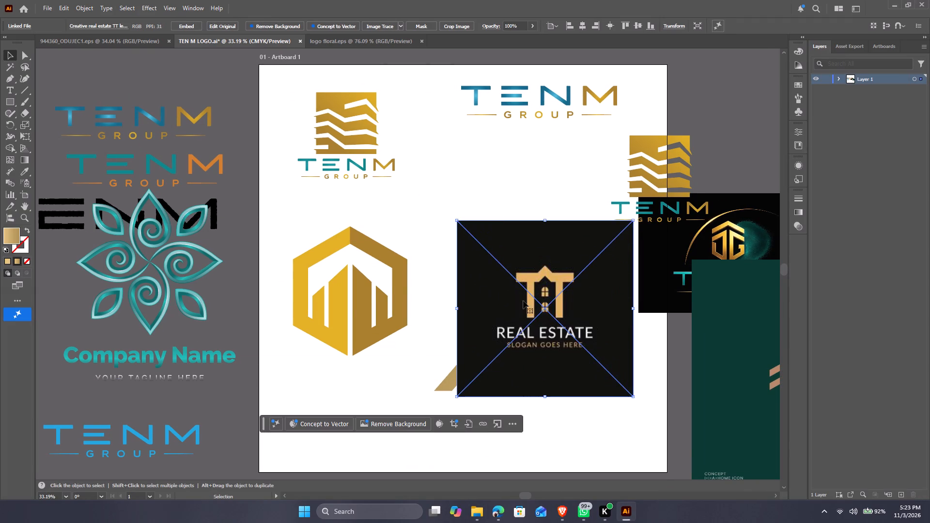
drag(523, 301, 615, 379)
click(186, 25)
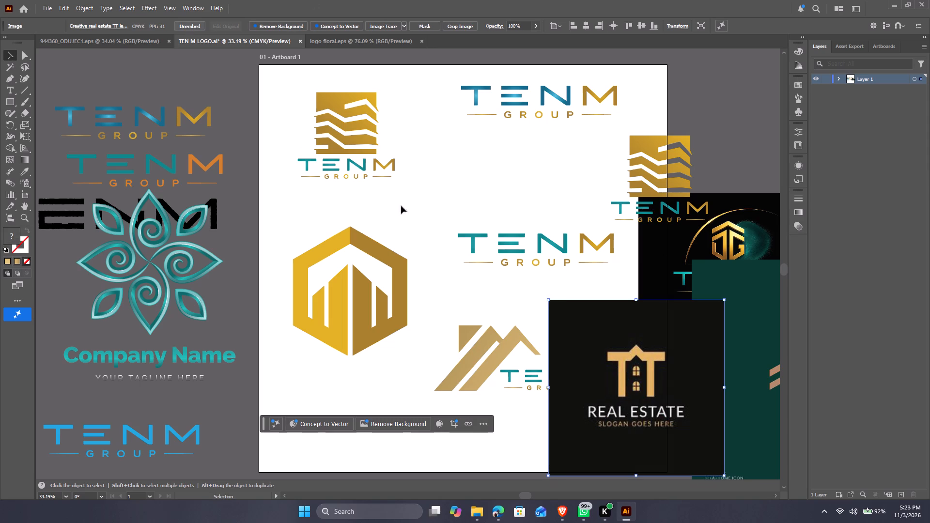
Move the TT logo image off the artboard to the pasteboard, below the blue TENM GROUP wordmark.
drag(618, 384, 512, 193)
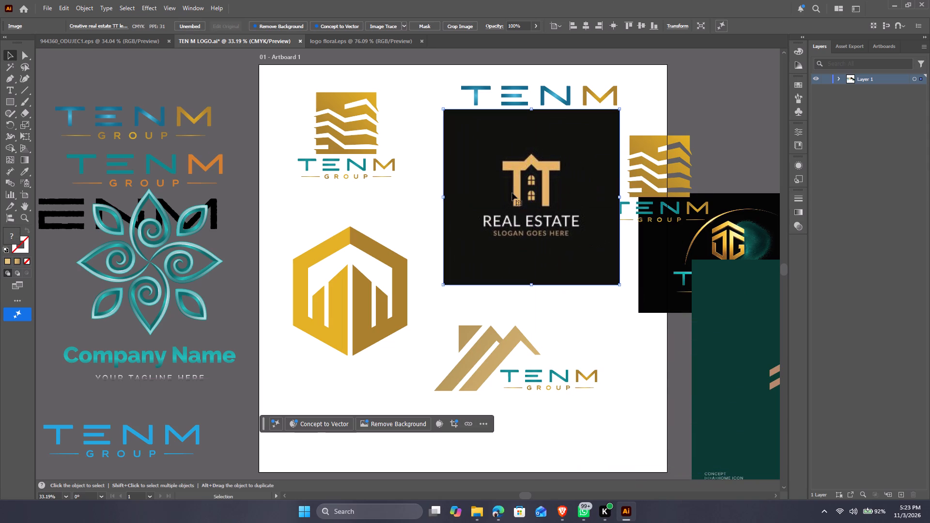
drag(511, 207, 339, 393)
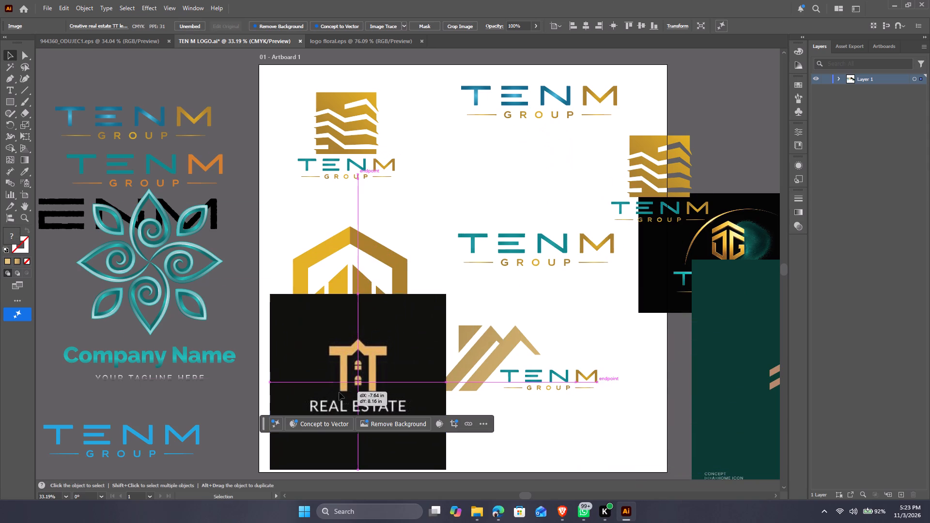
click(385, 352)
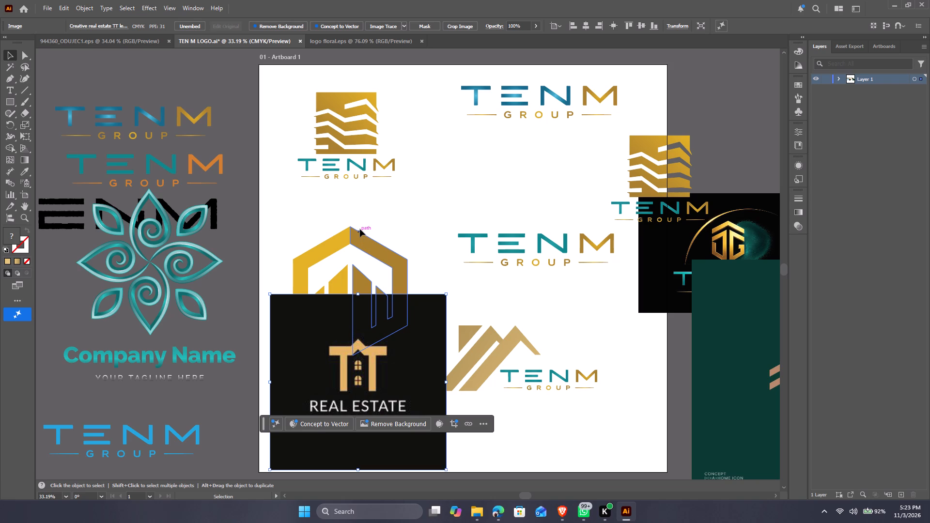
click(374, 251)
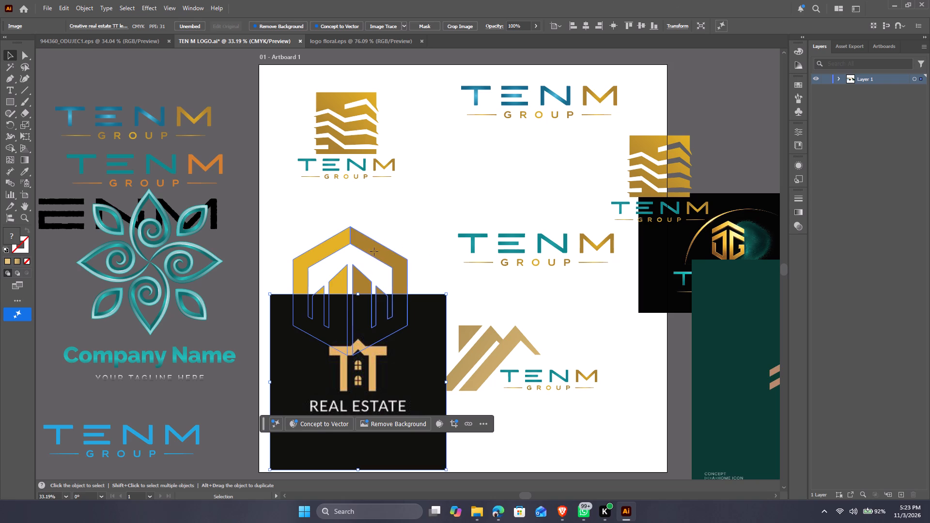
scroll(452, 282, down, 5)
scroll(482, 187, down, 5)
scroll(555, 131, down, 7)
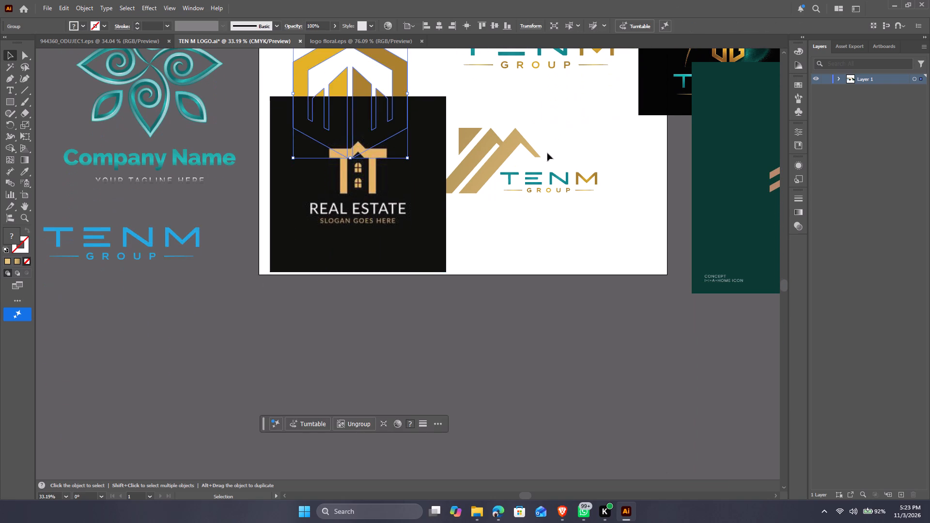
drag(363, 200, 340, 289)
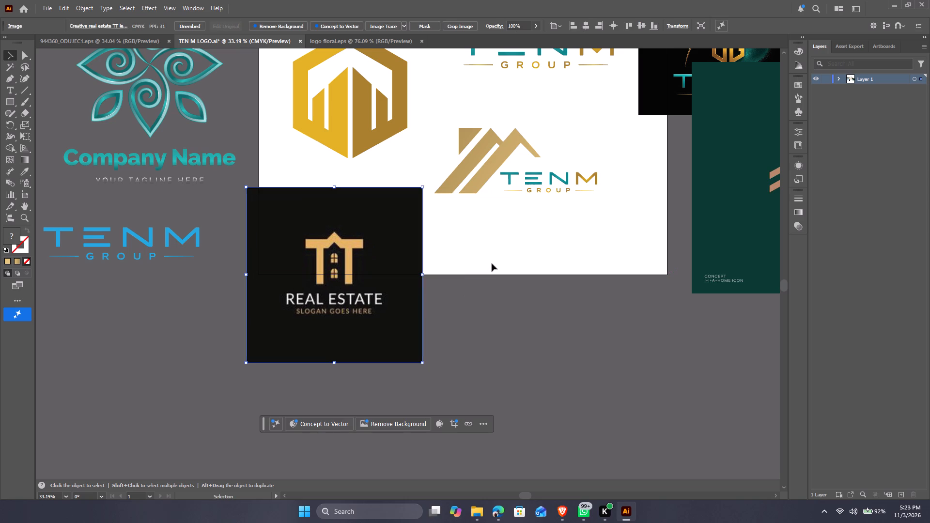
click(492, 263)
click(346, 268)
drag(359, 269, 140, 391)
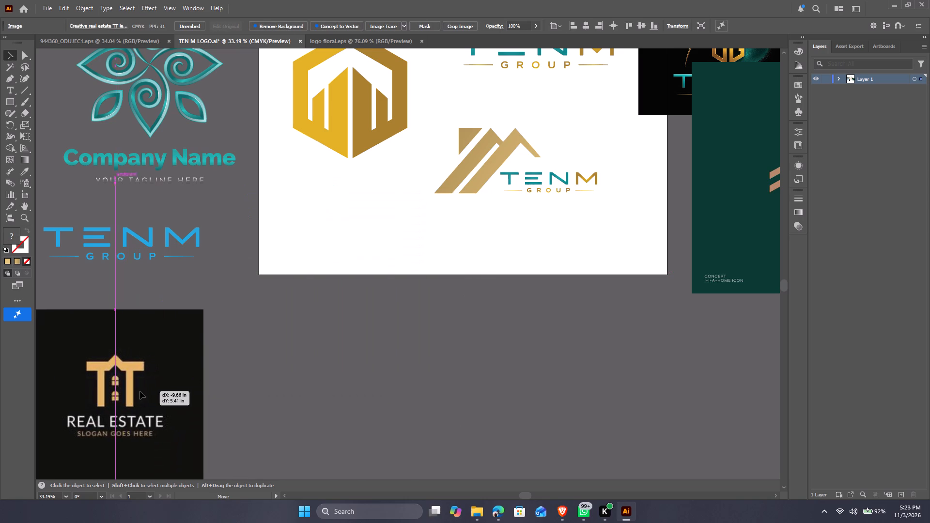
drag(140, 391, 140, 391)
Duplicate the TT logo image, placing the copy across the artboard's bottom edge below the gold hexagon logo.
alt+drag(135, 383, 413, 336)
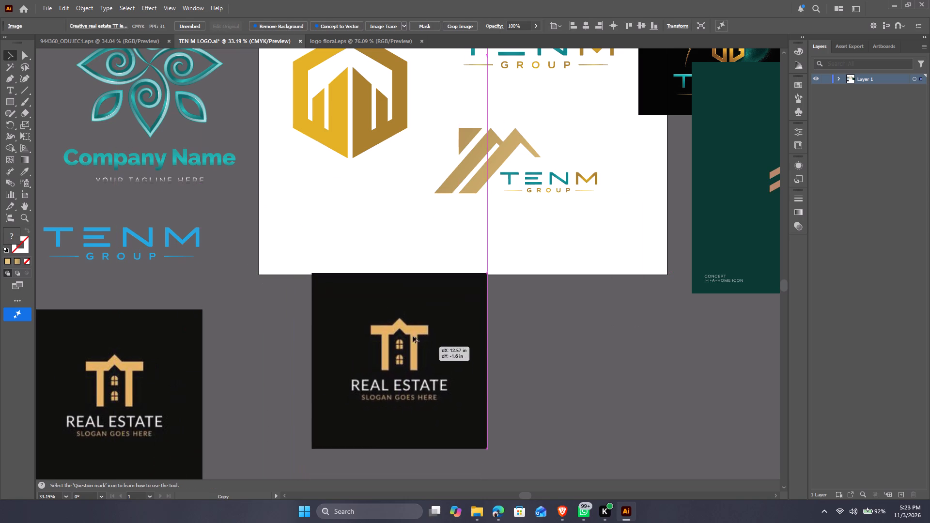
alt+drag(413, 336, 403, 293)
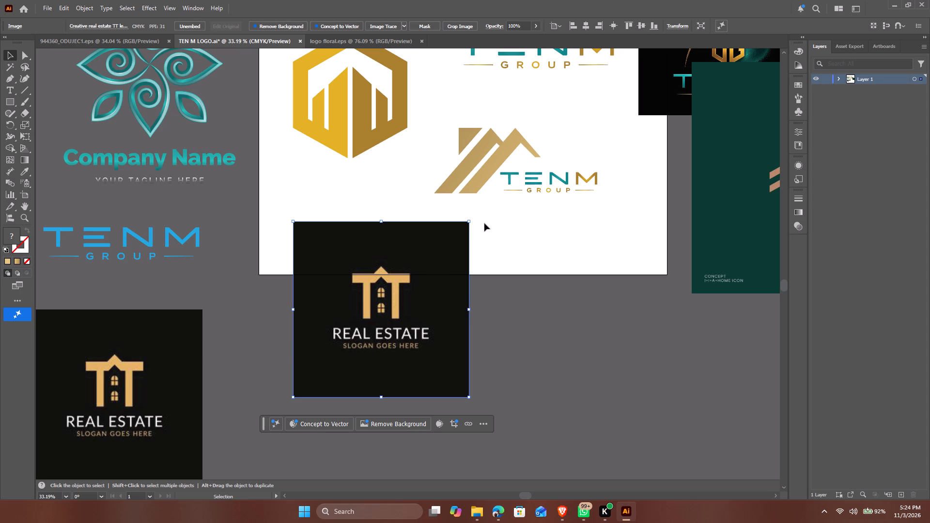
Run Image Trace on the copied TT logo image with the default preset.
scroll(406, 108, up, 3)
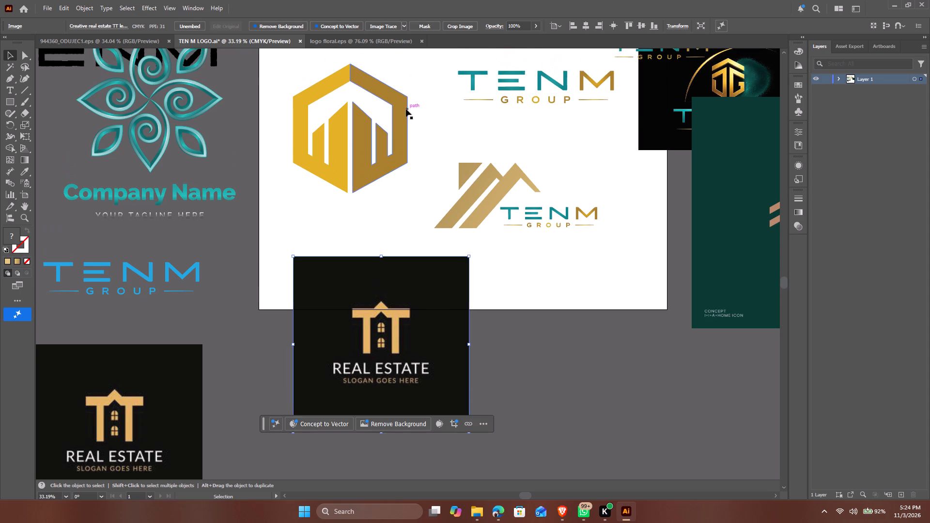
scroll(427, 112, up, 2)
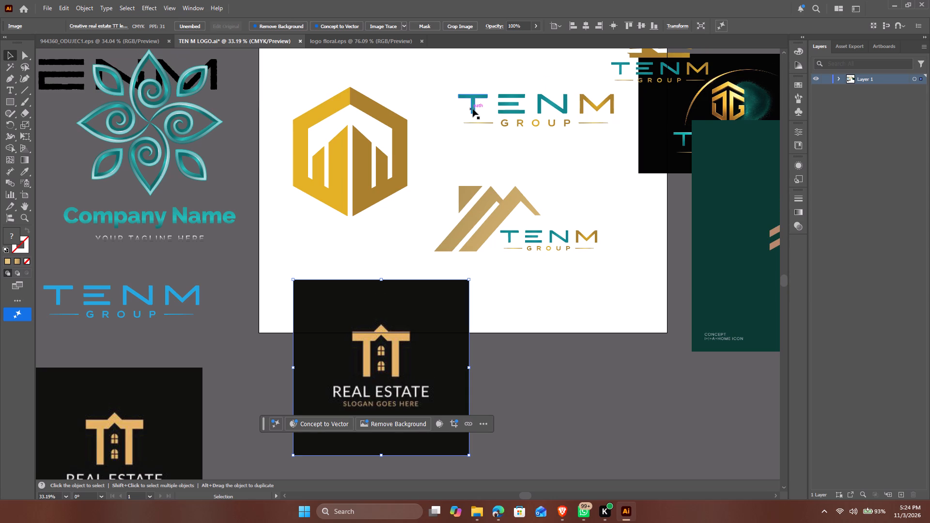
scroll(557, 193, up, 4)
scroll(554, 159, down, 5)
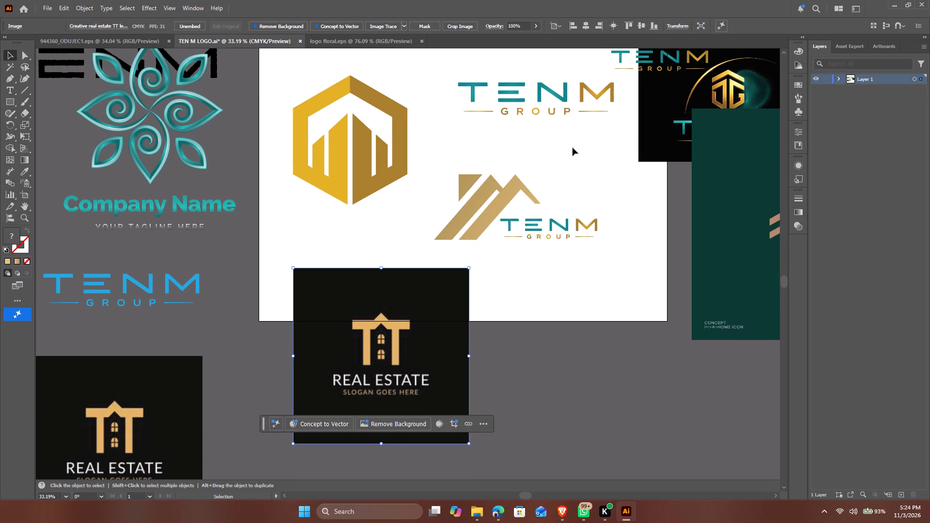
scroll(573, 140, down, 4)
scroll(573, 140, up, 3)
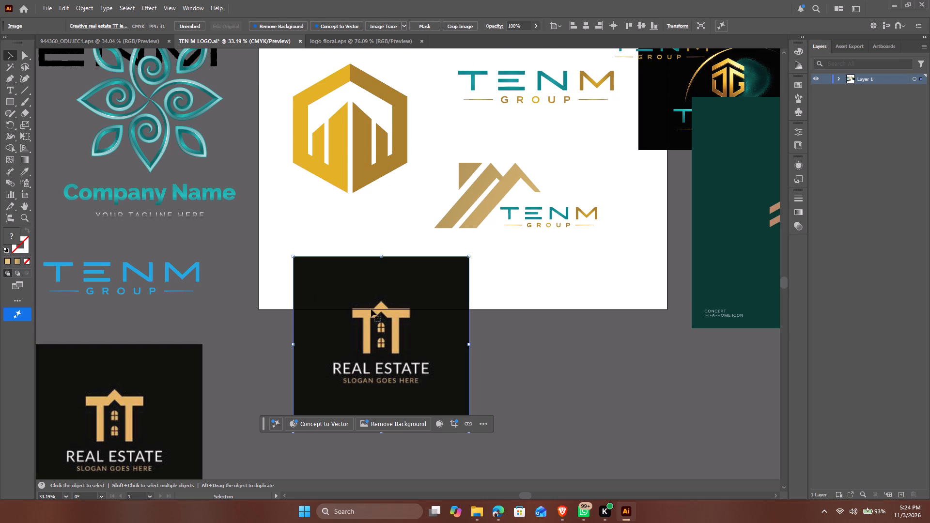
click(383, 25)
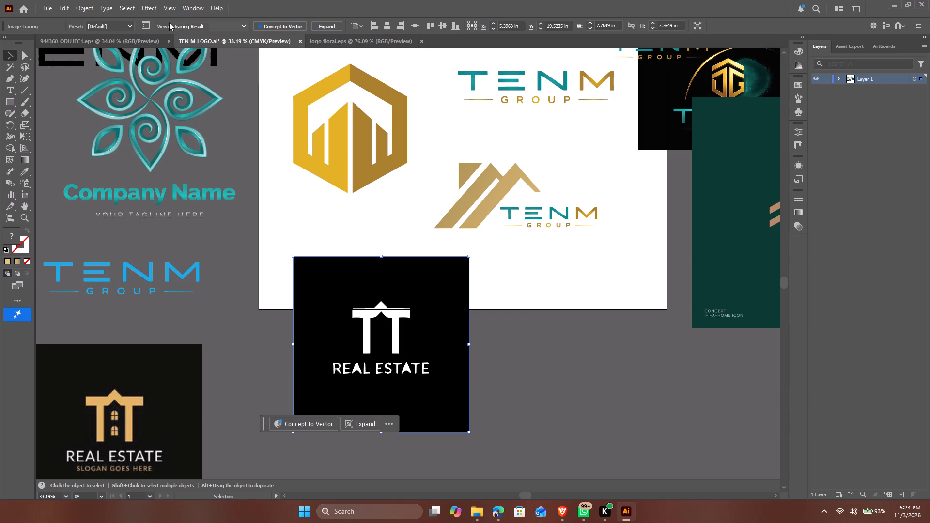
Adjust the Black and White trace threshold of the TT logo, trying several levels and ending at 70.
click(146, 19)
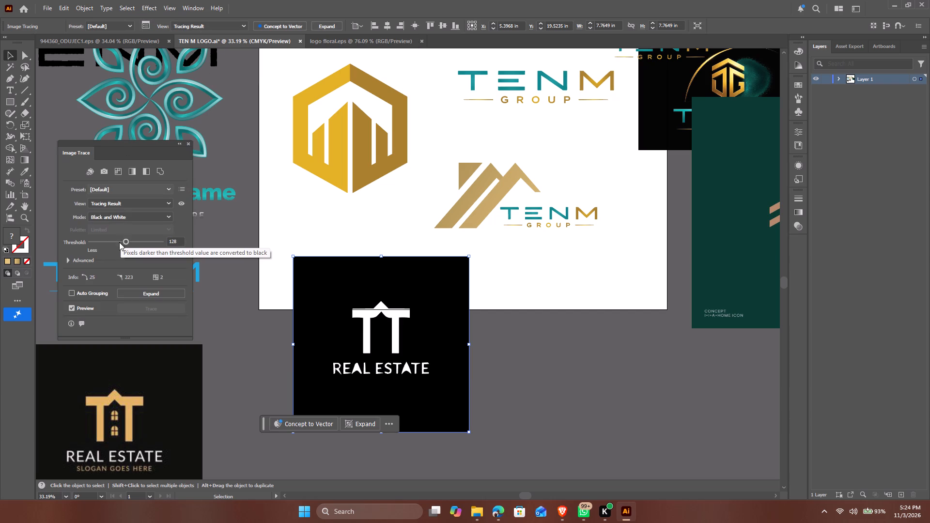
drag(125, 240, 107, 241)
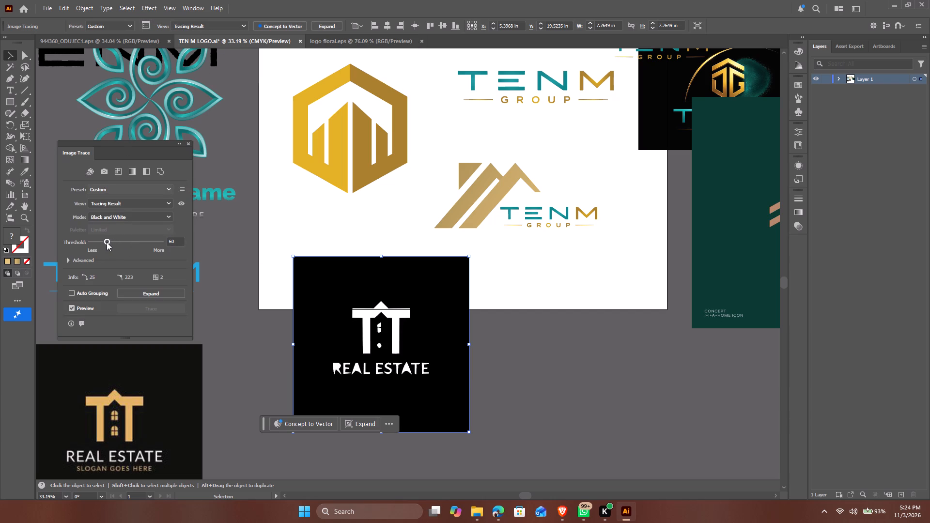
drag(107, 242, 98, 244)
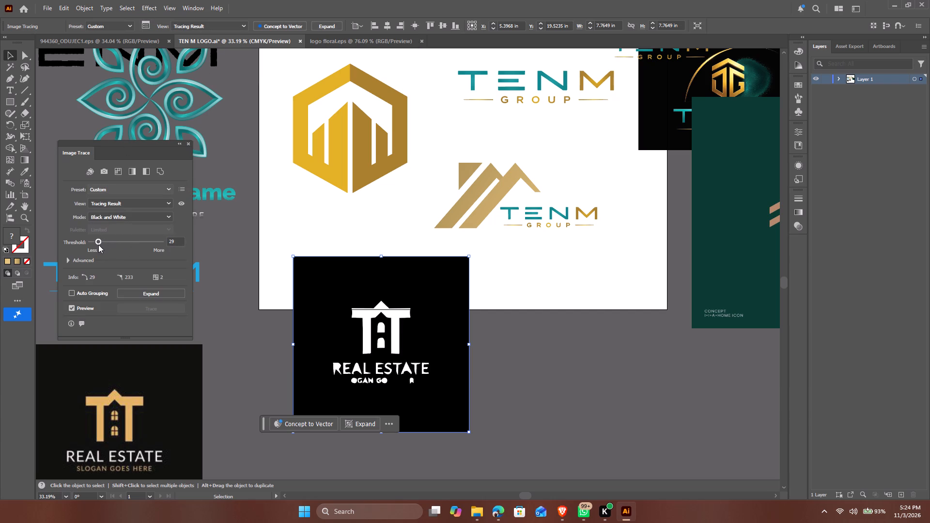
click(98, 245)
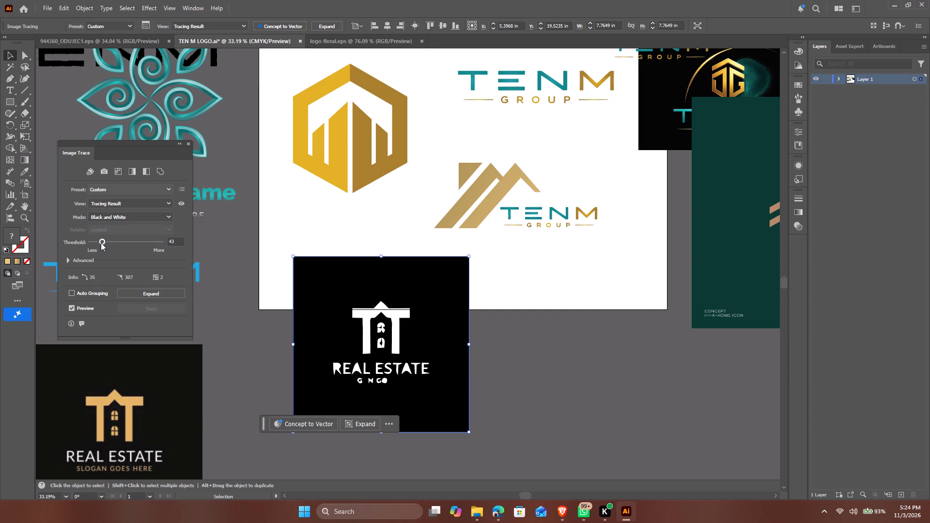
click(101, 243)
drag(98, 243, 99, 243)
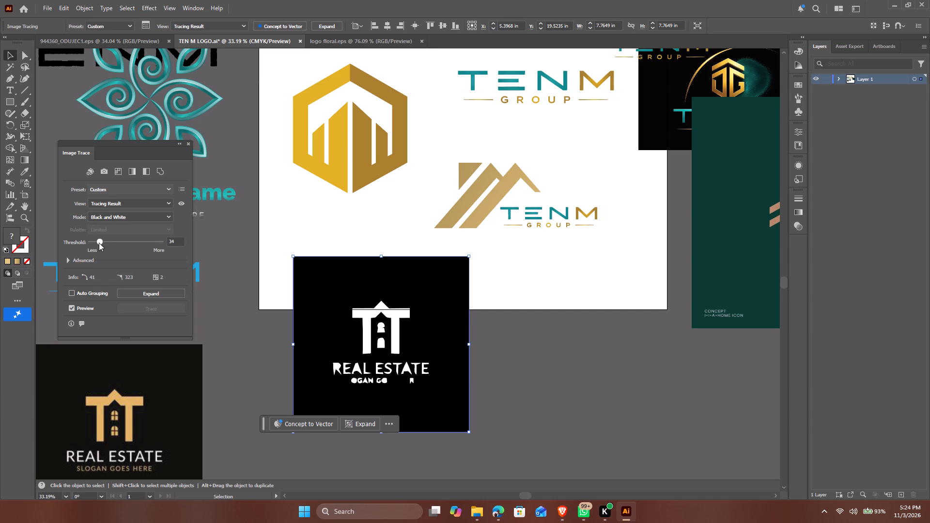
drag(99, 243, 107, 242)
click(107, 241)
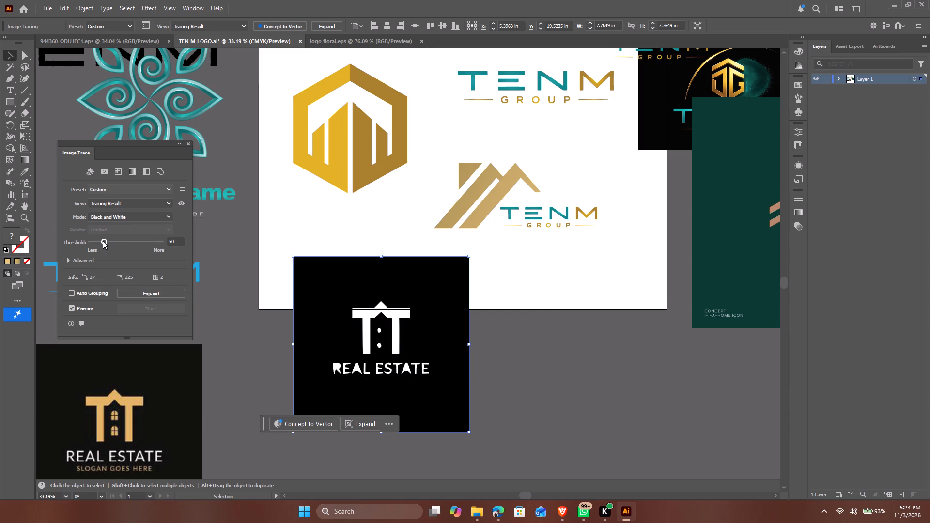
drag(103, 241, 119, 240)
drag(119, 239, 108, 238)
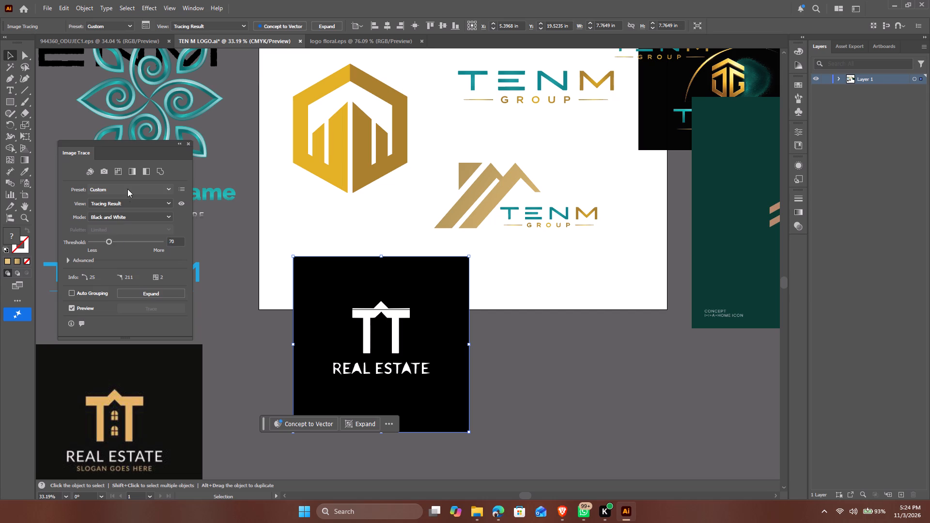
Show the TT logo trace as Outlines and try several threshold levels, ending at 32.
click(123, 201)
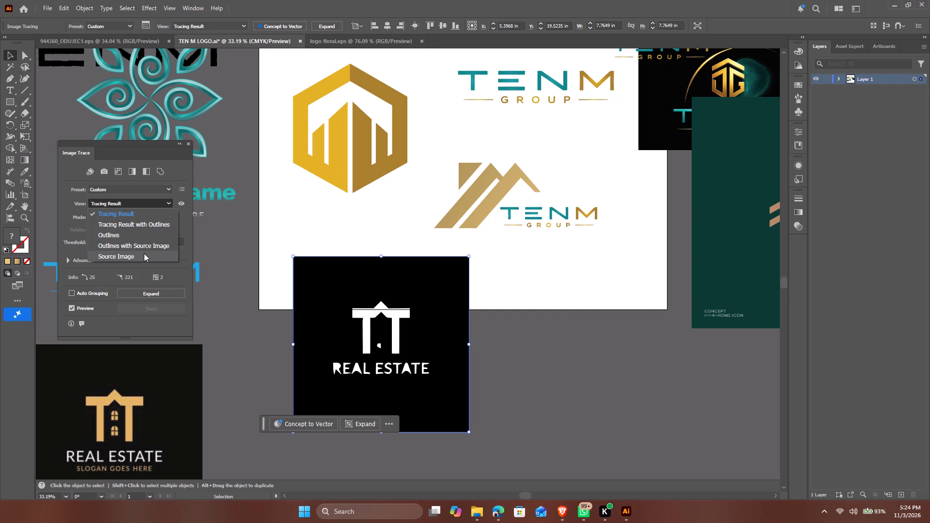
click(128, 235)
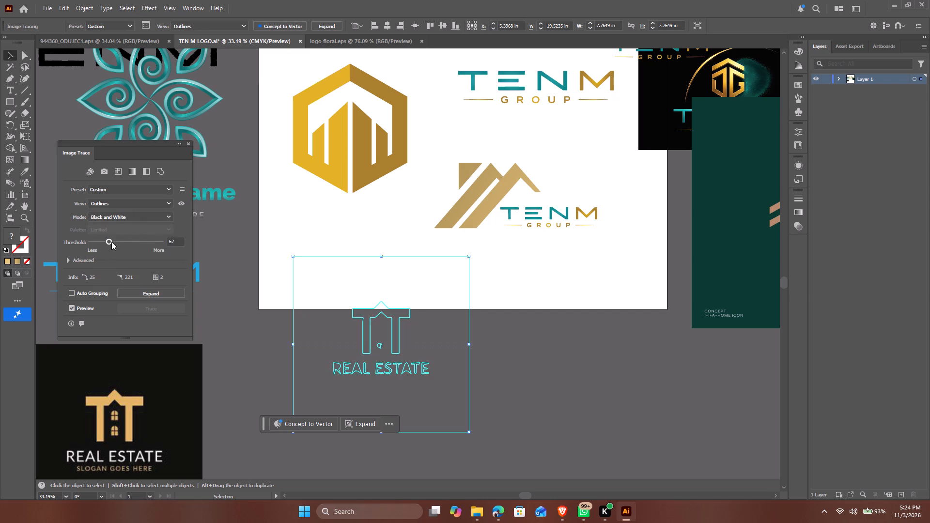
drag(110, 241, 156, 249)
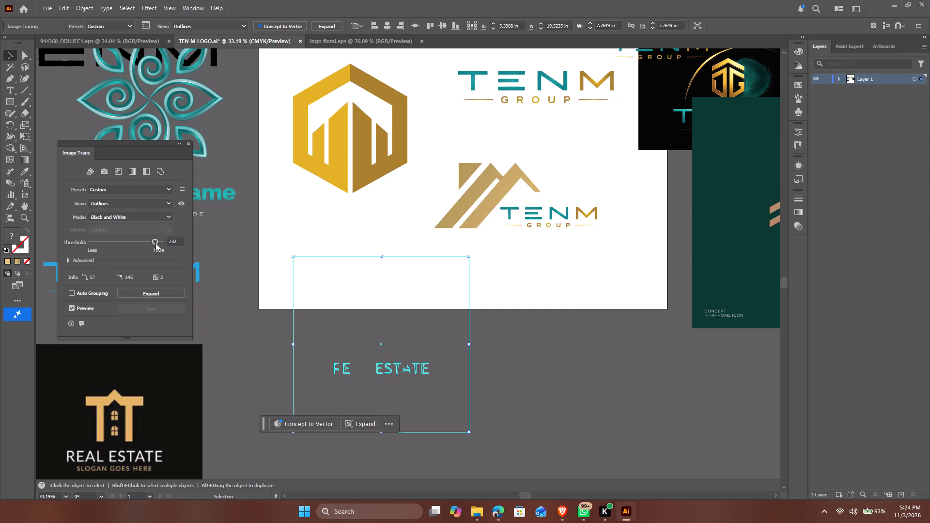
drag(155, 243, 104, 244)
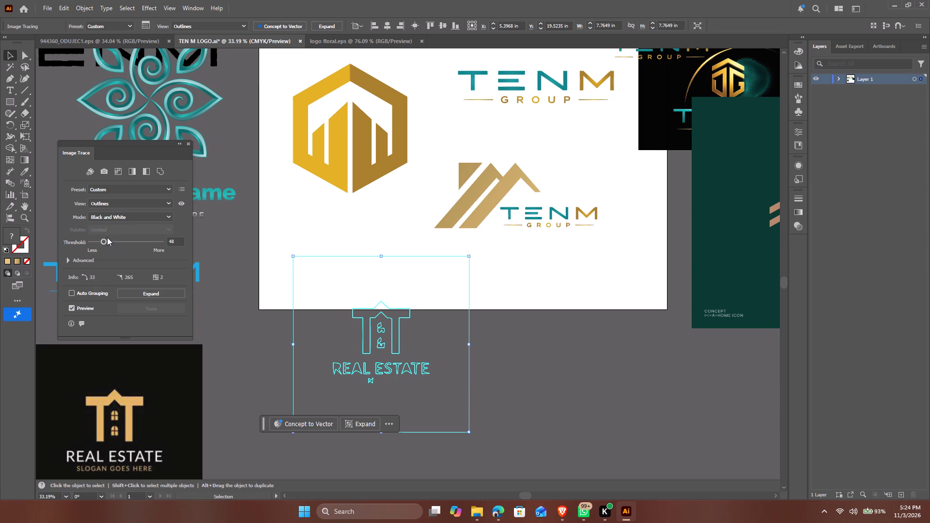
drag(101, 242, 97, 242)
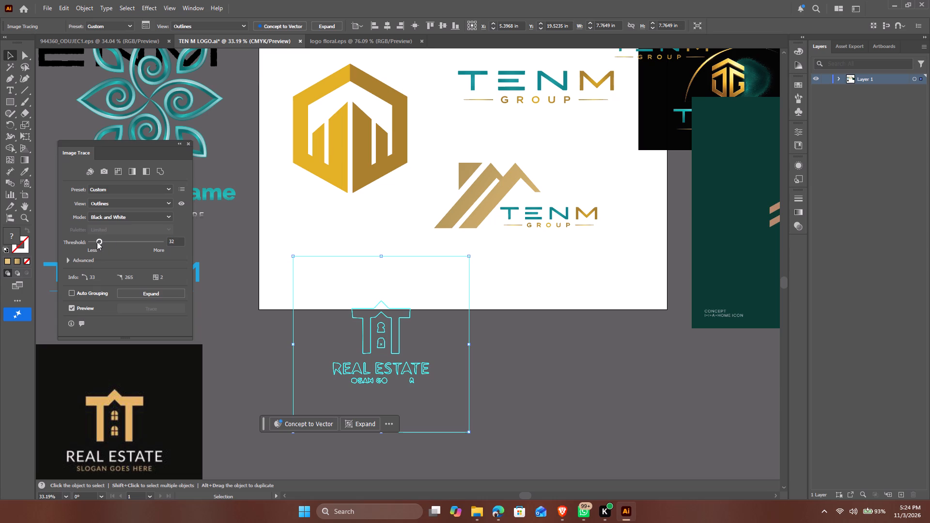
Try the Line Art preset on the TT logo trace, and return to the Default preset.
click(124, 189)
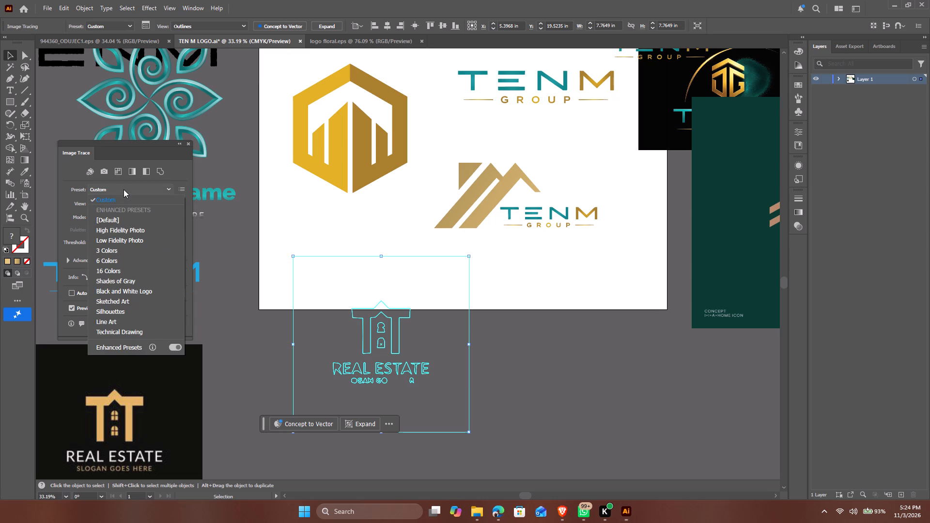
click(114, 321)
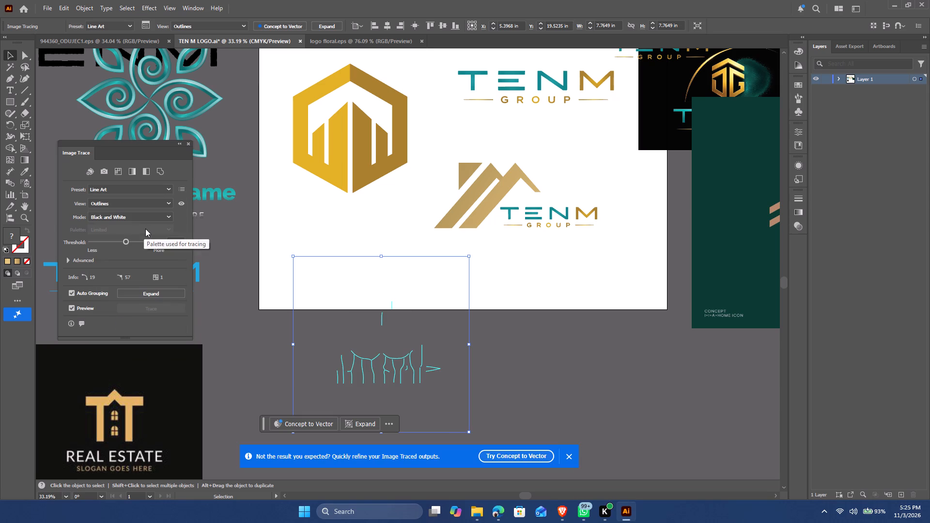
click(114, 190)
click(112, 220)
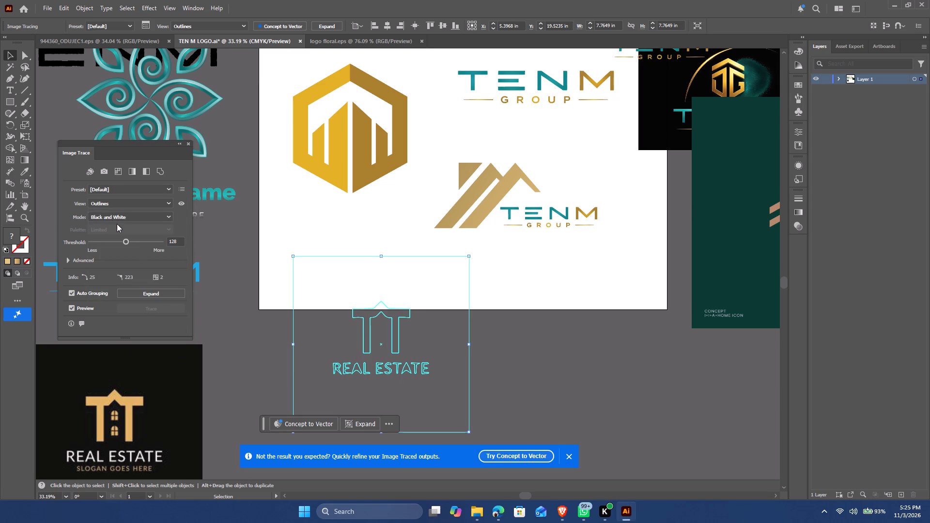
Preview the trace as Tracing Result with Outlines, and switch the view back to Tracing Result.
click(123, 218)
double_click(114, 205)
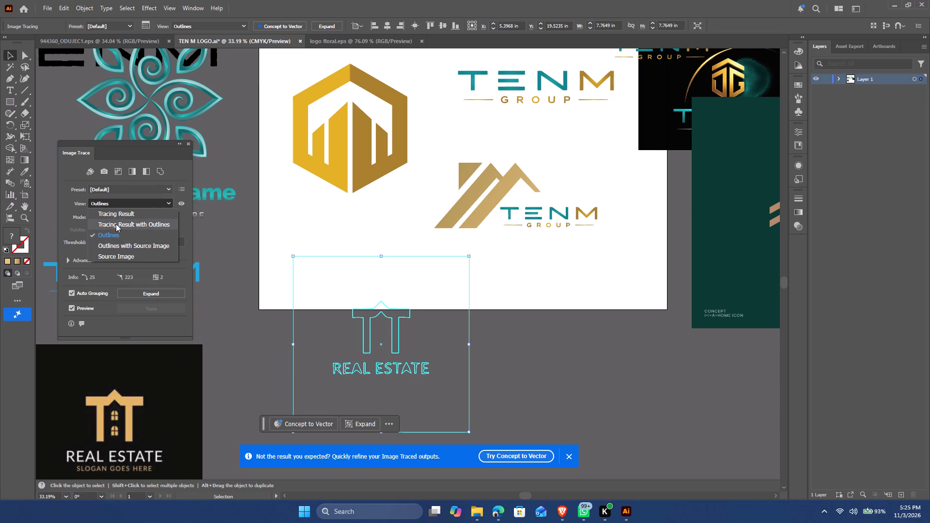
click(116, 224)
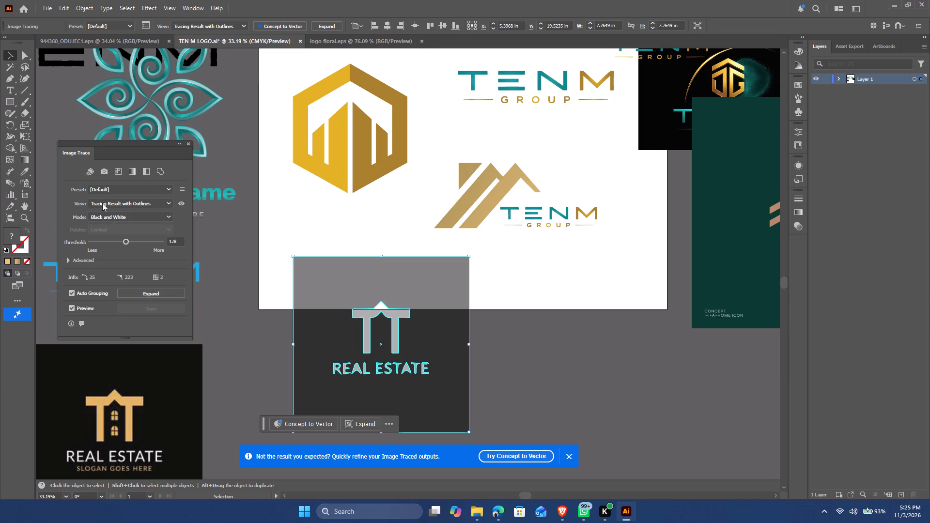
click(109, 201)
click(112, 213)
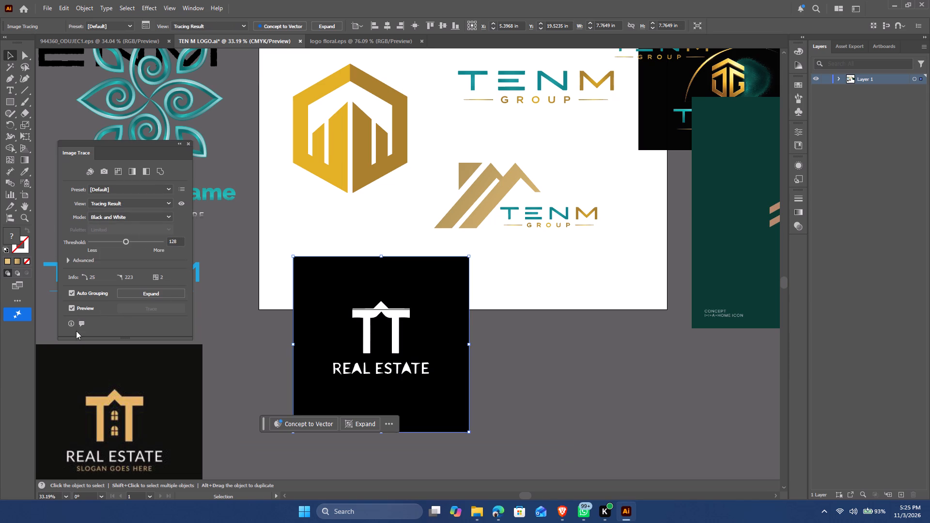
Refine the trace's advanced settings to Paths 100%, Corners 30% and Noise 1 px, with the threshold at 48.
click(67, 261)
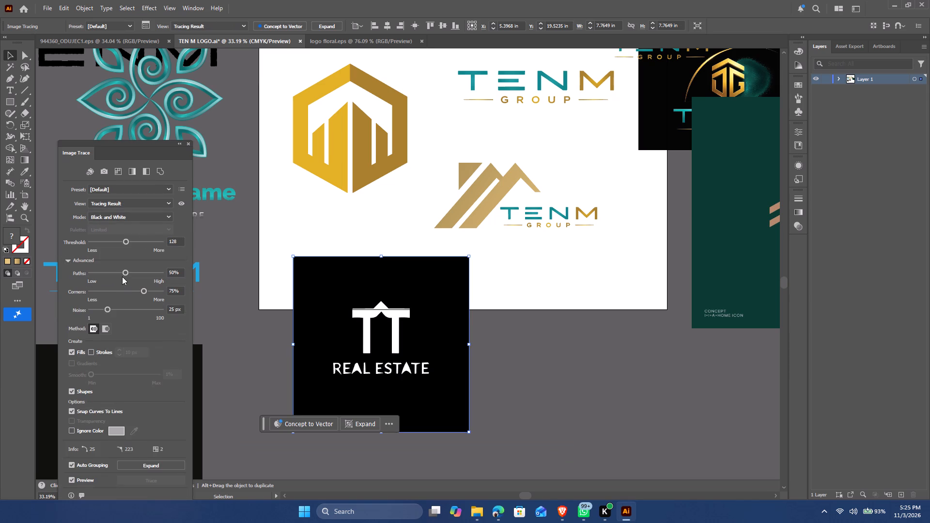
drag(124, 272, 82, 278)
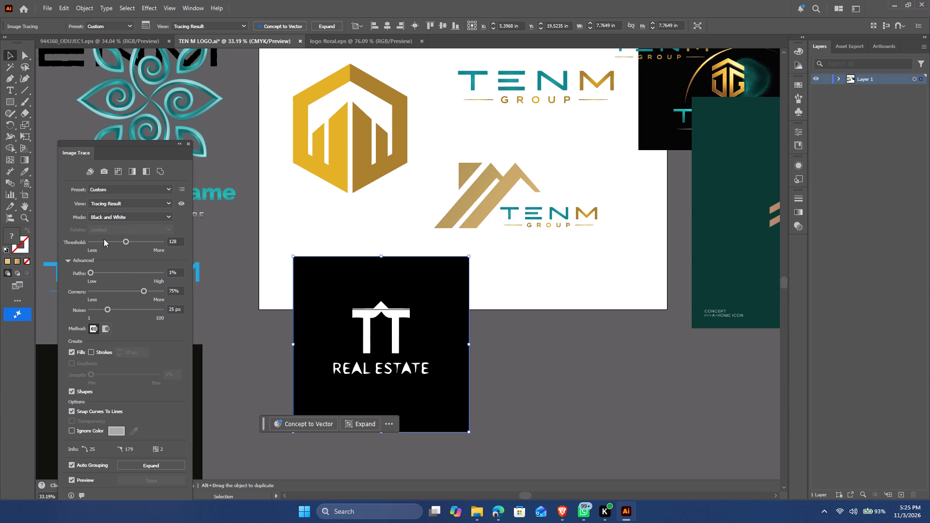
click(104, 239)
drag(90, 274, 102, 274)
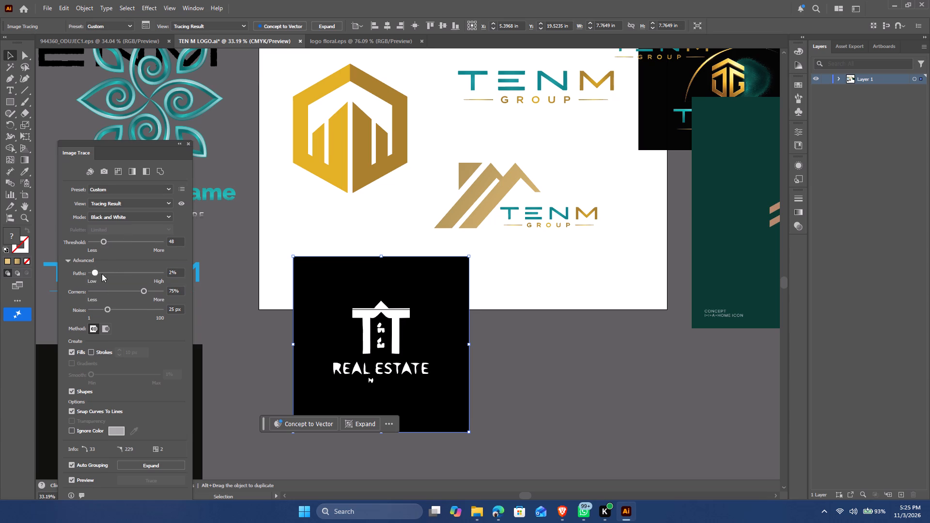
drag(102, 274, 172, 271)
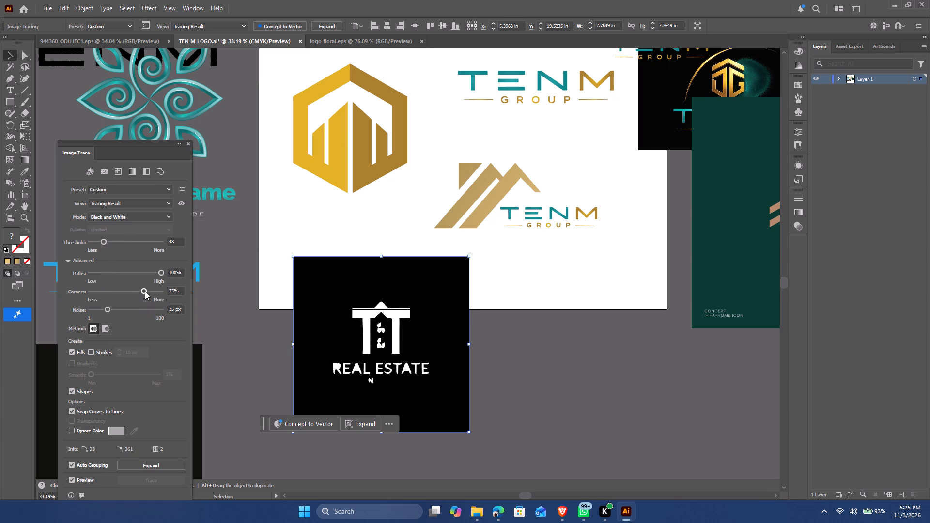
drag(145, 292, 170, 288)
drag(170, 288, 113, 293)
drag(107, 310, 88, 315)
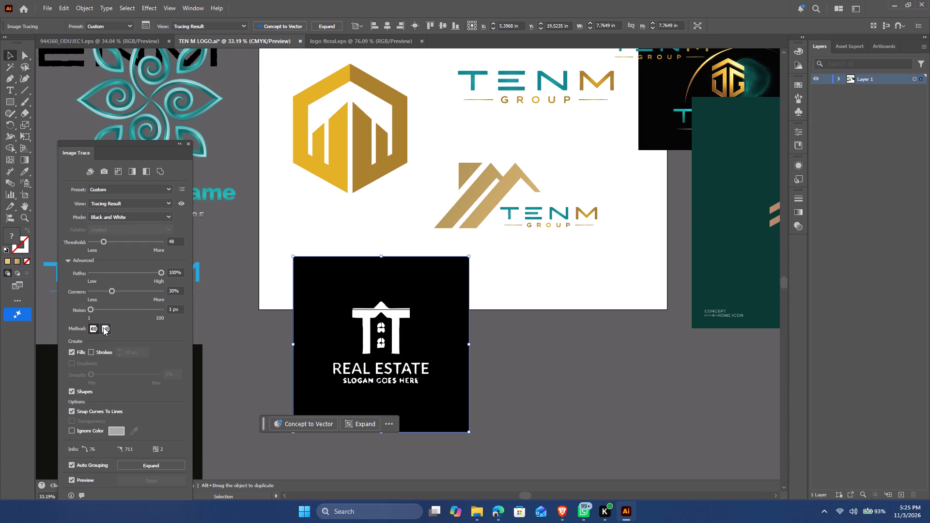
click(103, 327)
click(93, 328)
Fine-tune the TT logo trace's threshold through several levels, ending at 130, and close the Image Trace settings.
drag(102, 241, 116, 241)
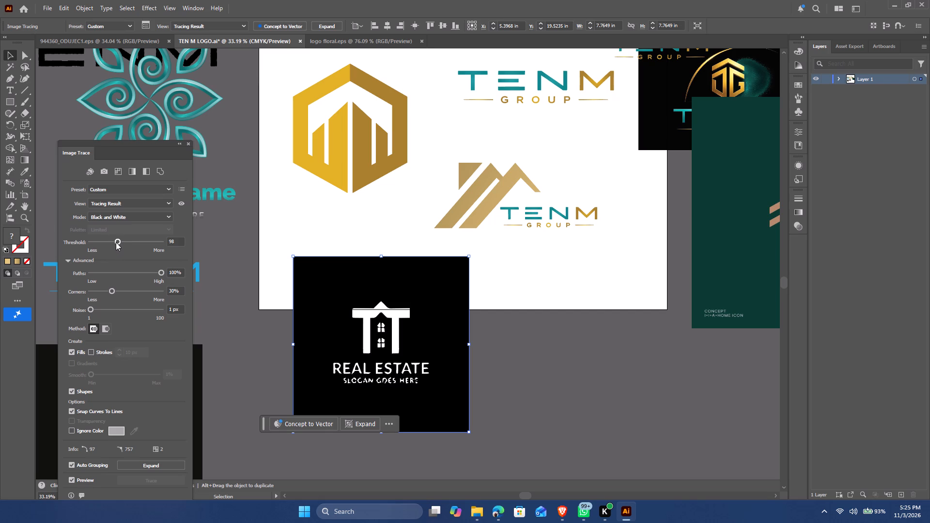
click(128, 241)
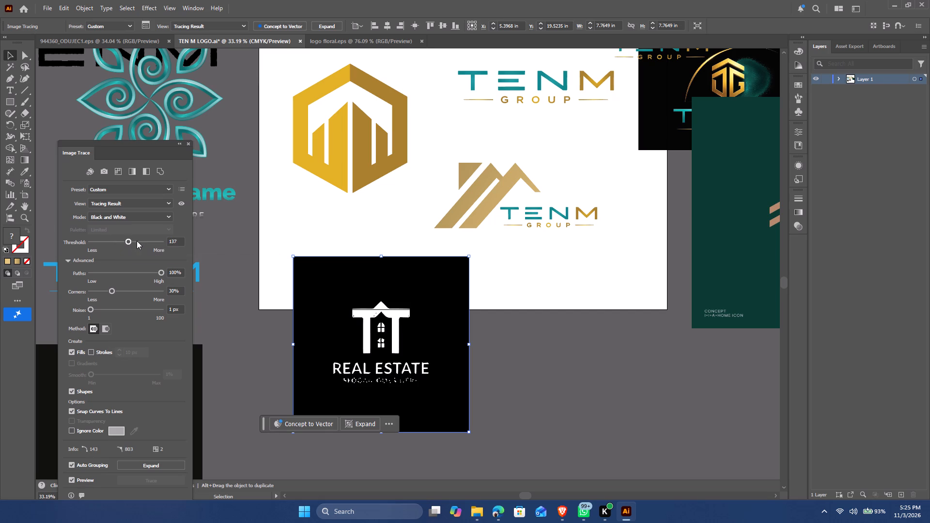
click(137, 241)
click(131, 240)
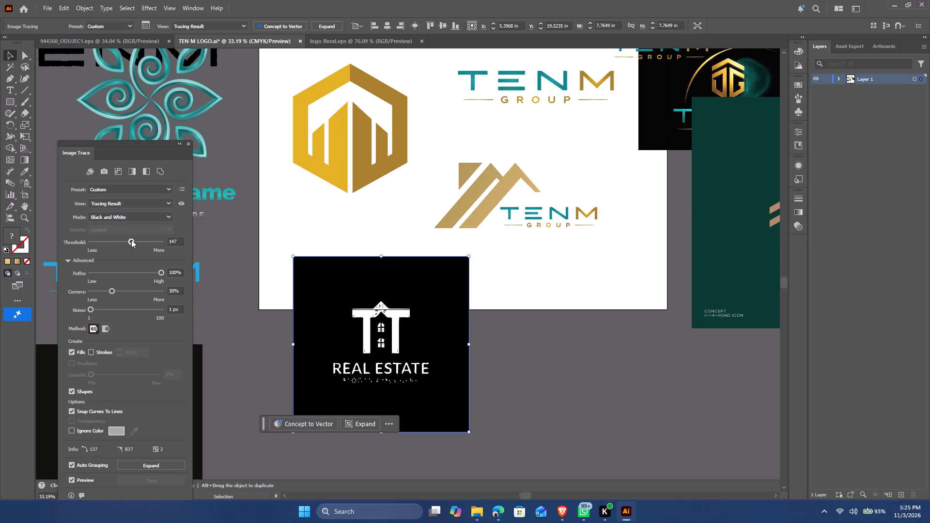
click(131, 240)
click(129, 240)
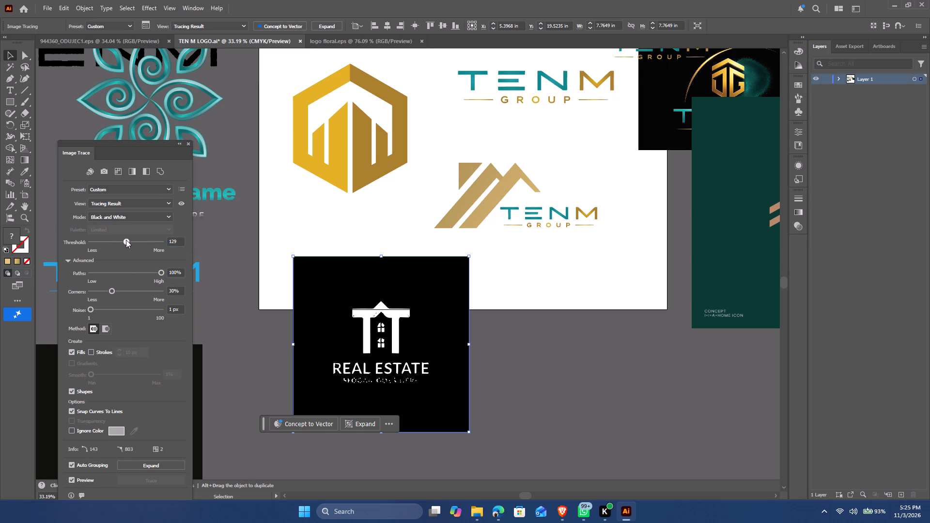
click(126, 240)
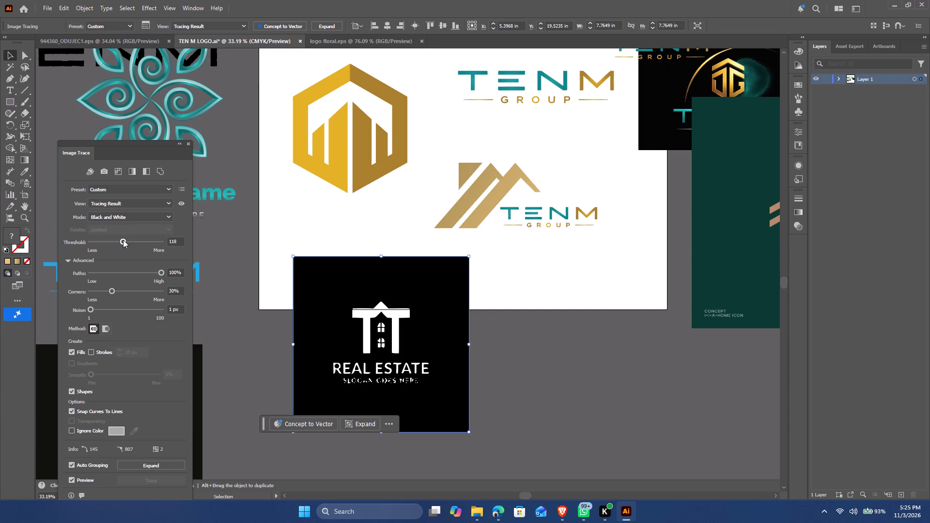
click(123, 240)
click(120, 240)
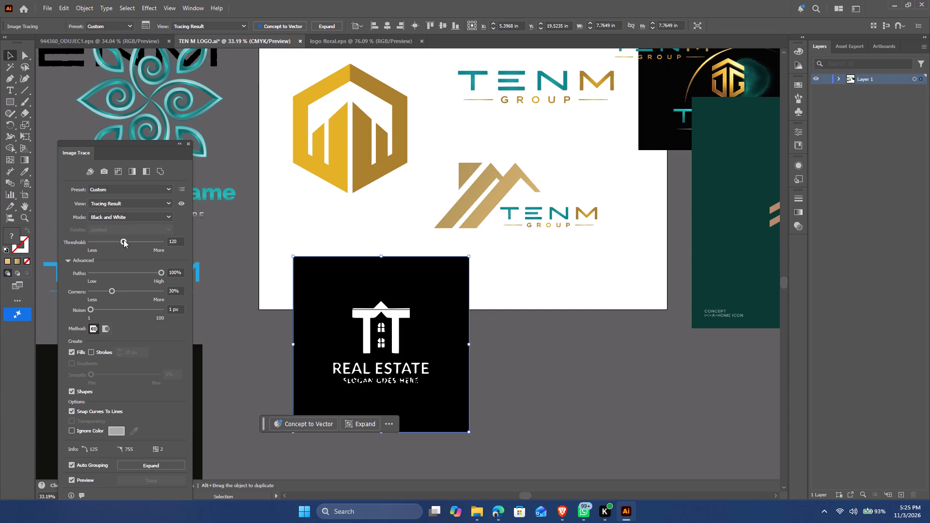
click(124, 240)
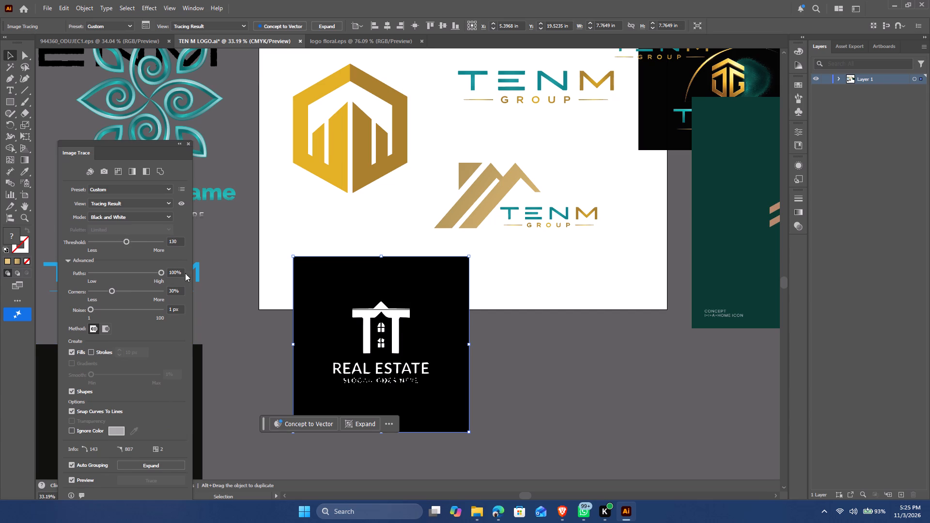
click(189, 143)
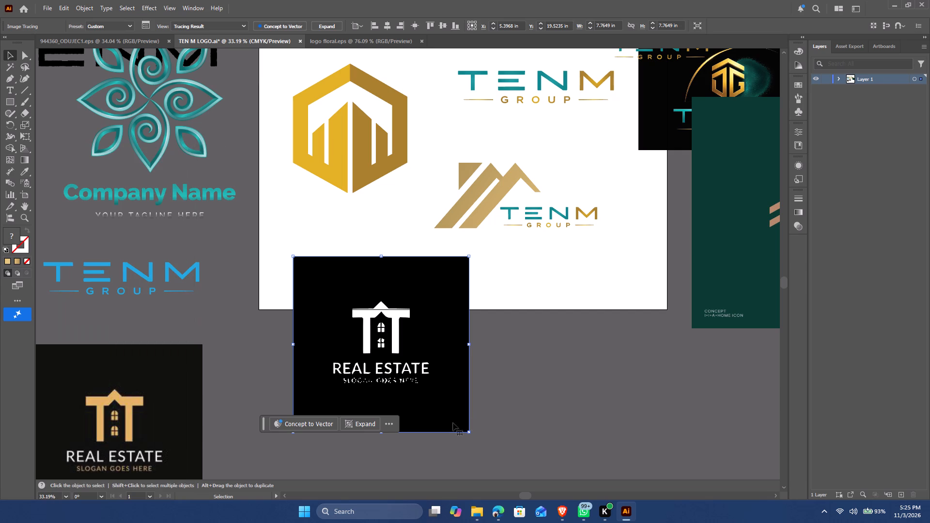
Delete the traced TT logo copy at the artboard's bottom edge.
key(Delete)
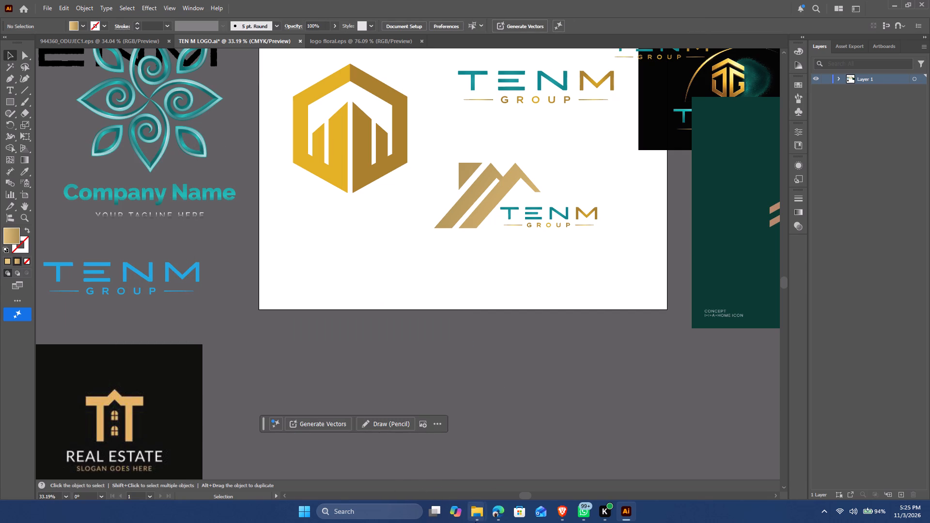
Switch to Pinterest in Edge, browse the classy modern real estate logo results, and open the related search "Realty logo".
click(500, 514)
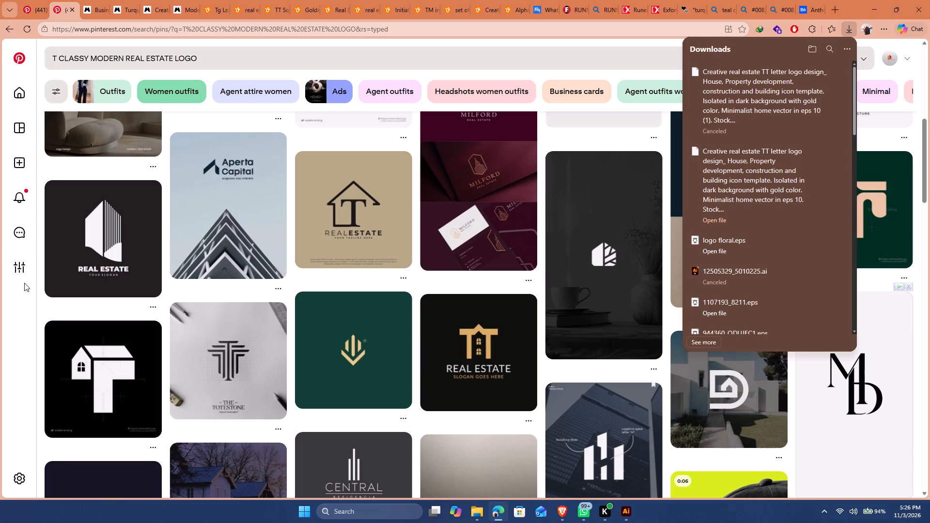
click(42, 301)
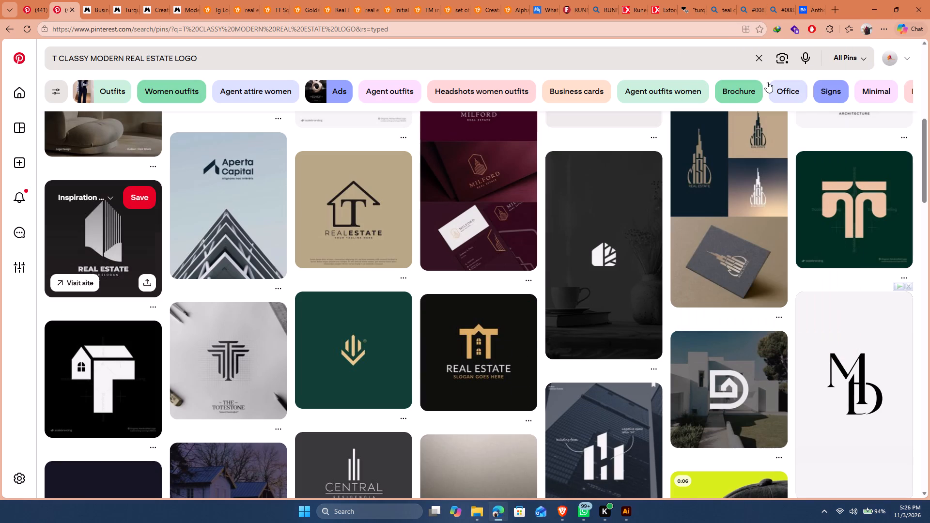
scroll(326, 215, down, 2)
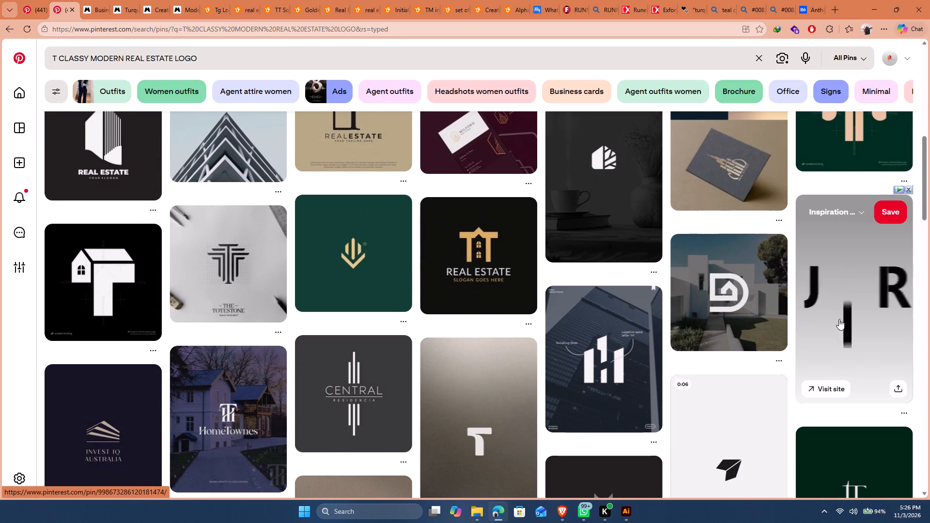
scroll(722, 320, down, 3)
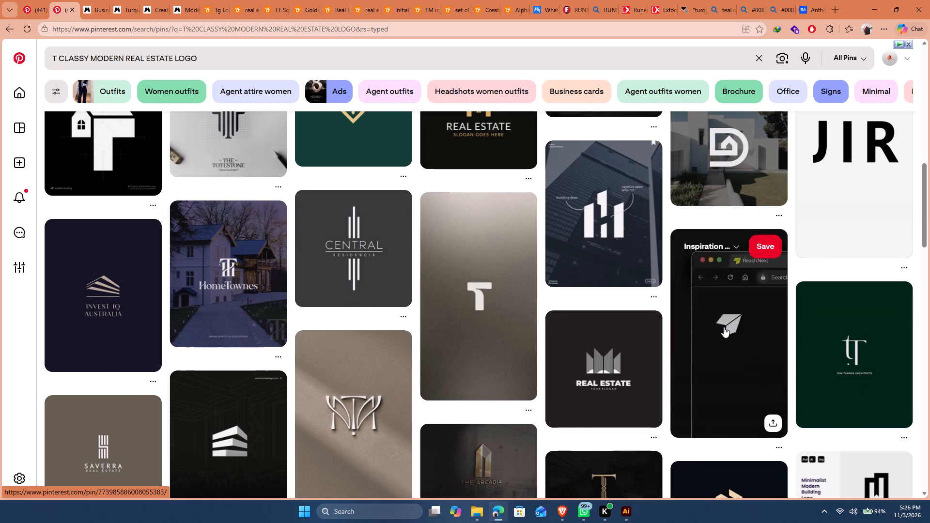
scroll(724, 327, down, 4)
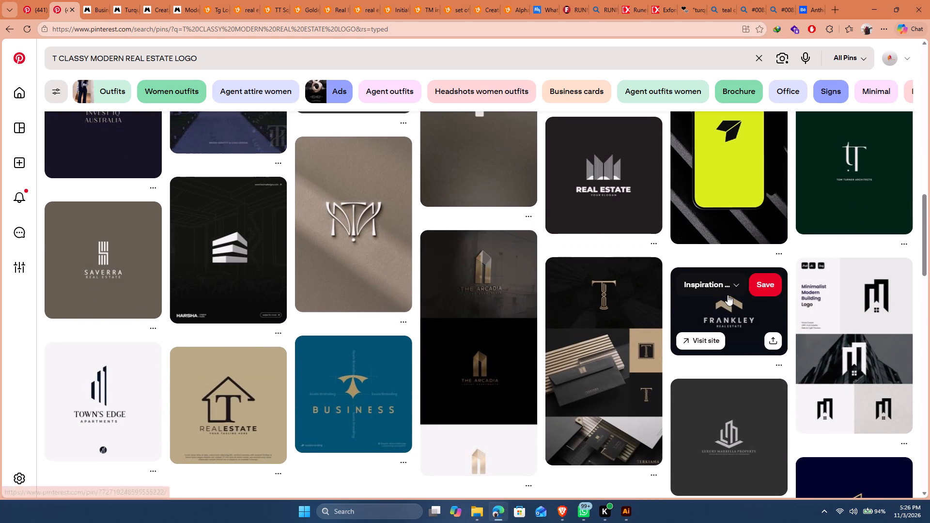
scroll(695, 300, down, 6)
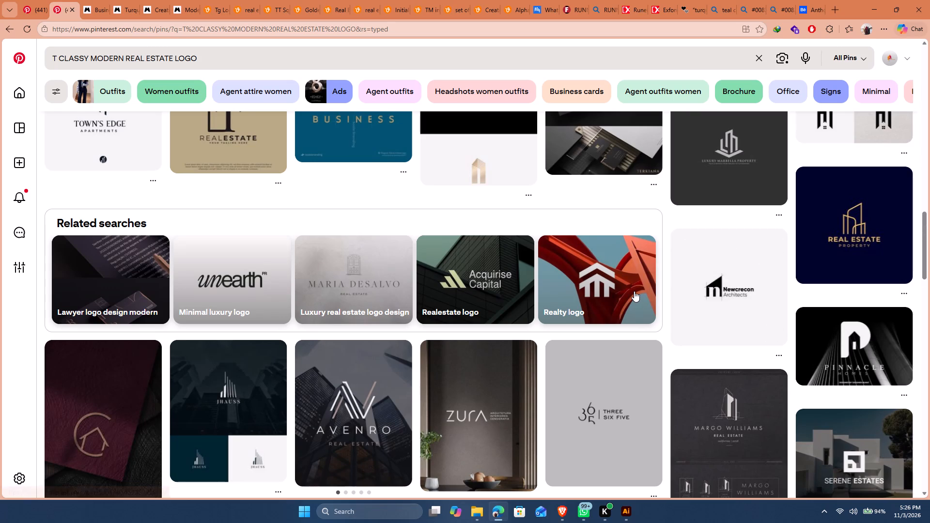
click(607, 282)
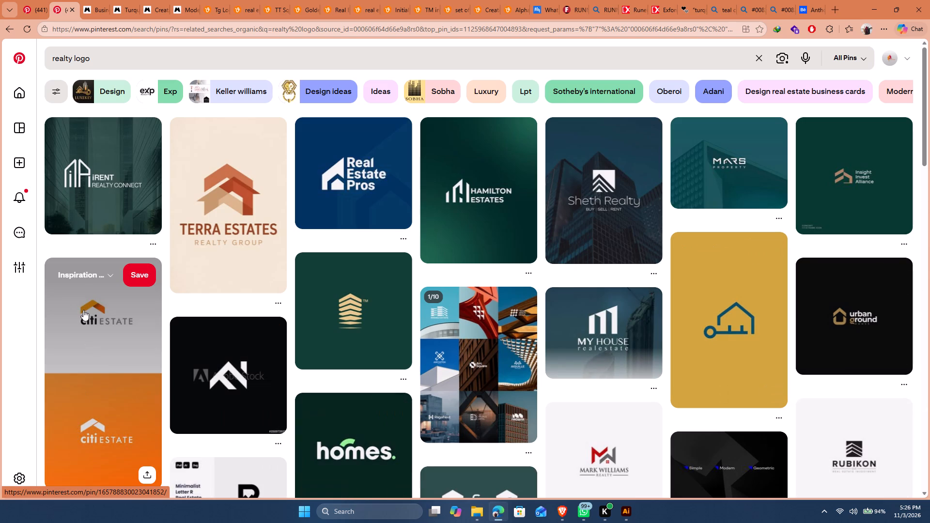
Save the Citi Estate logo pin to the Inspiration and Ideas board and download its image.
scroll(88, 302, down, 3)
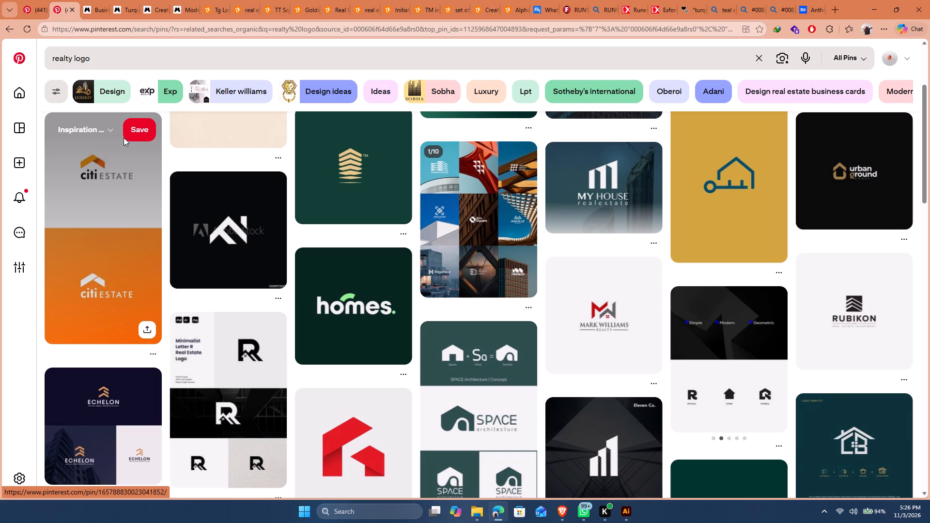
click(132, 131)
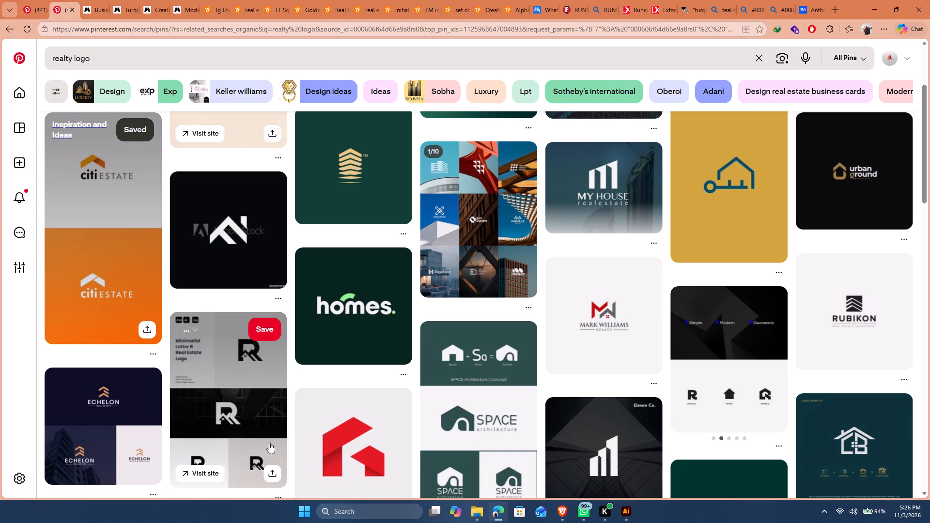
click(154, 352)
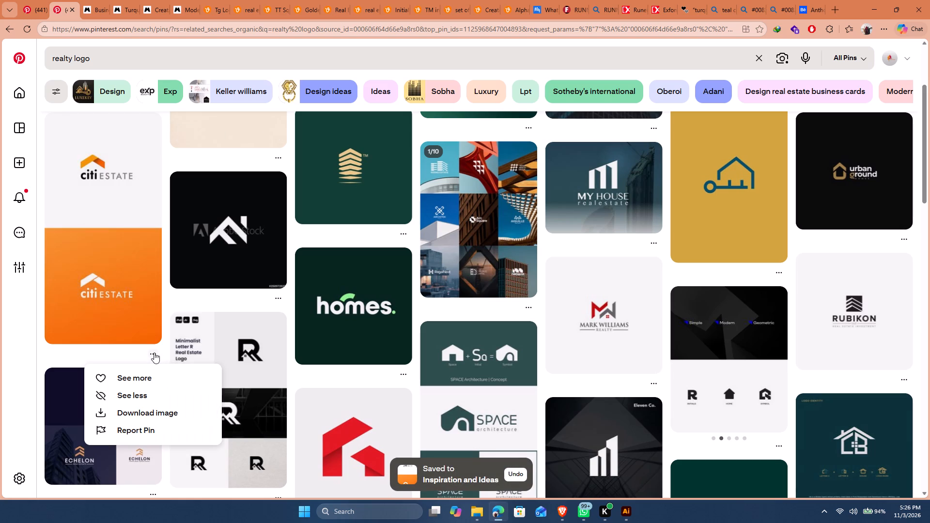
click(138, 414)
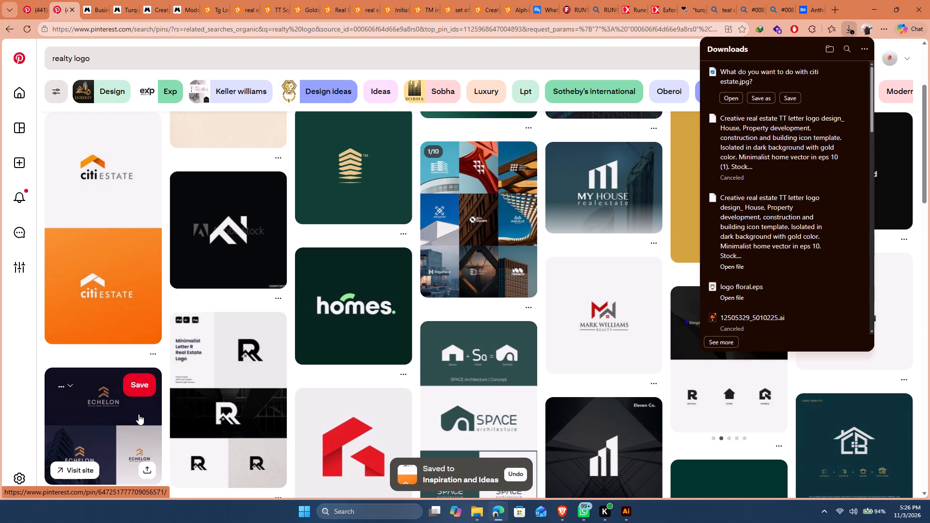
click(790, 98)
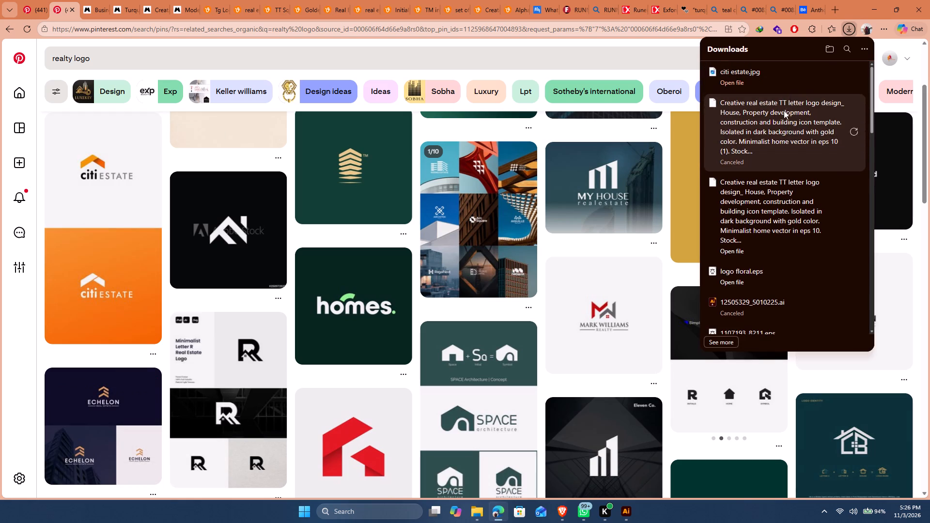
Place the downloaded citi estate.jpg in the TEN M LOGO document in Illustrator, beside the artboard under the blue TENM Group logo.
drag(740, 72, 626, 513)
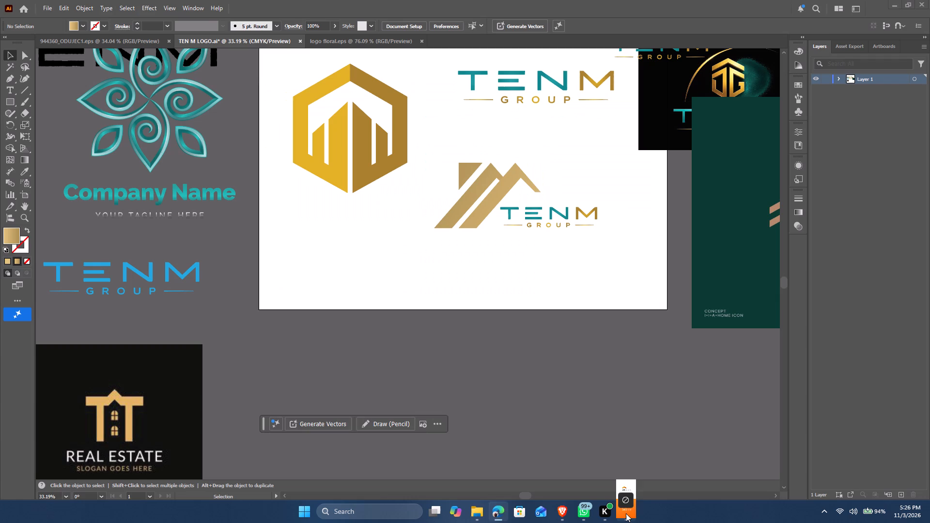
drag(626, 513, 520, 256)
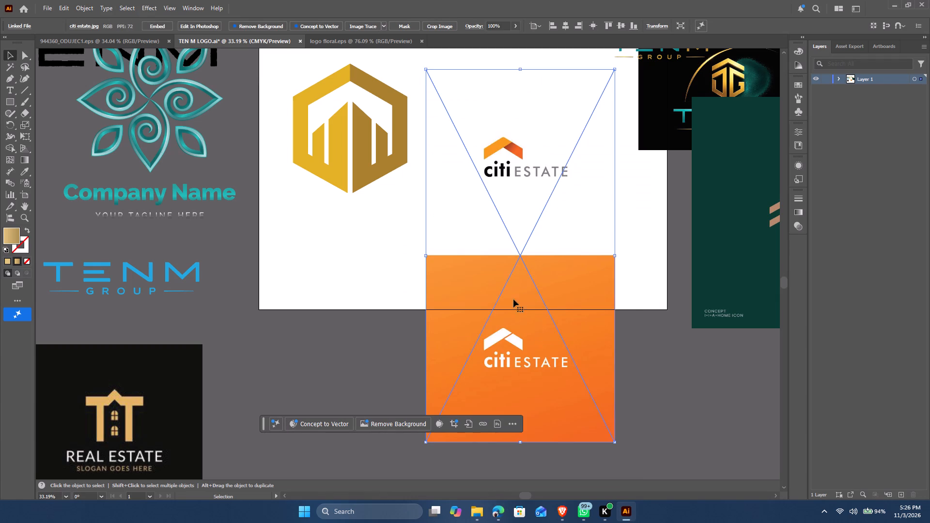
drag(513, 299, 704, 393)
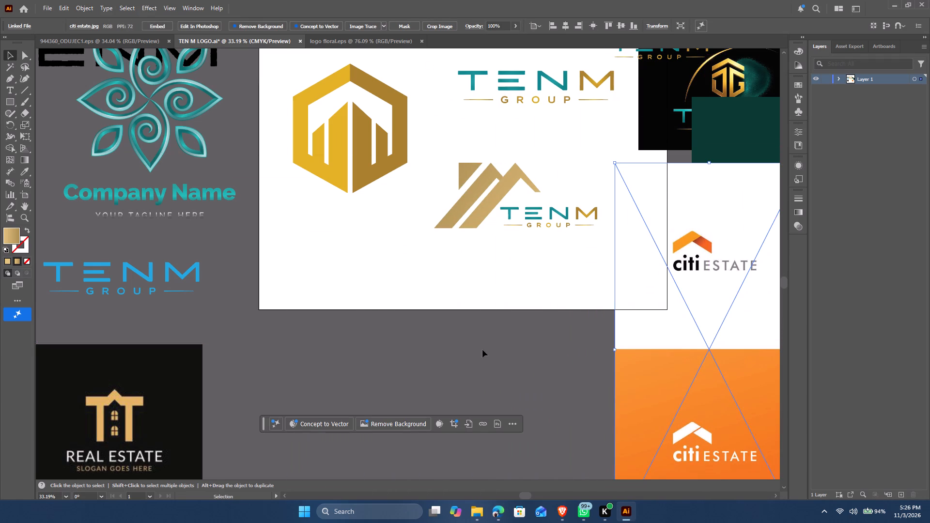
key(space)
key(space)
key(space)
key(space)
key(space)
key(space)
drag(492, 350, 563, 159)
drag(716, 241, 0, 386)
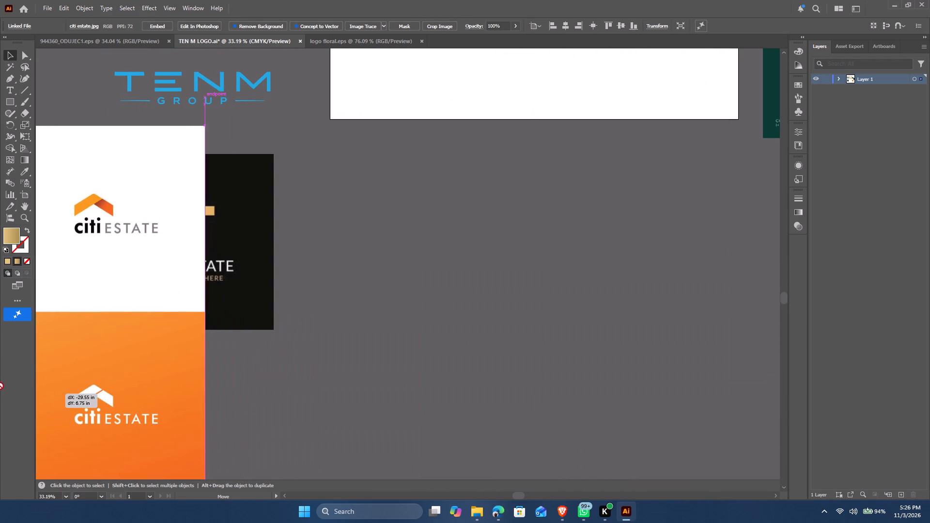
drag(0, 386, 75, 376)
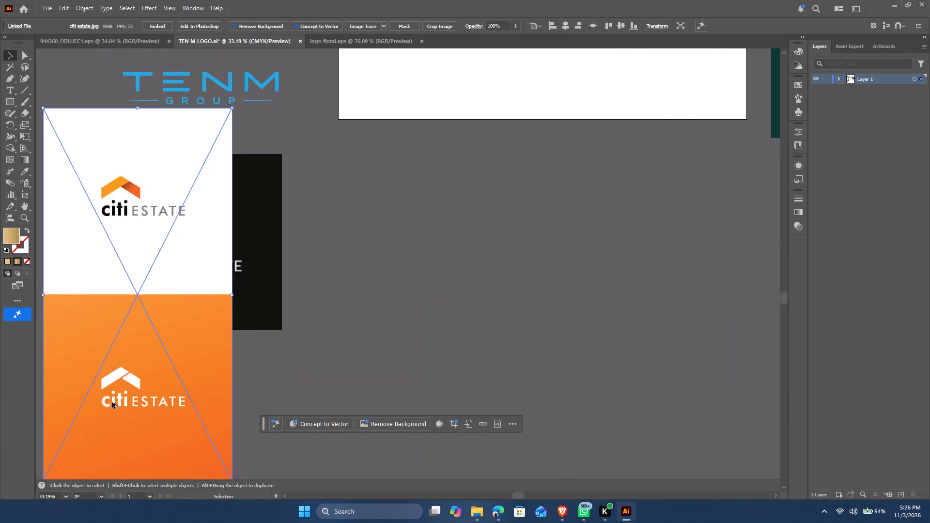
Duplicate the Citi Estate image across the artboard's bottom edge and image-trace the copy with the default preset.
alt+drag(112, 402, 529, 335)
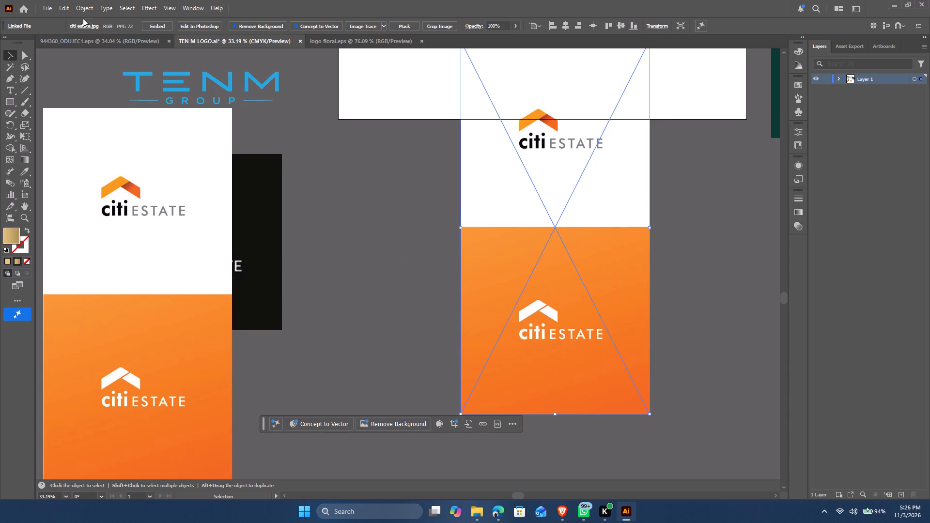
click(362, 25)
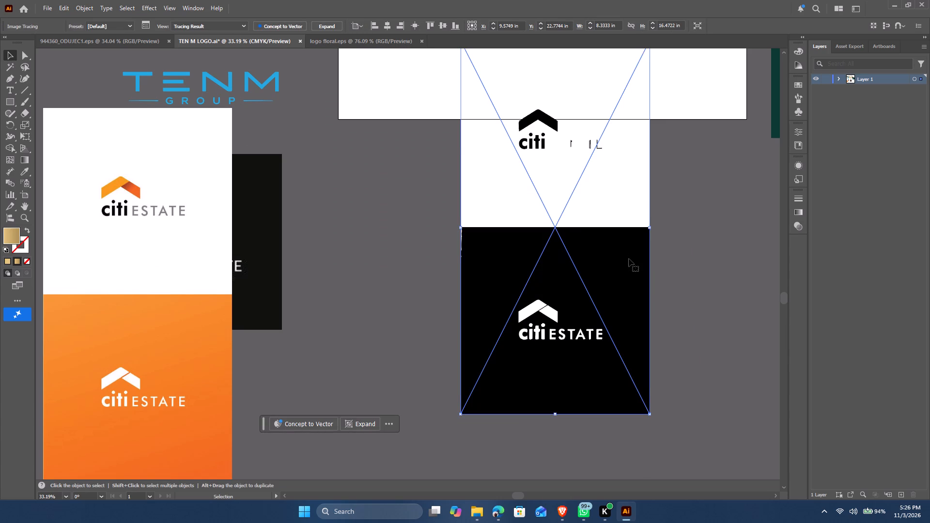
Expand the traced Citi Estate copy into editable vector paths.
click(708, 290)
click(598, 274)
right_click(606, 258)
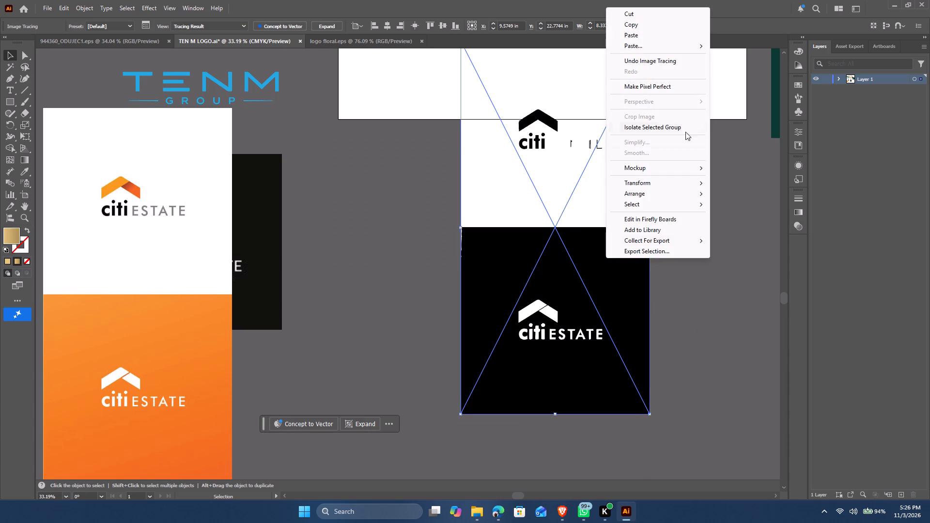
click(751, 222)
drag(695, 163, 474, 163)
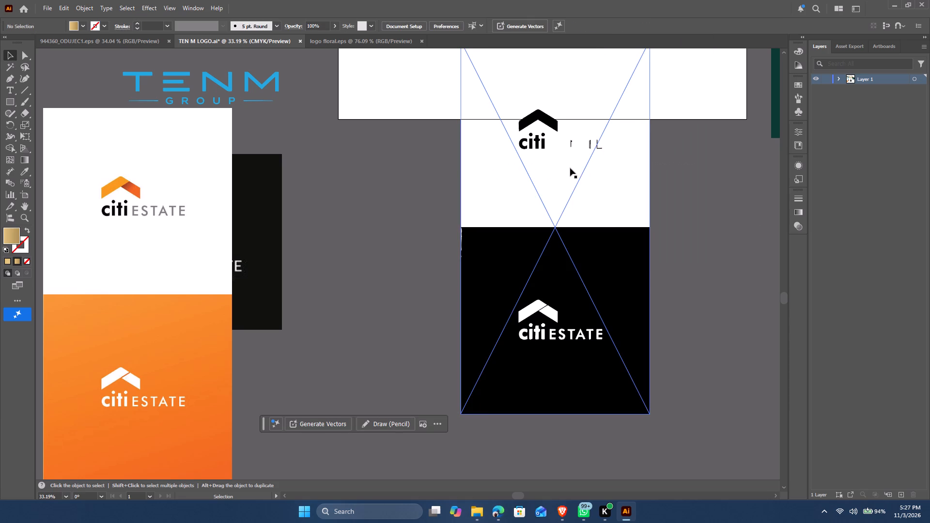
right_click(571, 168)
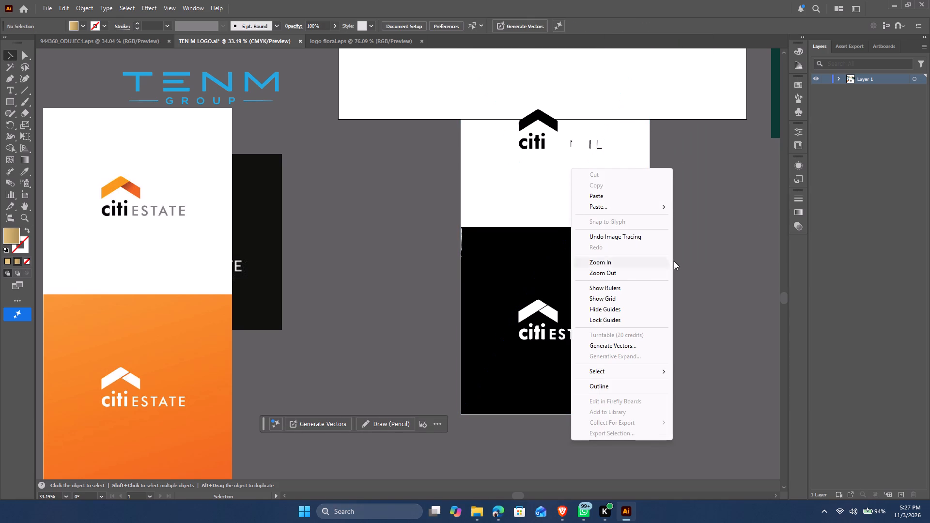
click(752, 235)
click(545, 118)
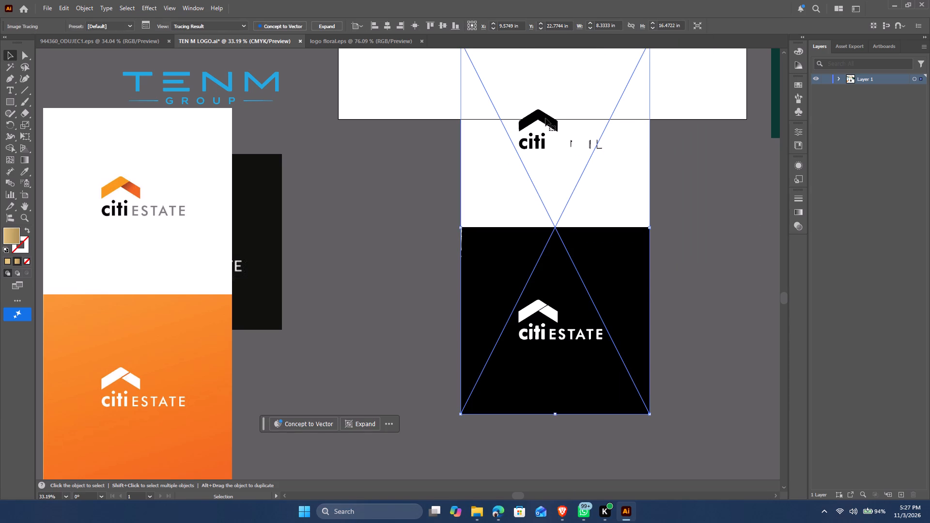
click(143, 22)
click(145, 463)
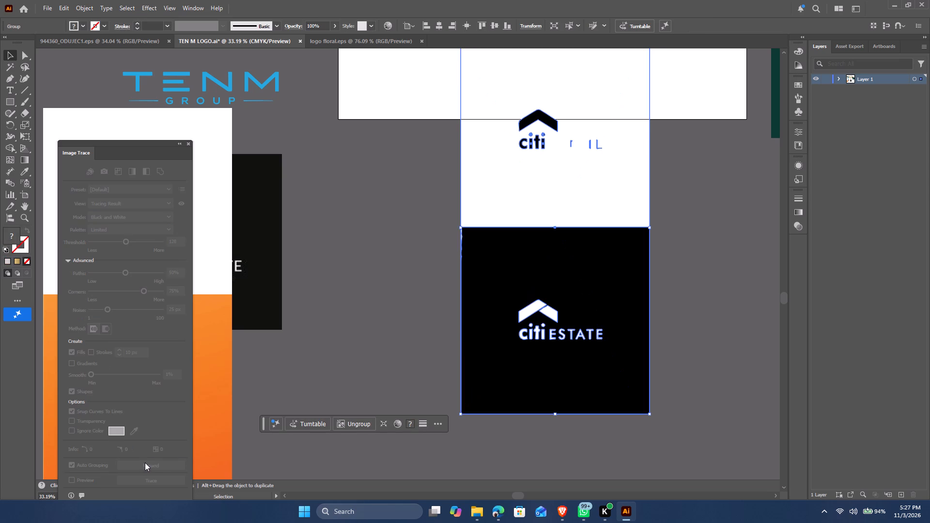
Ungroup the expanded trace and delete its white and black backgrounds along with the black logo, keeping the white Citi Estate logo.
click(716, 210)
drag(700, 105, 432, 165)
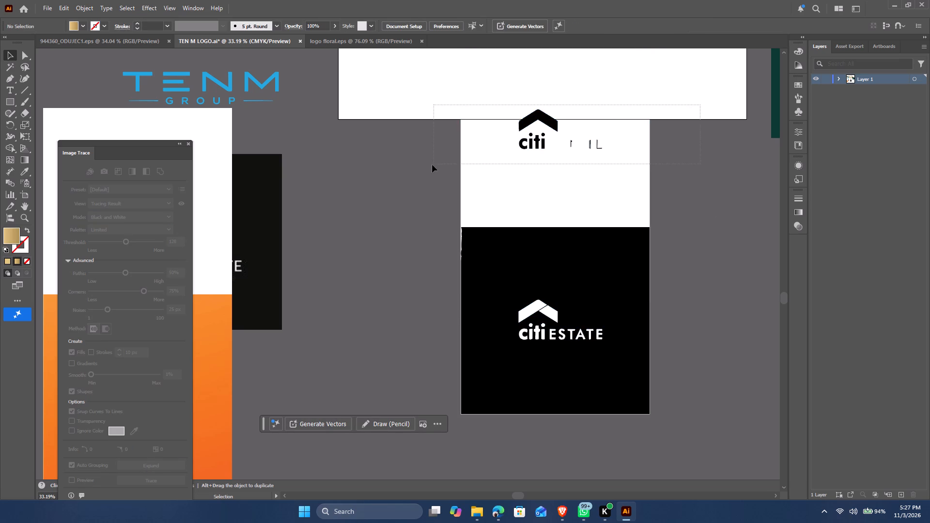
scroll(449, 175, up, 6)
right_click(488, 247)
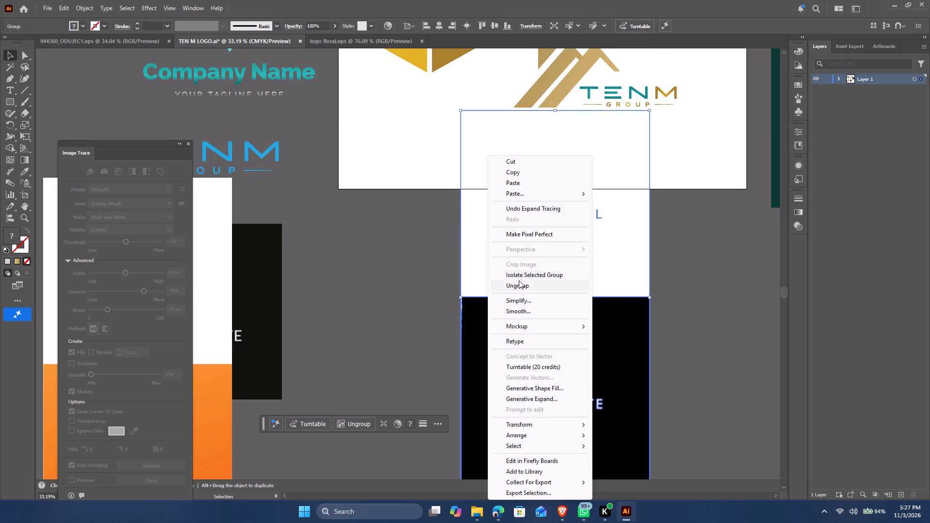
click(519, 286)
click(737, 298)
drag(708, 168, 446, 306)
key(Delete)
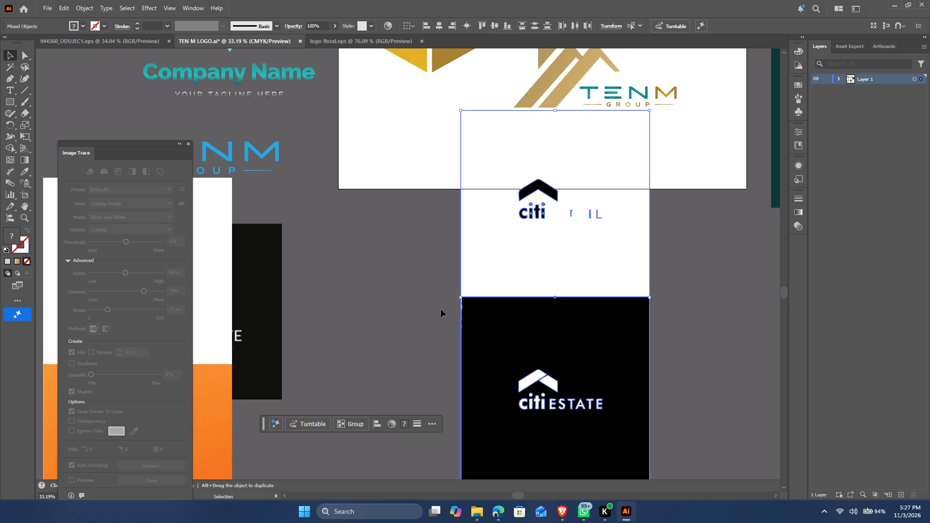
Group the white Citi Estate logo shapes and fill them with the gold gradient.
scroll(646, 382, down, 4)
drag(658, 306, 502, 410)
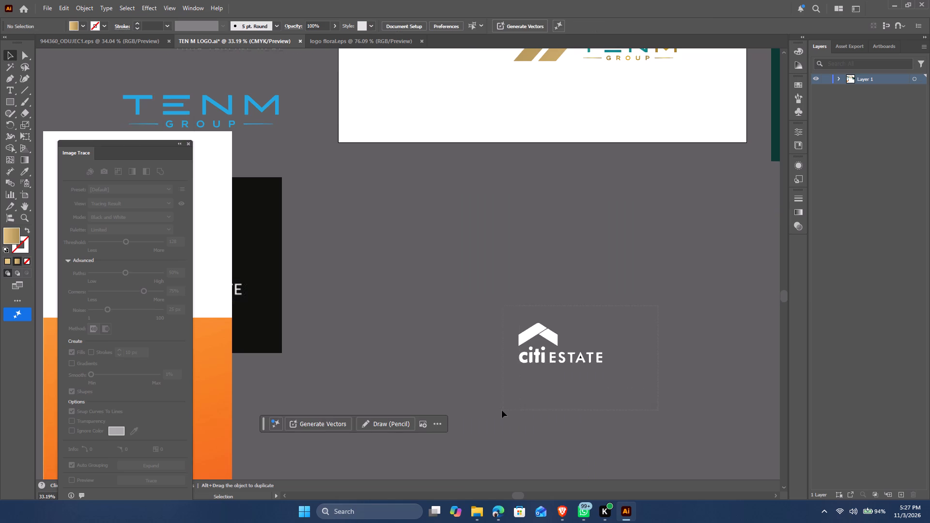
drag(502, 410, 488, 410)
key(ctrl+g)
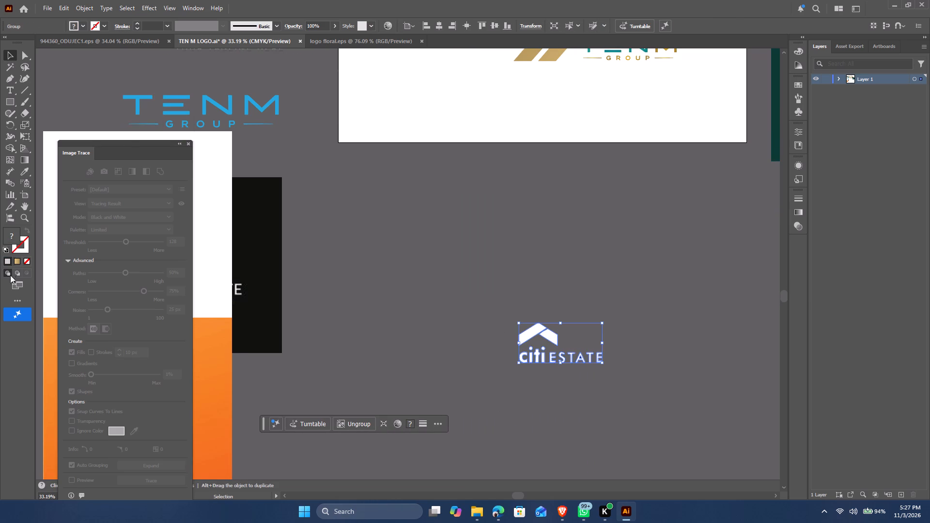
click(17, 262)
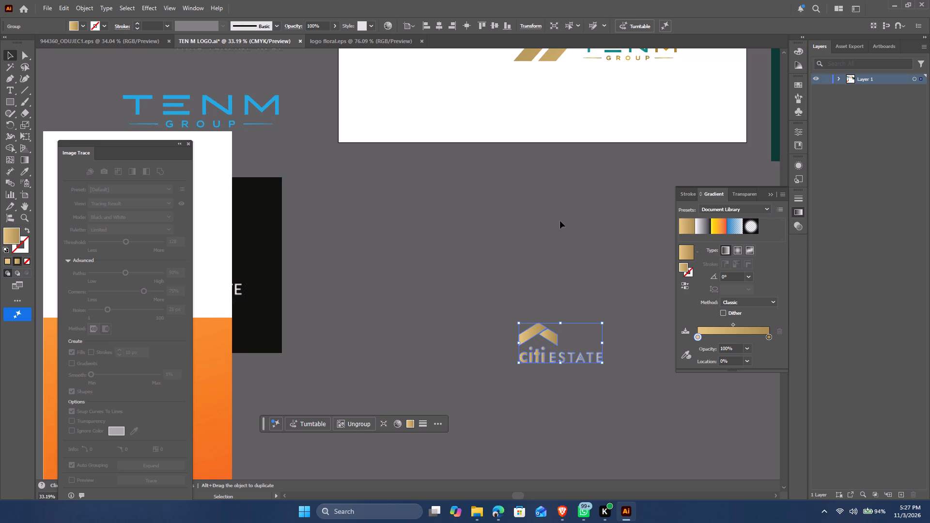
click(558, 219)
Move the gold Citi Estate logo onto the artboard's lower area, beneath the gold hexagon icon.
drag(546, 335, 444, 97)
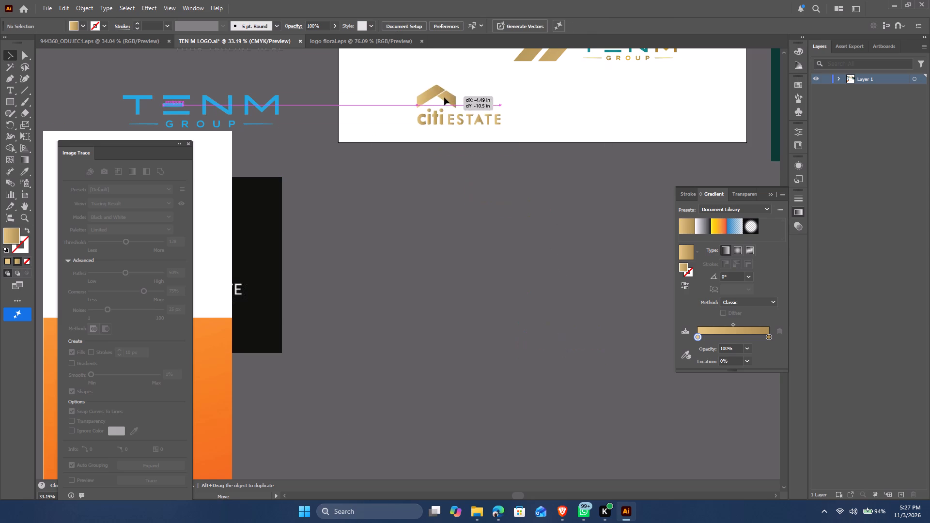
drag(444, 97, 442, 97)
scroll(482, 287, up, 12)
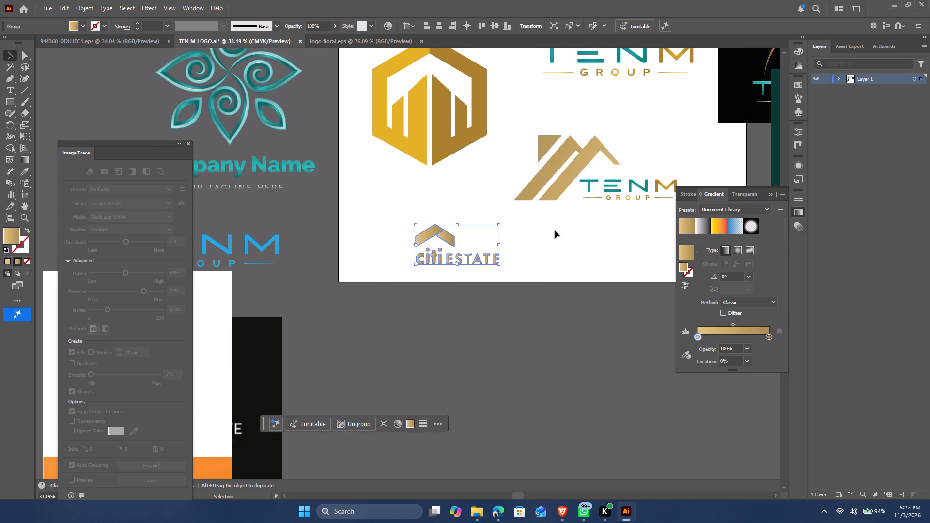
Select the main roof stroke of the gold TENM logo and close the gradient and Image Trace settings.
click(575, 163)
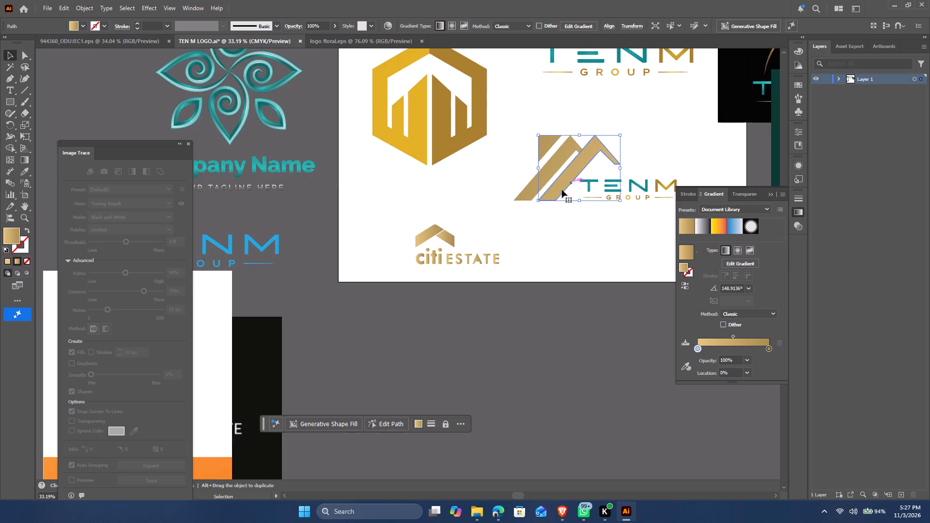
scroll(560, 190, up, 15)
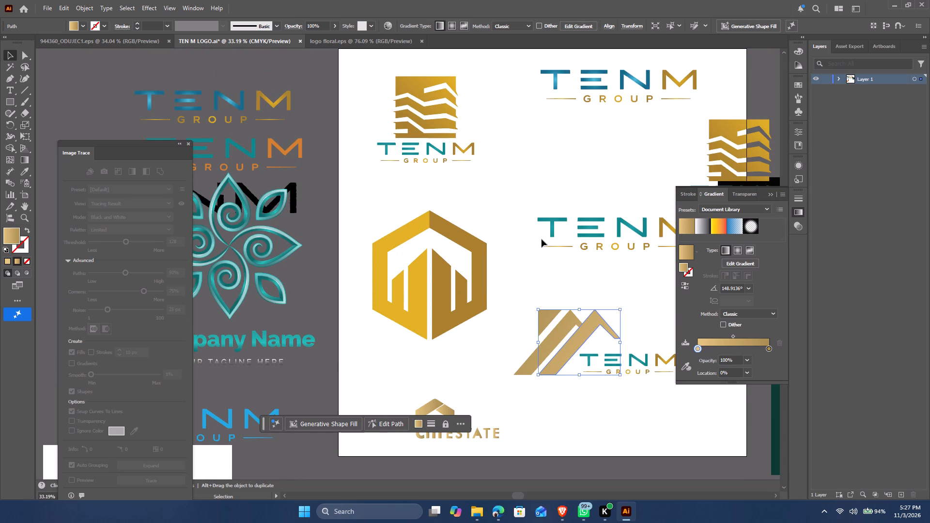
click(770, 195)
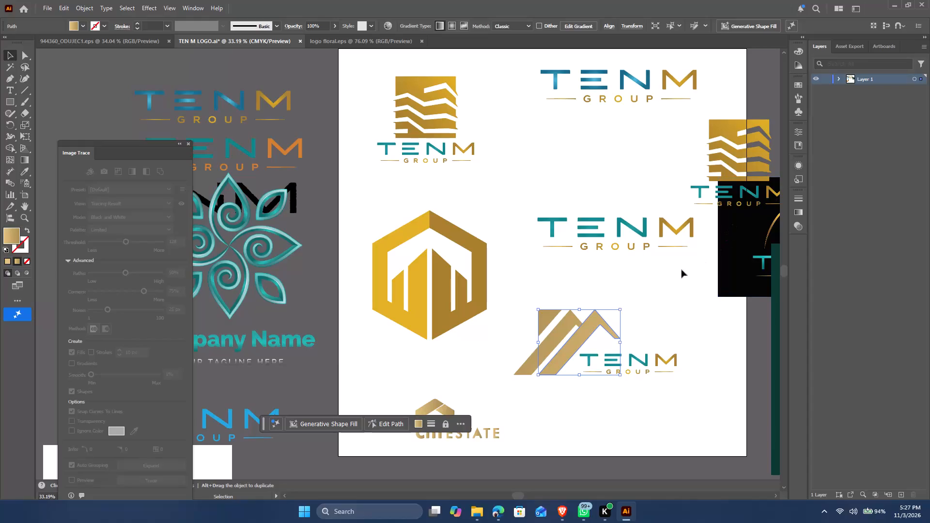
key(space)
key(space)
key(space)
key(space)
key(space)
key(space)
key(space)
drag(680, 274, 572, 198)
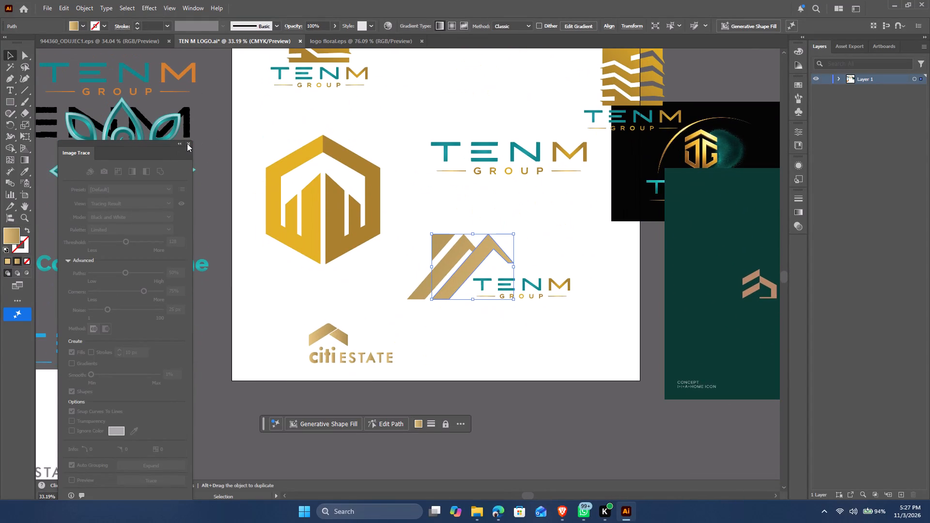
click(187, 142)
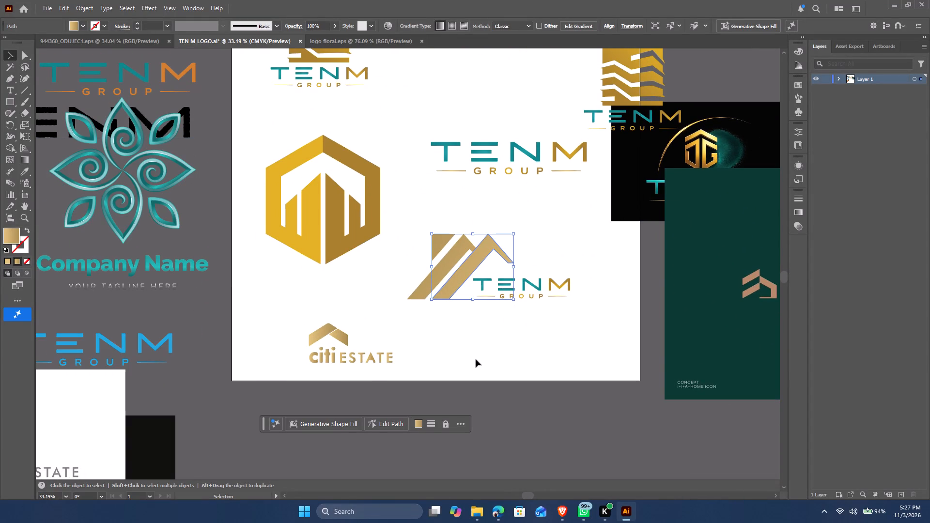
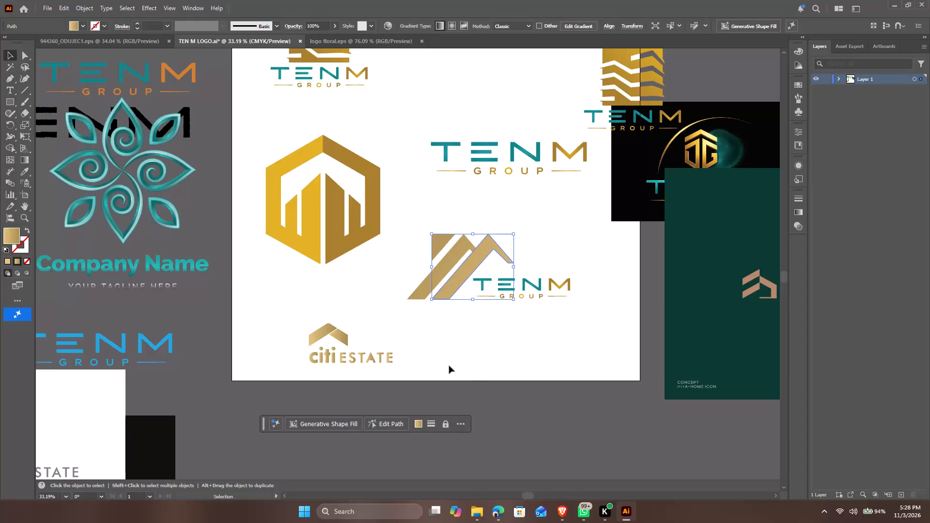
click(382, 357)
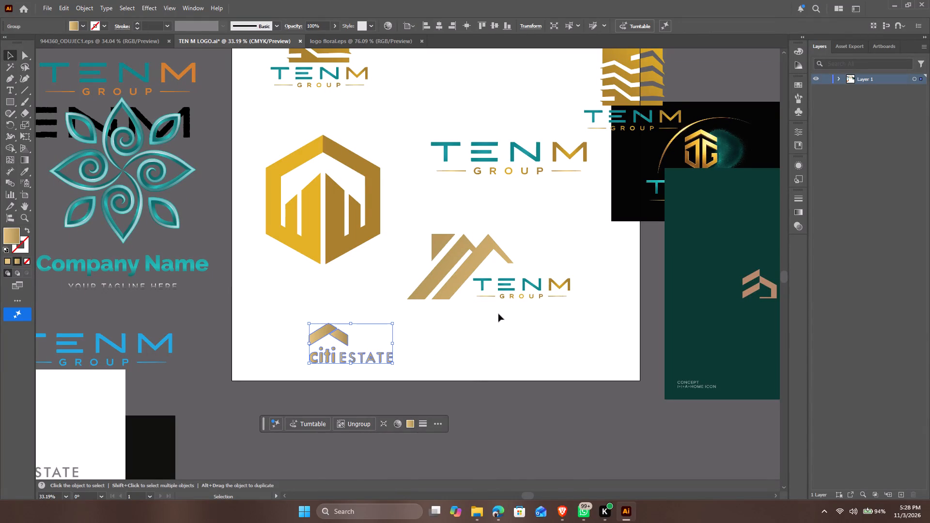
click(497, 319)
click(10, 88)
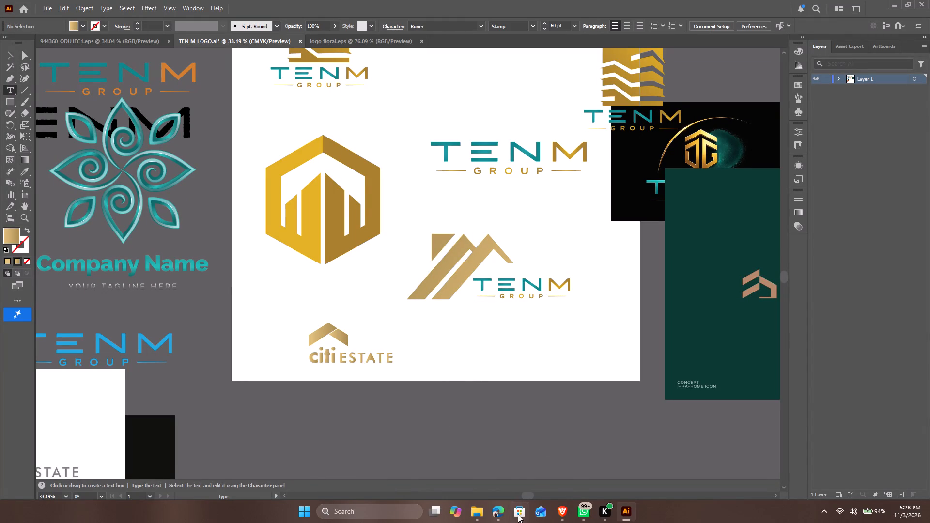
Switch to Edge and examine the Pinterest "realty logo" results for further real estate logo references.
click(491, 515)
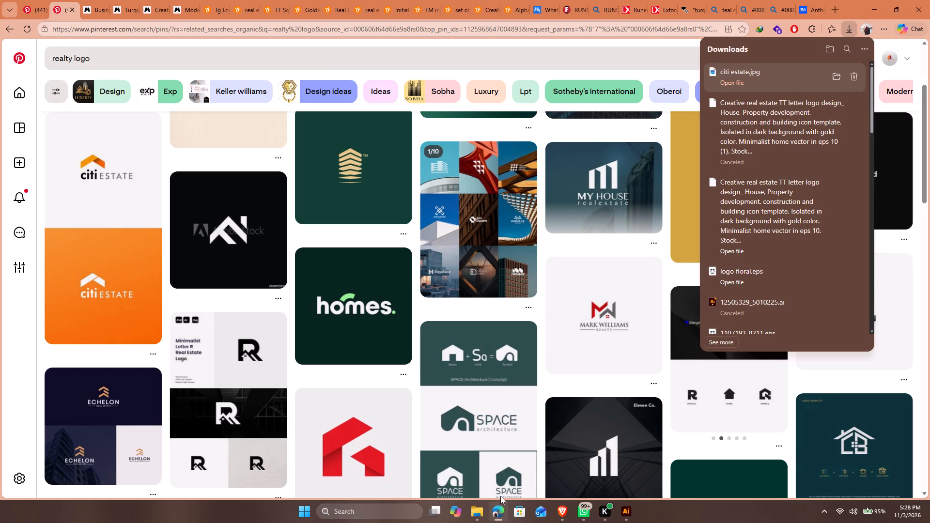
click(42, 133)
scroll(568, 236, down, 2)
scroll(705, 293, down, 5)
scroll(746, 284, up, 2)
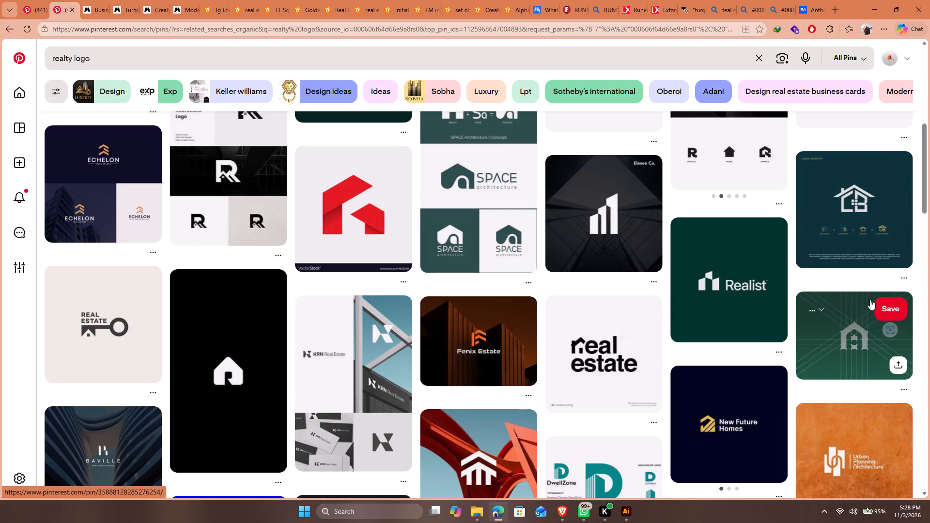
scroll(731, 326, down, 7)
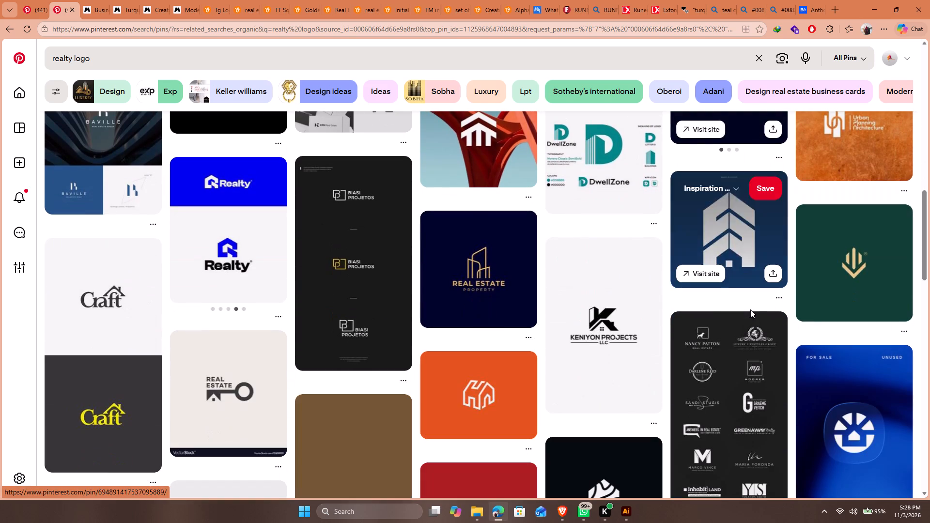
scroll(484, 229, down, 5)
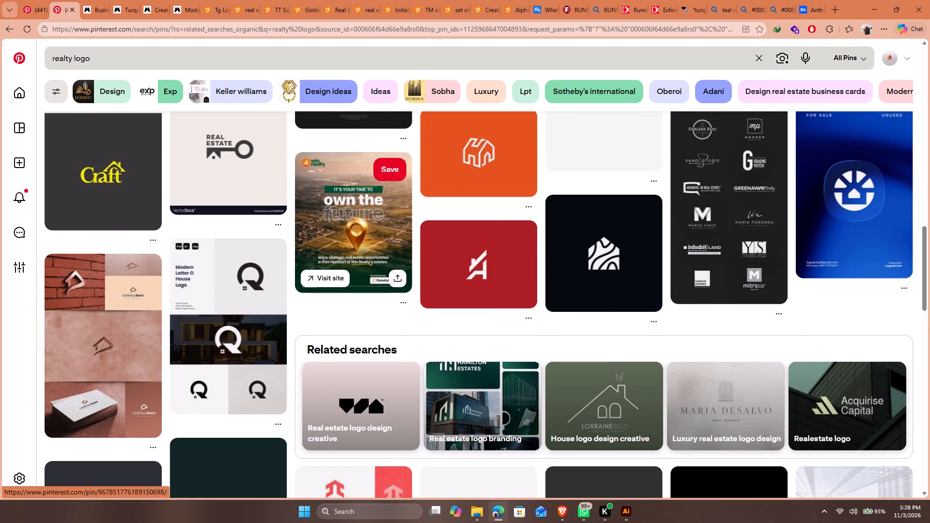
Search Pinterest for "PROPERTIES logo".
drag(71, 56, 0, 55)
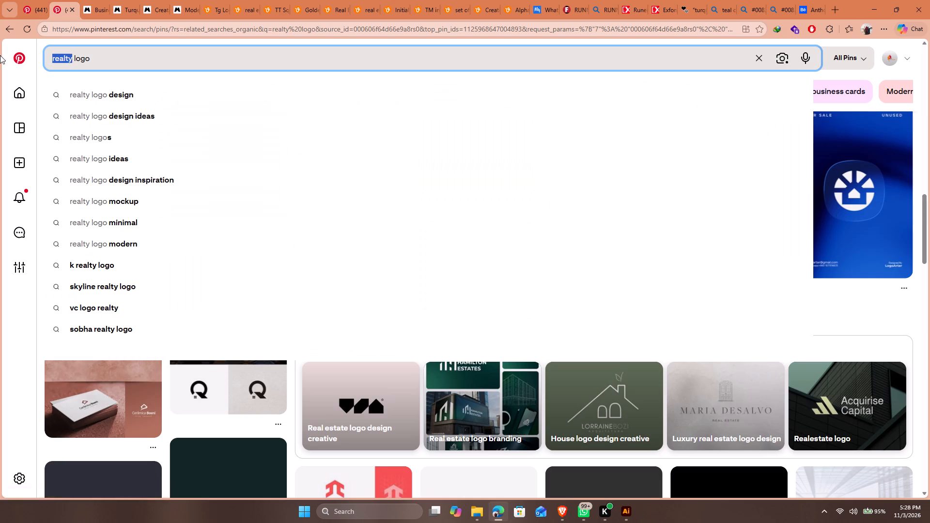
text(PROPERTIES)
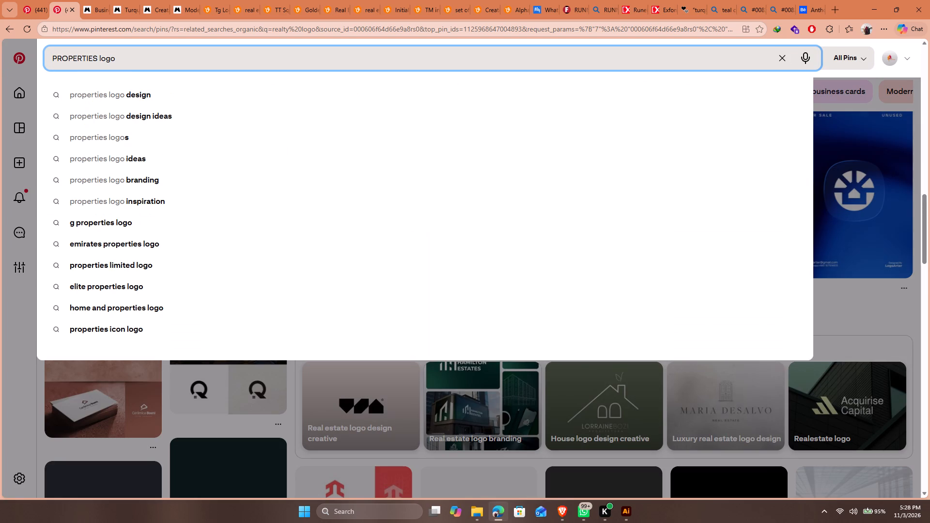
key(Return)
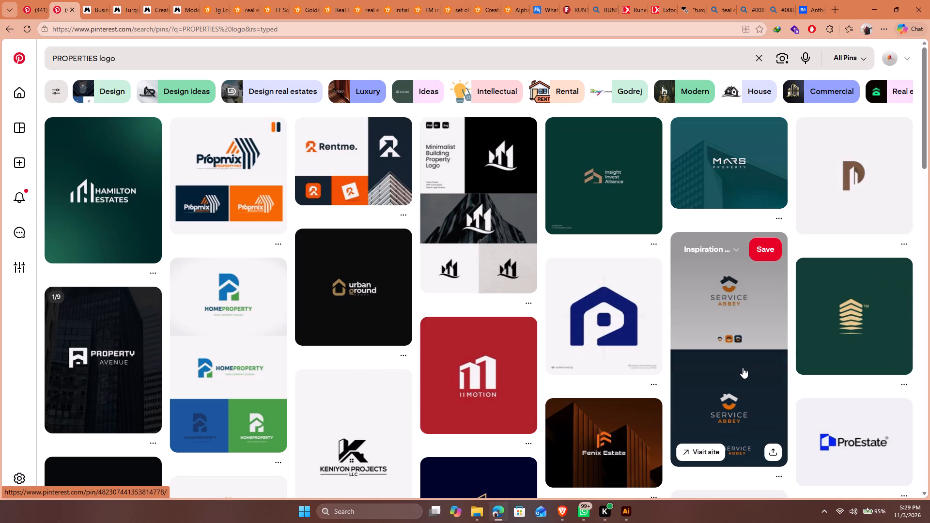
Search Pinterest for "TP logo" and look through the results for monogram ideas.
drag(97, 57, 0, 56)
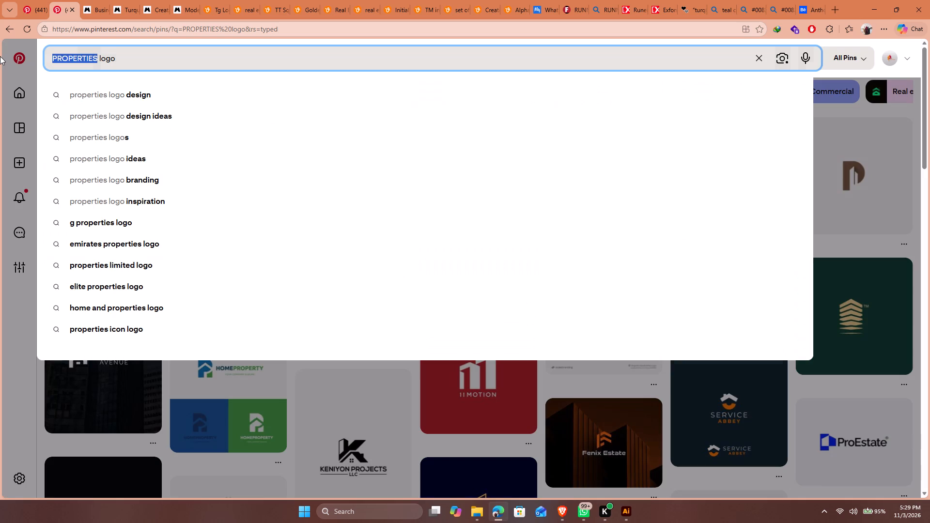
drag(0, 56, 0, 55)
text(TP)
key(Return)
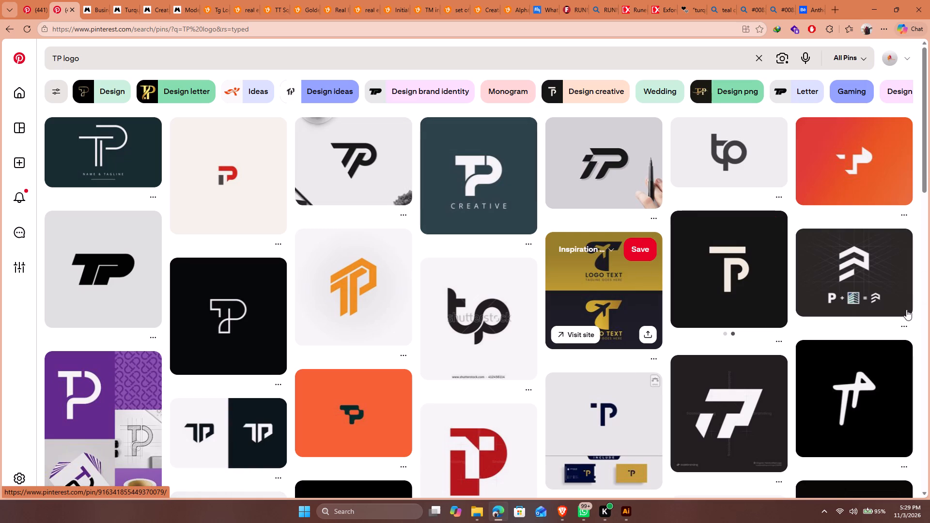
scroll(339, 353, down, 2)
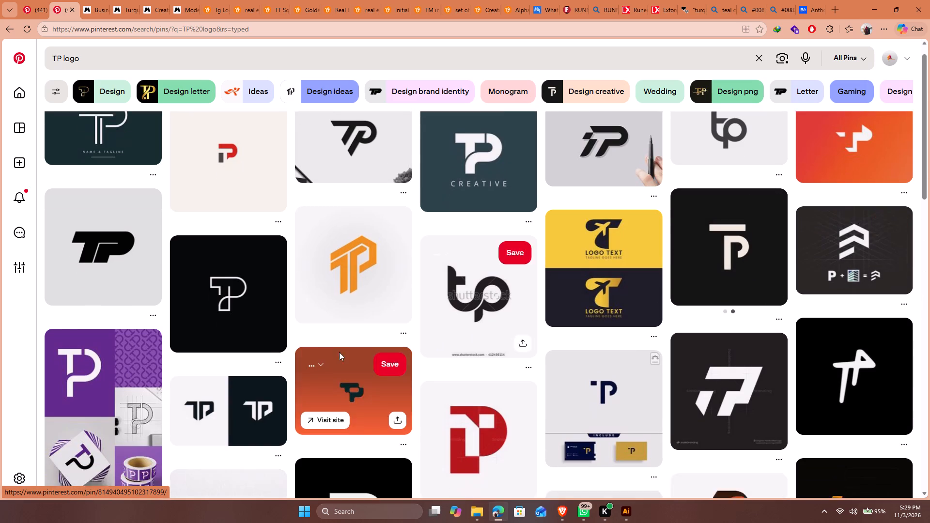
scroll(339, 352, down, 1)
scroll(538, 305, down, 5)
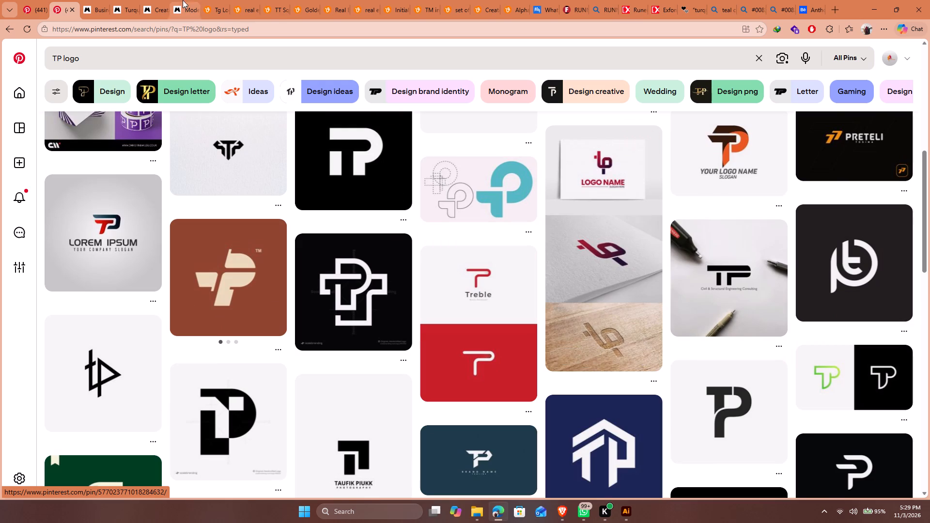
Search Vecteezy's free vectors for "p logo" in place of "tg logo" and look through the results for letter P designs.
click(207, 0)
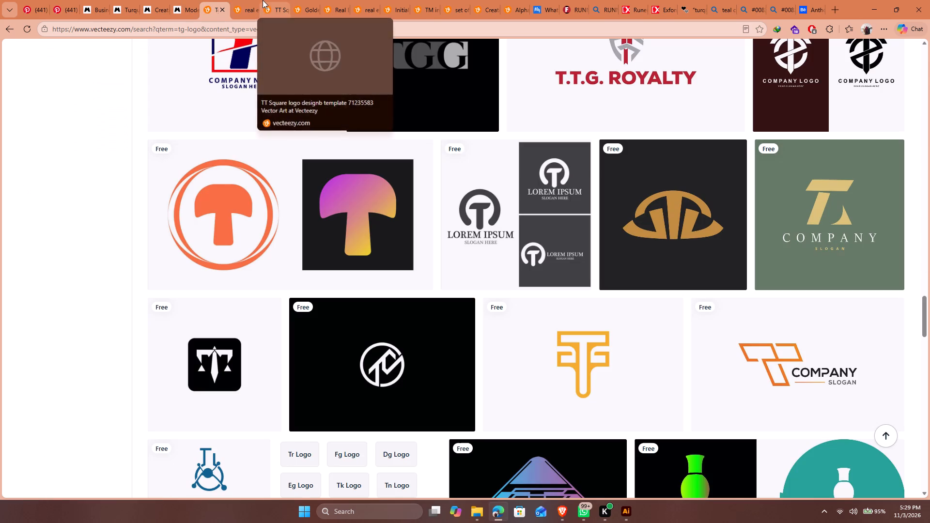
scroll(707, 295, up, 16)
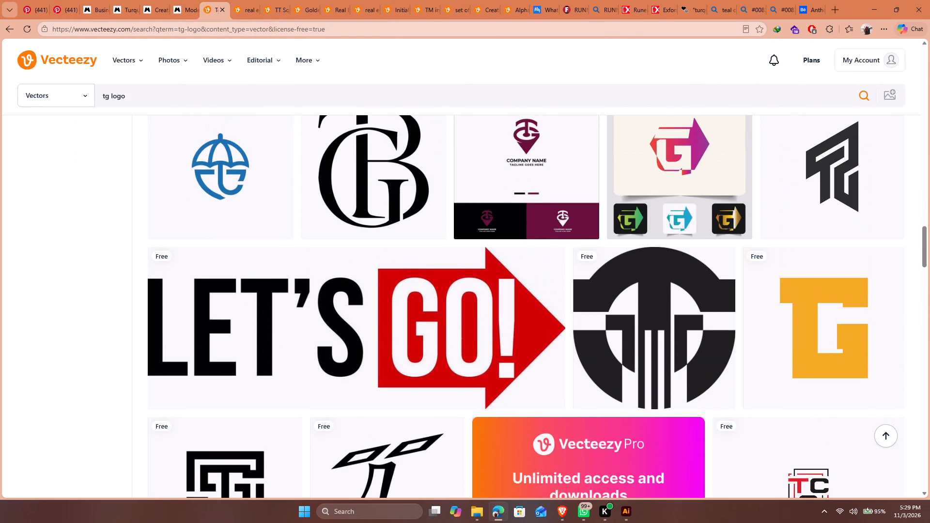
drag(109, 94, 14, 89)
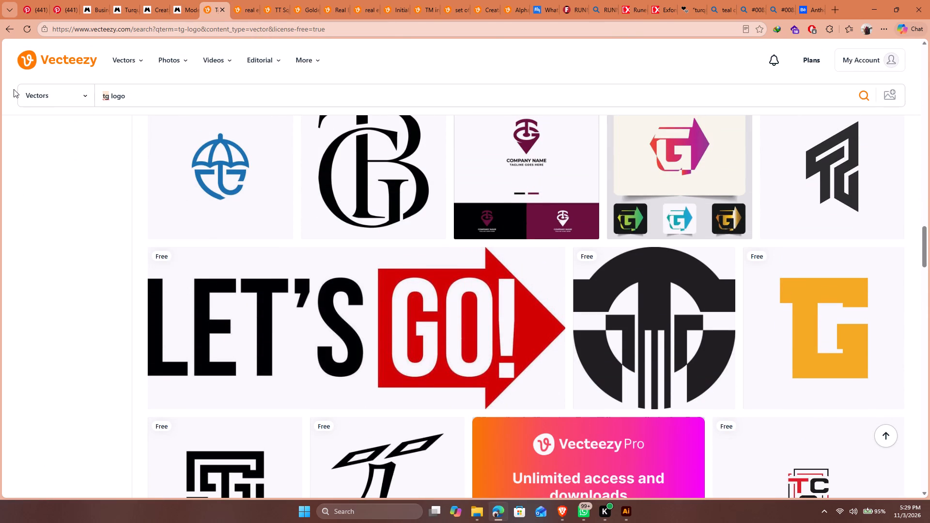
key(p)
key(Return)
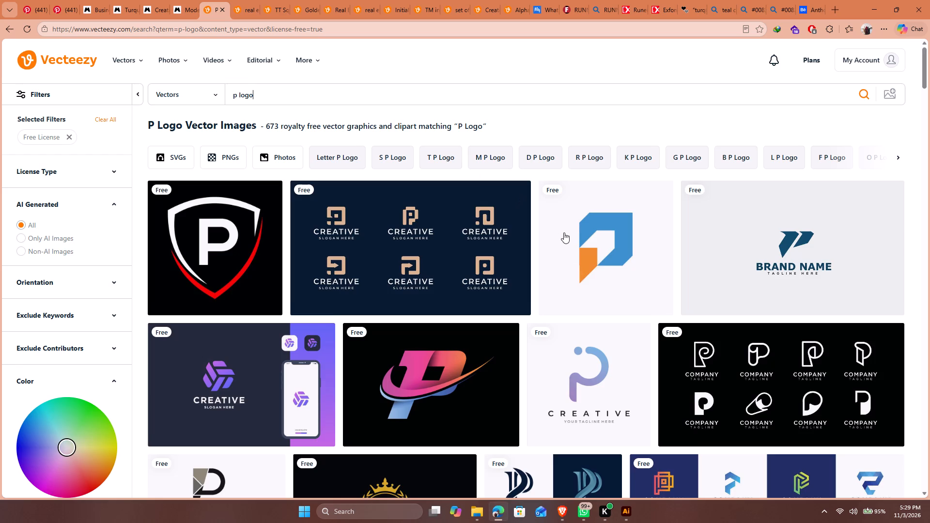
scroll(597, 257, down, 5)
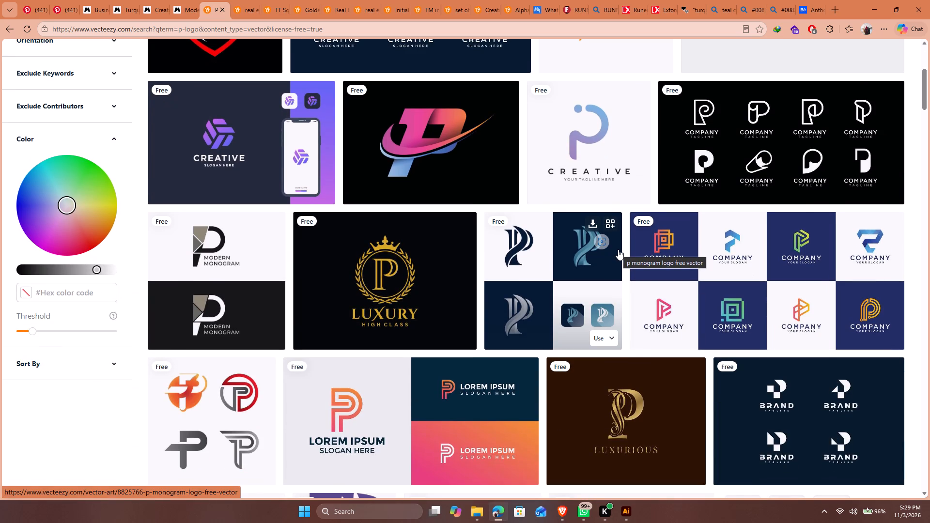
scroll(387, 169, up, 3)
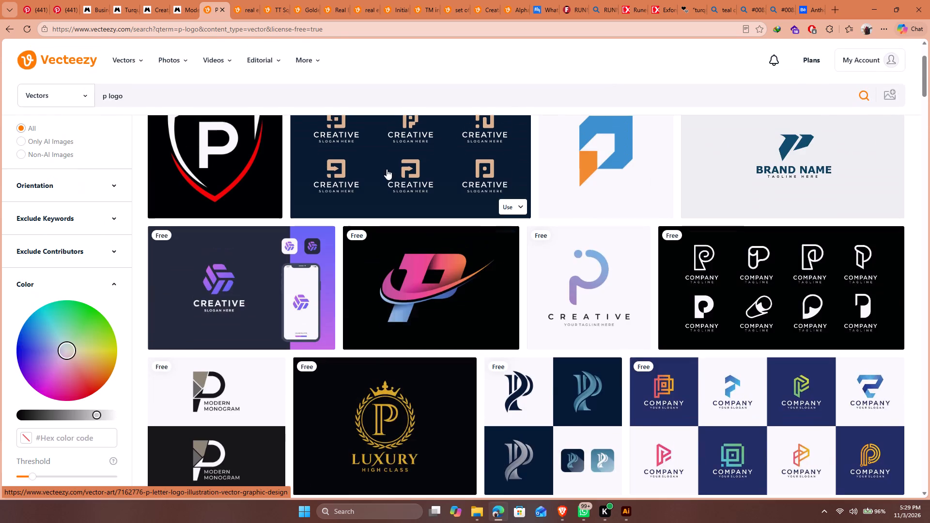
scroll(405, 174, down, 5)
scroll(558, 154, down, 4)
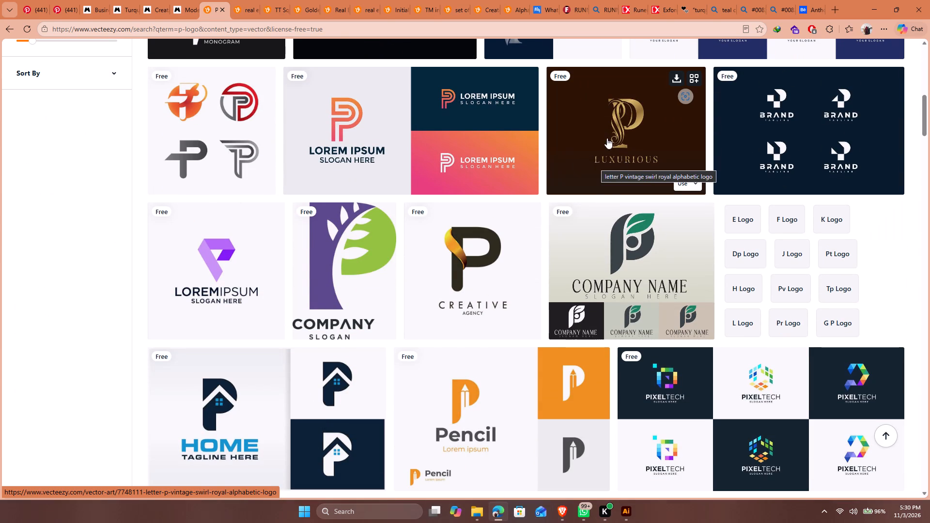
scroll(609, 139, down, 4)
scroll(544, 183, down, 4)
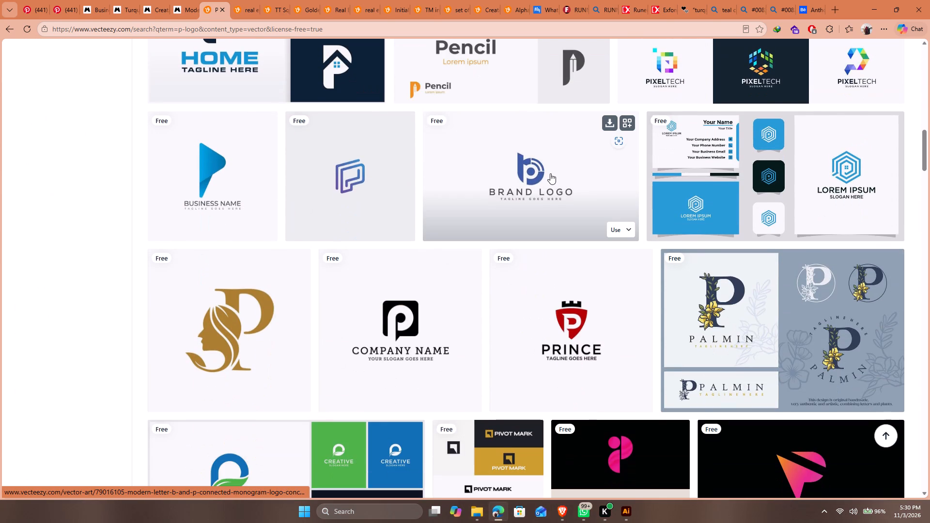
scroll(402, 124, up, 16)
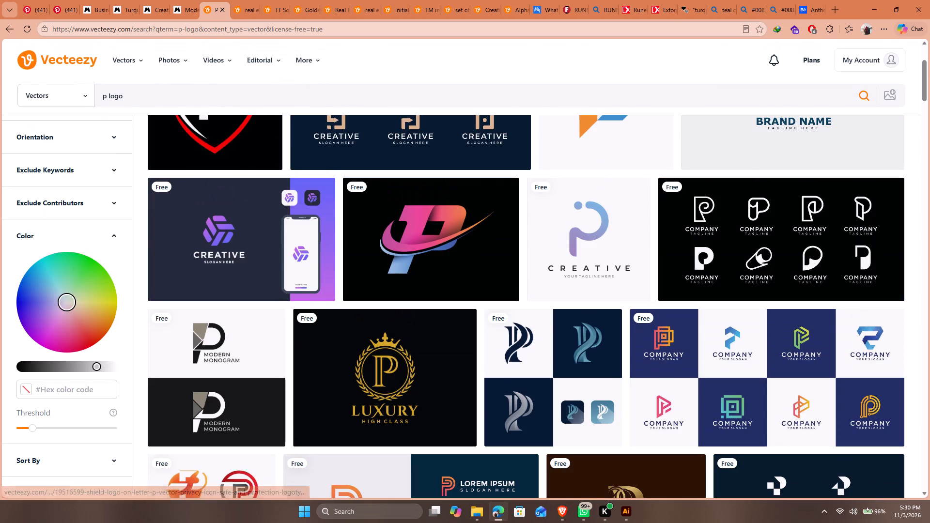
Refine the Vecteezy search to "p real estate logo" and look through the results for letter P building logos.
click(107, 93)
key(space)
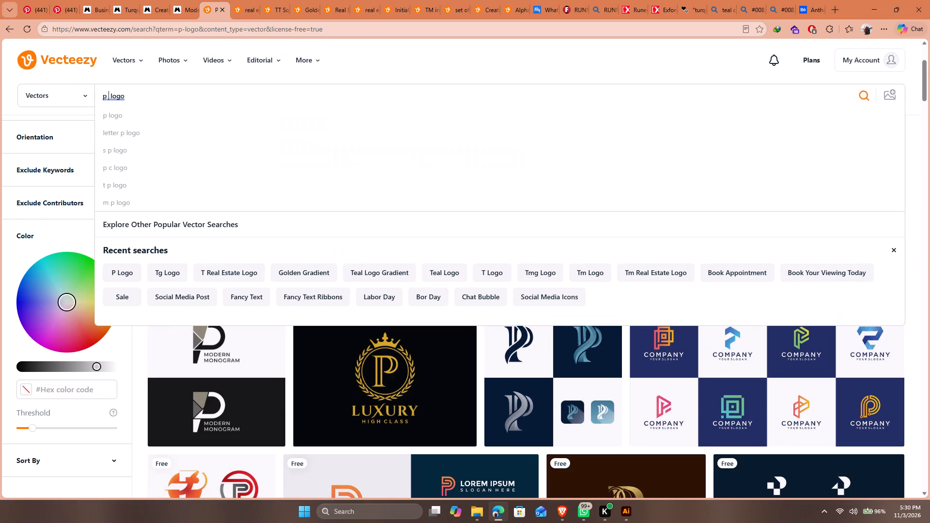
text(REAL ESTATE)
key(Return)
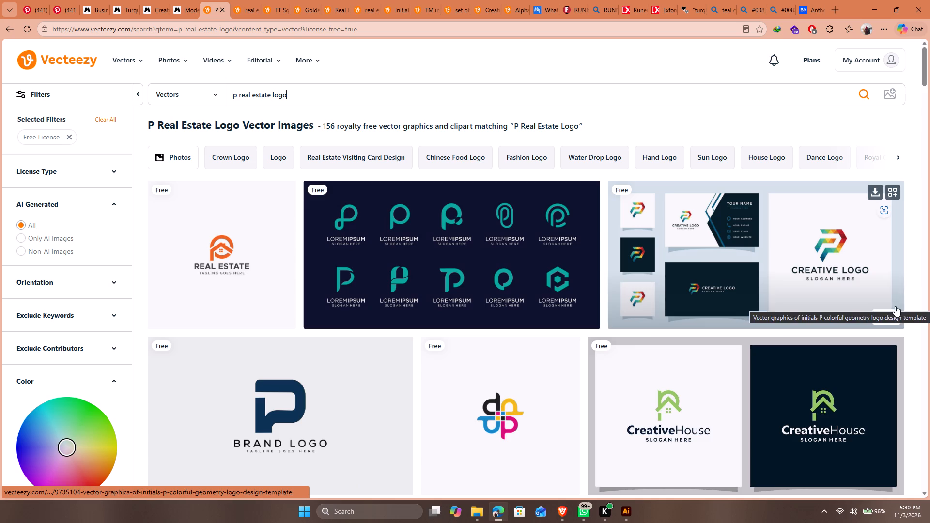
scroll(560, 325, down, 7)
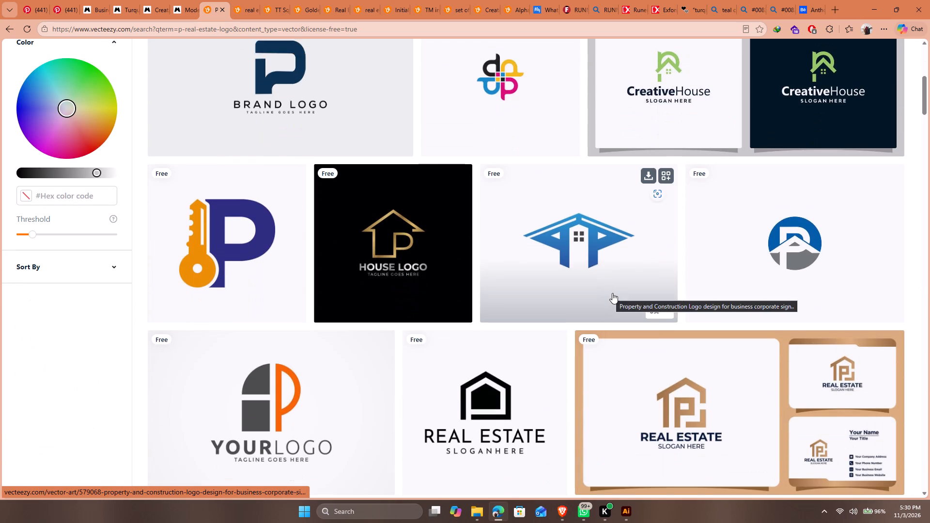
scroll(616, 292, down, 4)
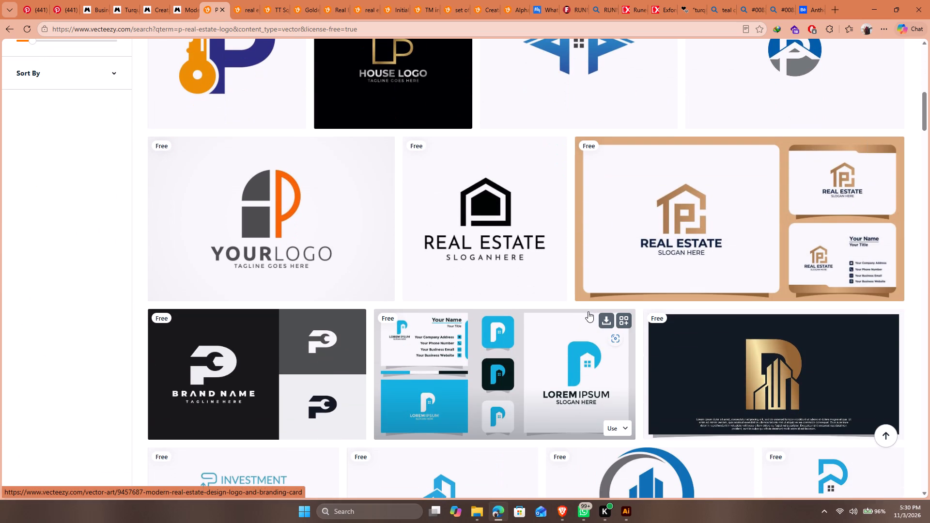
Open the gold letter P monogram logo with buildings on a dark background from the Vecteezy results.
click(772, 358)
scroll(547, 218, down, 6)
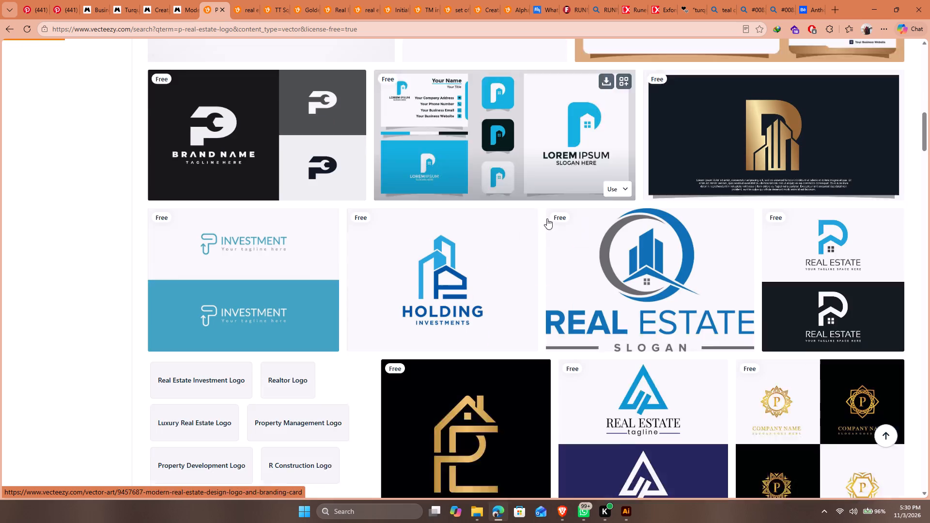
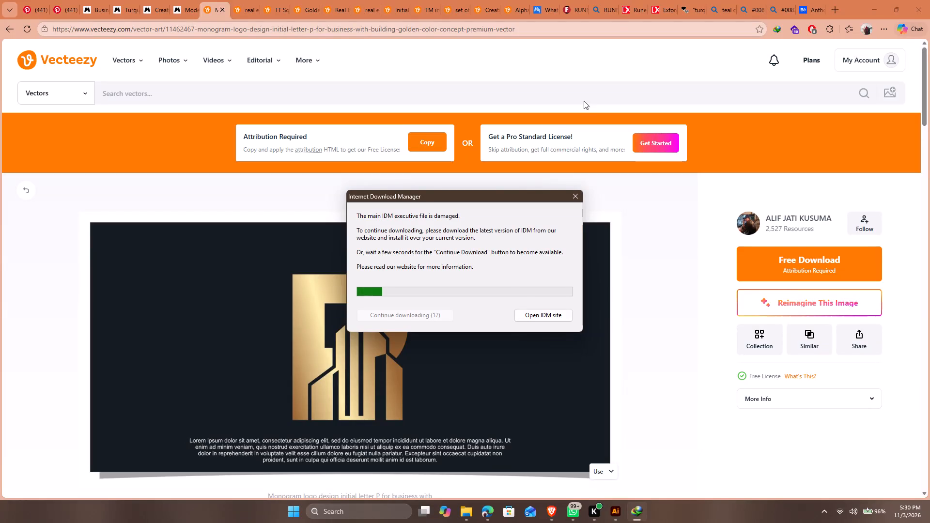
Download the letter P monogram archive into the TEMPLATES\AI folder.
click(552, 519)
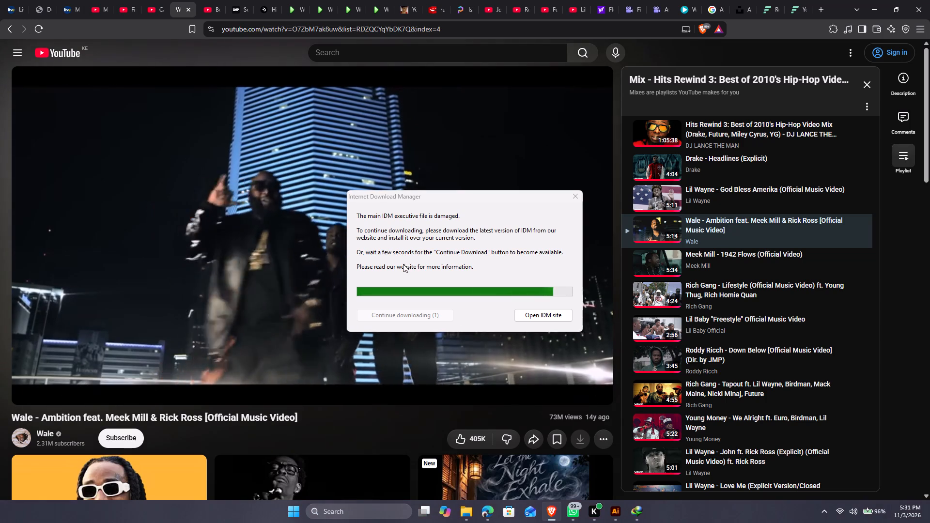
click(414, 316)
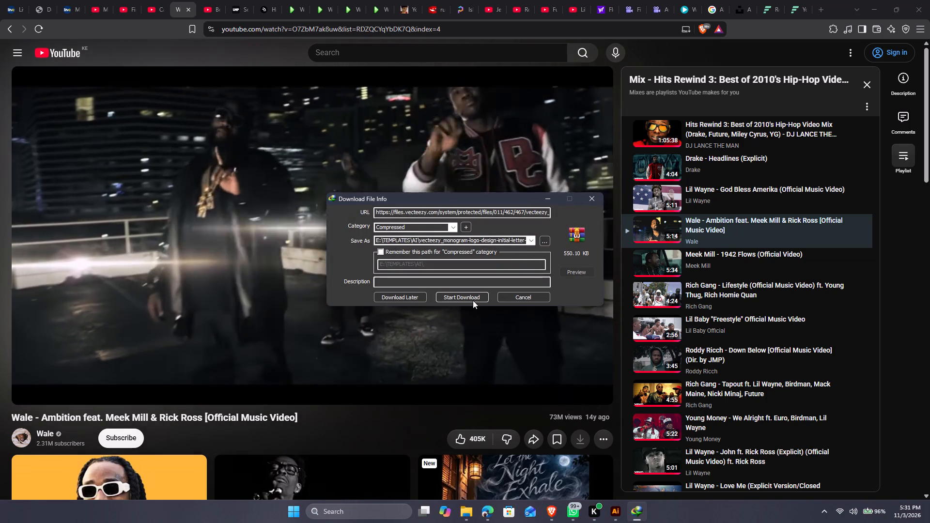
click(545, 243)
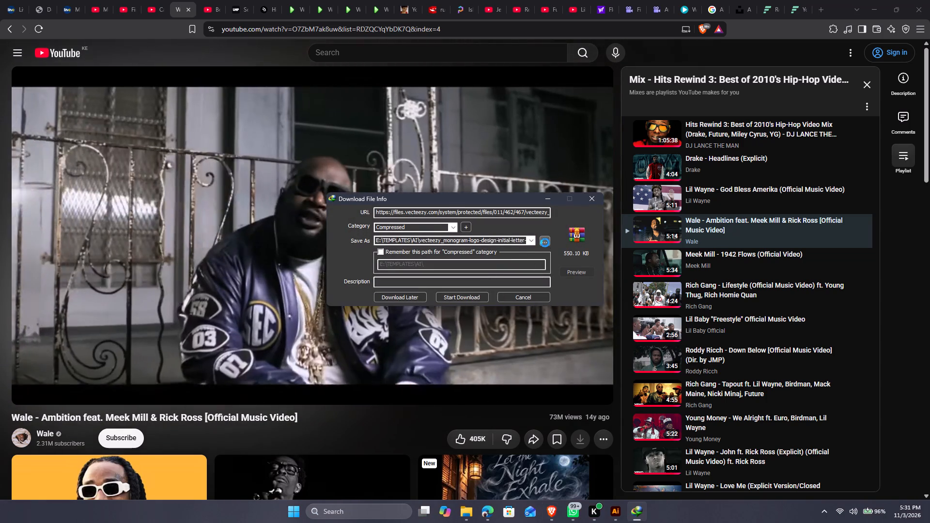
click(702, 369)
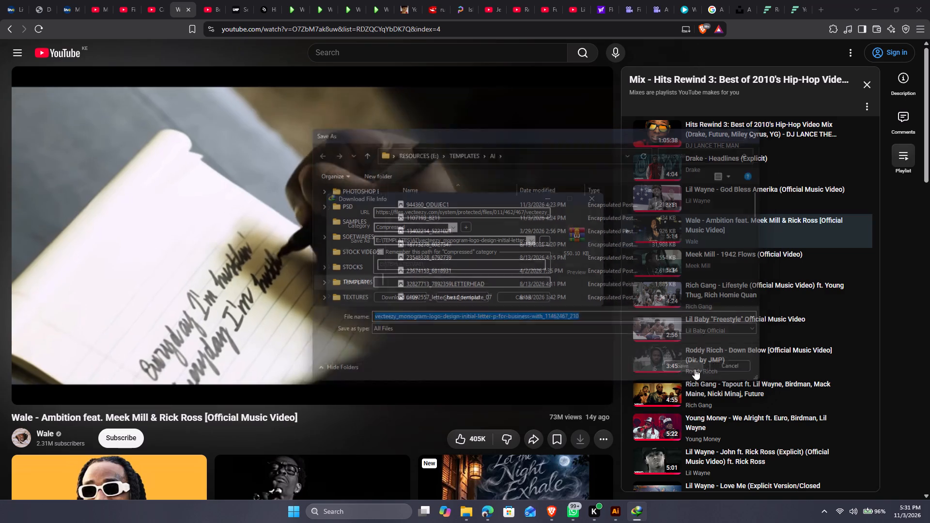
click(457, 295)
Open the downloaded archive and load its monogram EPS file into Illustrator.
click(387, 286)
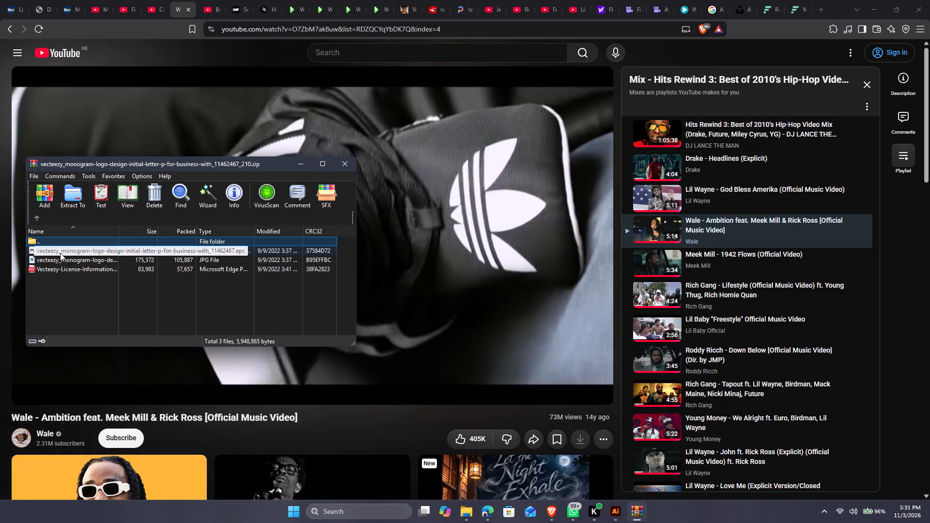
double_click(60, 253)
click(512, 269)
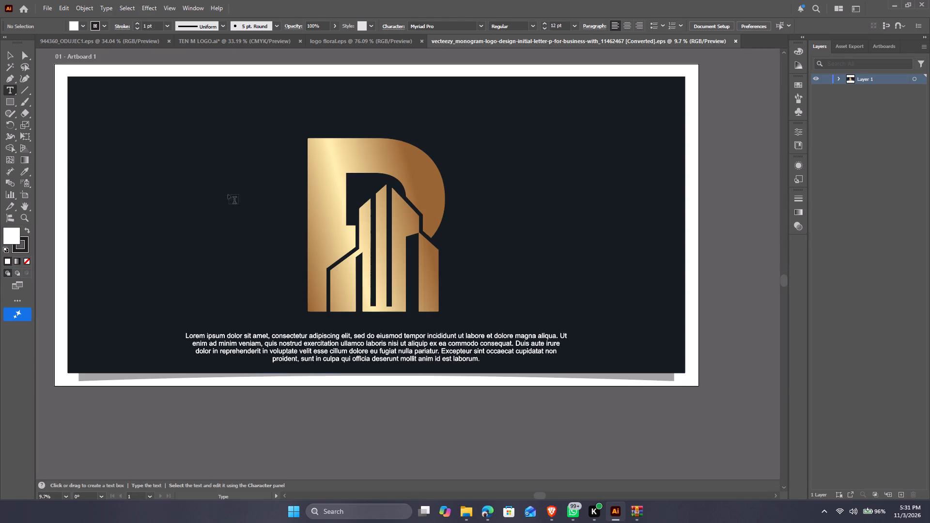
Ungroup the monogram artwork and move the gold letter P building mark into the TEN M LOGO document.
click(7, 51)
click(392, 151)
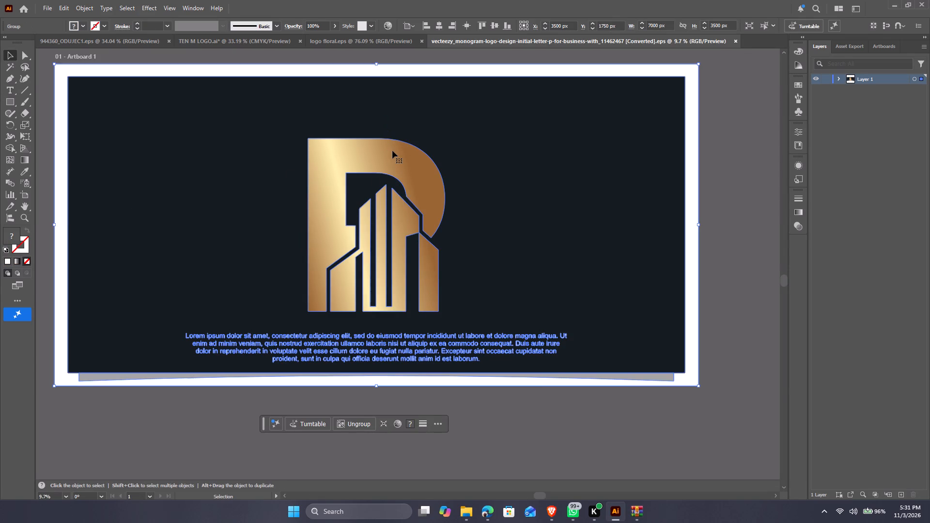
right_click(392, 151)
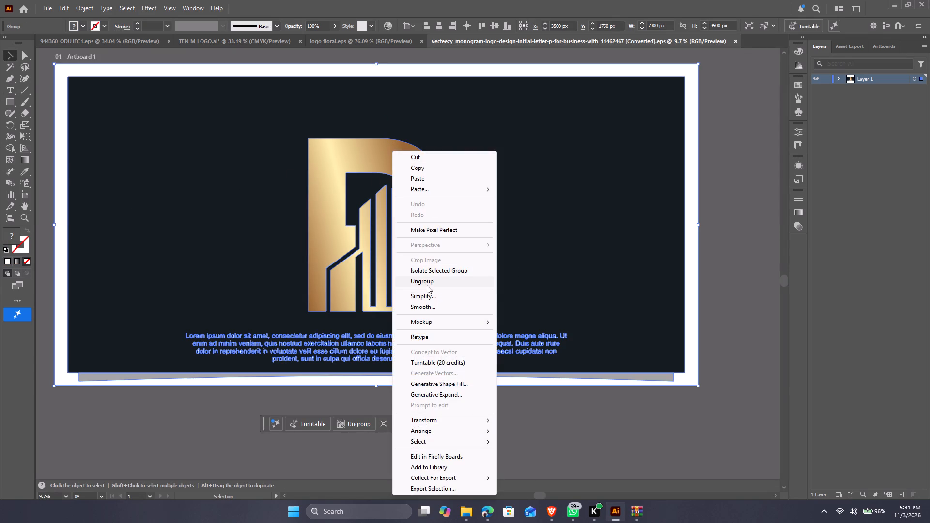
click(427, 281)
click(516, 435)
click(414, 174)
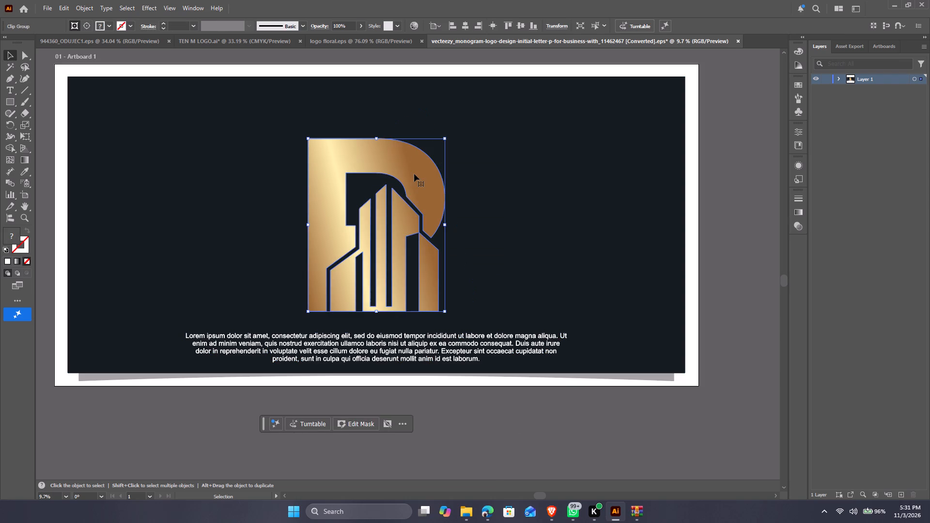
drag(406, 168, 215, 34)
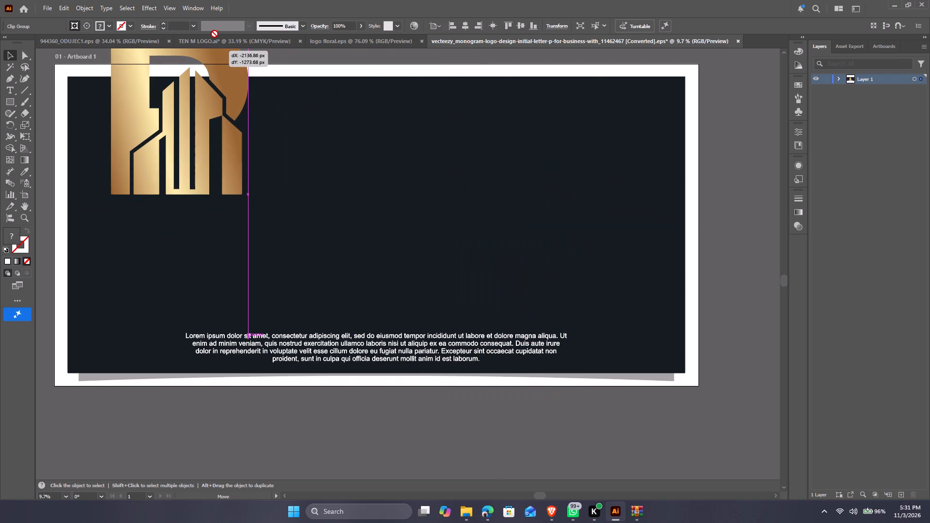
drag(215, 34, 481, 396)
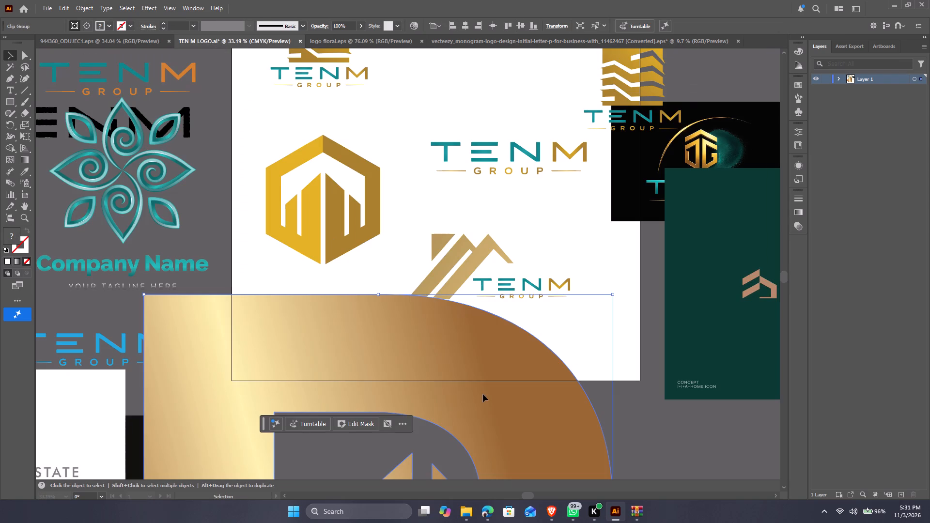
Scale the gold letter P mark down to roughly the size of the other logos, near the artboard's lower edge.
double_click(144, 294)
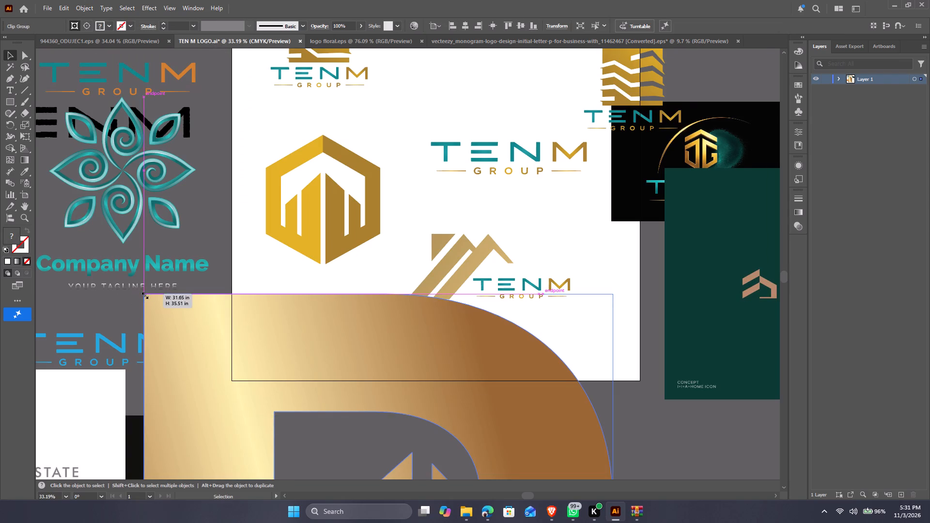
drag(144, 294, 265, 385)
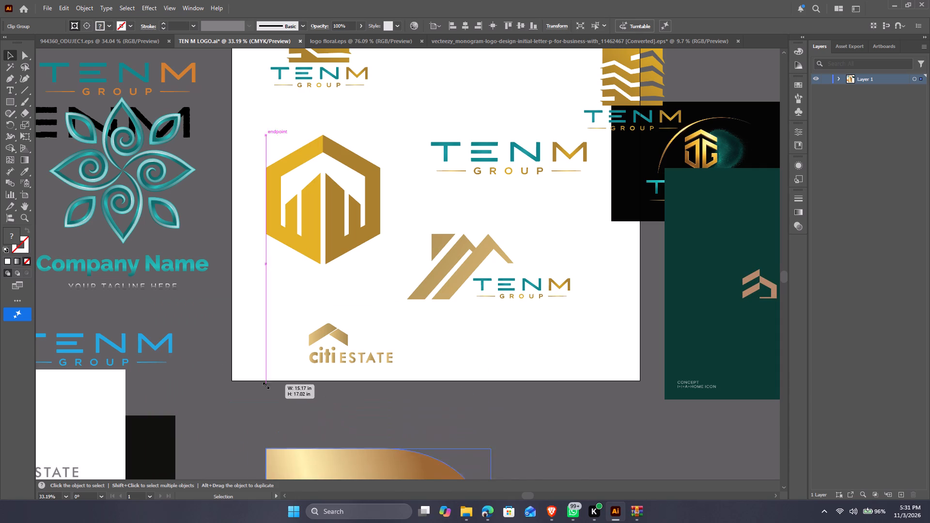
drag(265, 385, 259, 382)
drag(330, 457, 458, 266)
alt+shift+drag(387, 249, 391, 254)
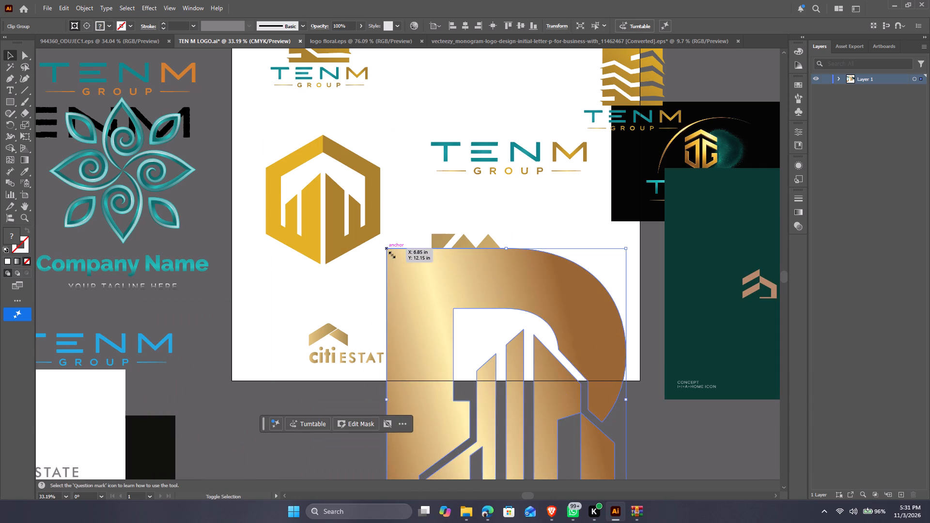
alt+shift+drag(391, 254, 471, 342)
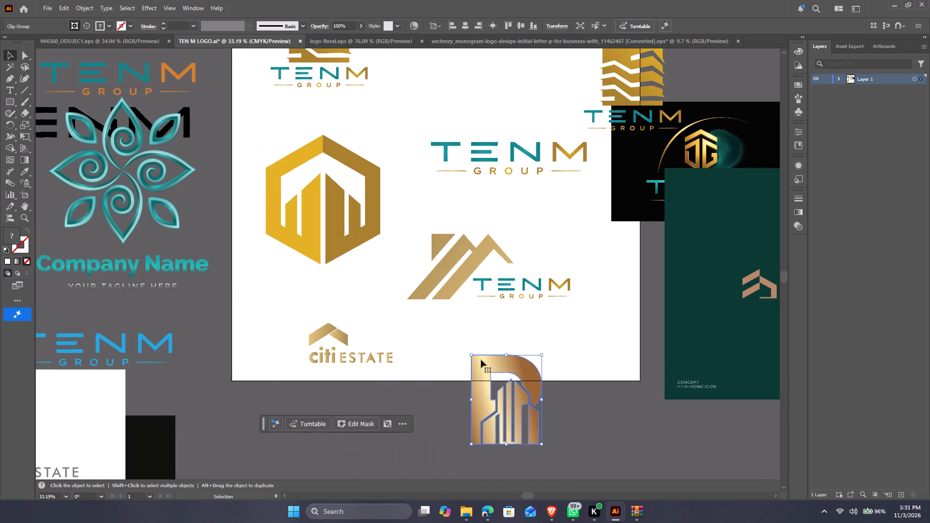
Move the letter P mark below the dark green concept panel and place a duplicate at the artboard's lower edge.
drag(482, 361, 721, 412)
alt+drag(725, 418, 482, 372)
Release the clipping mask on the letter P mark at the artboard's lower edge.
right_click(482, 372)
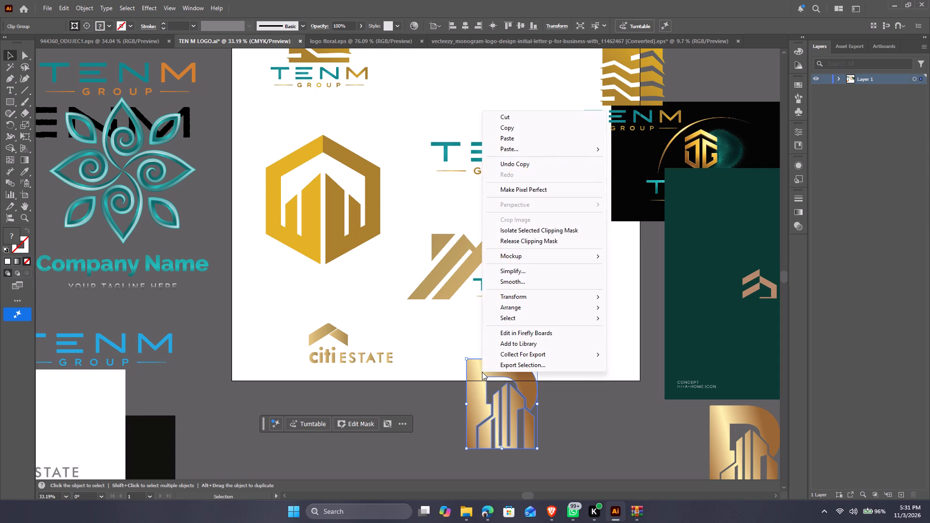
click(533, 241)
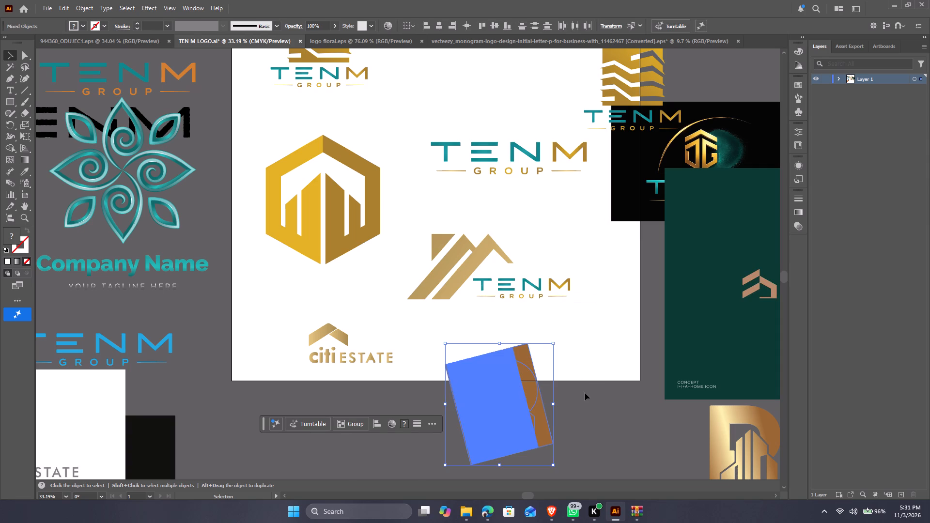
Select the released letter P compound path in Layer 1 and duplicate it in the stacking order above the gradient strips.
click(837, 78)
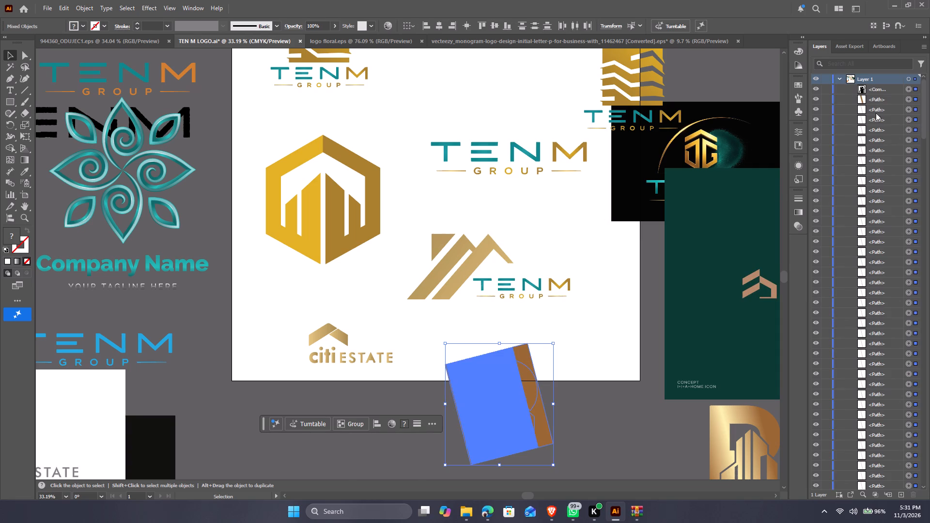
click(914, 89)
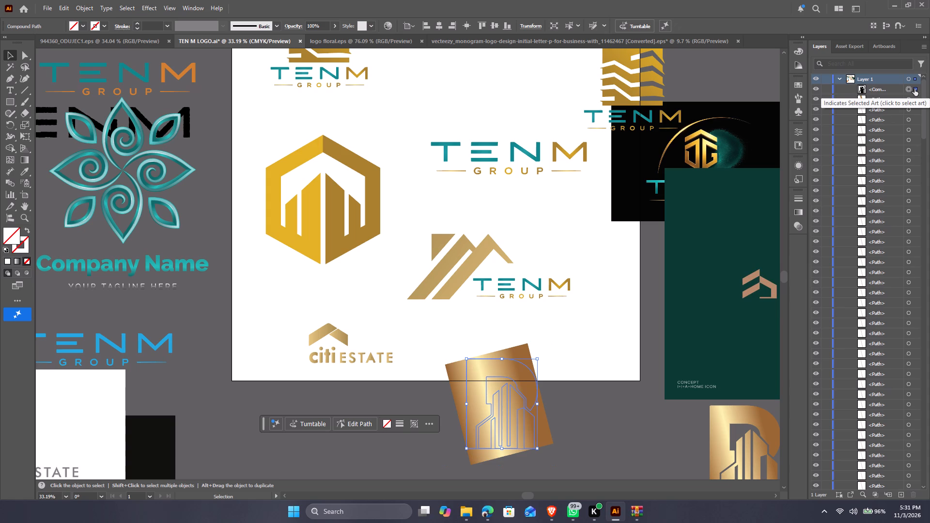
click(617, 439)
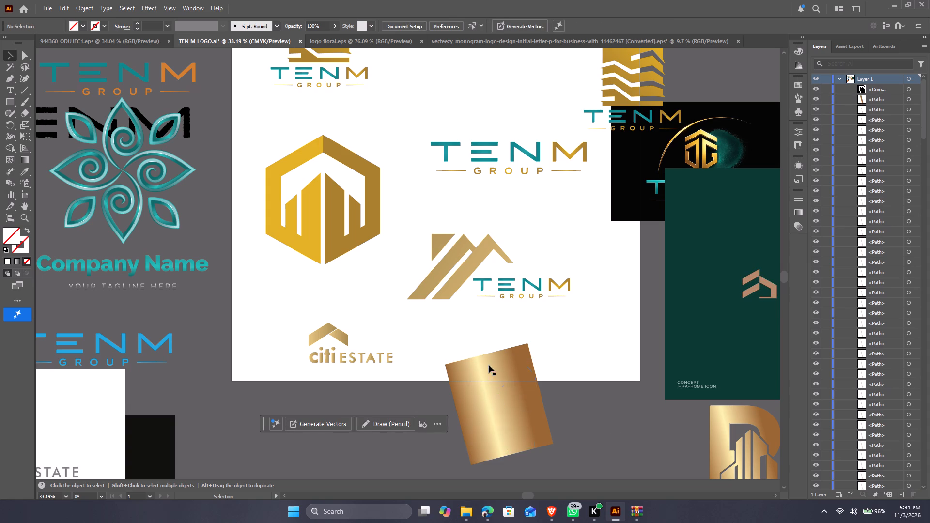
click(525, 350)
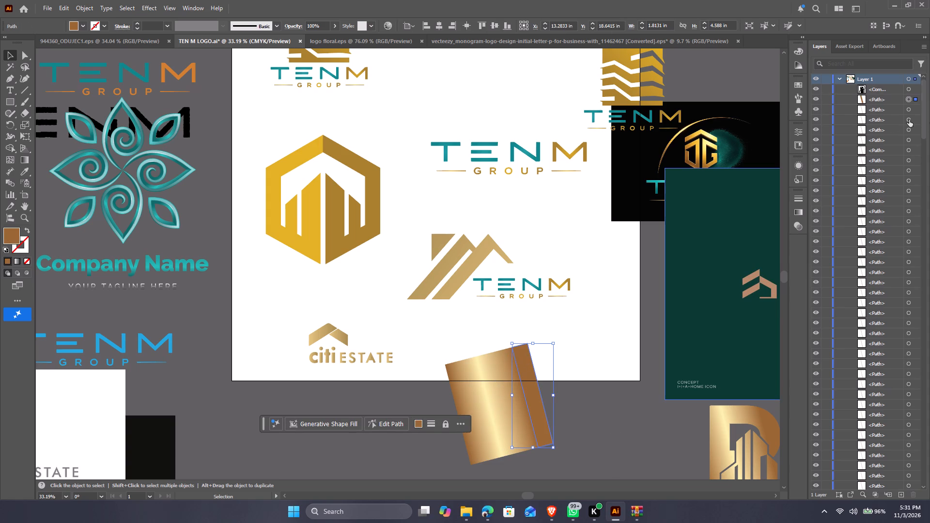
click(891, 85)
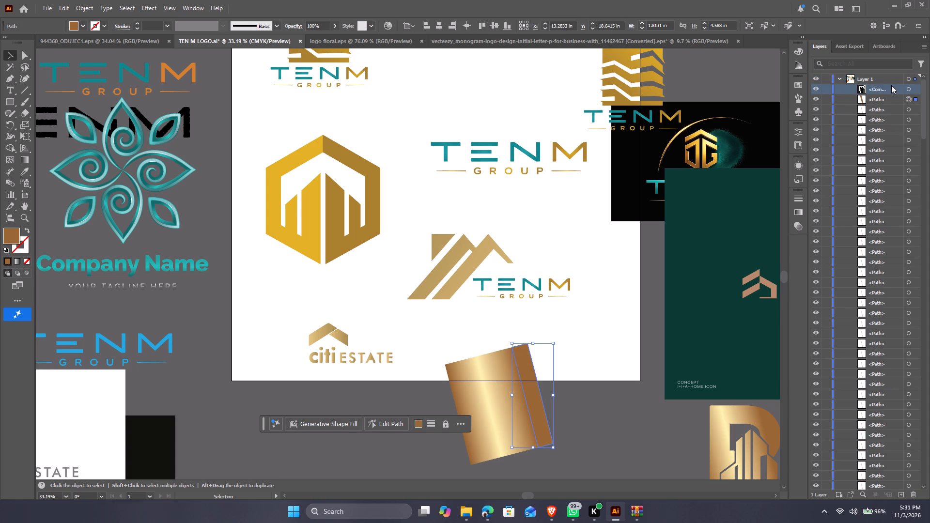
alt+drag(891, 85, 887, 75)
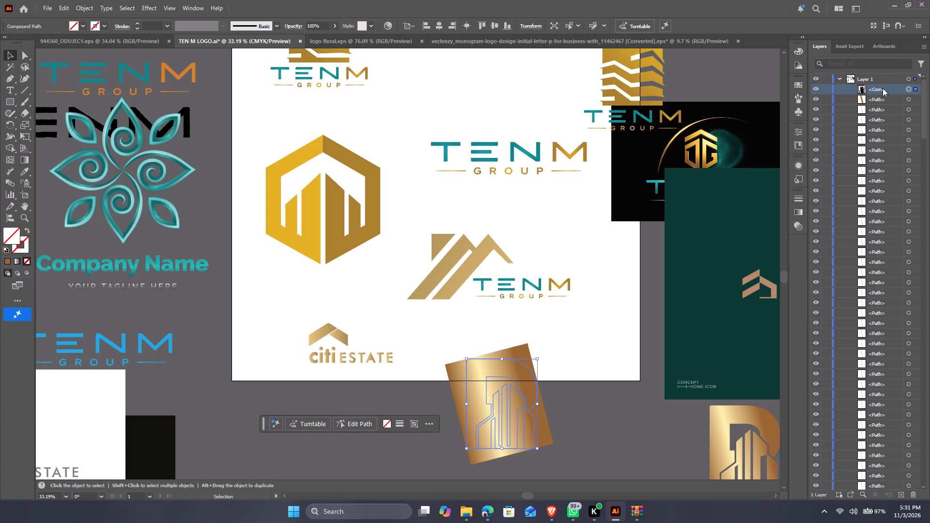
alt+drag(883, 88, 883, 75)
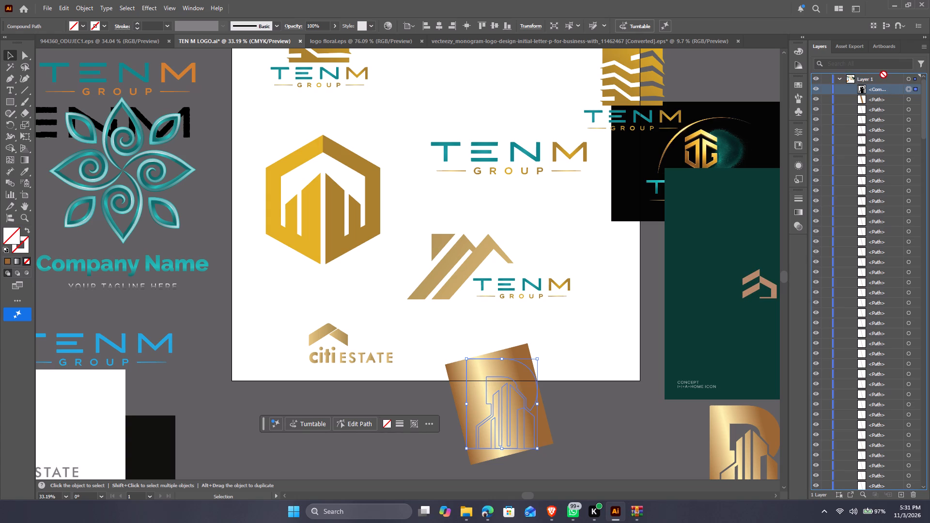
alt+drag(883, 75, 891, 79)
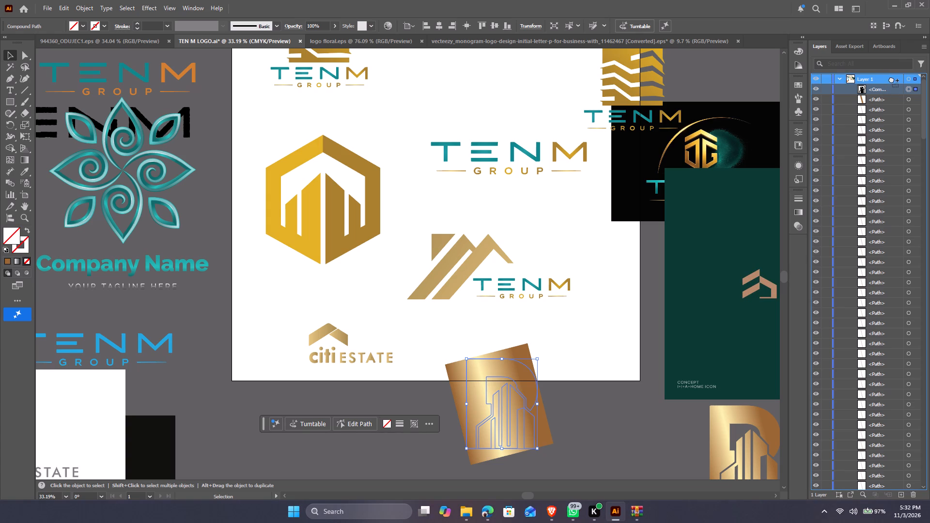
alt+drag(891, 79, 887, 94)
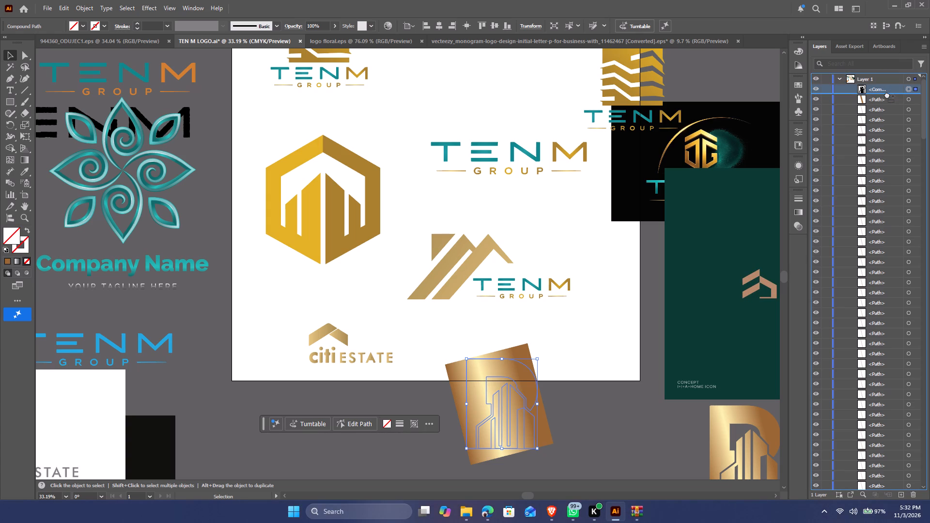
drag(885, 99, 888, 77)
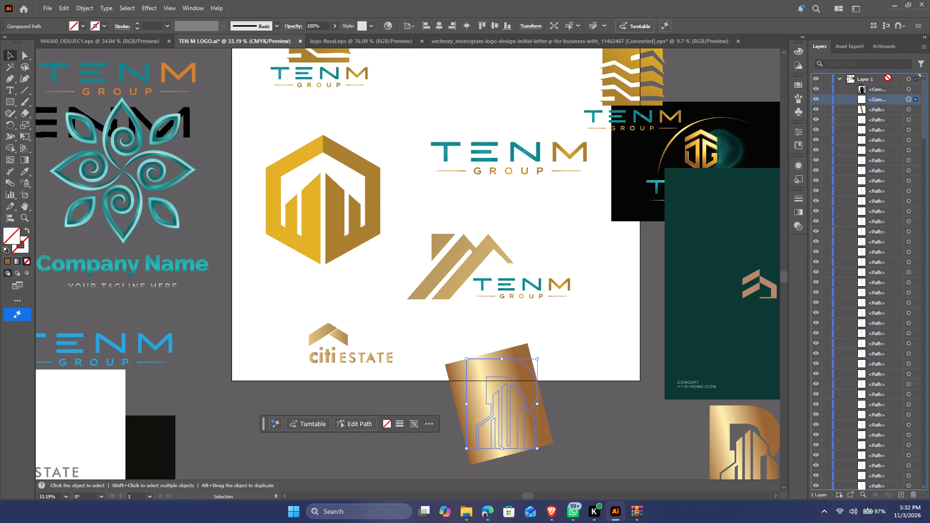
drag(888, 77, 859, 481)
drag(859, 481, 895, 91)
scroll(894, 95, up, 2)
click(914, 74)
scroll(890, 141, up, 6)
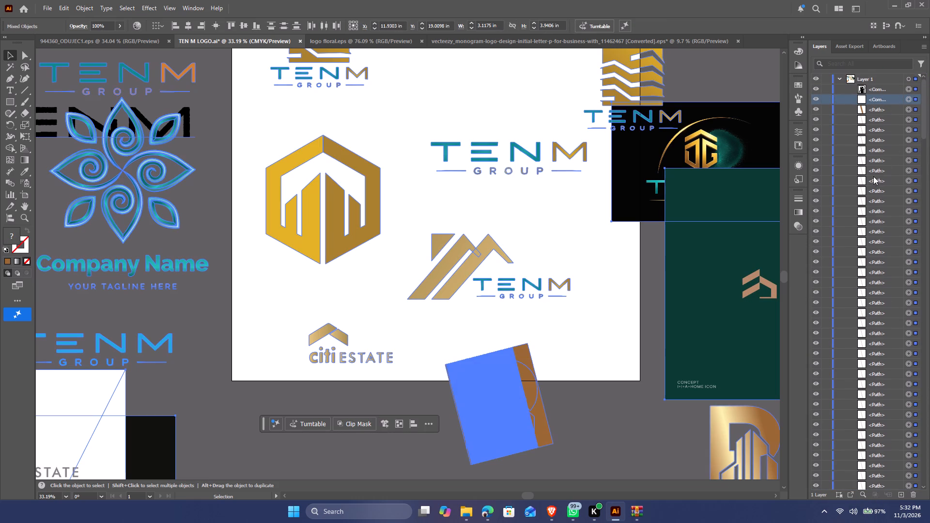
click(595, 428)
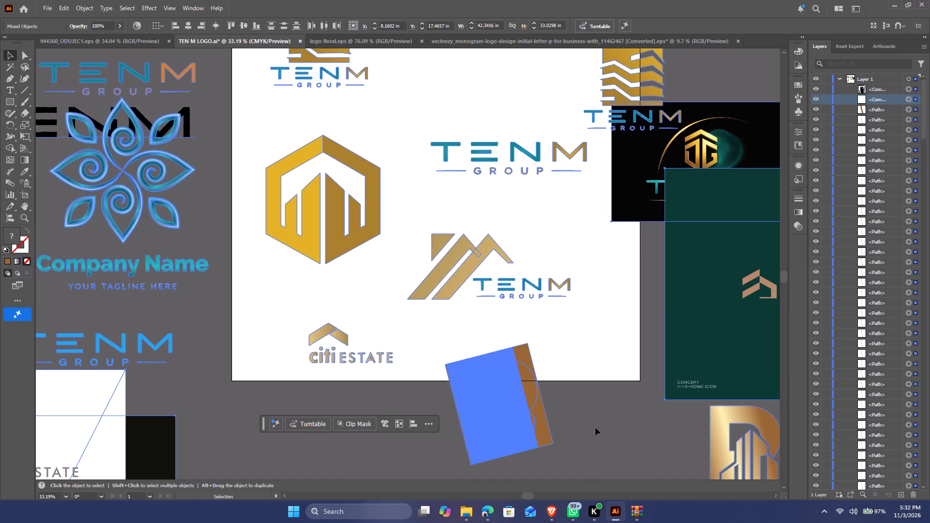
Move the top letter P outline off the gold gradient to the artboard's lower corner and fill it with solid brown 9a6733.
drag(538, 397, 609, 366)
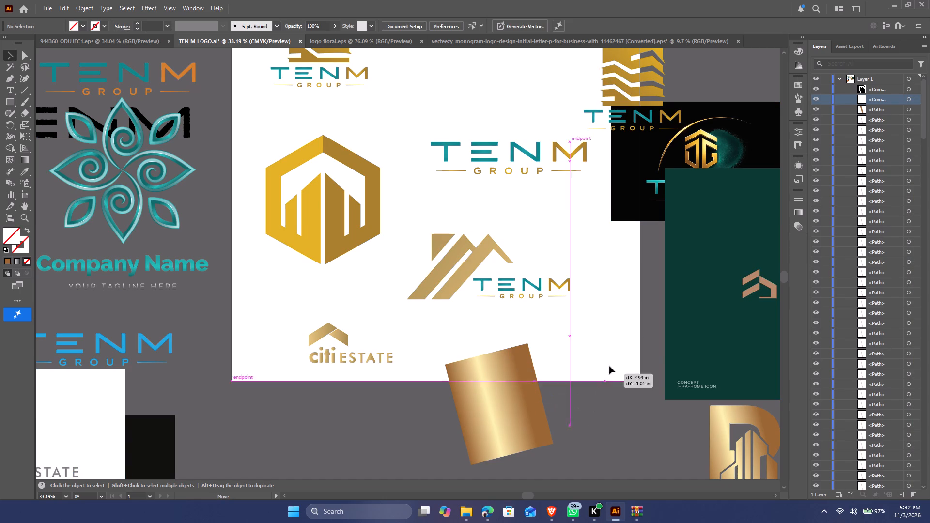
drag(609, 366, 621, 338)
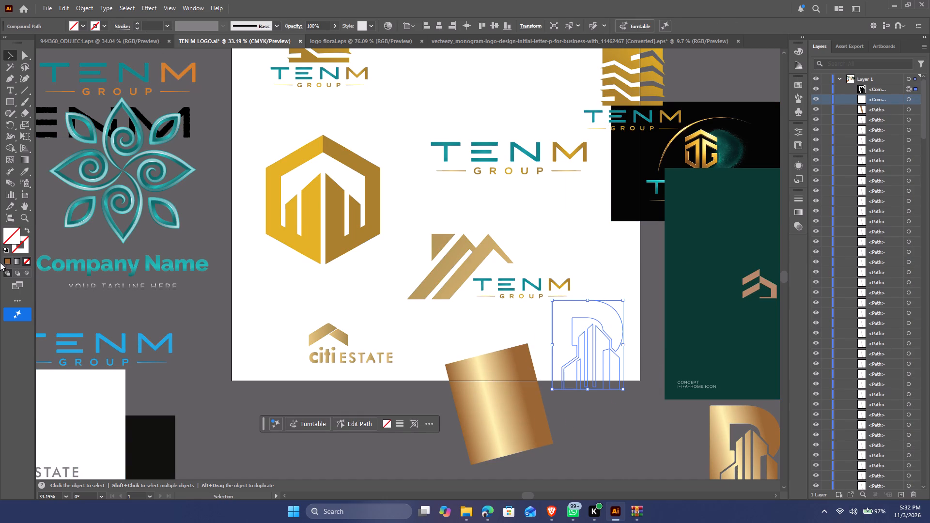
click(6, 262)
click(619, 418)
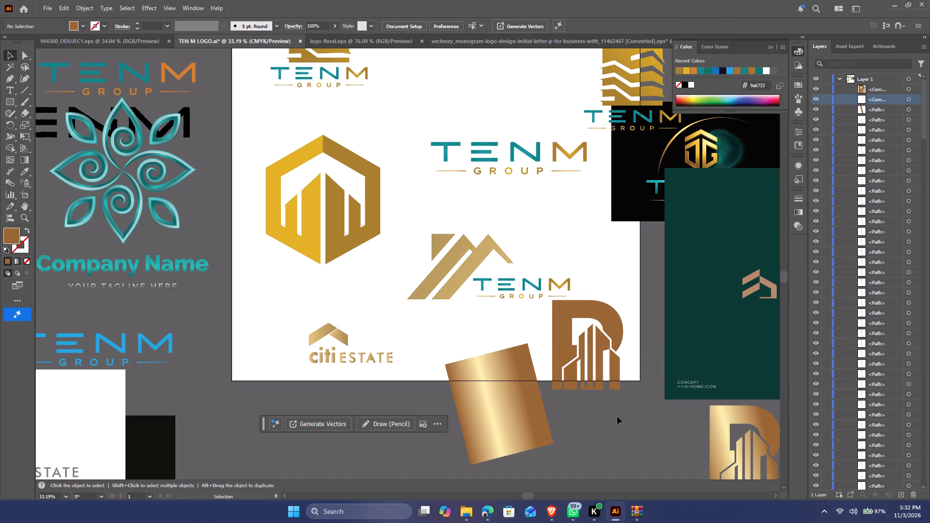
Select the gold gradient strips with the remaining letter P outline and make a clipping mask from them.
drag(596, 419, 457, 471)
right_click(480, 436)
click(512, 285)
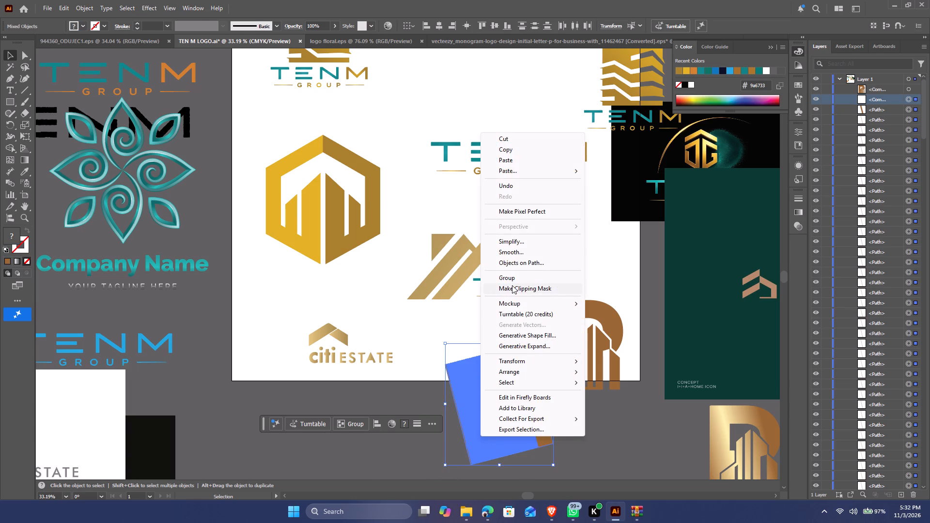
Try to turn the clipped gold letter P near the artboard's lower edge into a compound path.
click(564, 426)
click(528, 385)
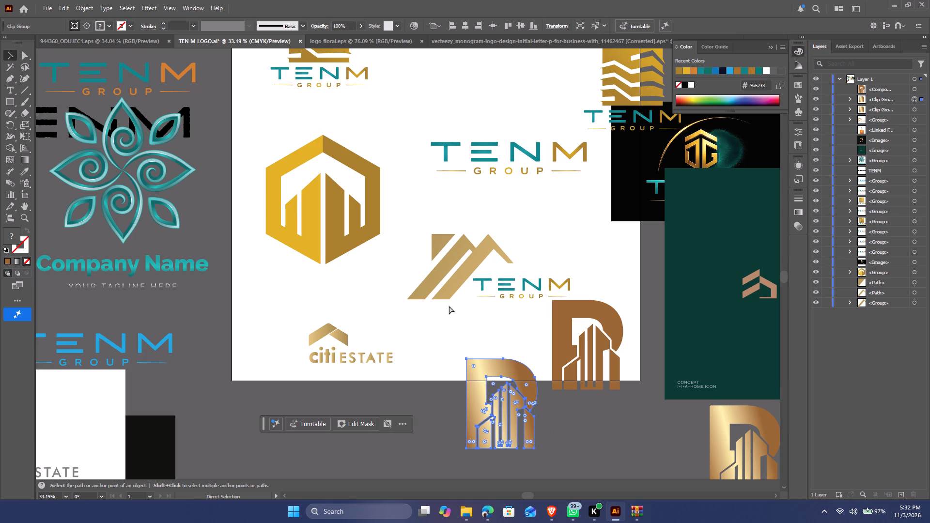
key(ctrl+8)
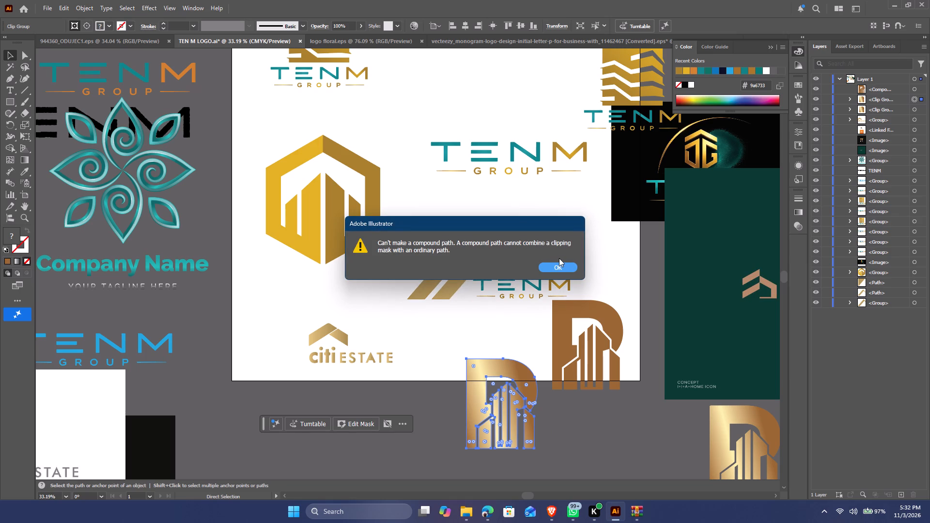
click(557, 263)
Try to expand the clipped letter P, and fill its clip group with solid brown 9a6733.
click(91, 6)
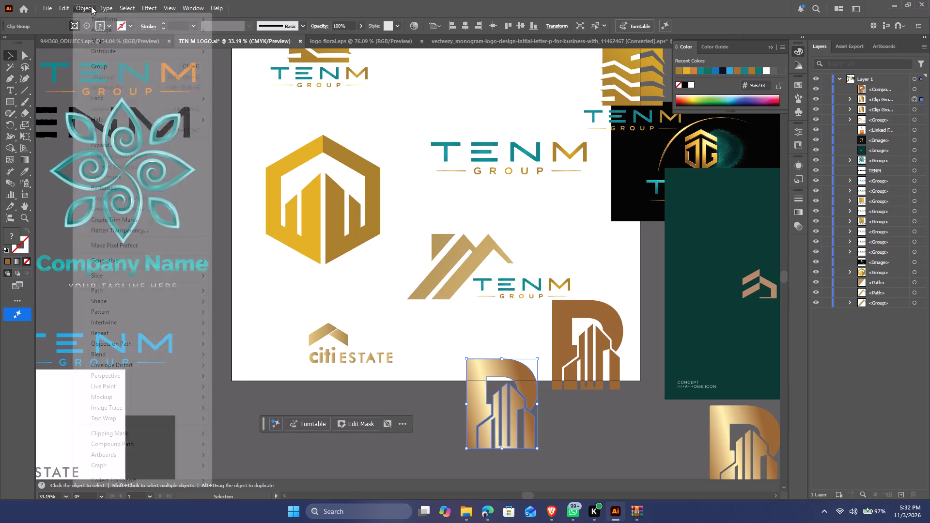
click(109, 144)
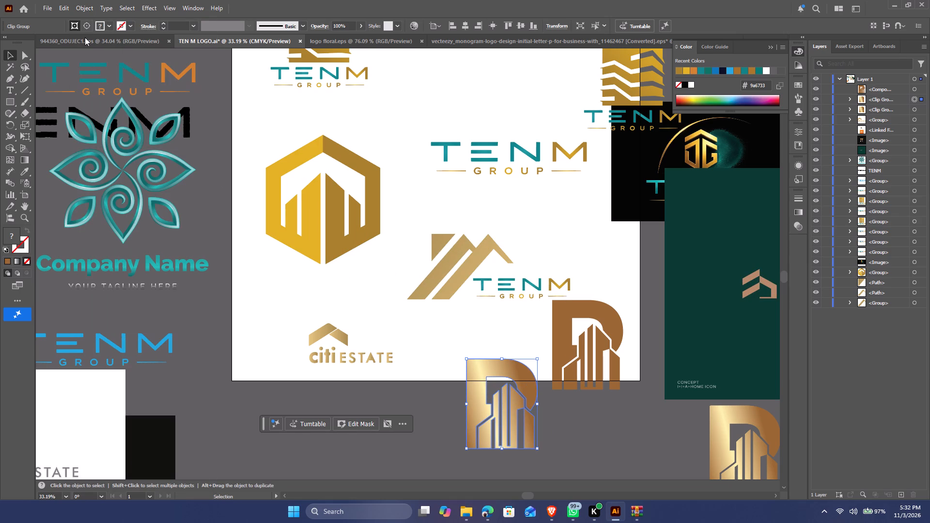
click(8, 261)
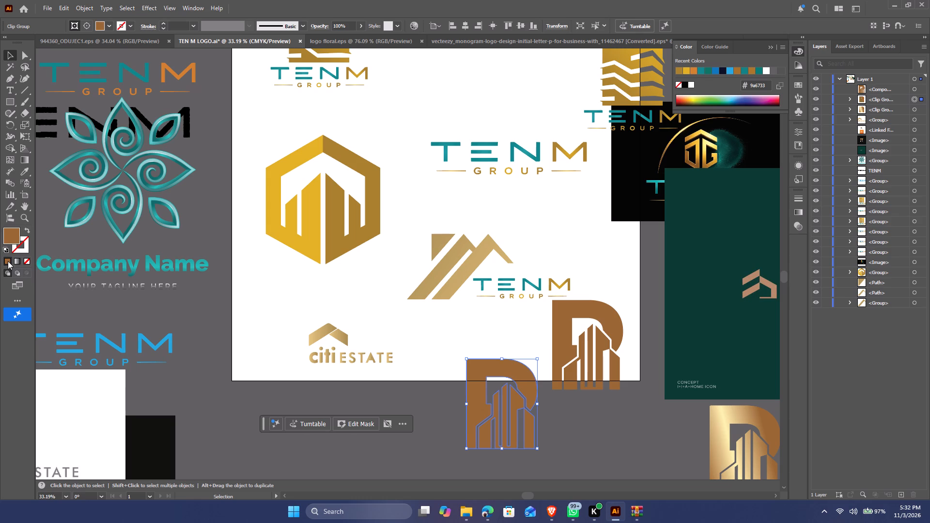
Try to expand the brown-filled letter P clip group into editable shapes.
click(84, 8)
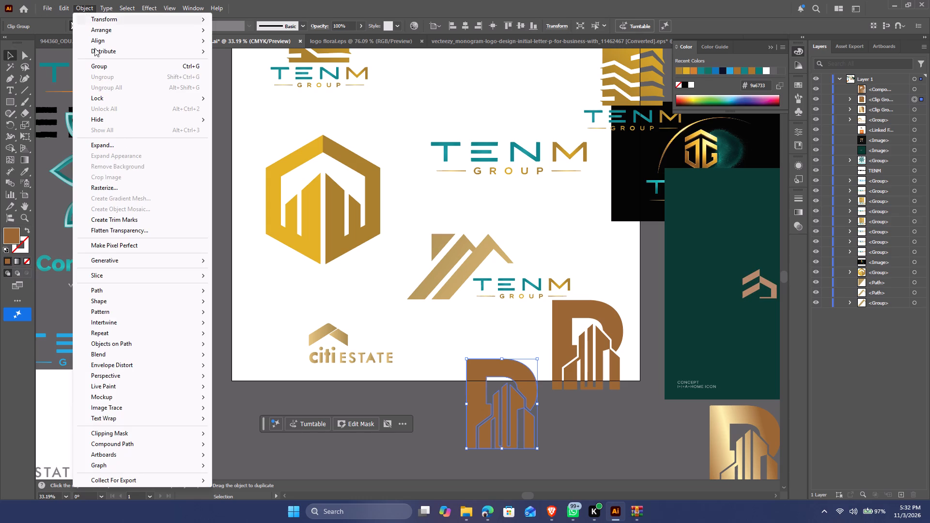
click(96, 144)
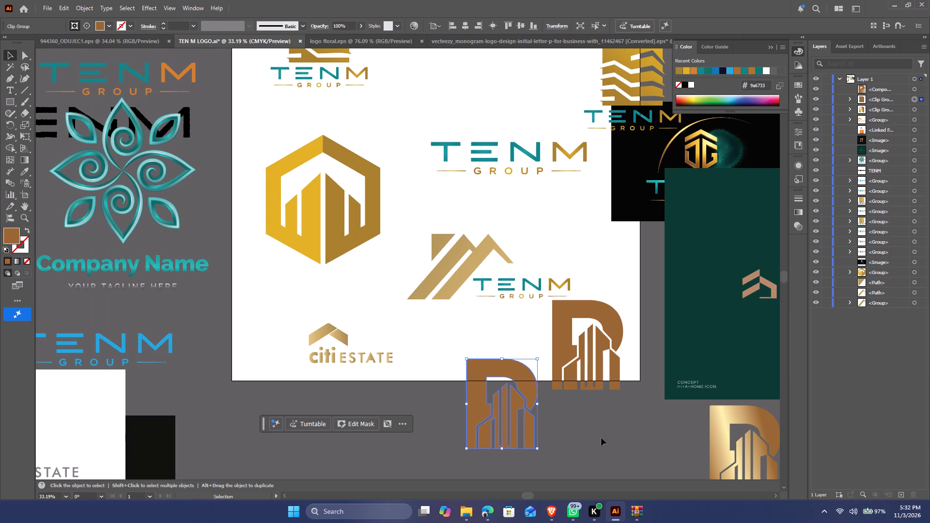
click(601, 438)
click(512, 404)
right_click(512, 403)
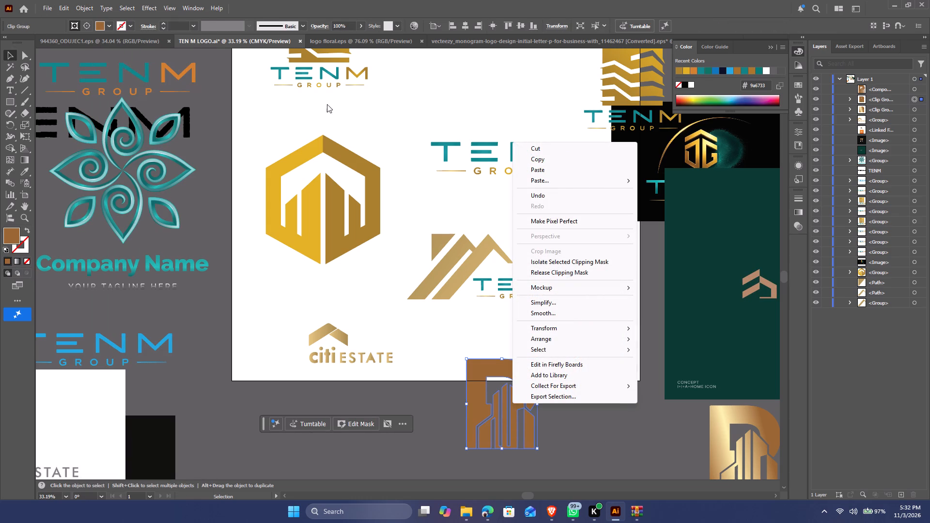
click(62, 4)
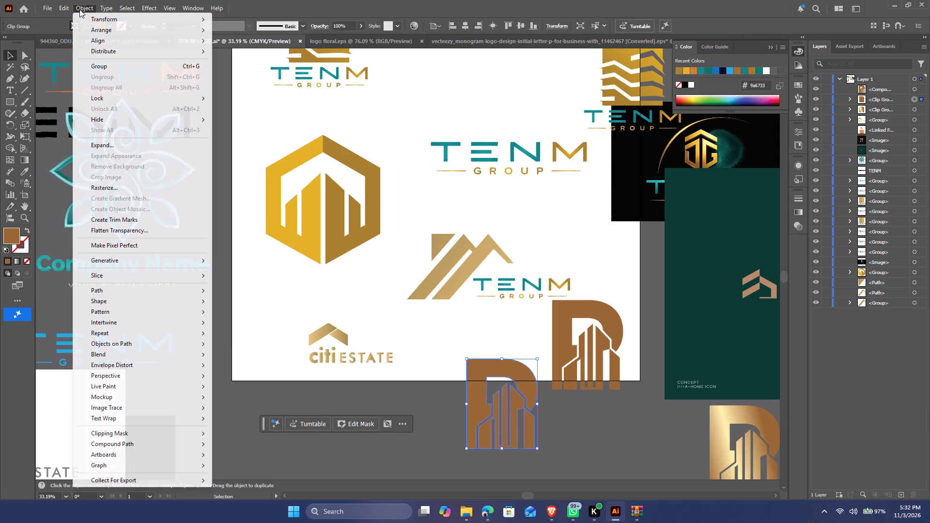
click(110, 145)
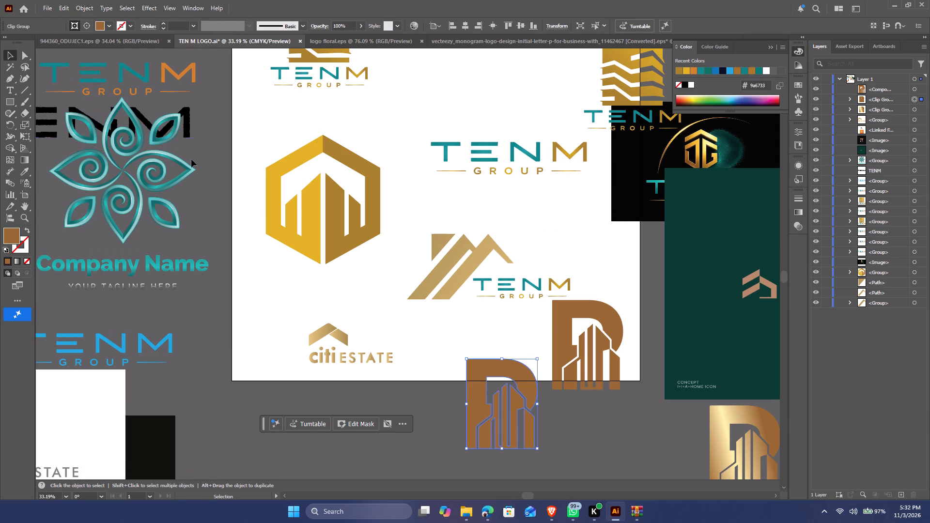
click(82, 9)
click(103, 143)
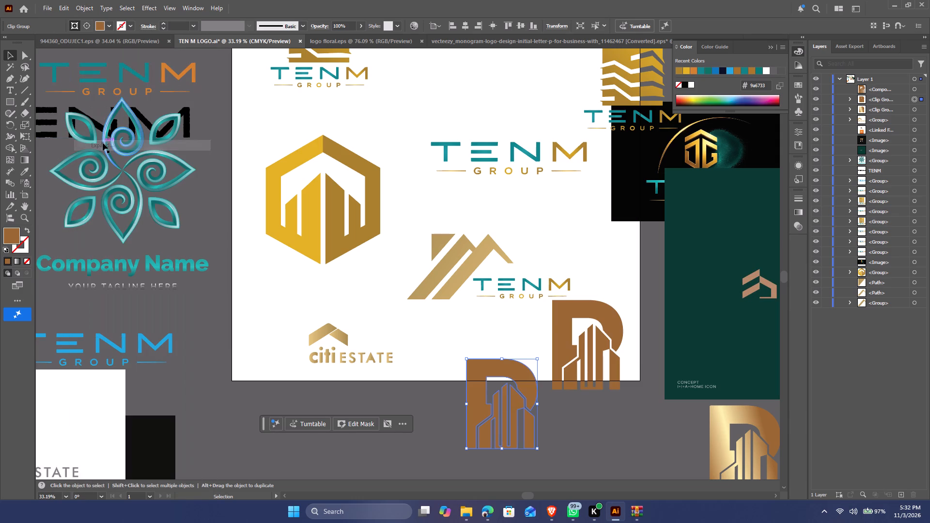
Delete the brown-filled letter P clip group that straddles the artboard's lower edge.
click(580, 421)
click(521, 380)
click(559, 406)
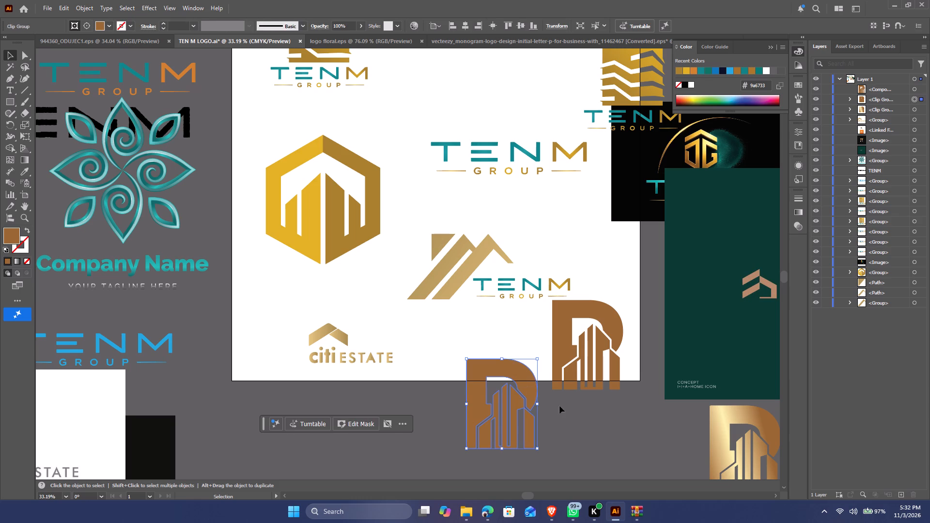
click(514, 367)
click(848, 96)
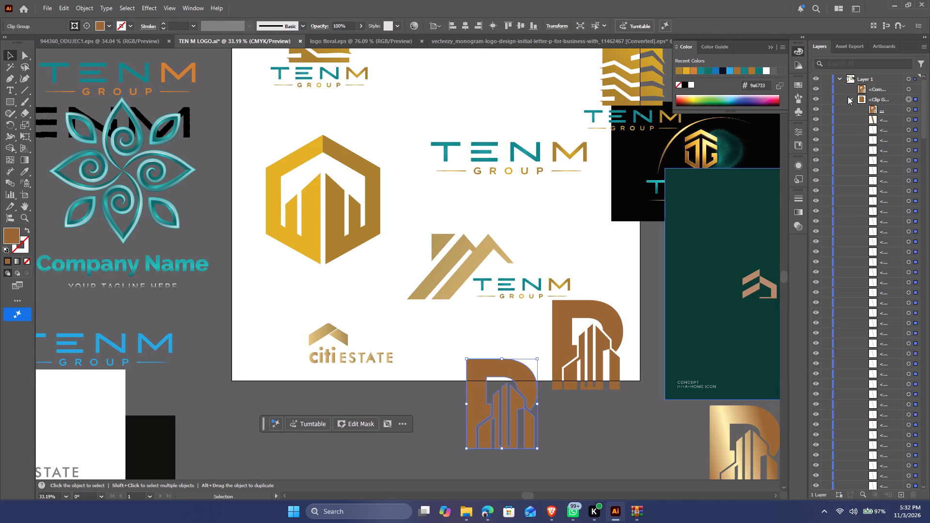
click(849, 98)
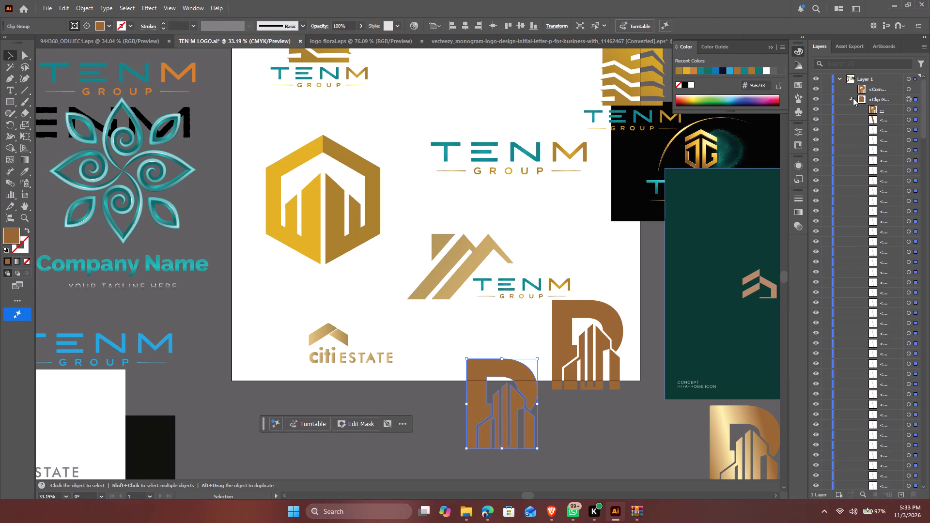
key(Delete)
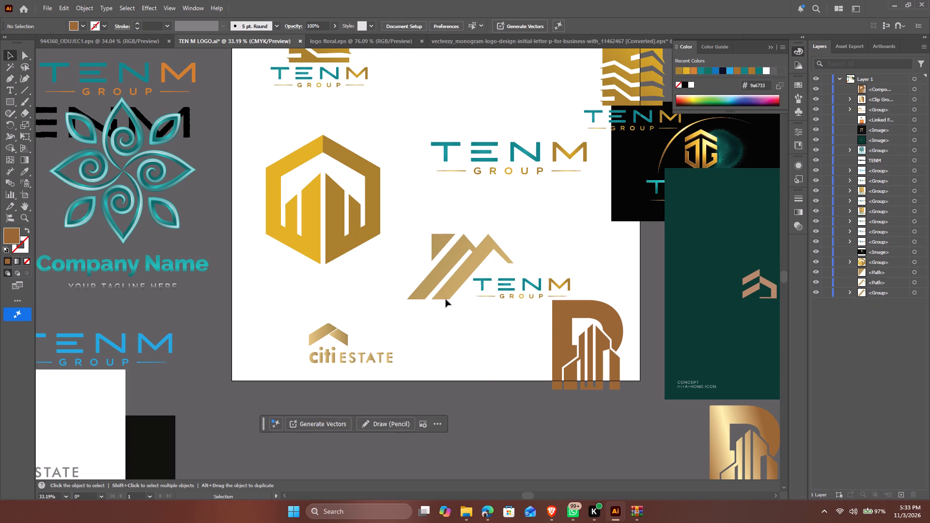
Move the remaining gold gradient letter P from below the green concept image to the artboard's lower edge beside the brown P.
scroll(570, 297, down, 5)
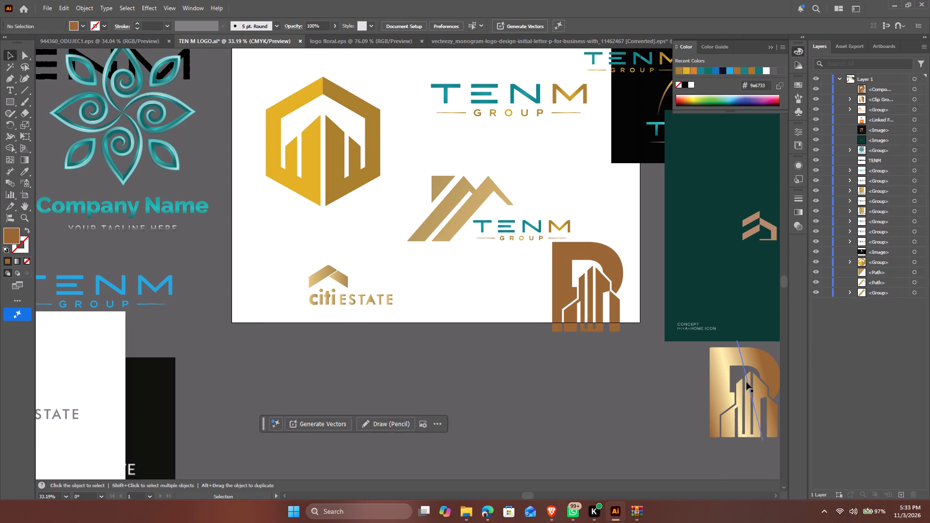
click(720, 364)
drag(719, 357, 558, 130)
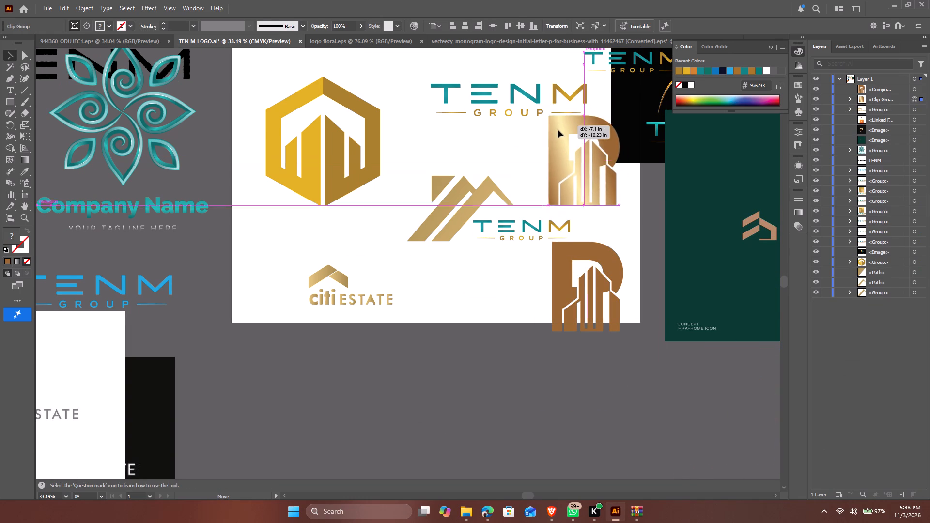
drag(558, 130, 558, 130)
drag(560, 134, 460, 306)
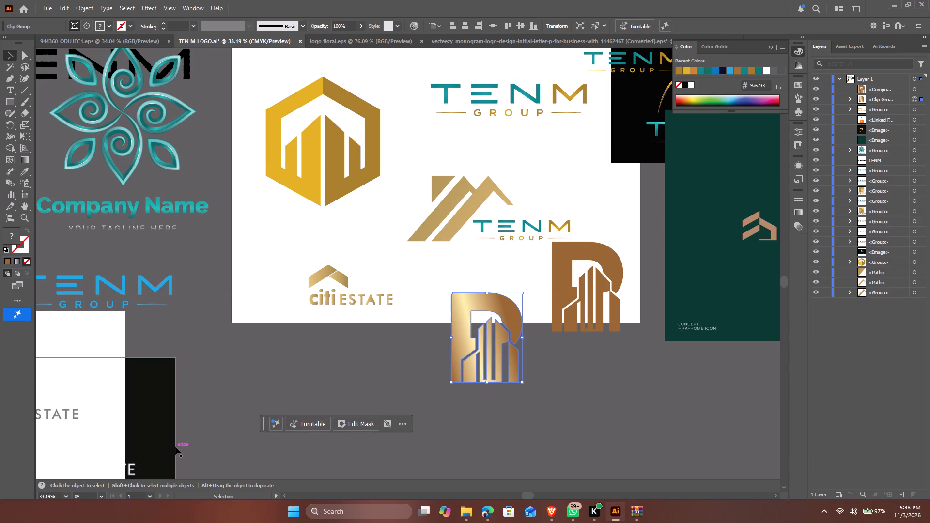
Try the citi ESTATE roof's gradient on the letter P, and replace it with the gold gradient sampled from the TENM wordmark's M.
key(i)
scroll(179, 322, up, 4)
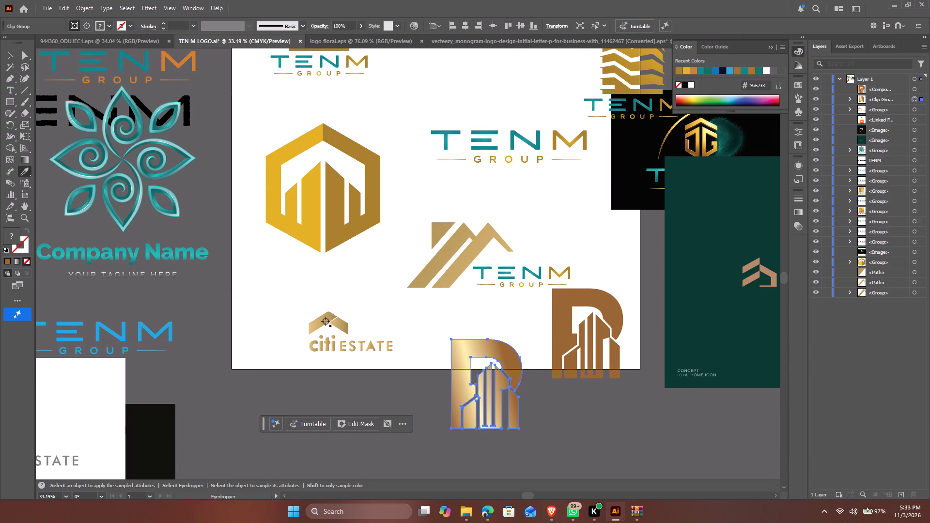
click(324, 321)
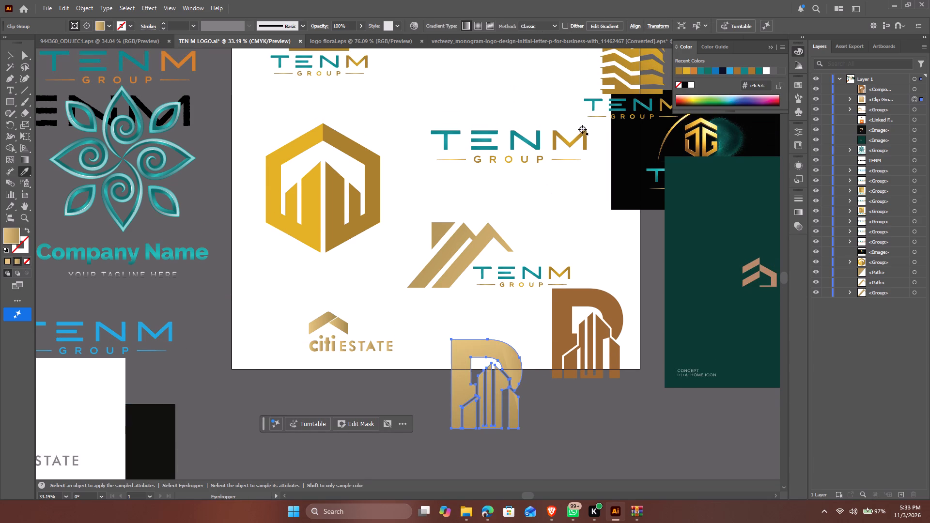
click(582, 134)
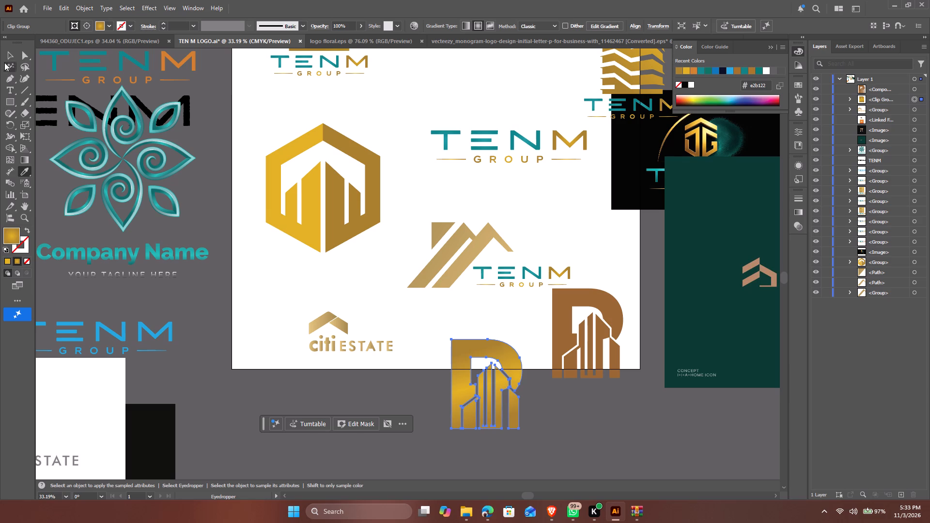
drag(10, 56, 13, 61)
click(574, 421)
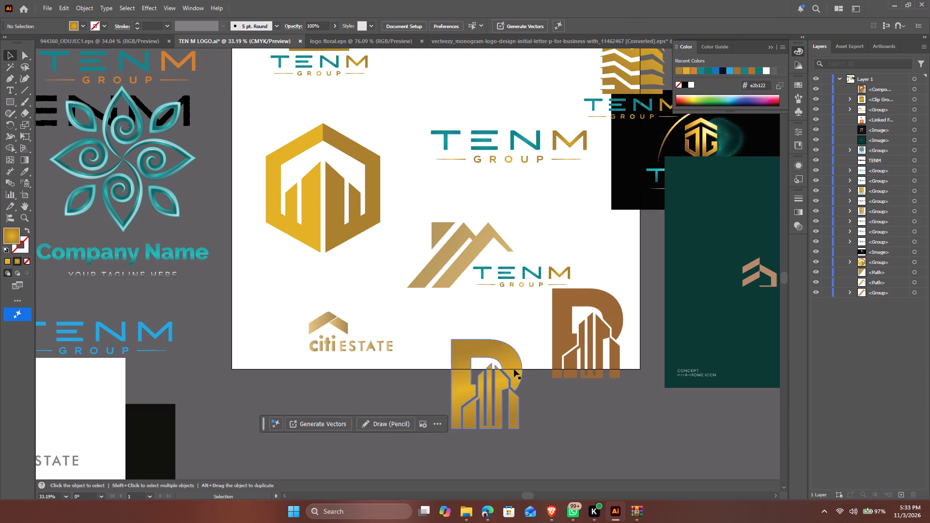
Move the recoloured gold letter P mark up the artboard and centre it roughly above the middle TENM GROUP wordmark.
drag(514, 369, 525, 77)
scroll(507, 176, up, 6)
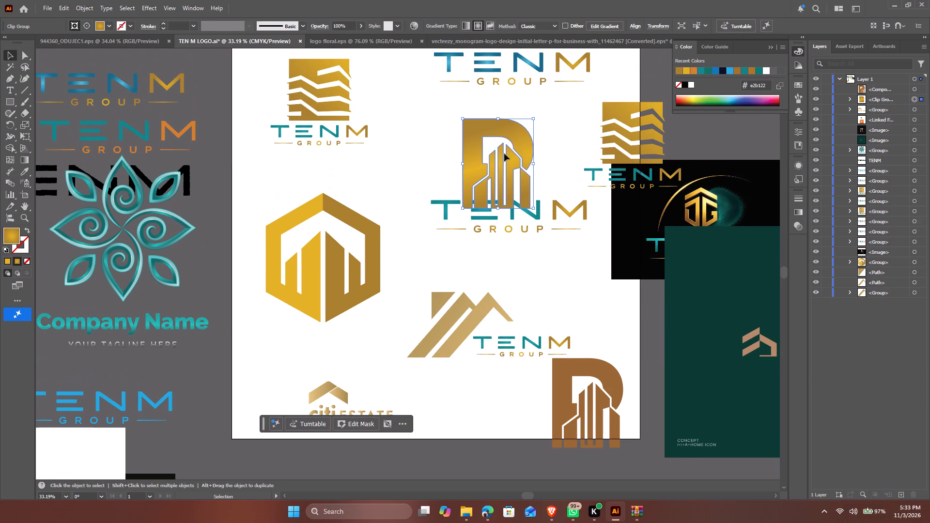
drag(521, 144, 474, 110)
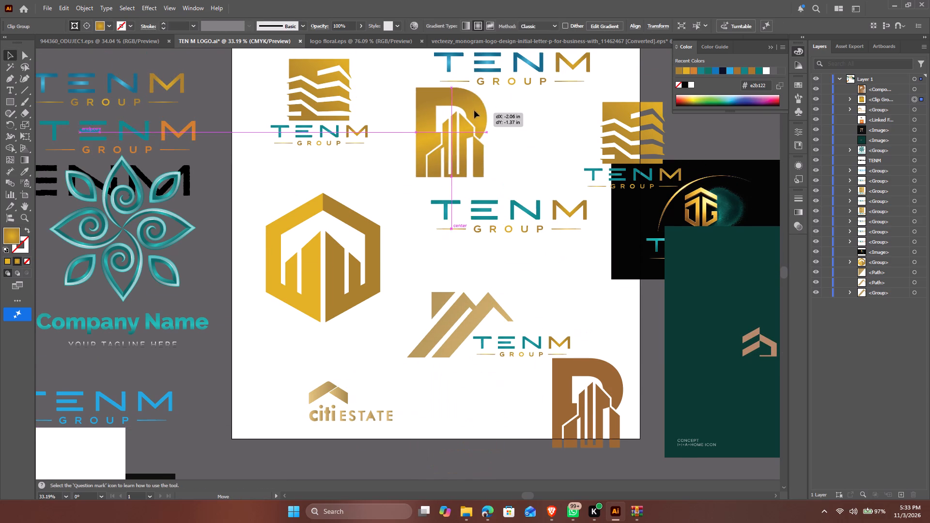
drag(474, 110, 487, 114)
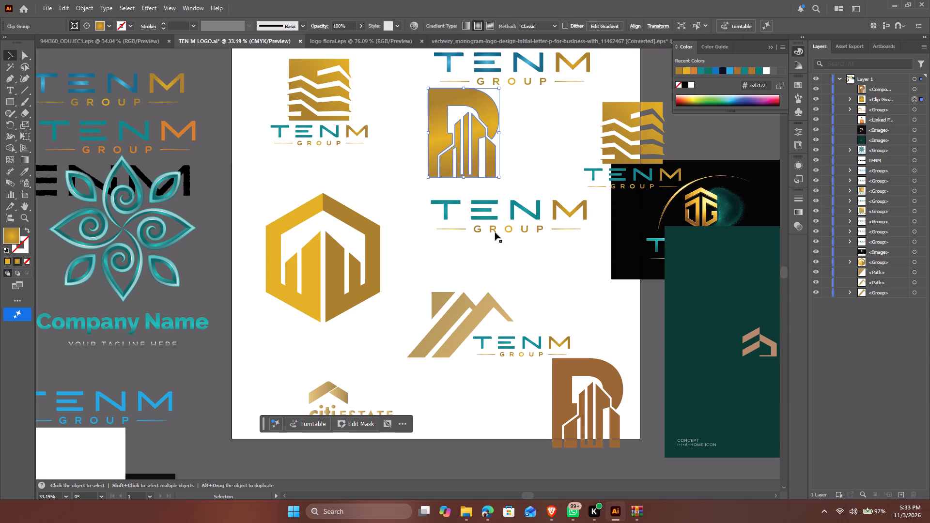
click(527, 144)
drag(473, 142, 511, 156)
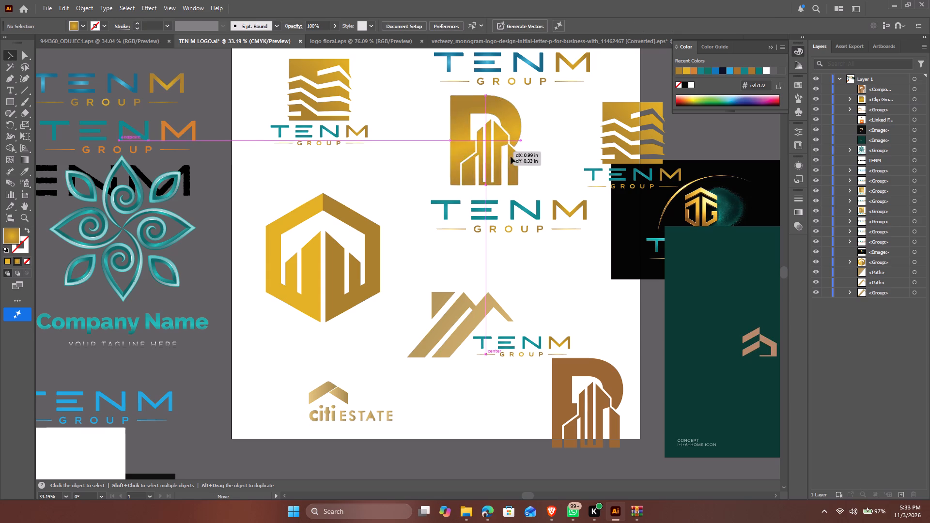
drag(511, 156, 521, 156)
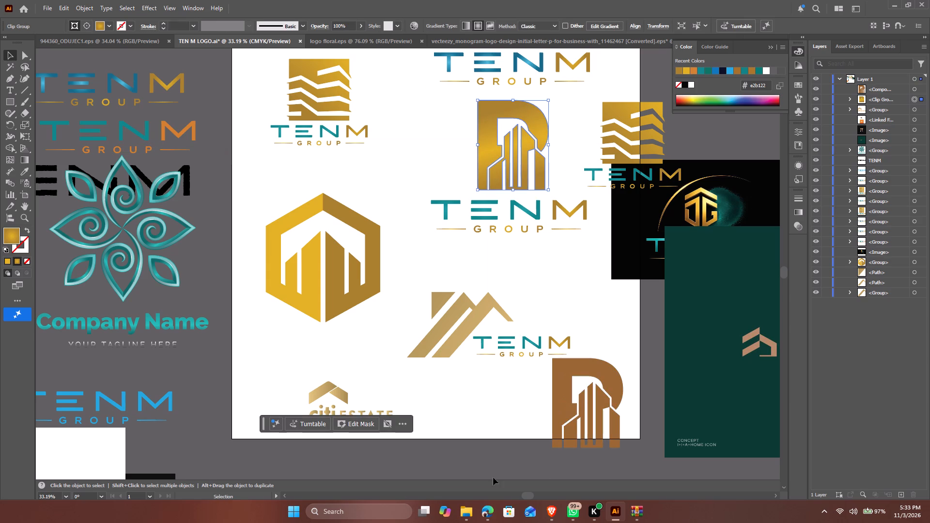
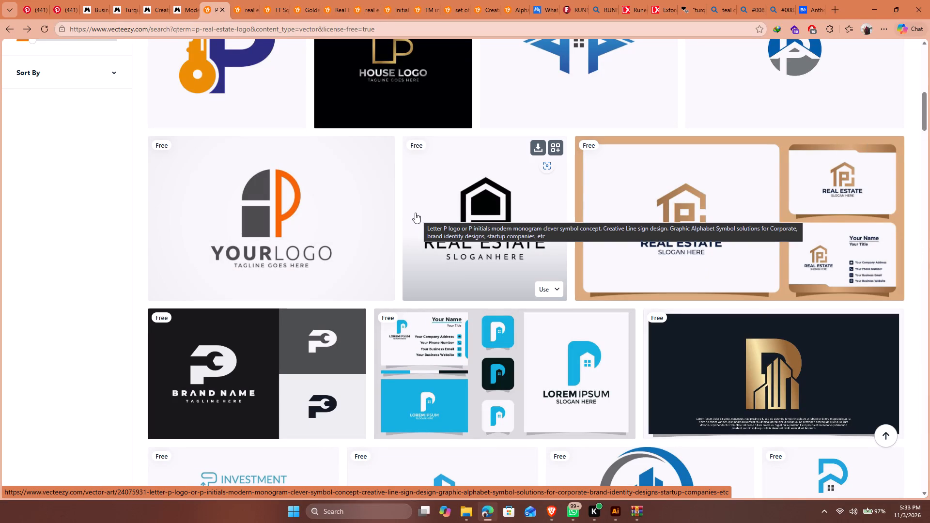
Browse the p real estate logo search results on Vecteezy for another letter mark suitable as a reference.
scroll(527, 238, down, 5)
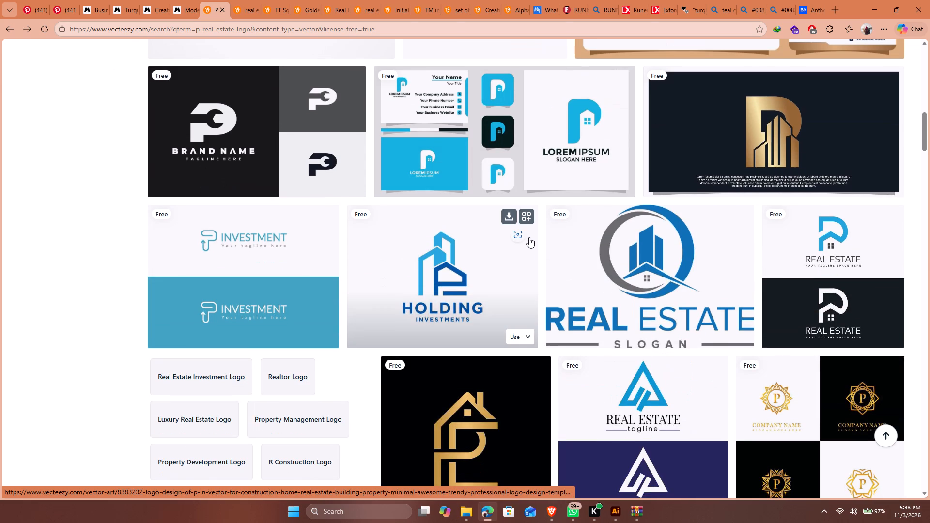
scroll(528, 236, down, 5)
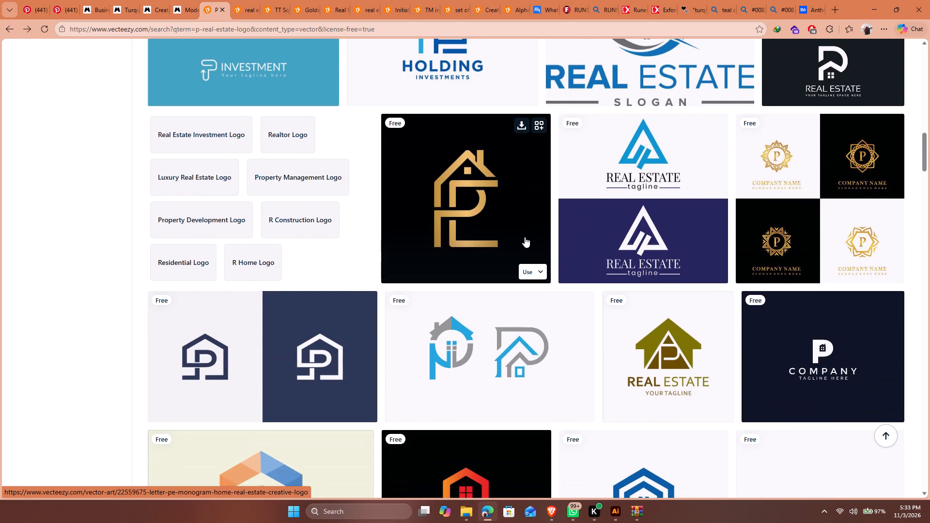
scroll(514, 237, down, 5)
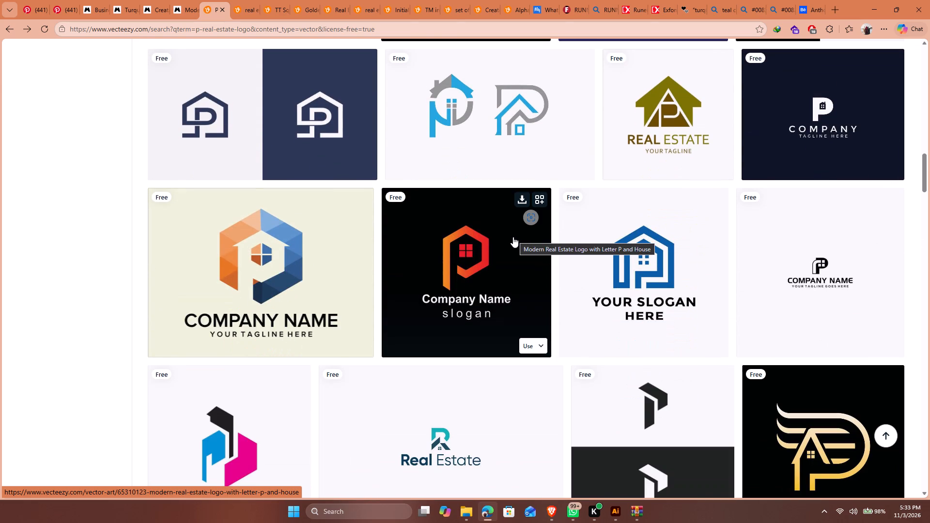
scroll(496, 237, down, 5)
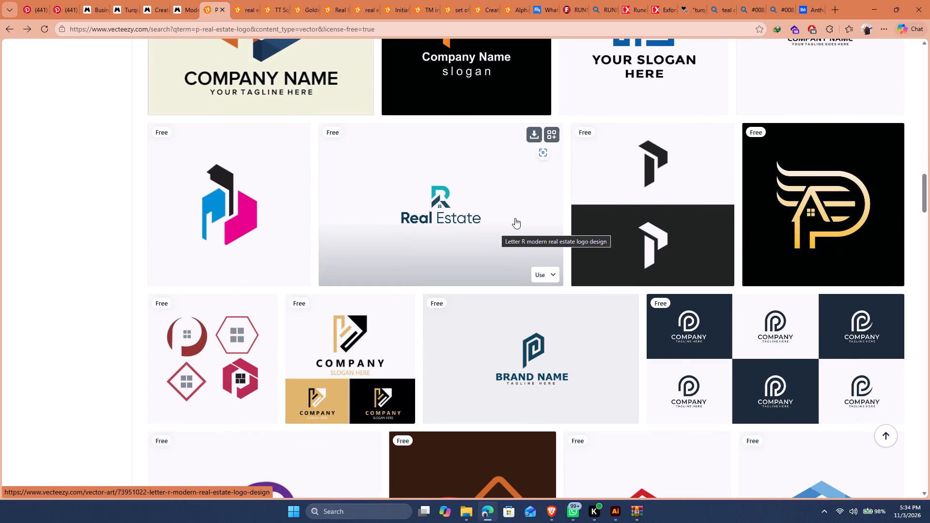
scroll(515, 218, down, 5)
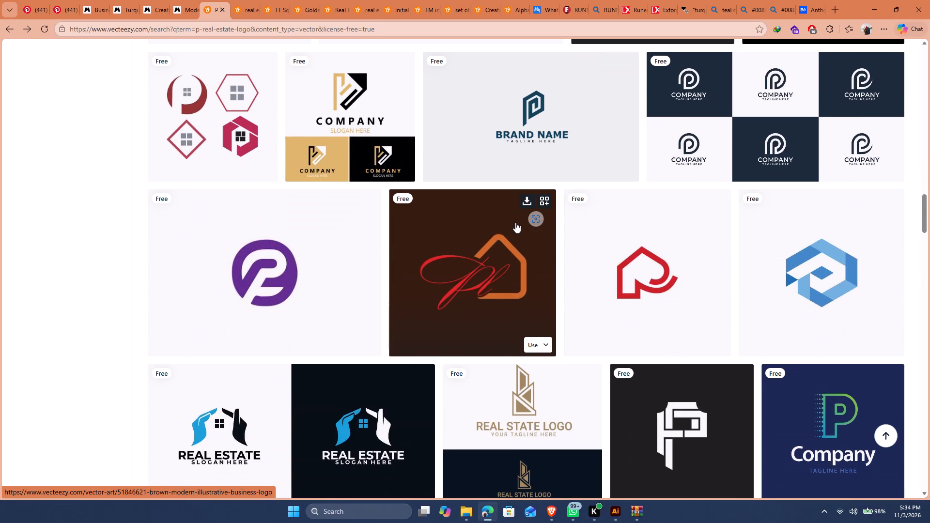
scroll(522, 212, down, 5)
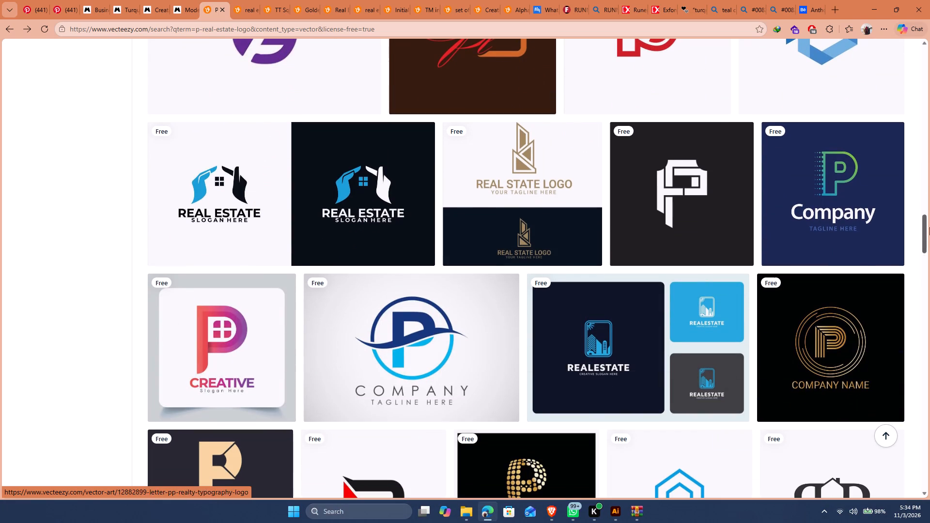
scroll(878, 180, down, 5)
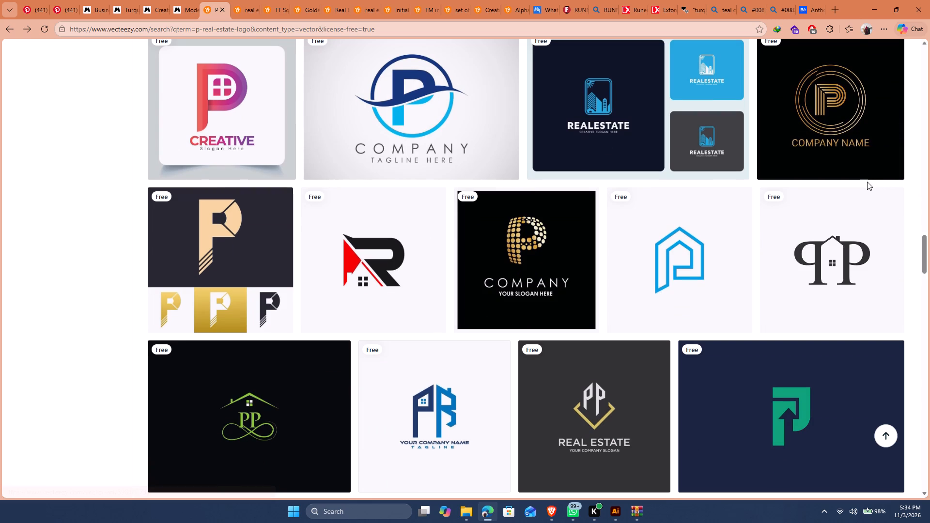
scroll(853, 185, down, 4)
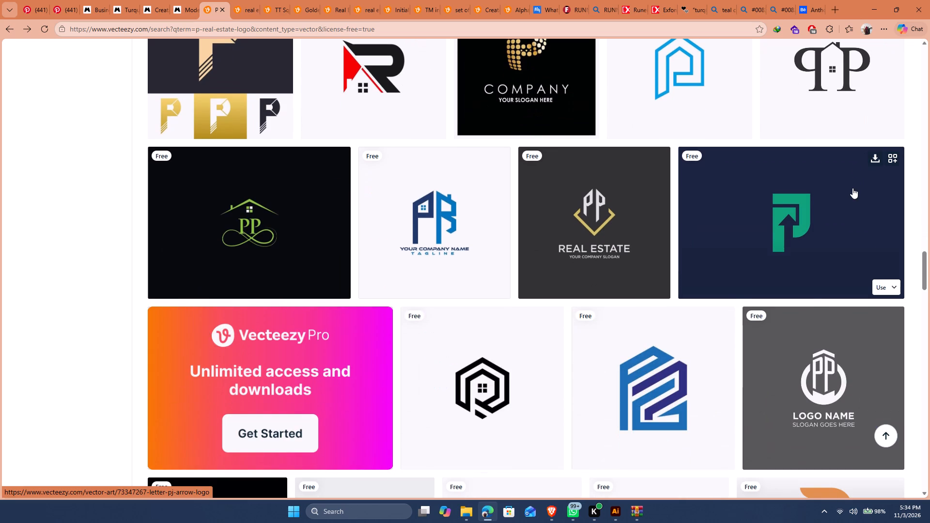
scroll(851, 190, down, 5)
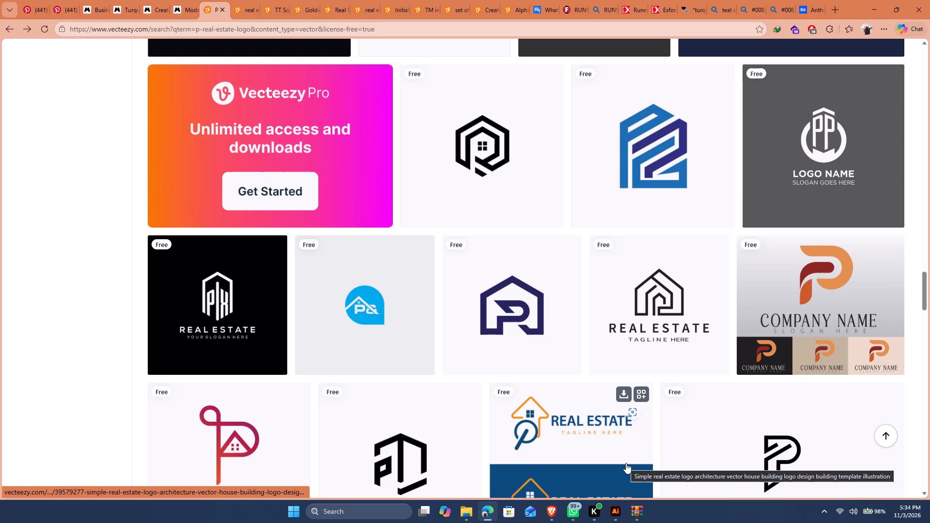
scroll(709, 362, down, 4)
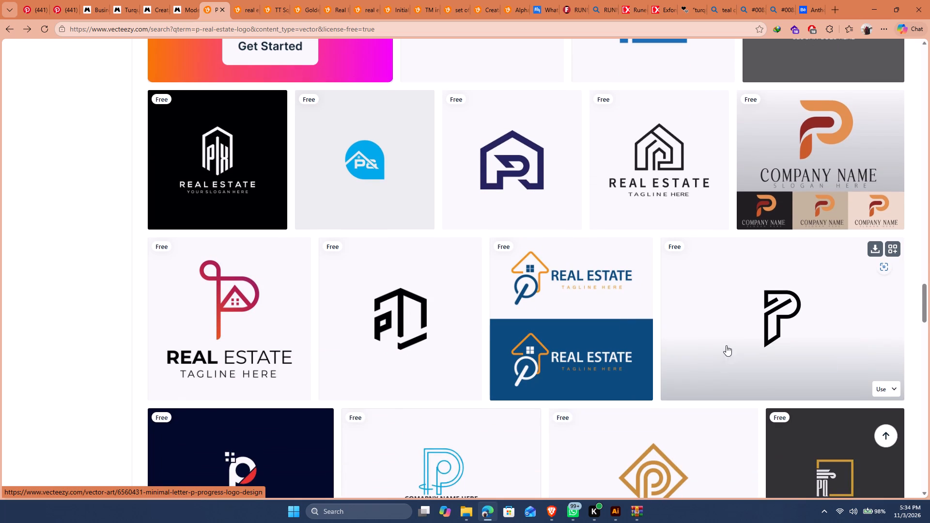
scroll(726, 345, down, 10)
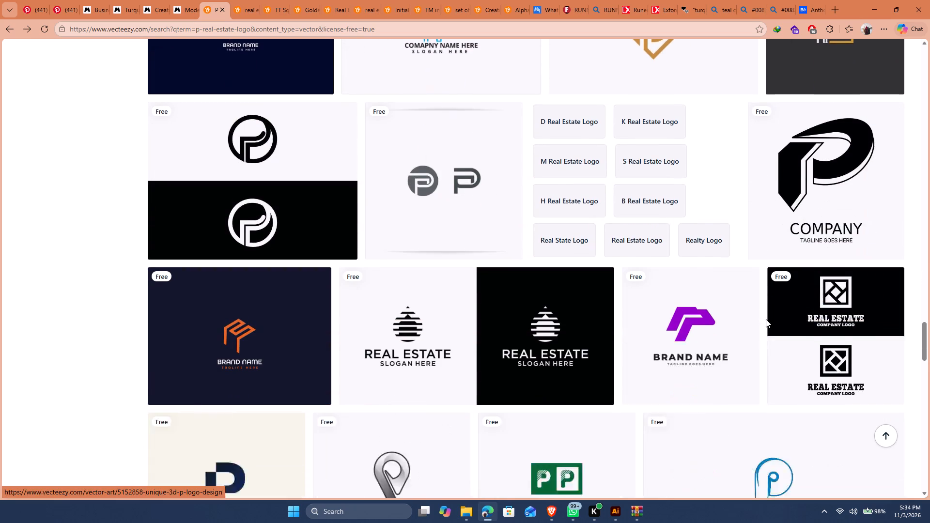
scroll(795, 300, up, 4)
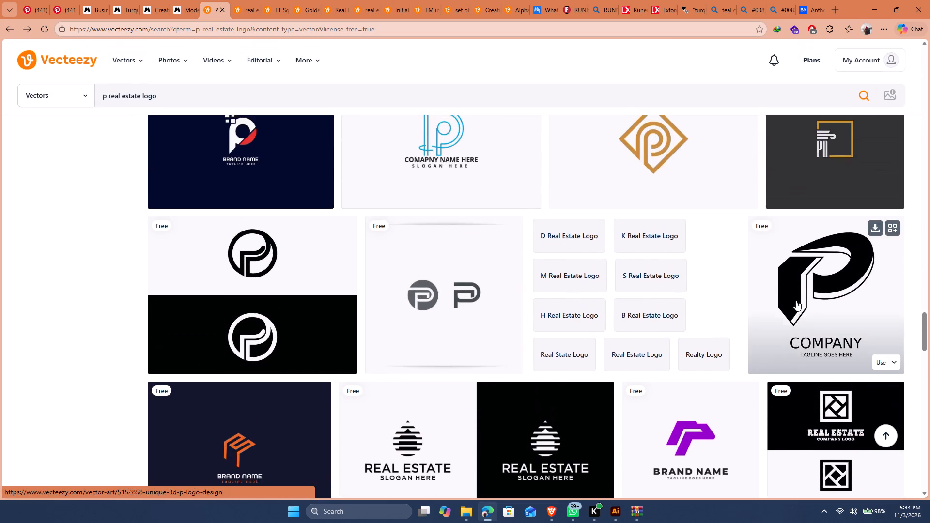
scroll(795, 304, down, 5)
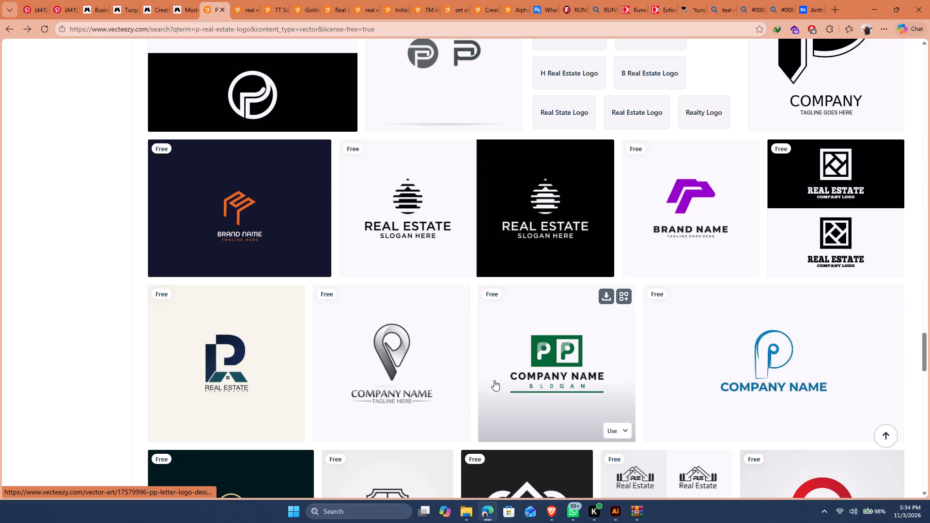
Download the free Vecteezy vector "Real estate logo design with letter R modern concept for business" as a zip archive.
click(208, 344)
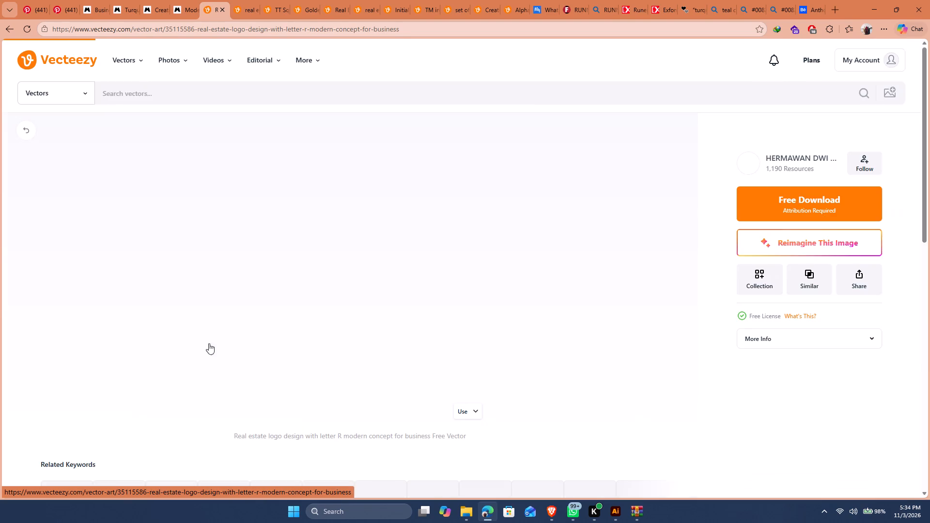
scroll(548, 263, down, 4)
scroll(600, 254, up, 3)
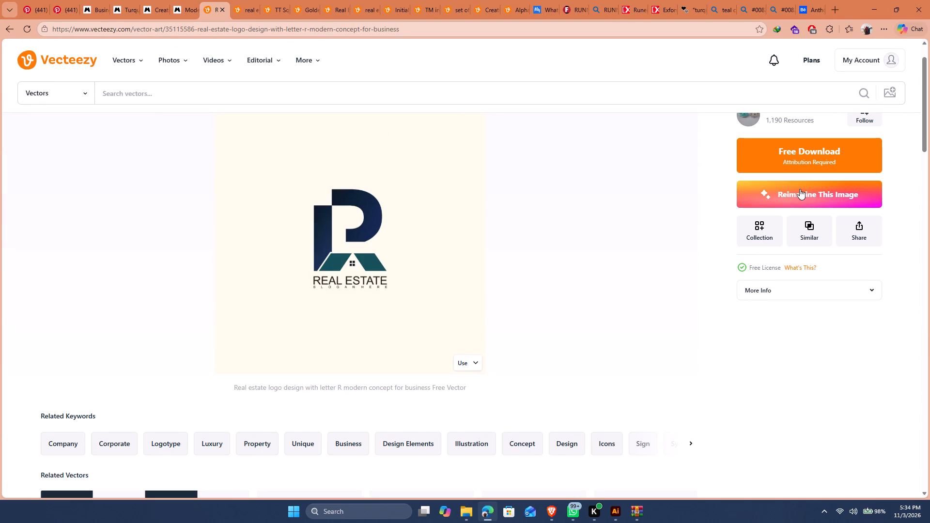
click(807, 147)
scroll(384, 301, down, 6)
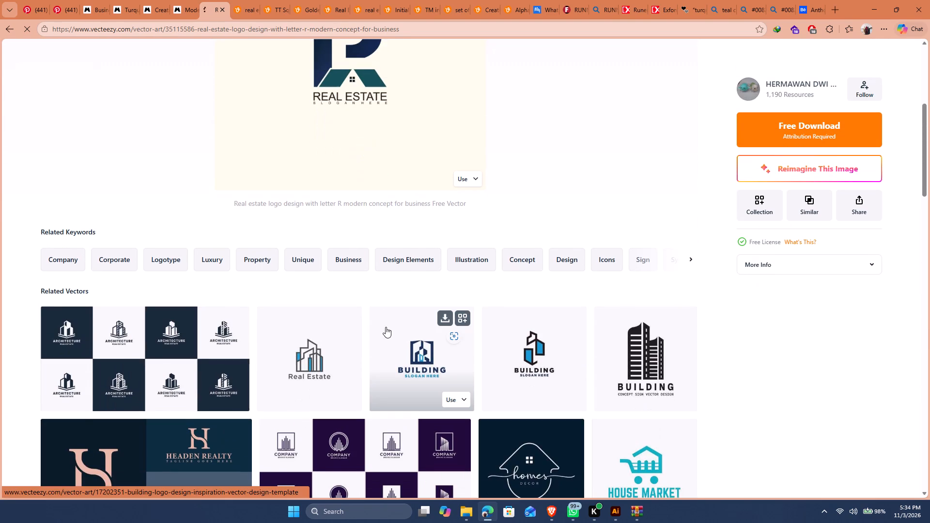
scroll(424, 312, down, 5)
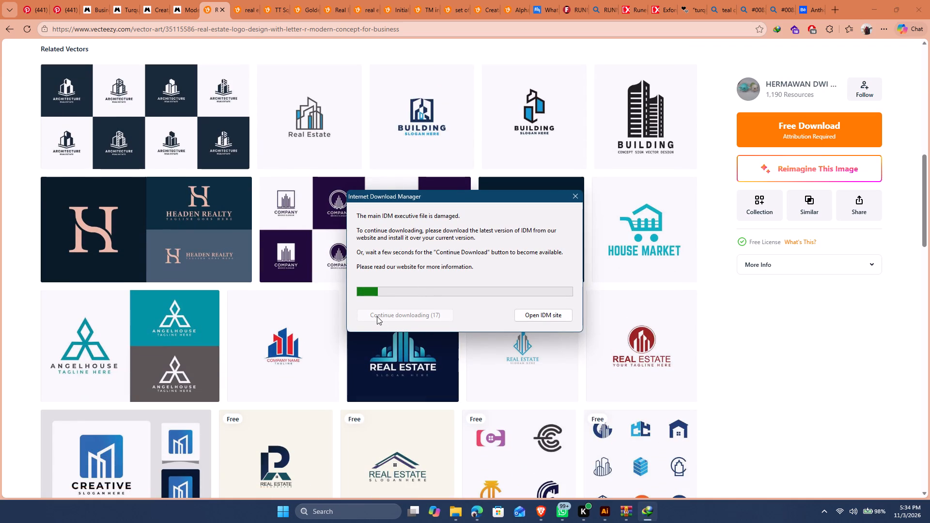
scroll(574, 308, down, 3)
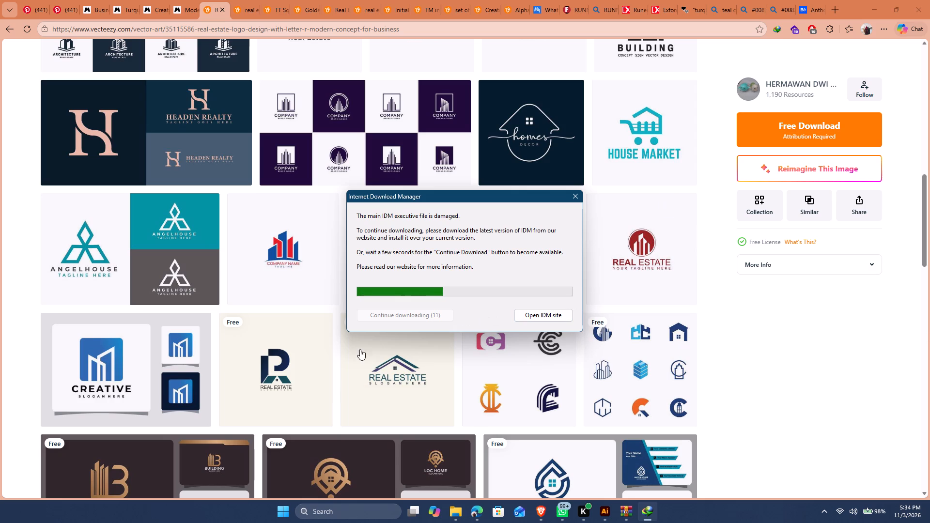
scroll(197, 342, down, 3)
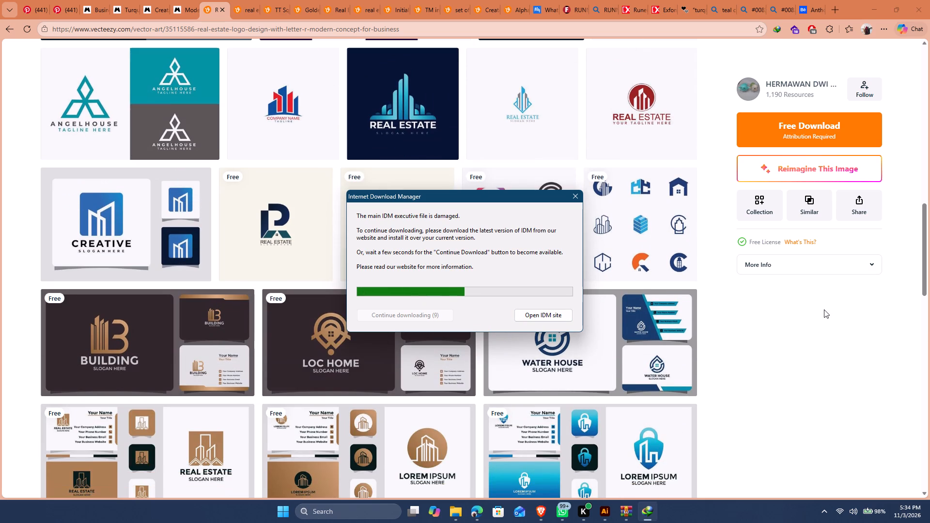
scroll(821, 310, down, 3)
scroll(819, 313, up, 1)
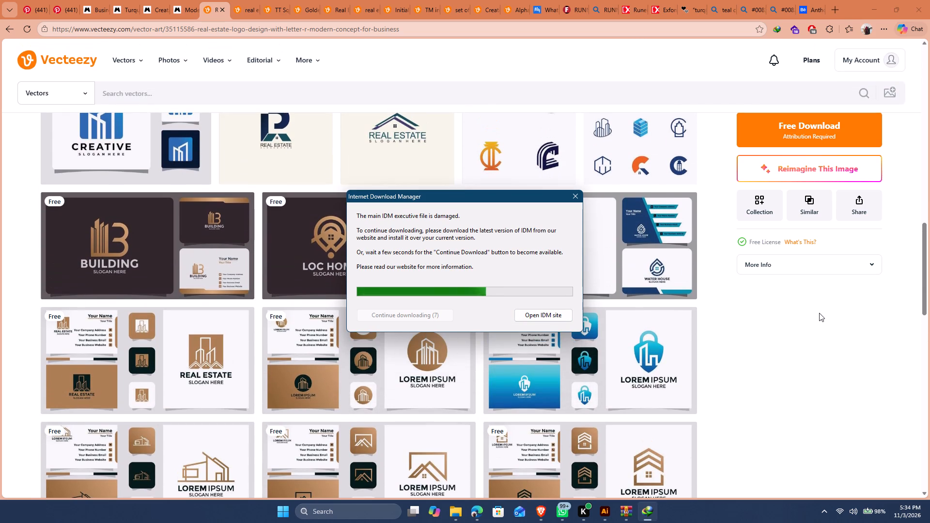
scroll(819, 313, up, 1)
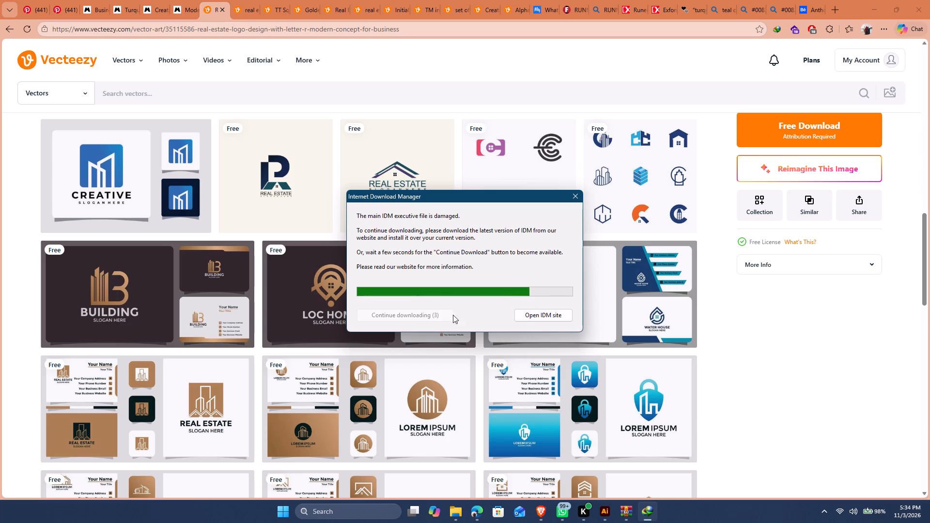
click(417, 313)
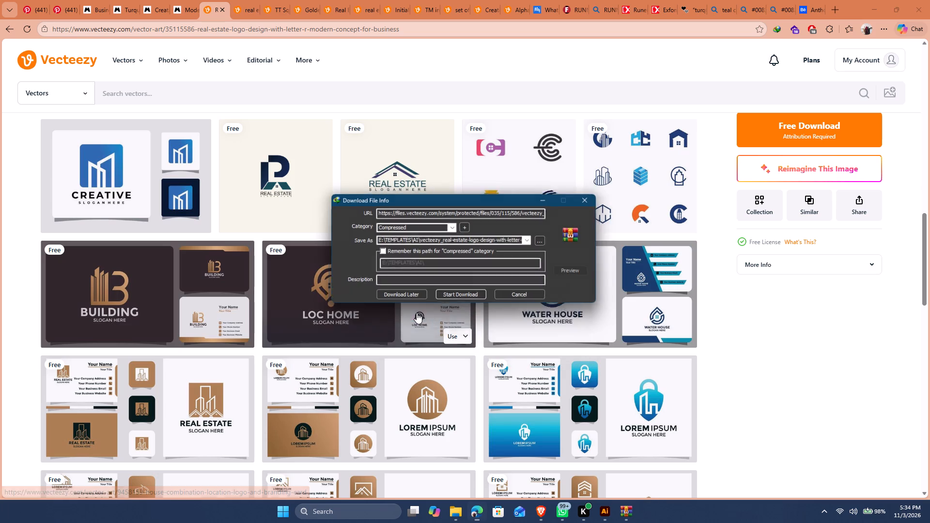
click(453, 292)
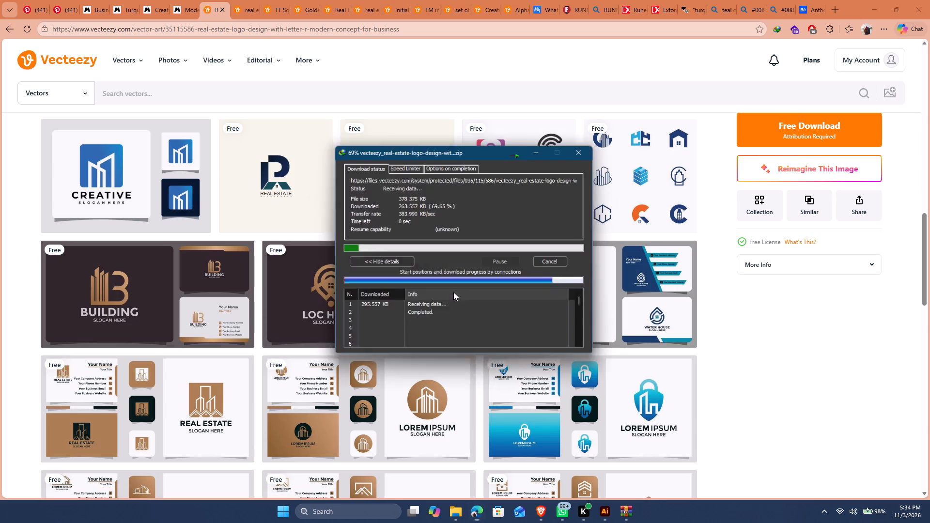
Open the EPS from the downloaded letter R logo archive in Illustrator, retaining the 9-slice scaling option for symbols.
click(372, 282)
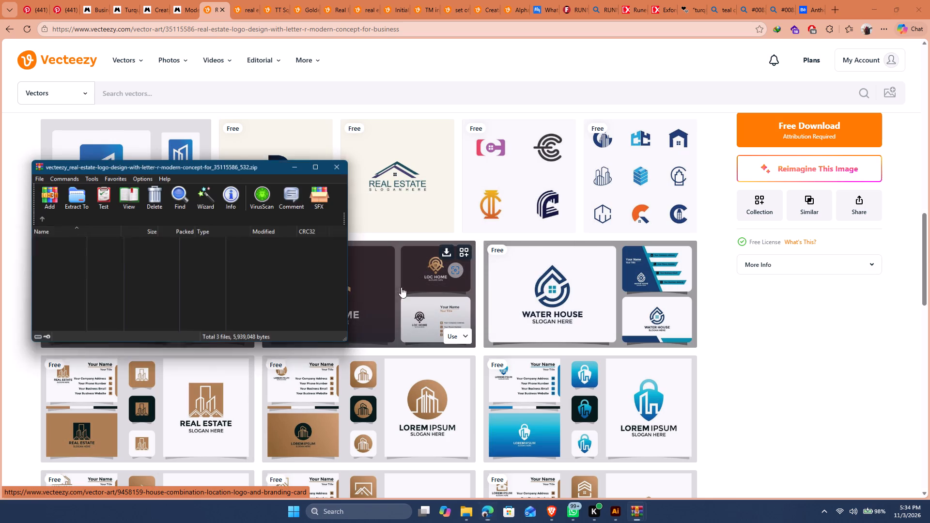
double_click(59, 249)
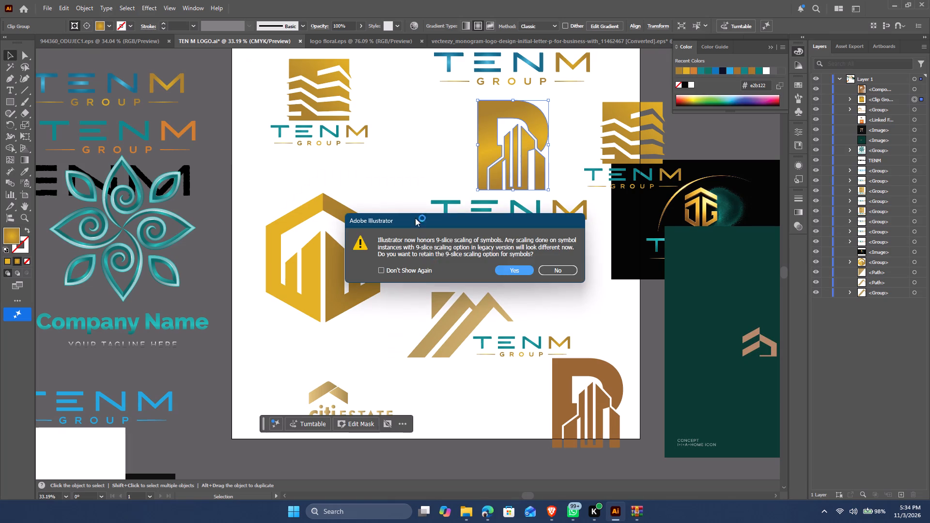
click(519, 272)
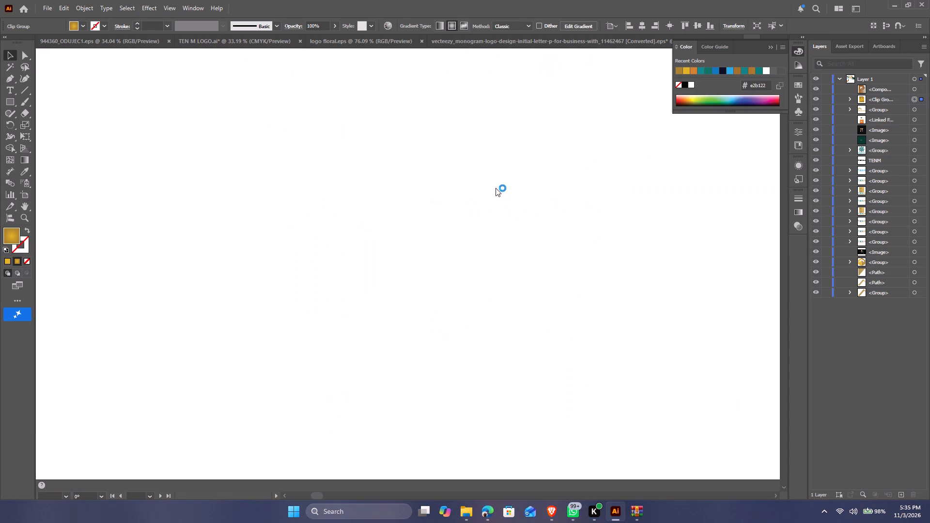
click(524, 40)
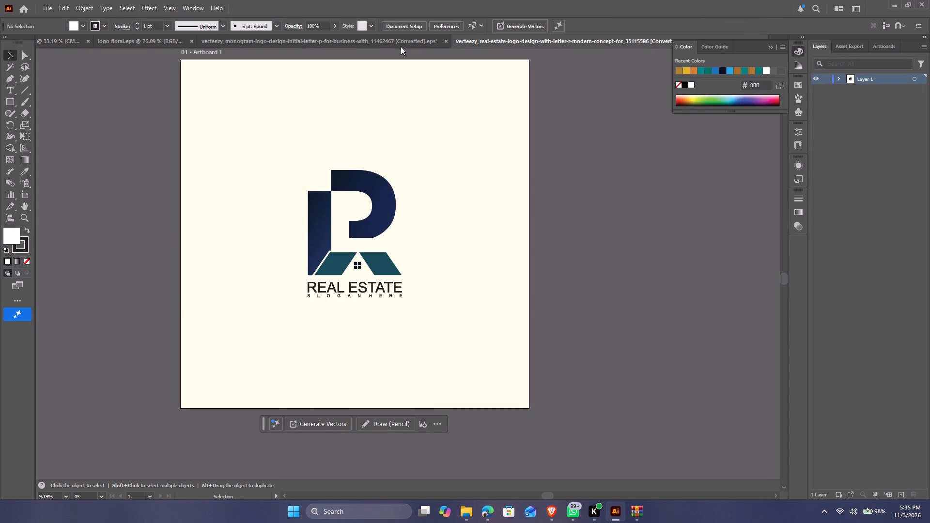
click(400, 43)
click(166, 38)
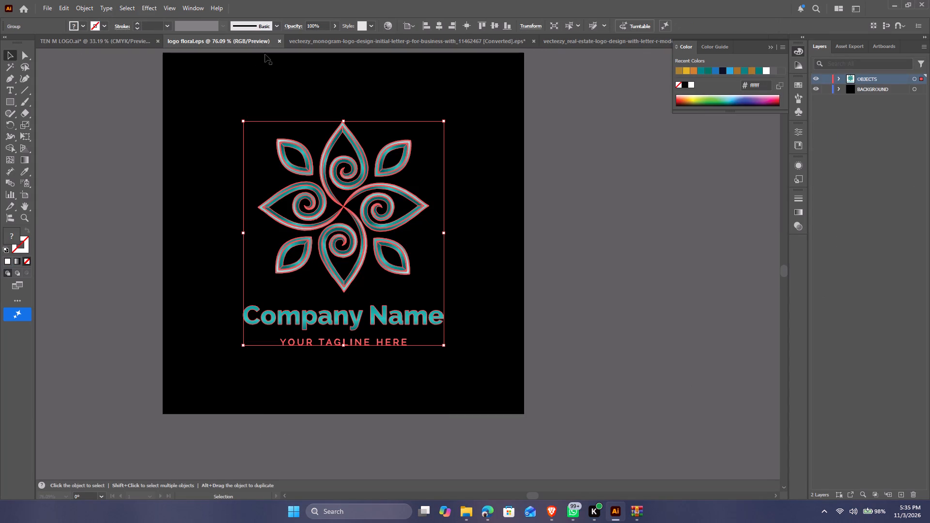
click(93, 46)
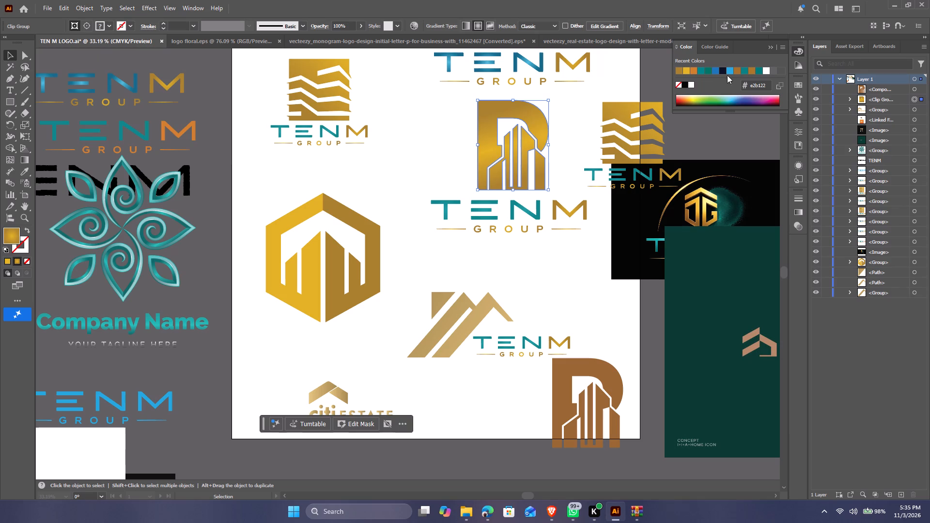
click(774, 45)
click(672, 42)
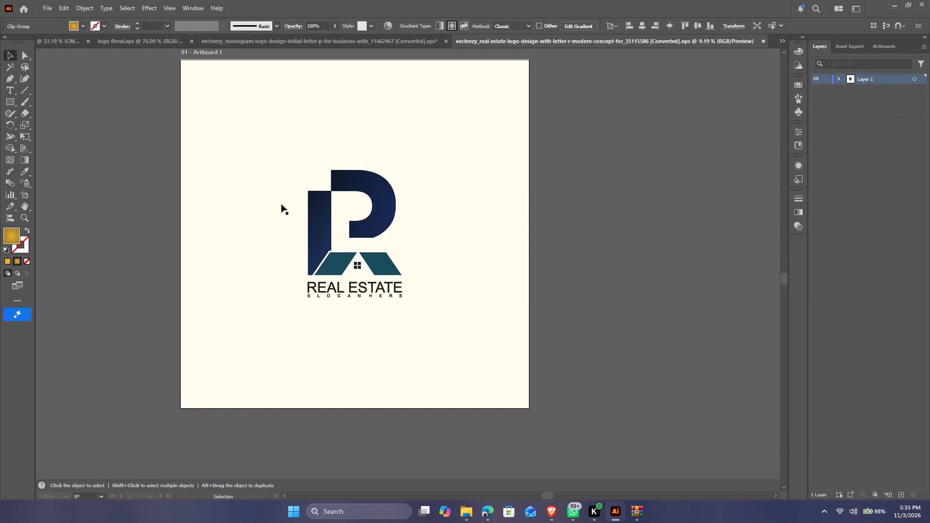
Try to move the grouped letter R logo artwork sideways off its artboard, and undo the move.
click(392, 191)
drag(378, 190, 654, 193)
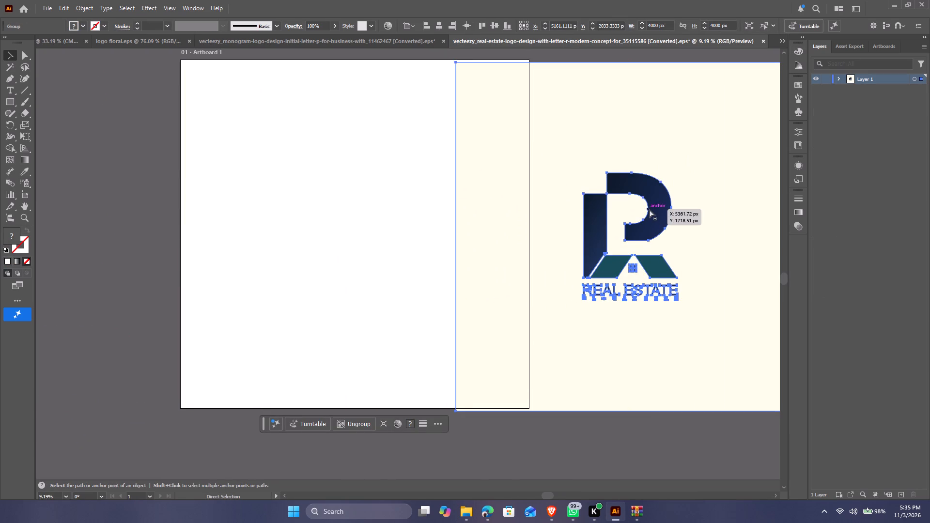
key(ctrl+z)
Select the letter R logo artwork and bring it from the downloaded EPS into the TEN M LOGO document.
click(839, 77)
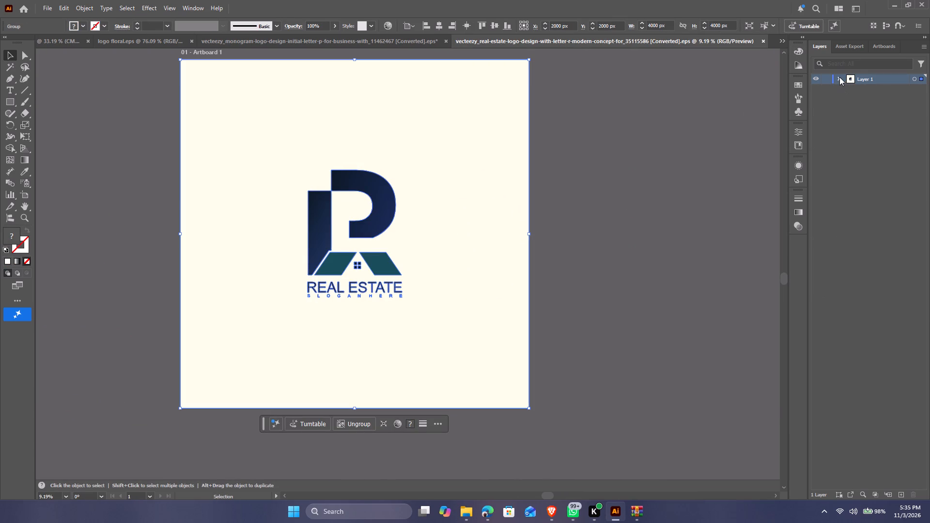
click(852, 86)
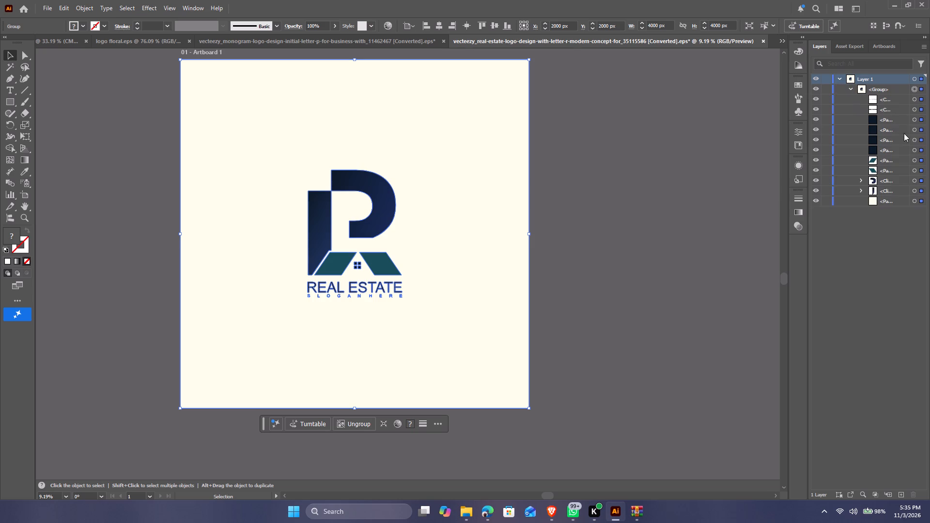
click(921, 179)
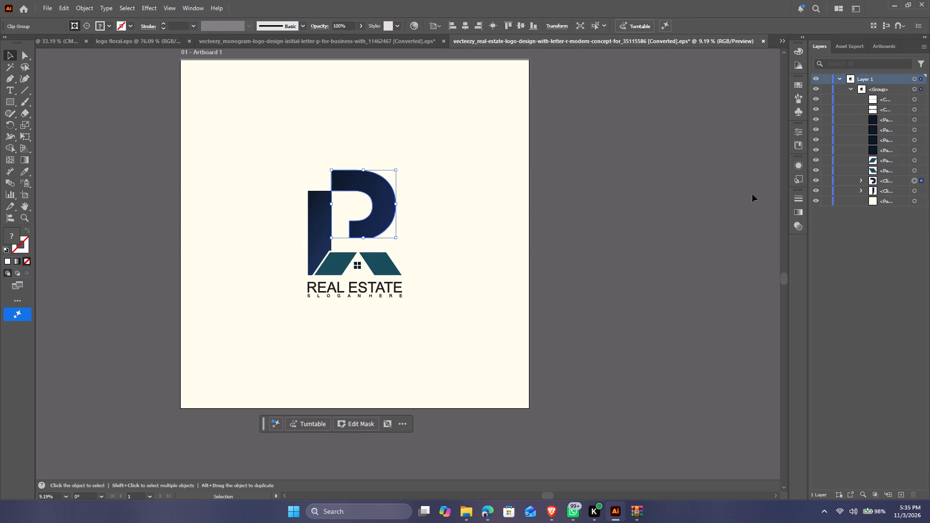
click(752, 194)
click(922, 89)
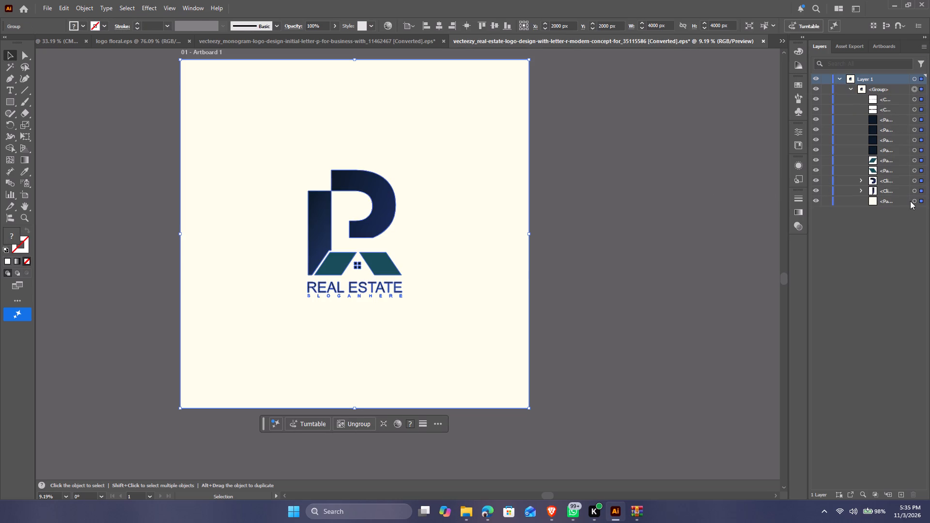
shift+click(922, 202)
drag(406, 93, 223, 29)
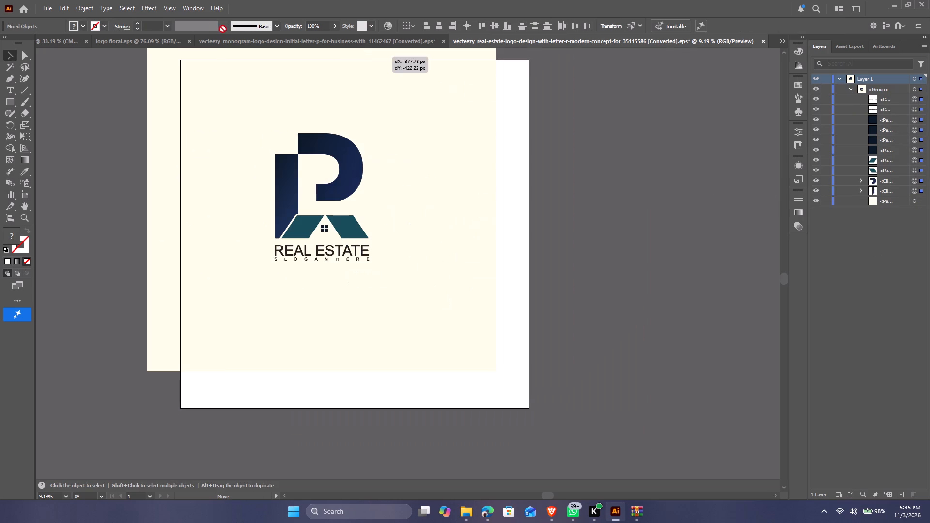
drag(223, 29, 365, 165)
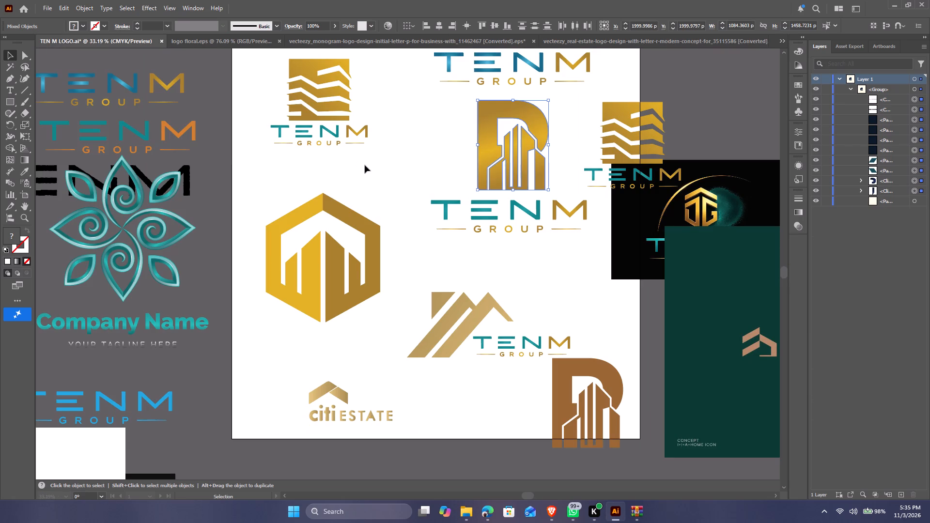
drag(135, 162, 581, 212)
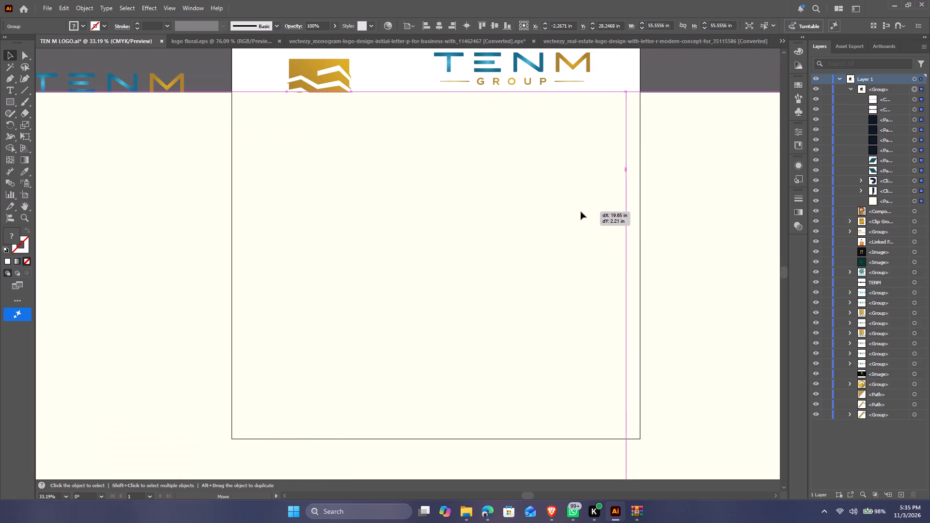
drag(581, 212, 580, 212)
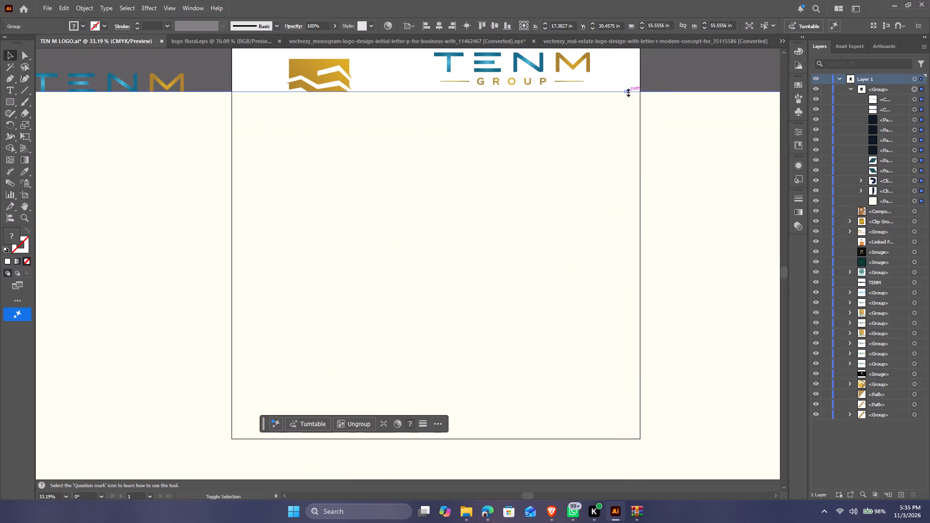
Scale the imported letter R artwork down to about 7.45 in square and place it on the empty canvas below the artboard.
alt+shift+drag(627, 92, 490, 429)
drag(484, 454, 324, 100)
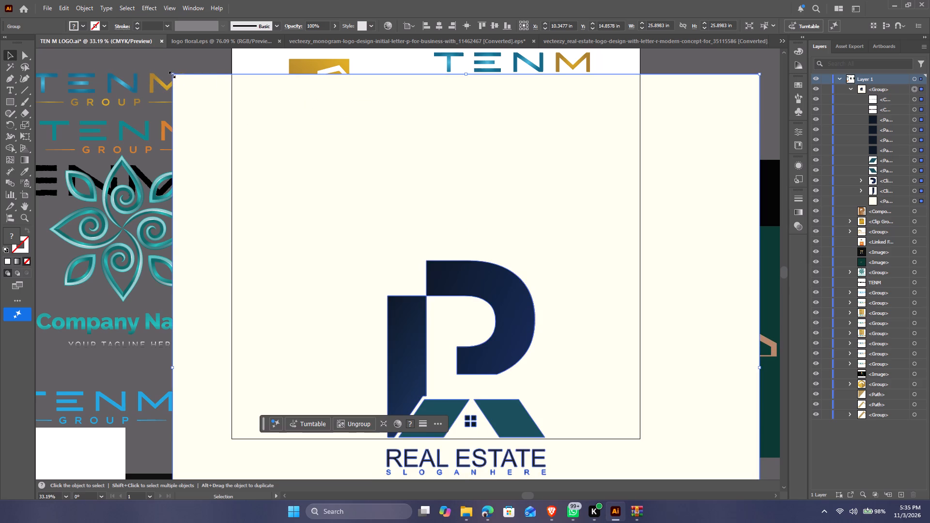
alt+shift+drag(171, 74, 381, 219)
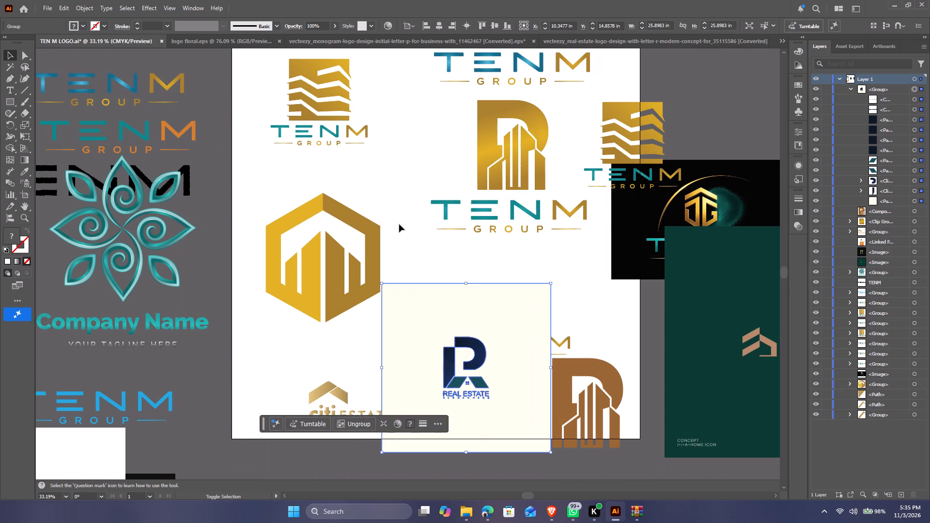
key(space)
key(space)
key(space)
key(space)
key(space)
key(space)
key(space)
key(space)
key(space)
drag(553, 316, 490, 10)
drag(416, 76, 447, 279)
click(721, 321)
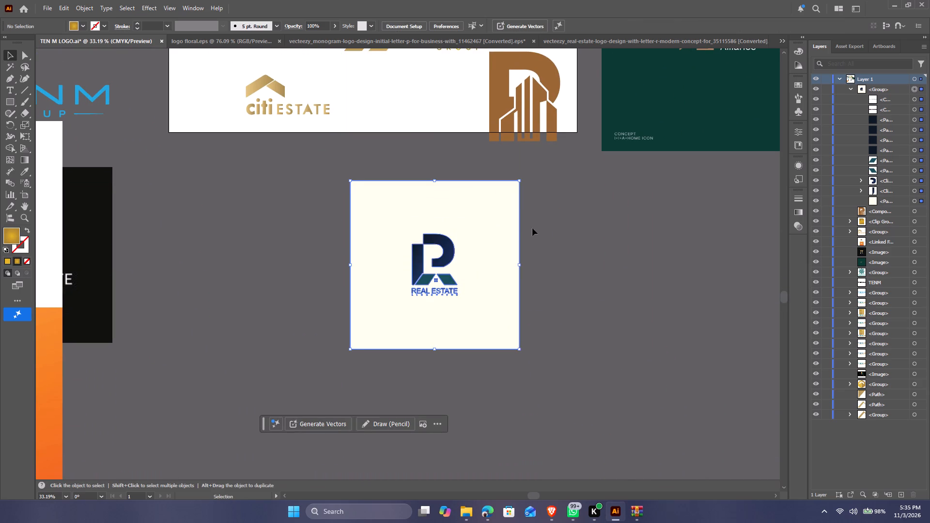
Delete the cream background square behind the letter R logo.
ctrl+click(509, 207)
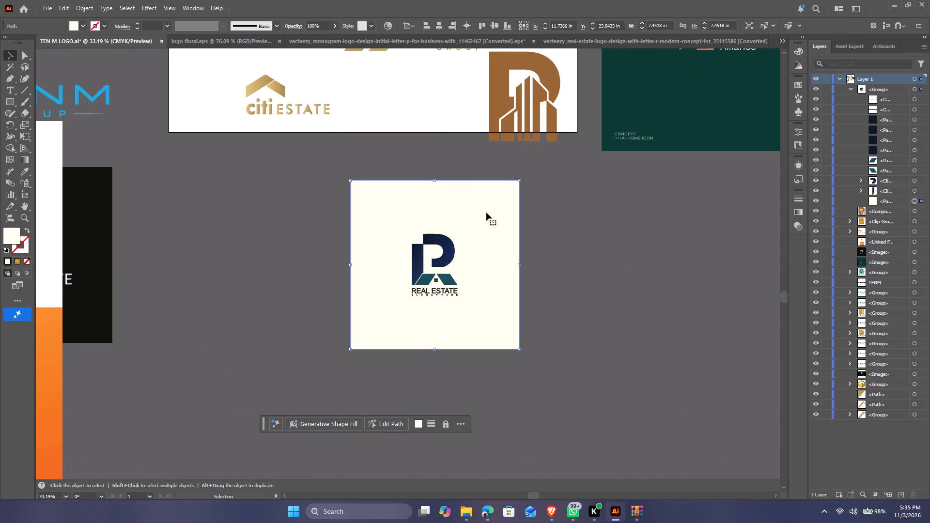
key(Delete)
Take the curved bowl's clipping path out of its clip group and delete the leftover gradient strips group.
click(447, 249)
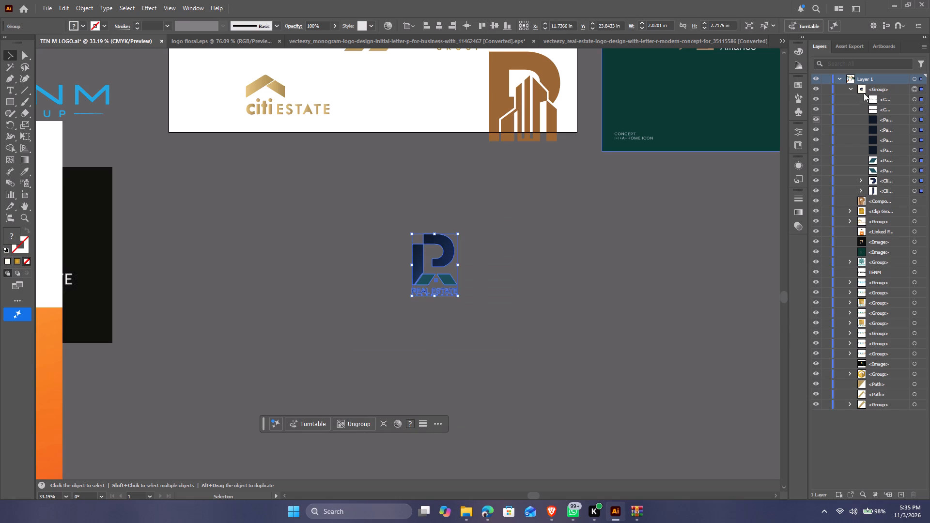
click(923, 180)
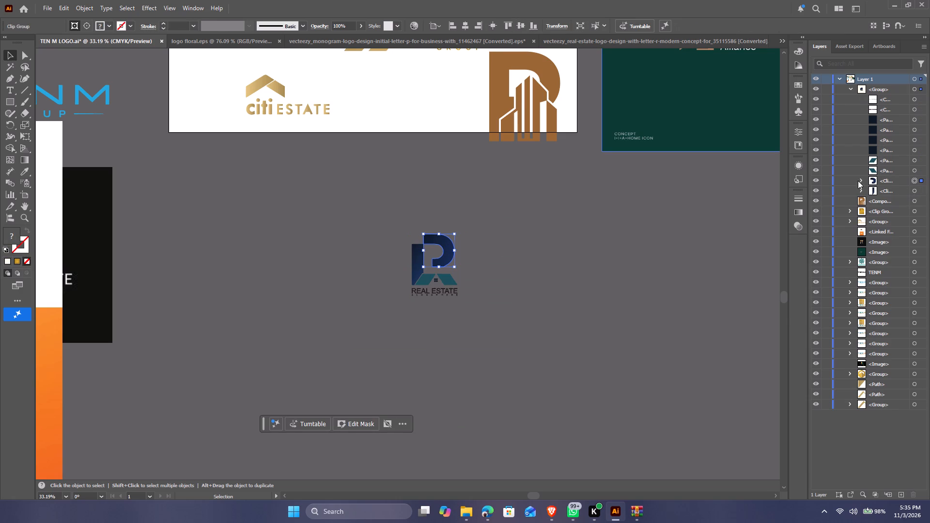
click(859, 179)
click(859, 179)
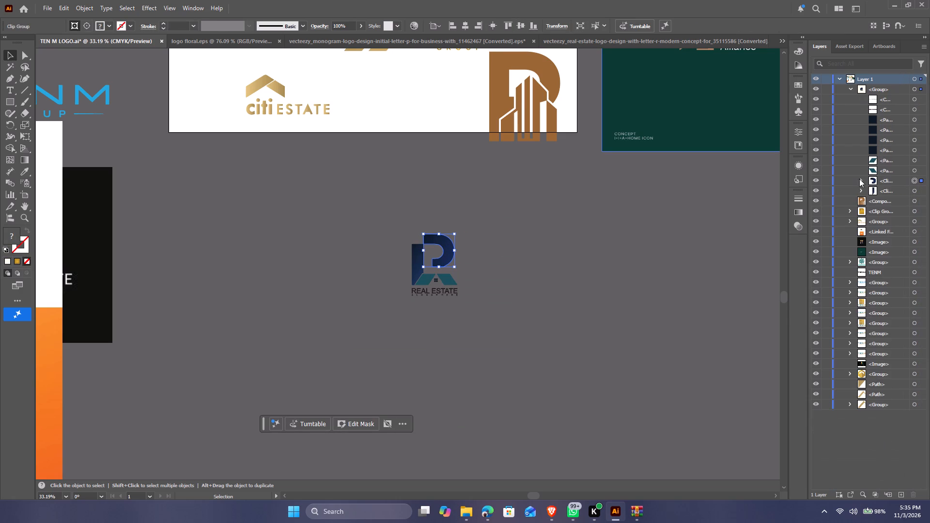
click(859, 179)
click(901, 189)
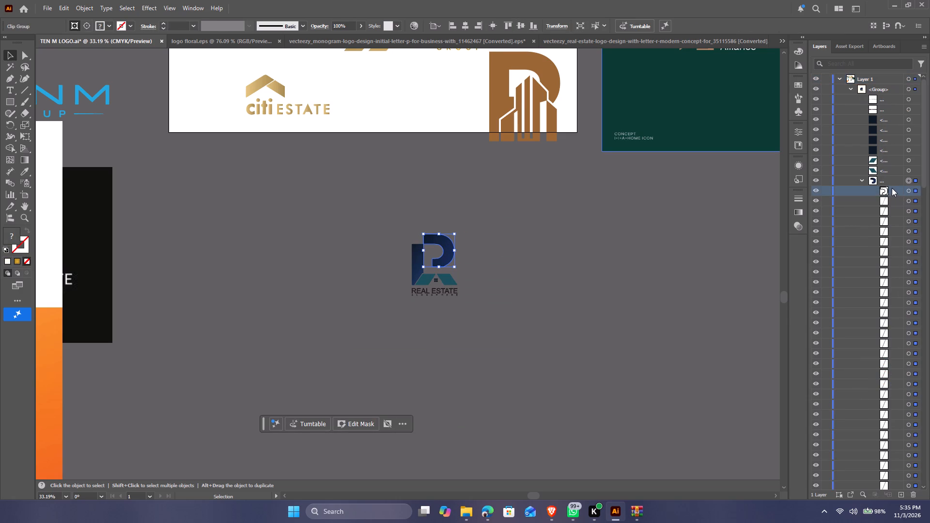
drag(892, 188, 889, 174)
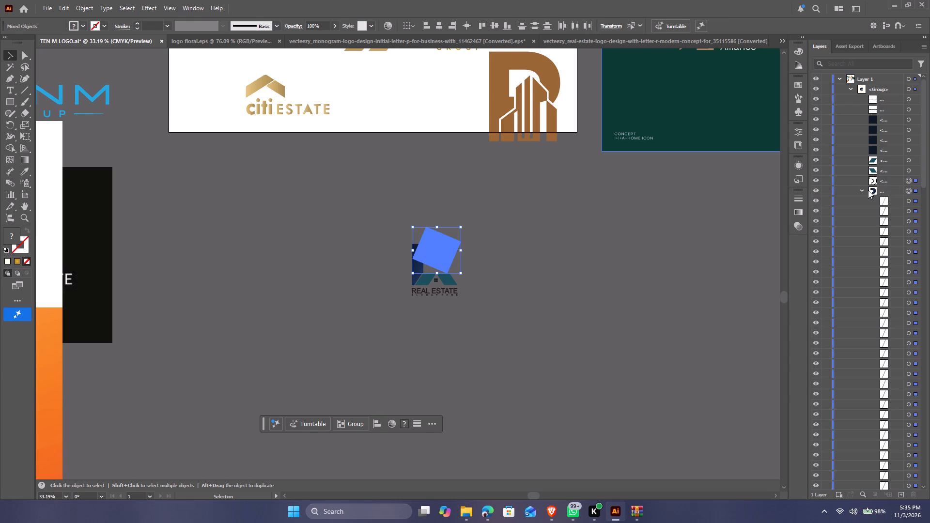
click(866, 190)
click(921, 191)
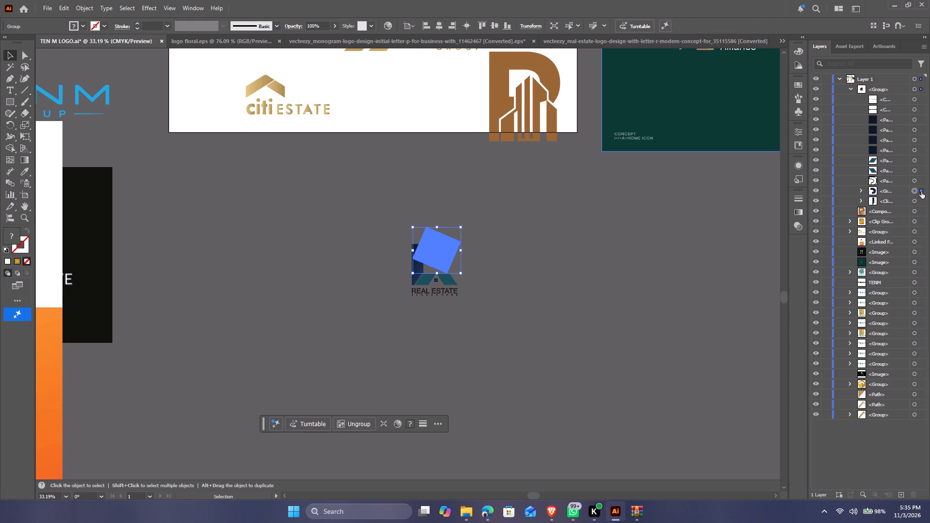
key(Delete)
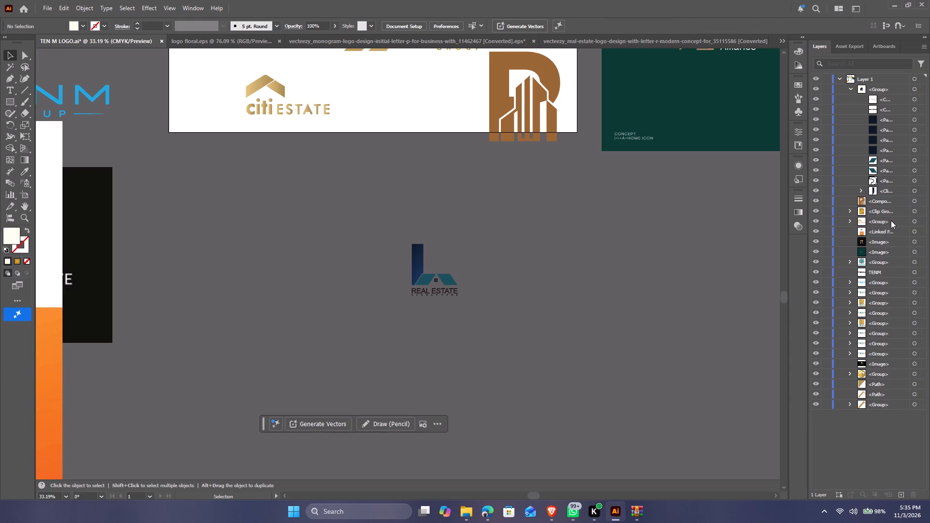
Take the vertical stem's clipping path out of its clip group and delete the leftover gradient strips group.
ctrl+click(428, 278)
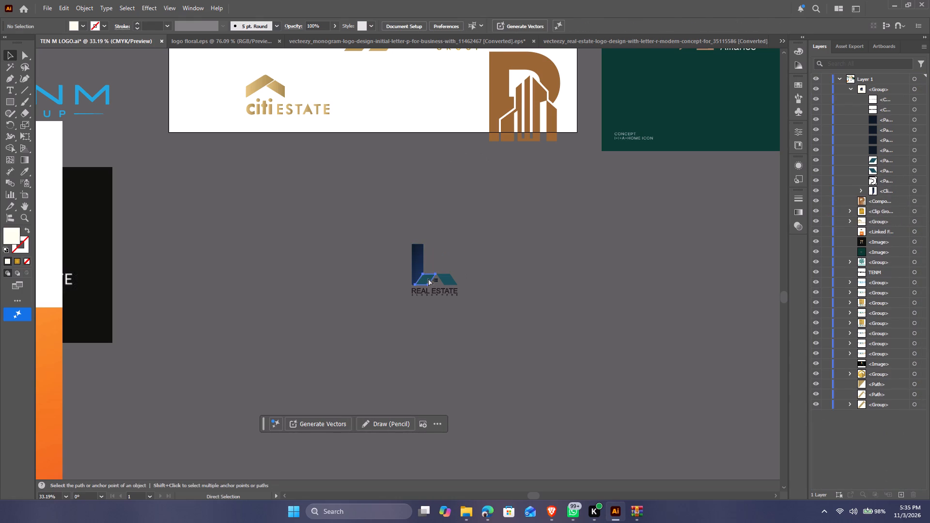
click(923, 191)
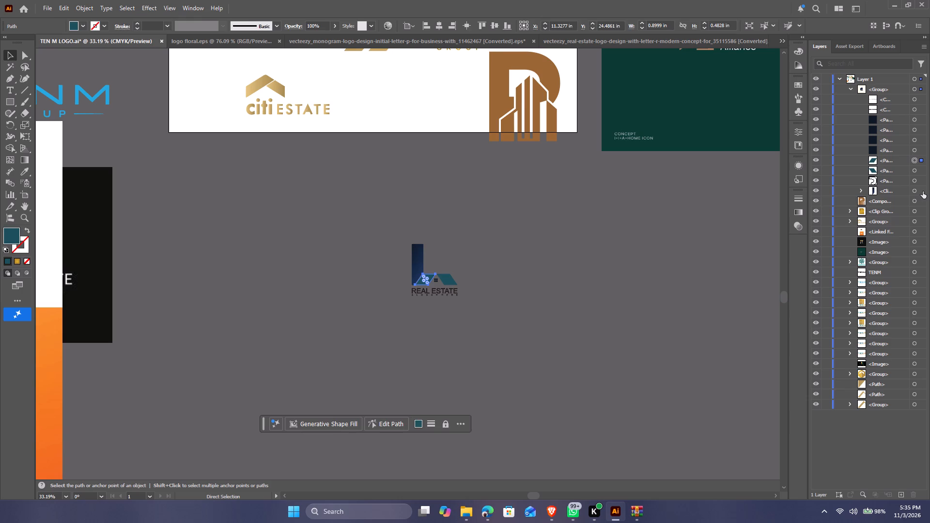
click(859, 189)
drag(899, 198, 896, 186)
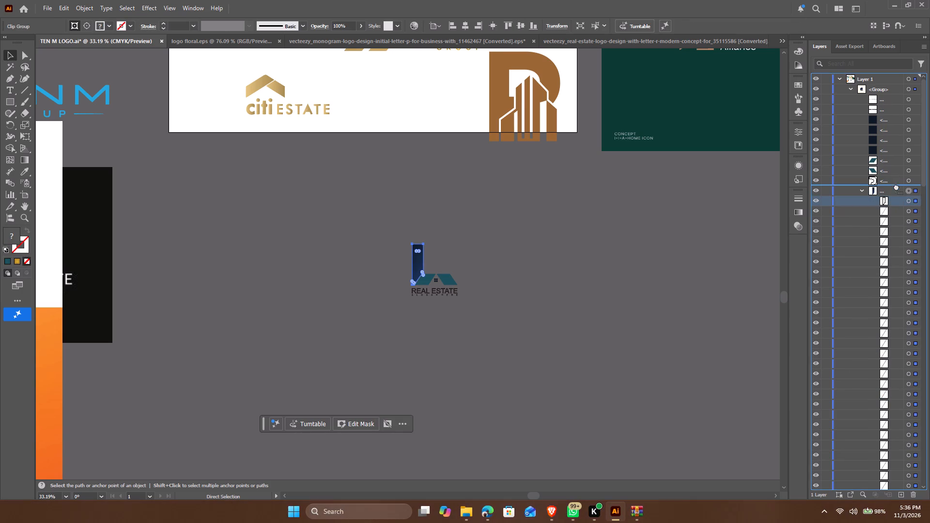
drag(896, 186, 893, 183)
click(918, 199)
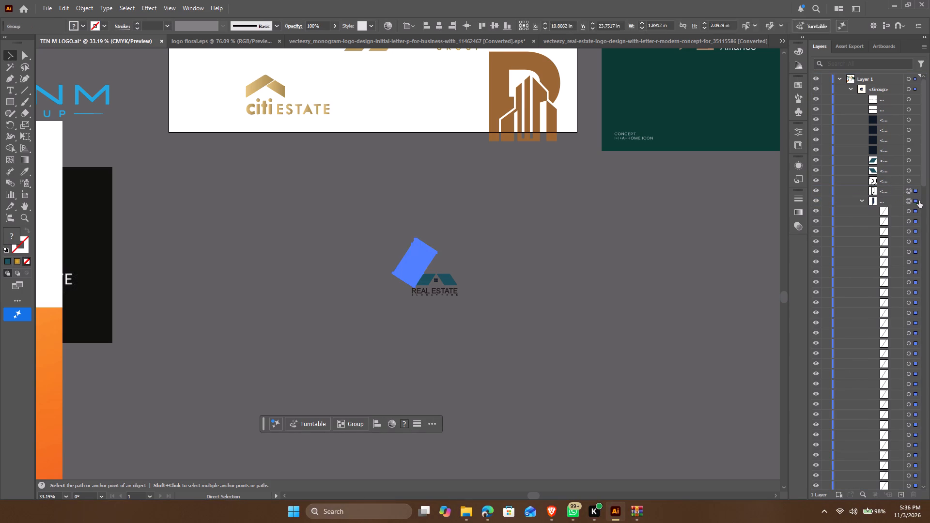
key(Delete)
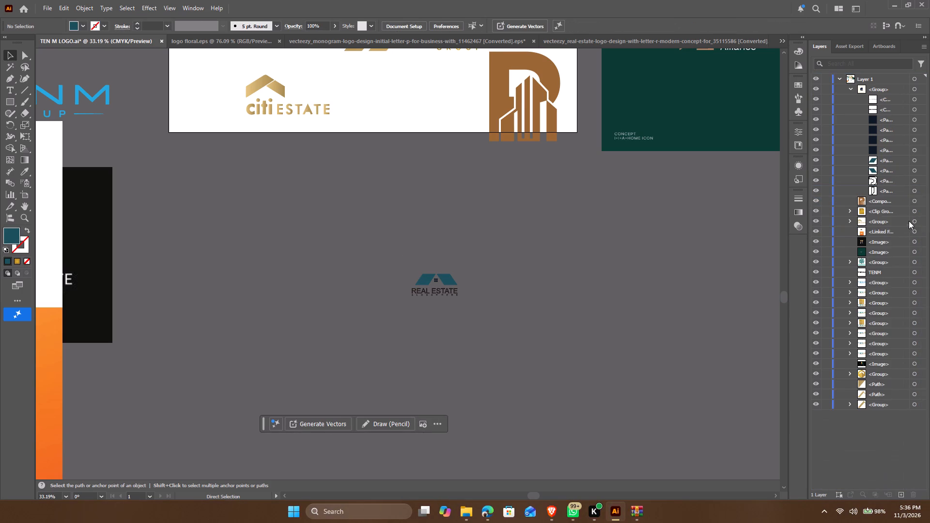
Recolour the whole letter R logo with the brown fill sampled from the brown building letter mark.
drag(501, 217, 349, 286)
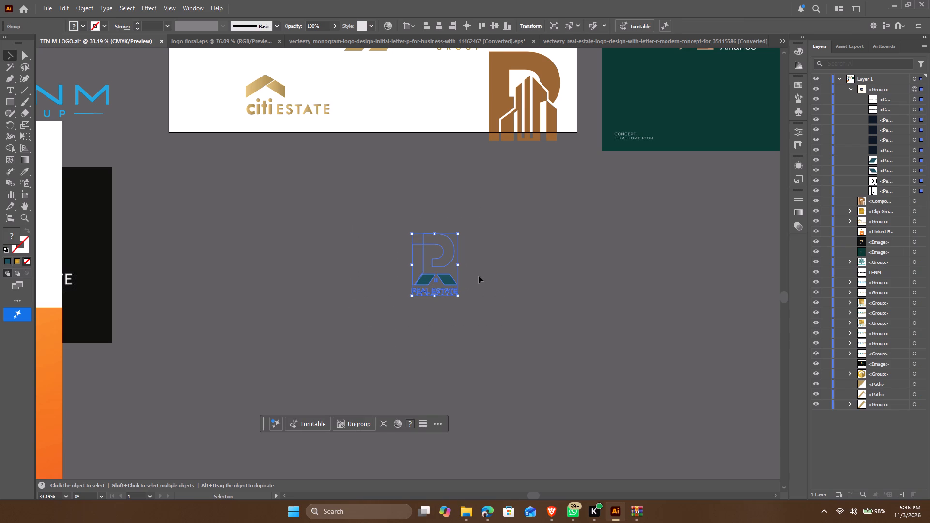
click(499, 268)
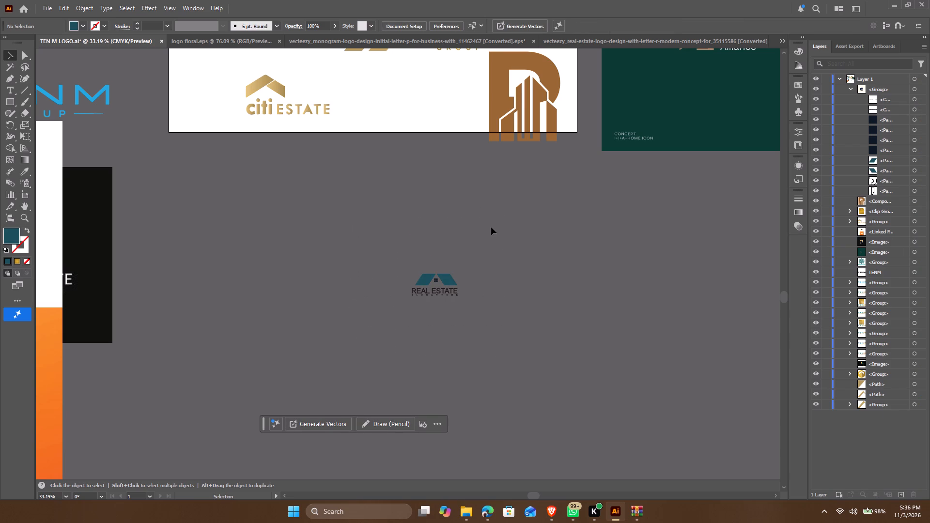
drag(495, 224, 332, 332)
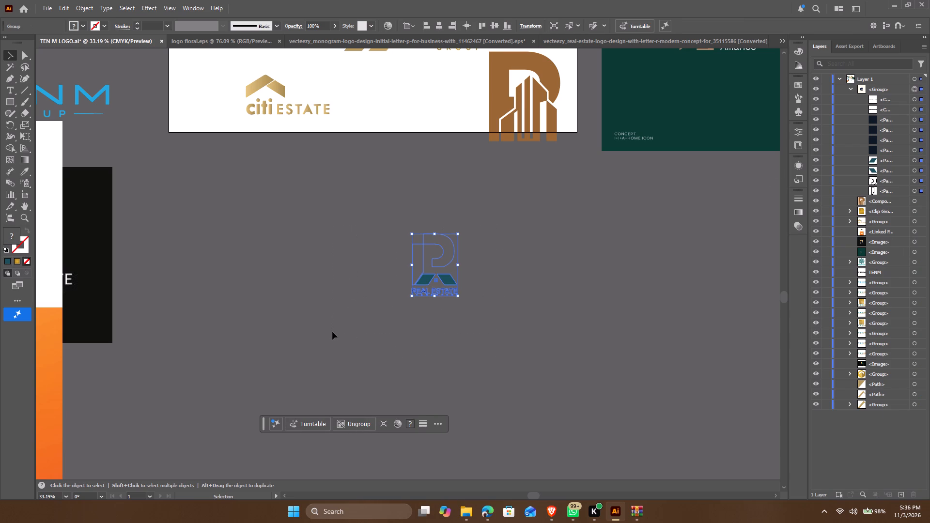
key(i)
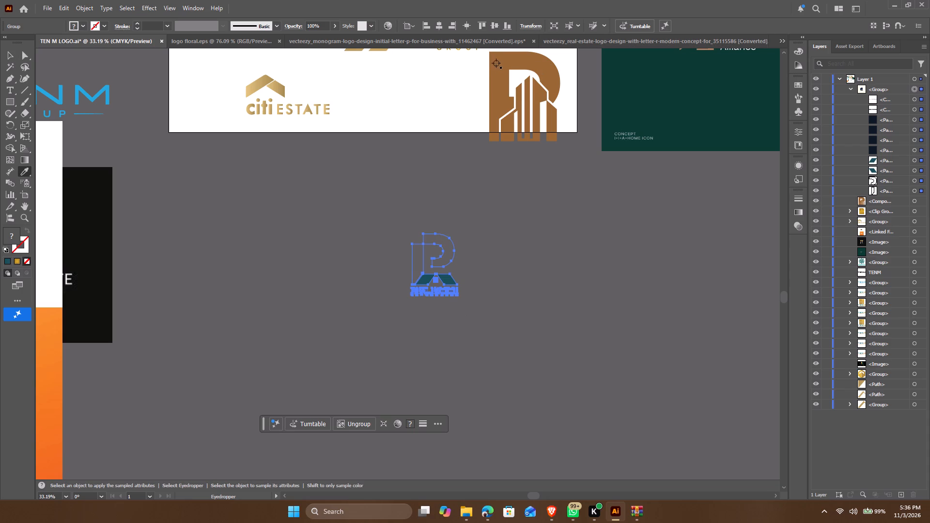
click(496, 62)
click(8, 54)
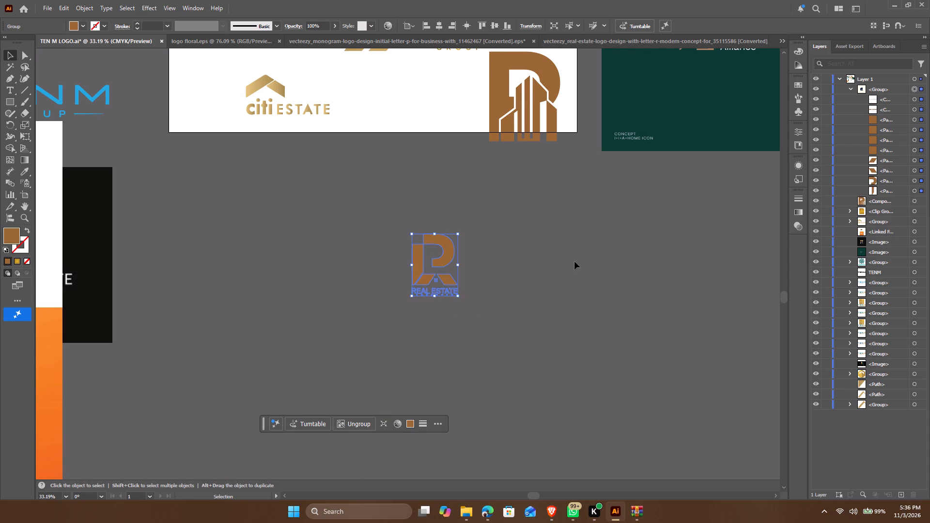
click(574, 261)
Move the brown letter R house logo onto the artboard's lower edge, between the citi ESTATE logo and the brown building mark.
click(438, 294)
drag(438, 294, 445, 185)
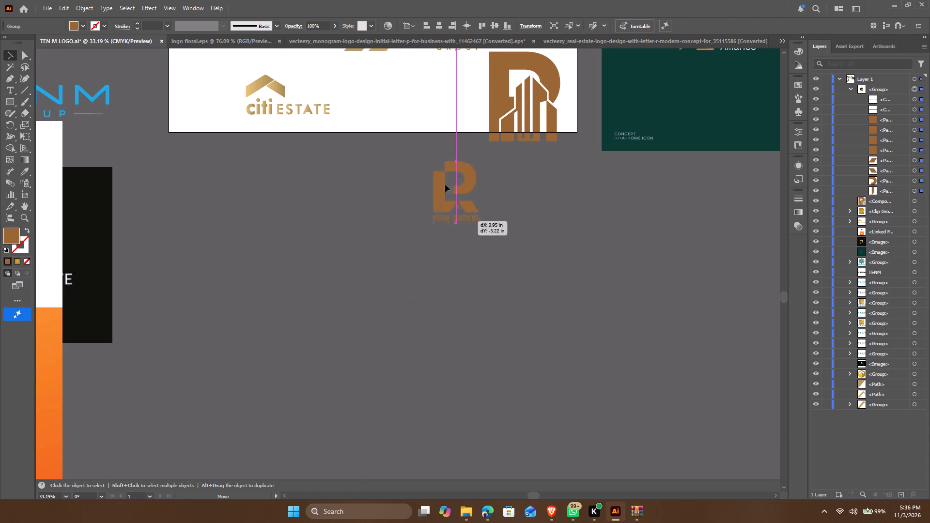
drag(445, 185, 422, 134)
key(space)
key(space)
key(space)
key(space)
key(space)
key(space)
key(space)
key(space)
key(space)
key(space)
key(space)
key(space)
key(space)
key(space)
key(space)
key(space)
key(space)
drag(418, 139, 524, 375)
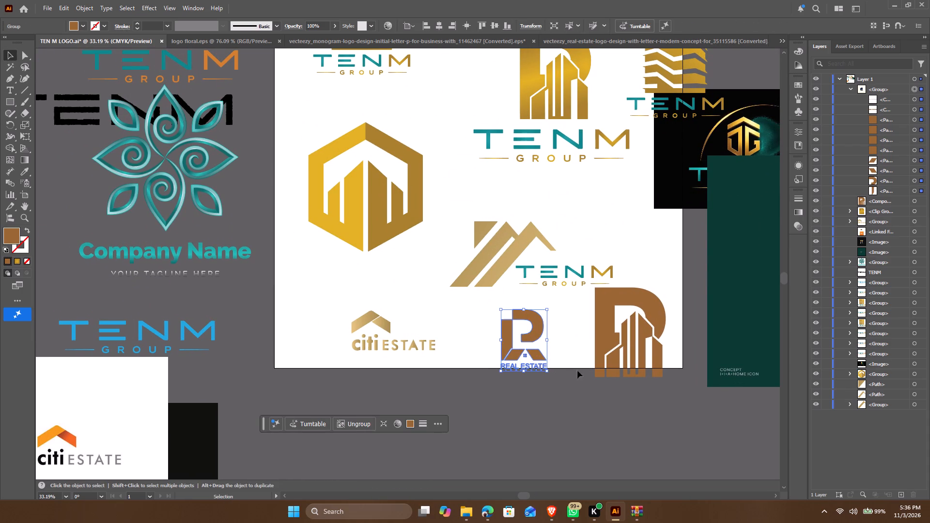
click(589, 412)
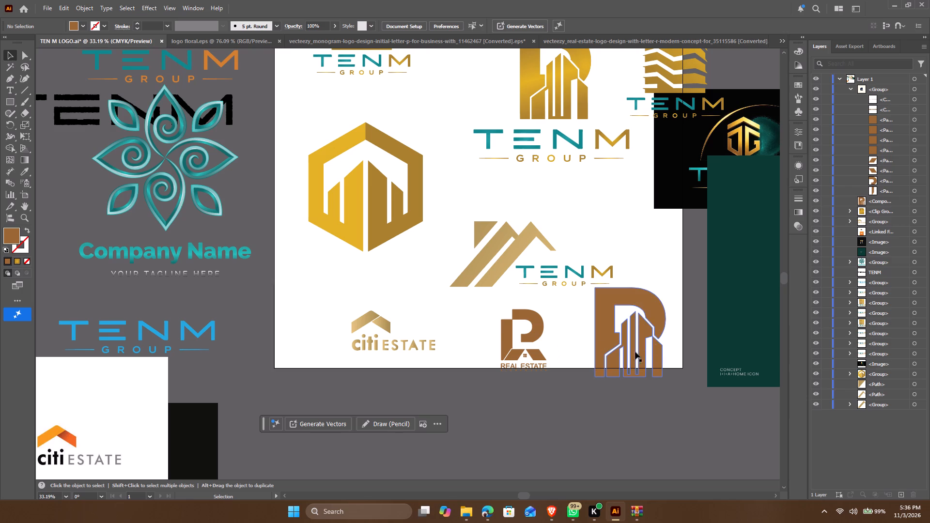
Move the brown building letter mark off the artboard, to the empty canvas below its lower edge.
drag(632, 349, 374, 215)
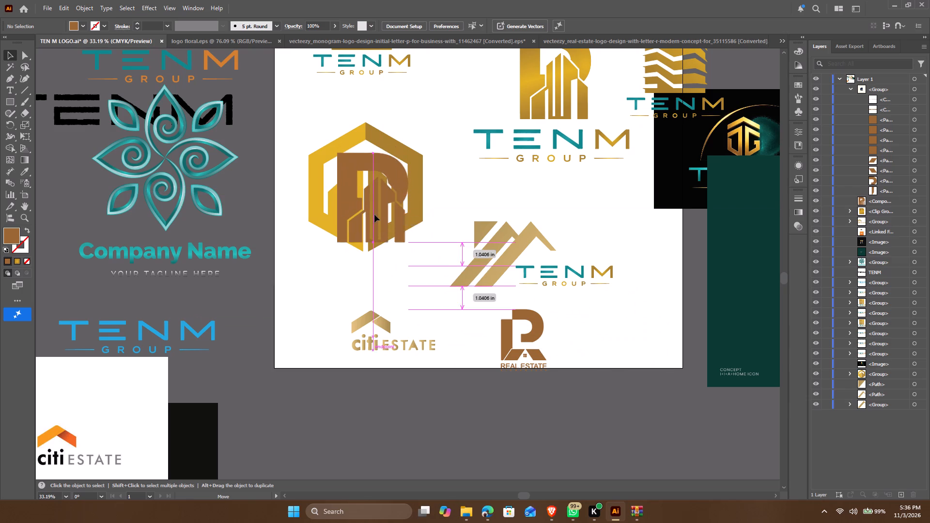
drag(374, 215, 366, 192)
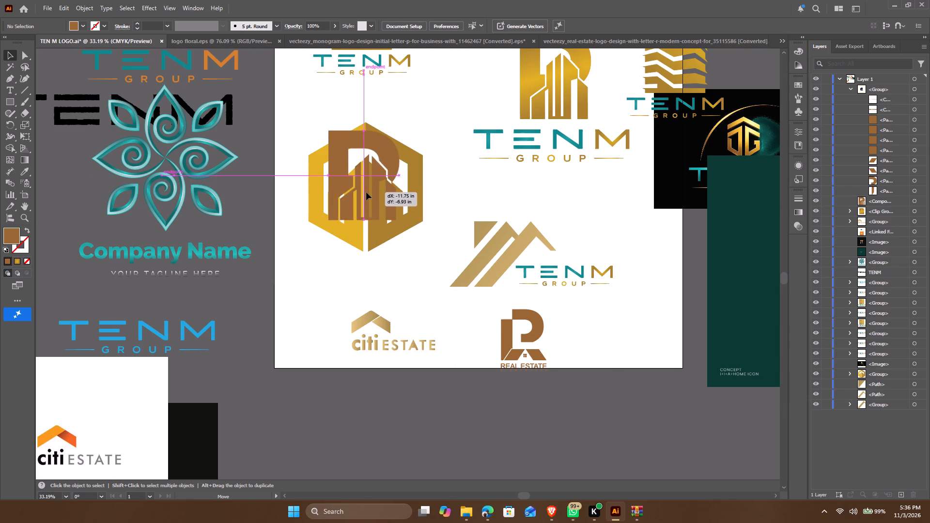
drag(366, 192, 369, 213)
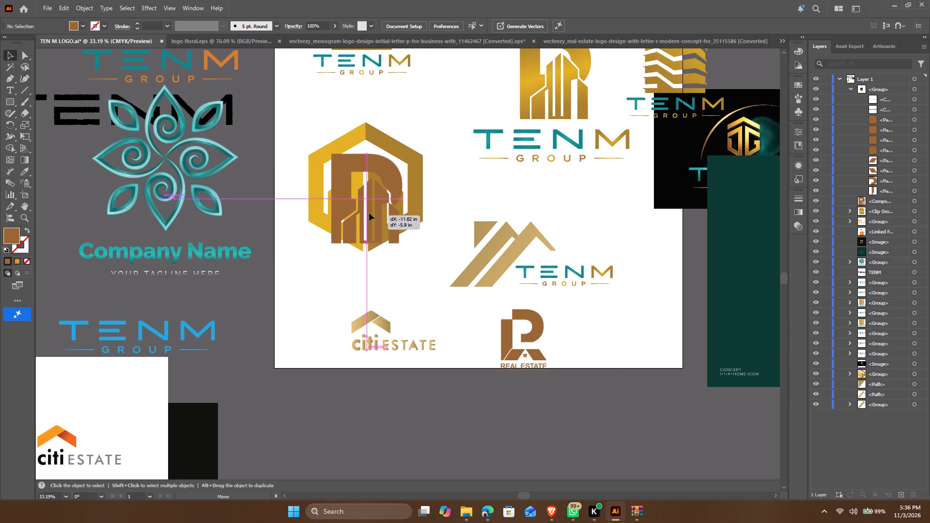
drag(369, 213, 382, 225)
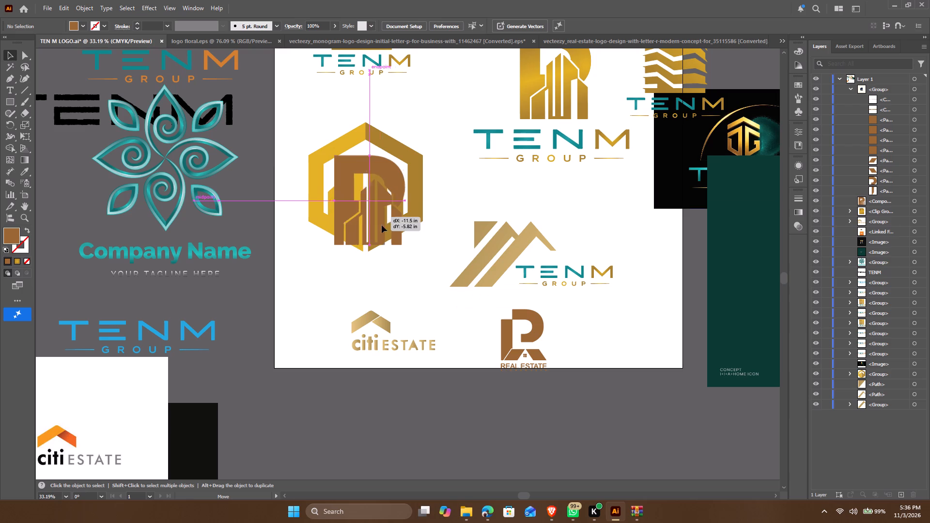
drag(382, 225, 676, 293)
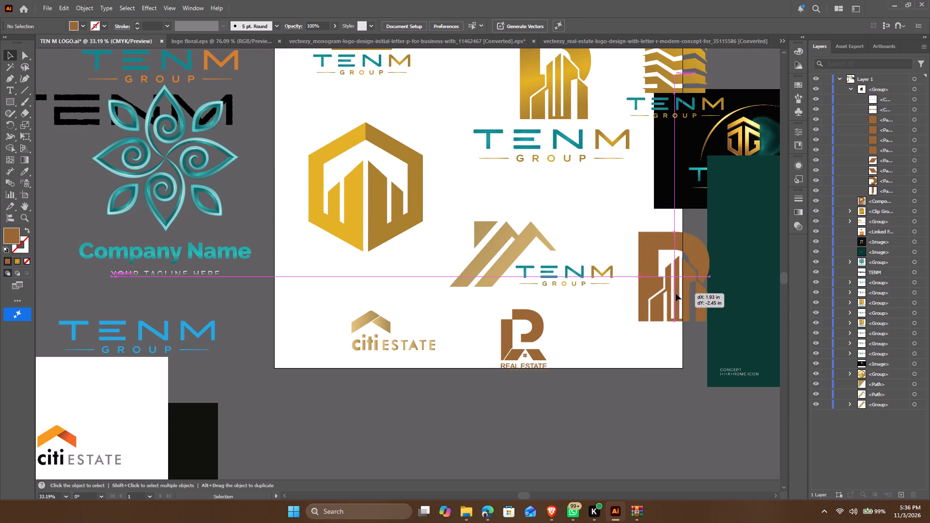
drag(637, 260, 613, 419)
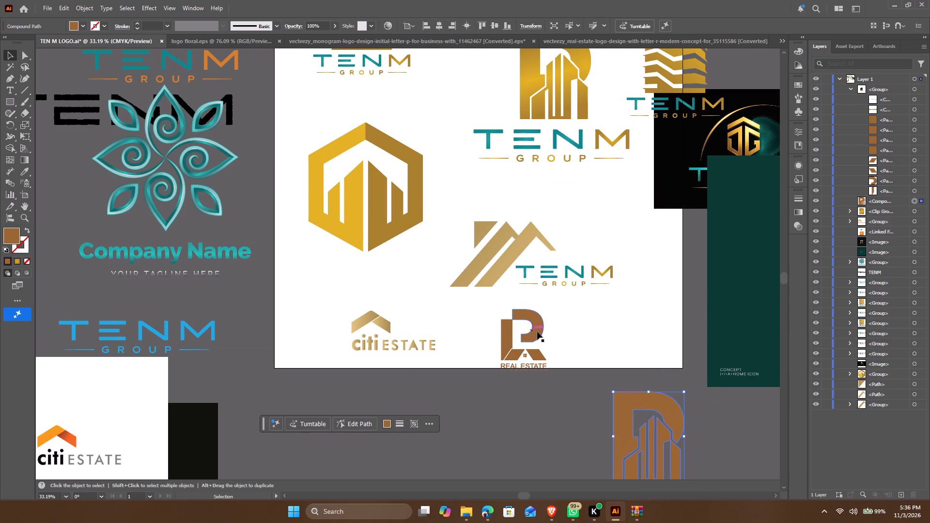
Move the brown letter R house logo off the artboard, beside the brown building mark below the lower edge.
drag(537, 332, 573, 219)
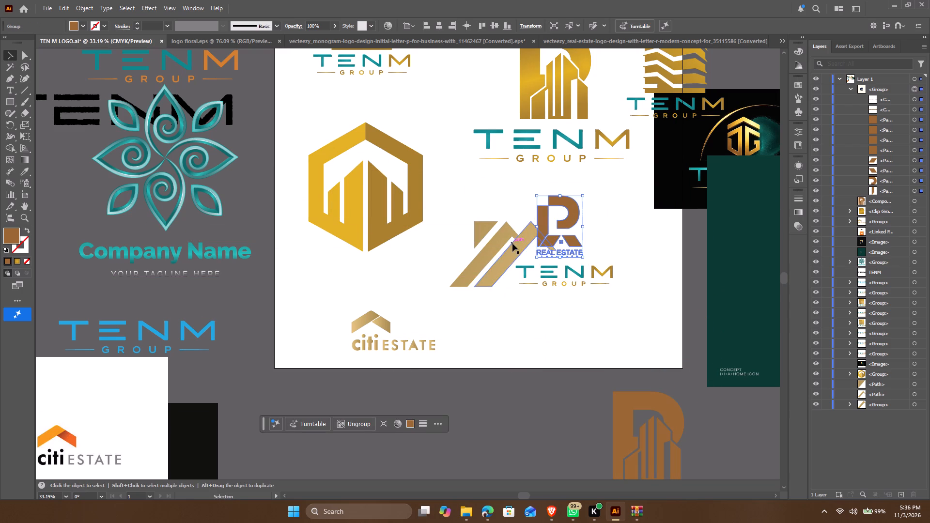
drag(515, 246, 421, 280)
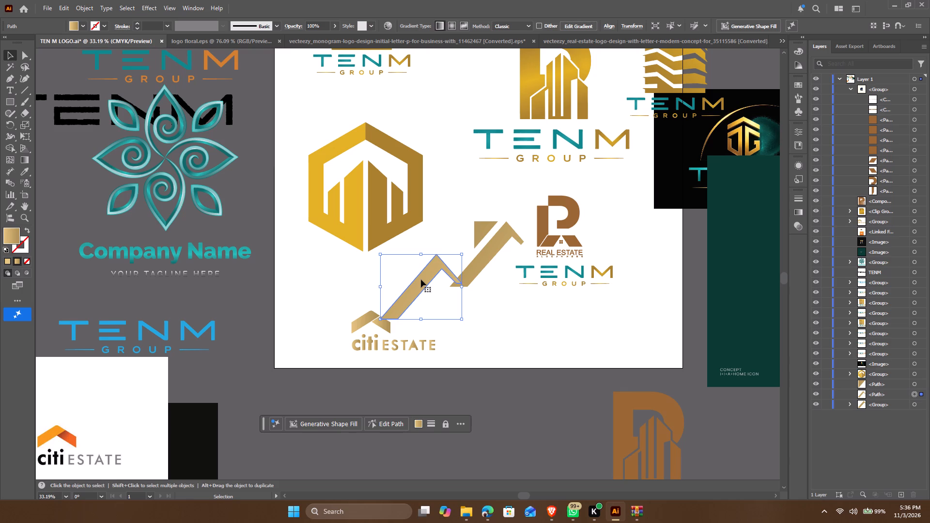
key(ctrl+z)
click(642, 314)
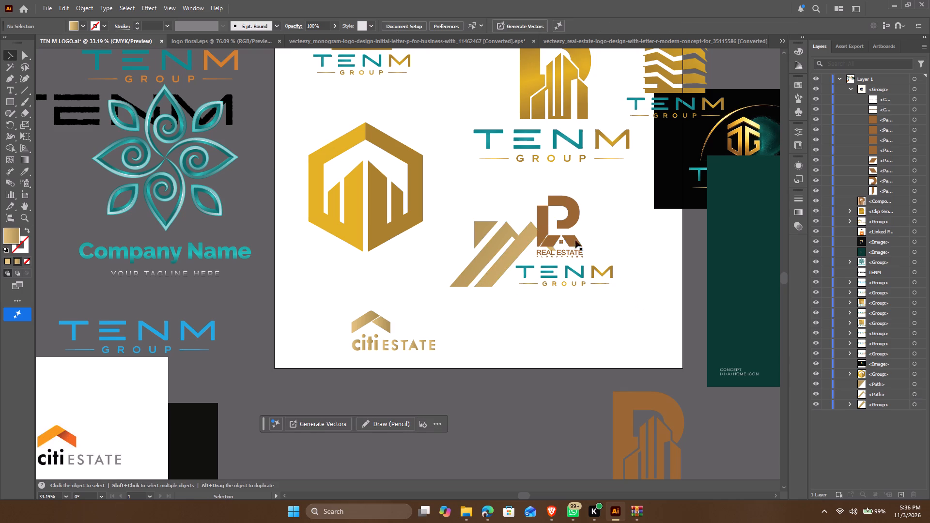
click(568, 220)
drag(566, 220, 675, 311)
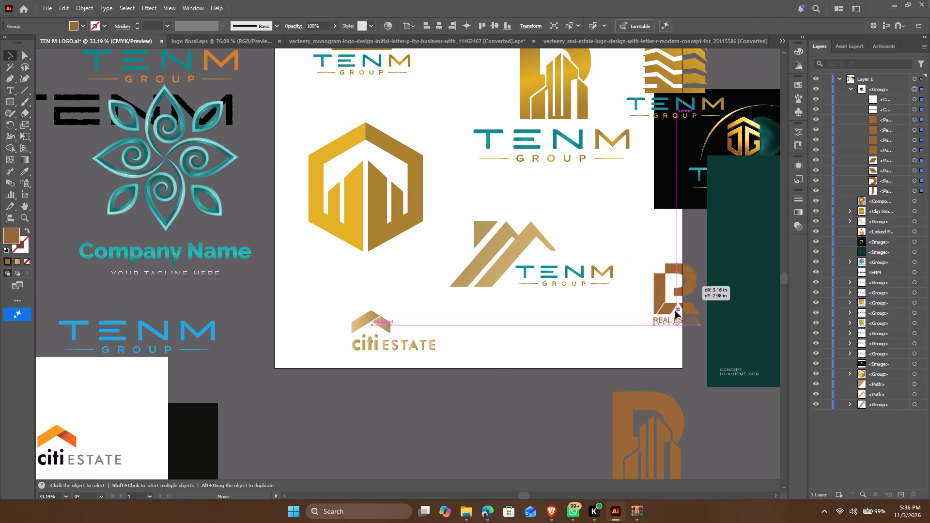
drag(675, 311, 547, 420)
Move the blue-and-gold TENM GROUP wordmark from the artboard's top to the canvas outside, above the other stored wordmarks.
scroll(471, 319, up, 4)
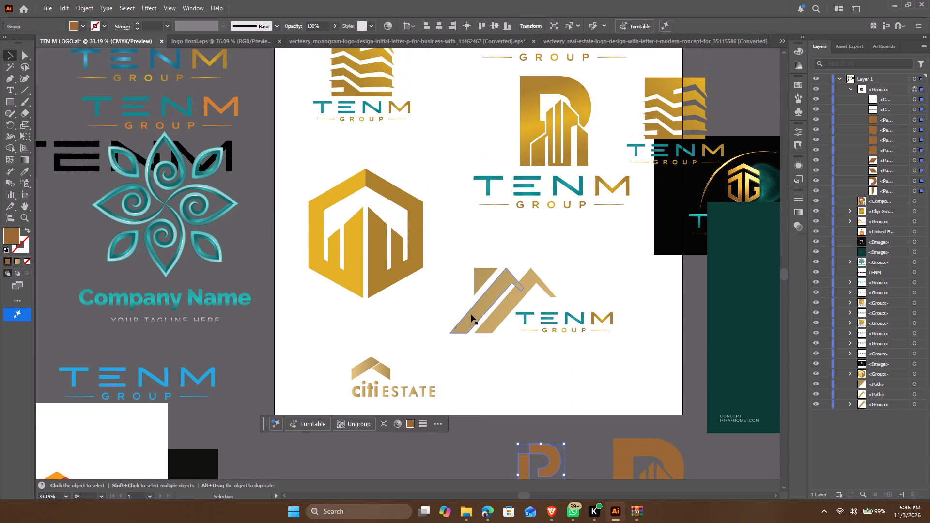
scroll(471, 313, up, 2)
scroll(512, 264, up, 6)
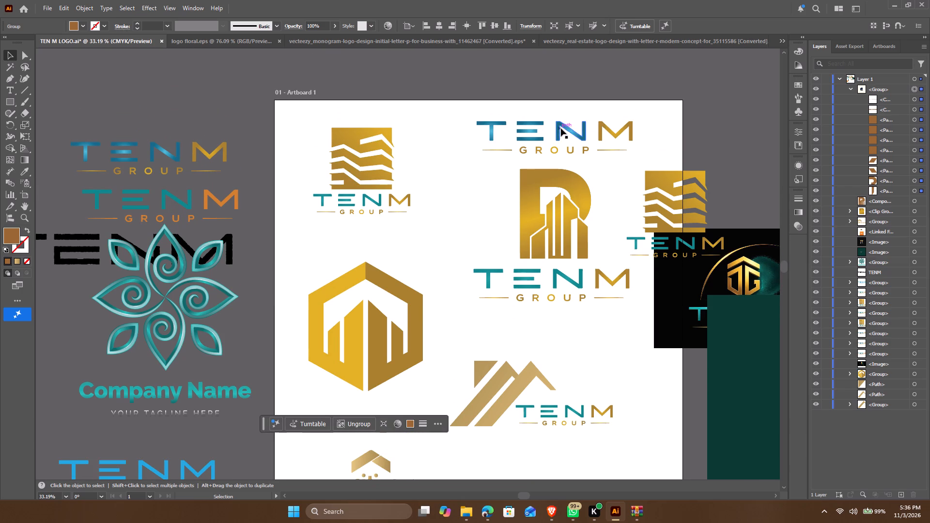
click(561, 128)
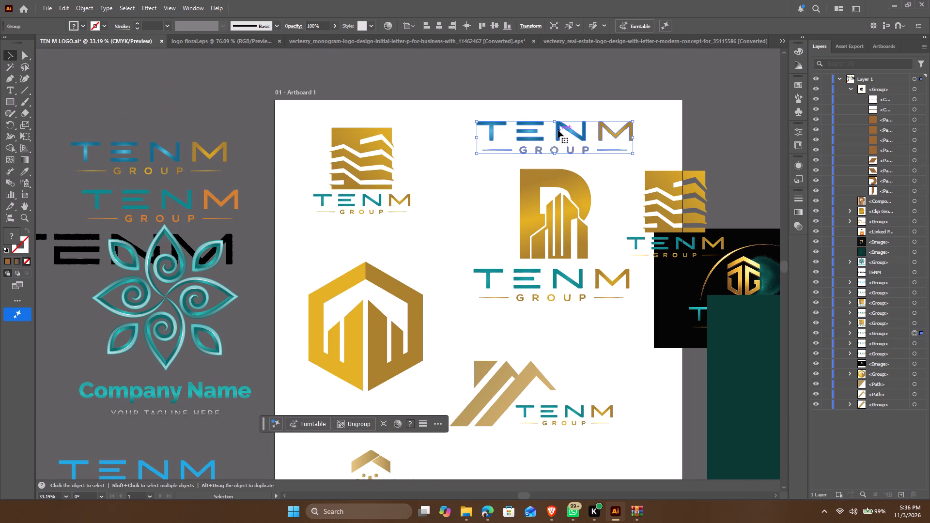
drag(558, 130, 209, 78)
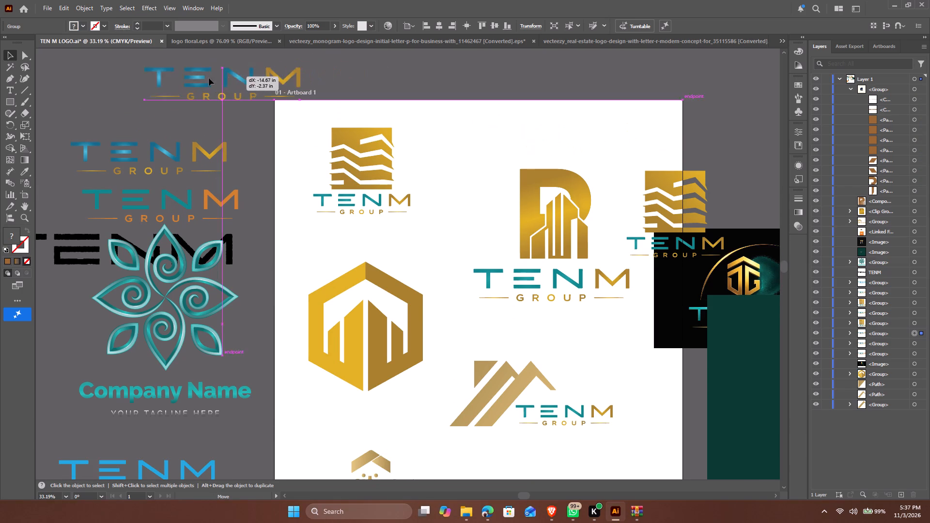
drag(209, 78, 164, 89)
Move the gold building letter mark off the artboard, beyond its upper right corner, leaving its wordmark in place.
scroll(607, 242, down, 4)
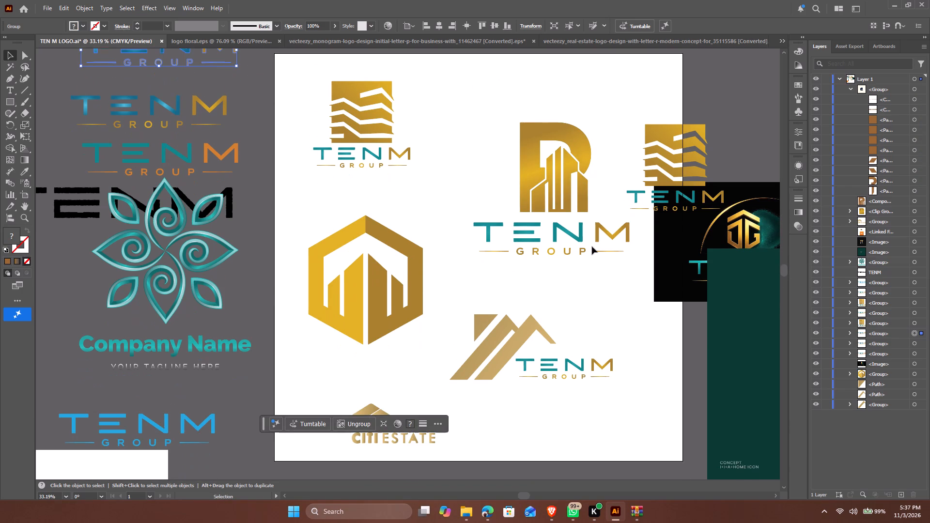
drag(468, 162, 474, 165)
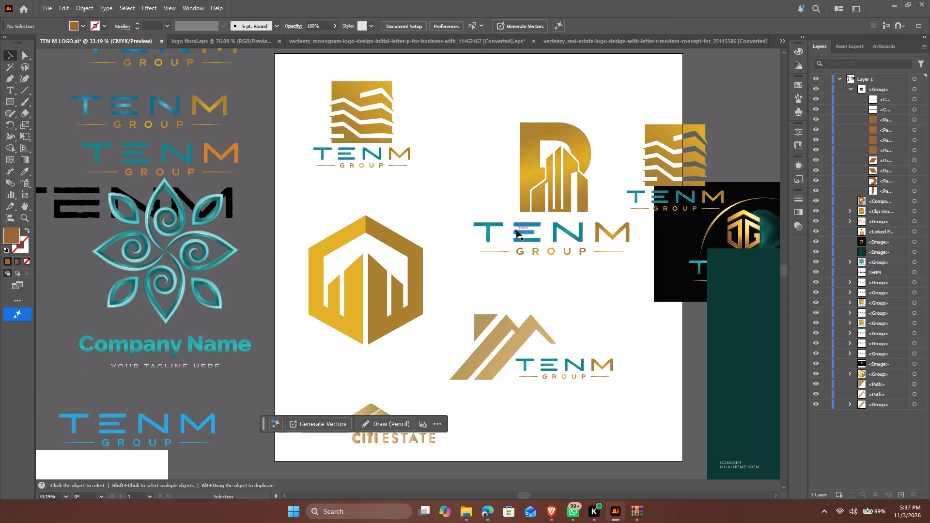
drag(532, 171, 714, 85)
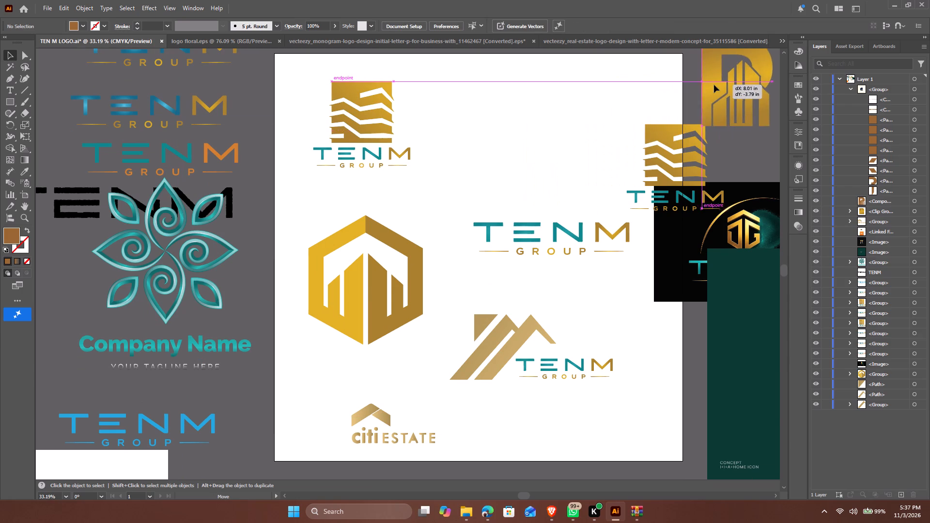
drag(714, 85, 720, 85)
Move the striped-building TENM GROUP logo beside the rooftop logo and place a duplicate near the artboard's top centre.
click(684, 185)
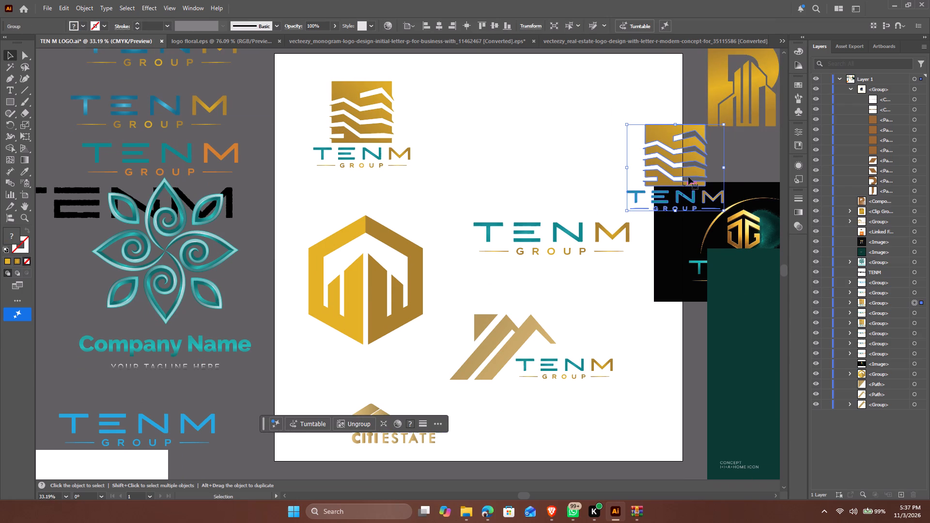
drag(688, 172, 681, 381)
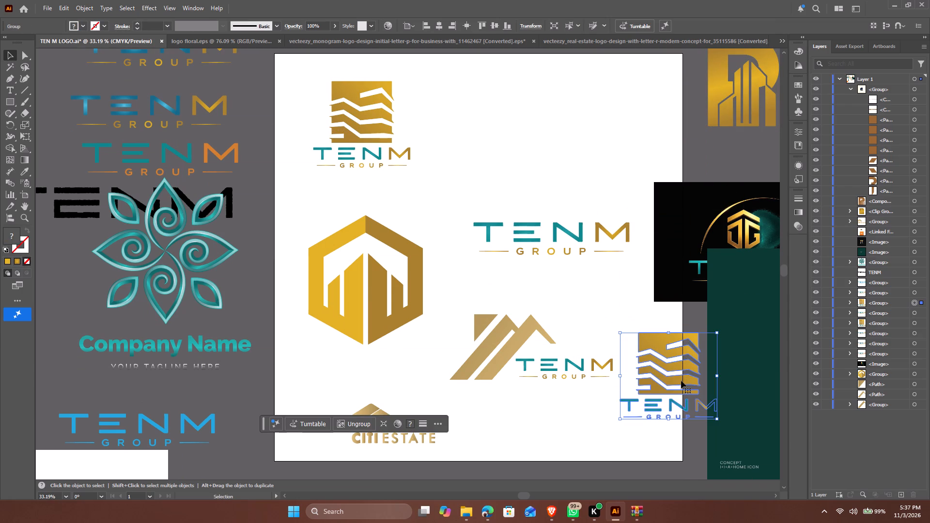
alt+drag(681, 380, 526, 112)
Save the TEN M LOGO document.
key(space)
key(space)
key(space)
key(space)
key(space)
drag(600, 178, 584, 195)
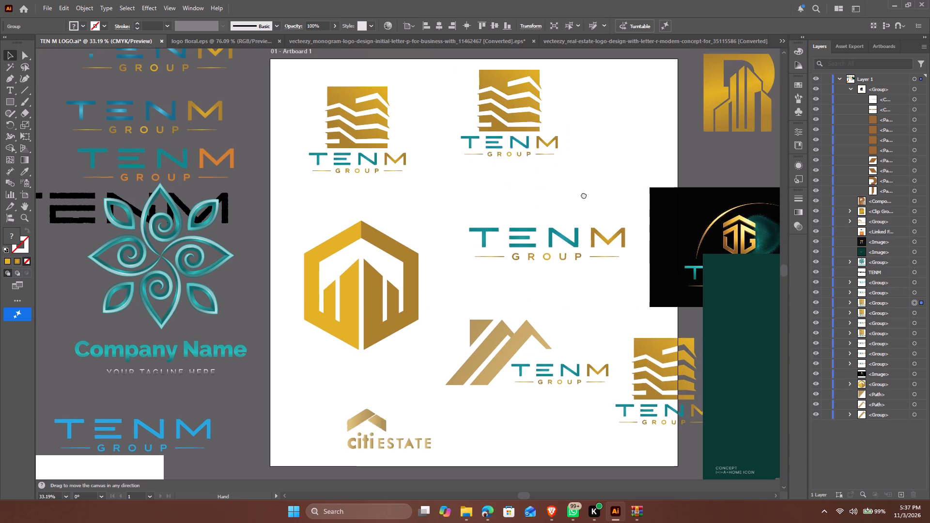
drag(584, 195, 444, 218)
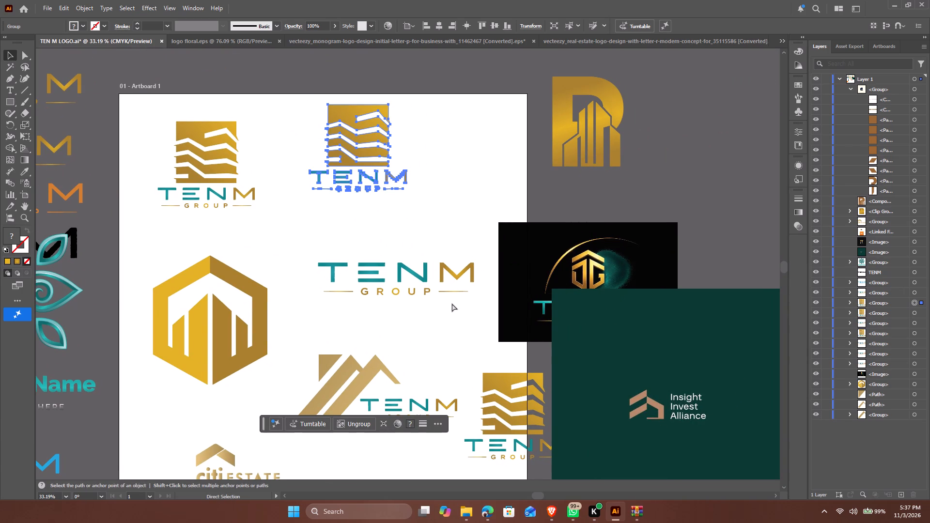
key(ctrl+s)
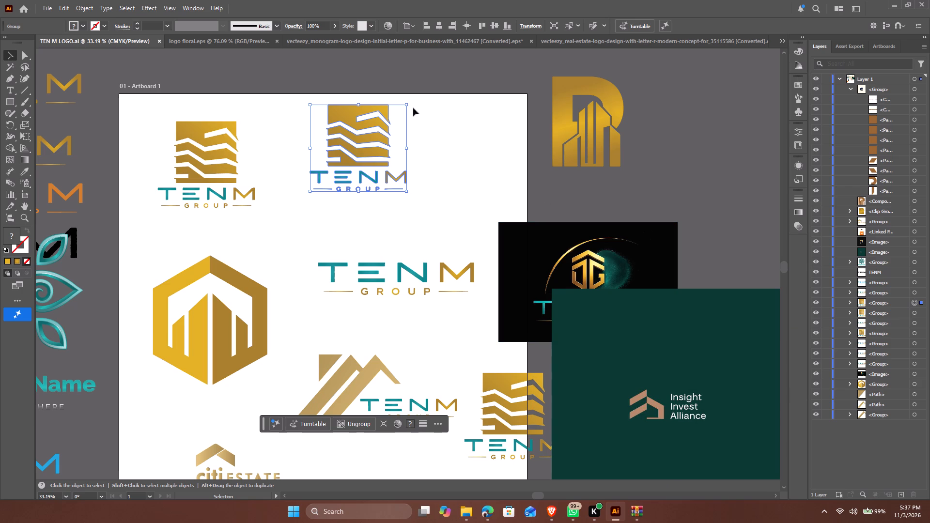
Place the gold building letter mark above the duplicated logo's wordmark and scale it to about 4.41 by 4.95 in.
click(568, 124)
drag(562, 129, 364, 121)
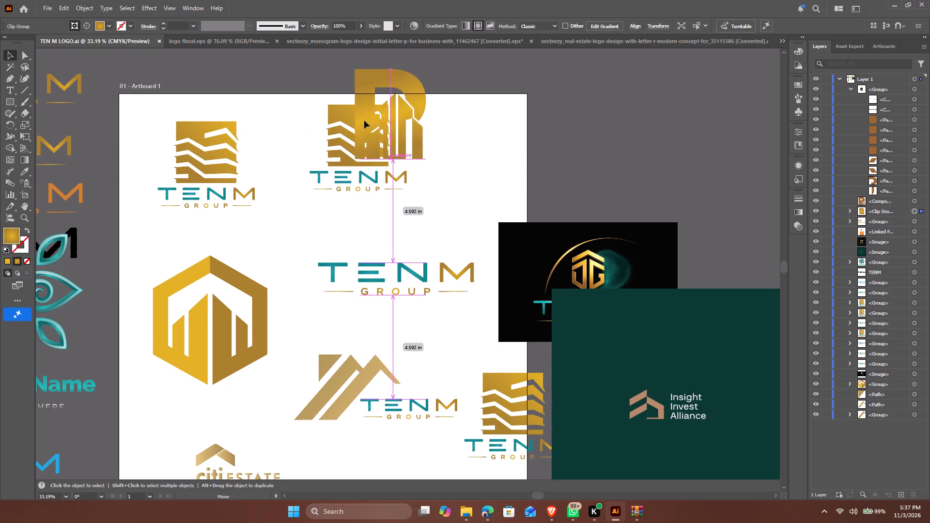
drag(364, 121, 338, 131)
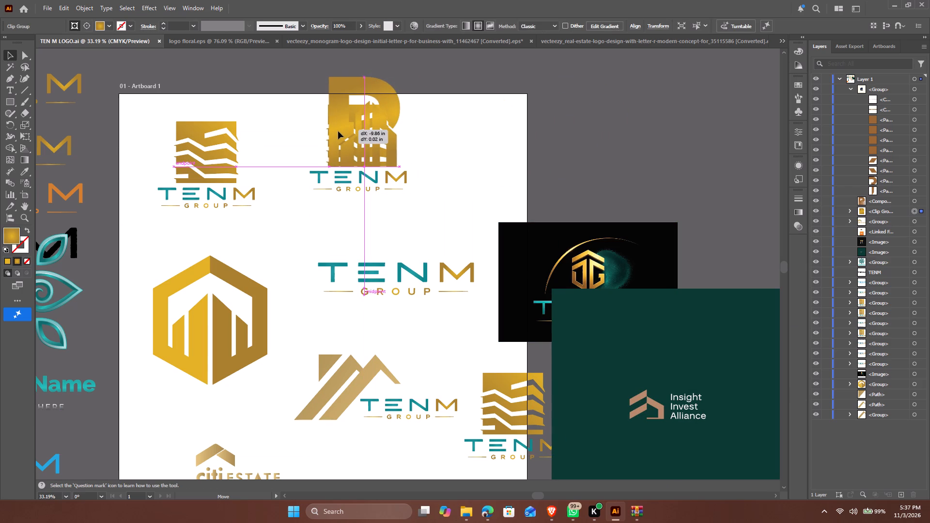
drag(338, 131, 336, 131)
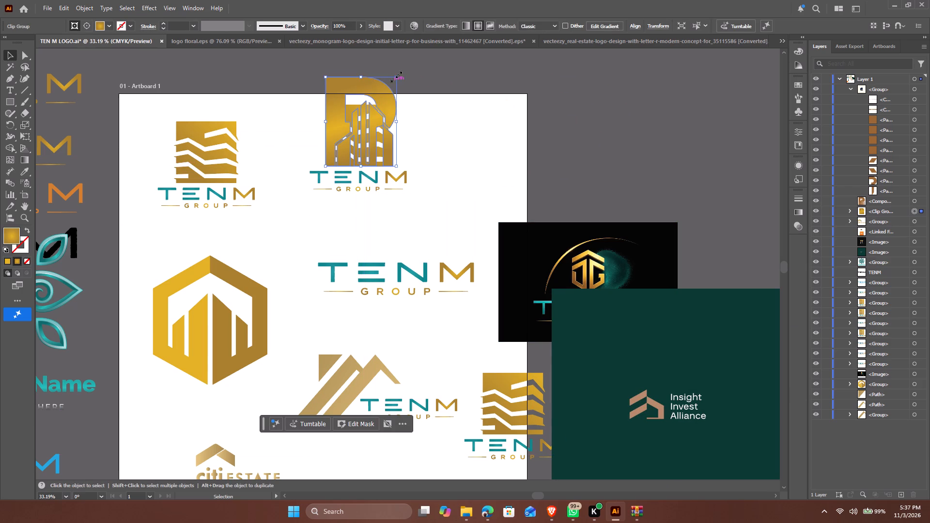
shift+drag(397, 76, 391, 79)
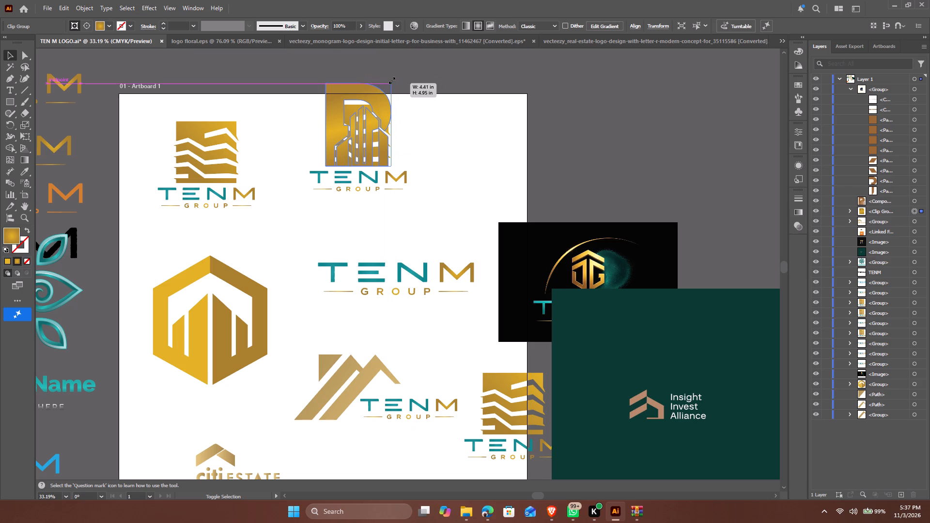
shift+drag(391, 79, 390, 79)
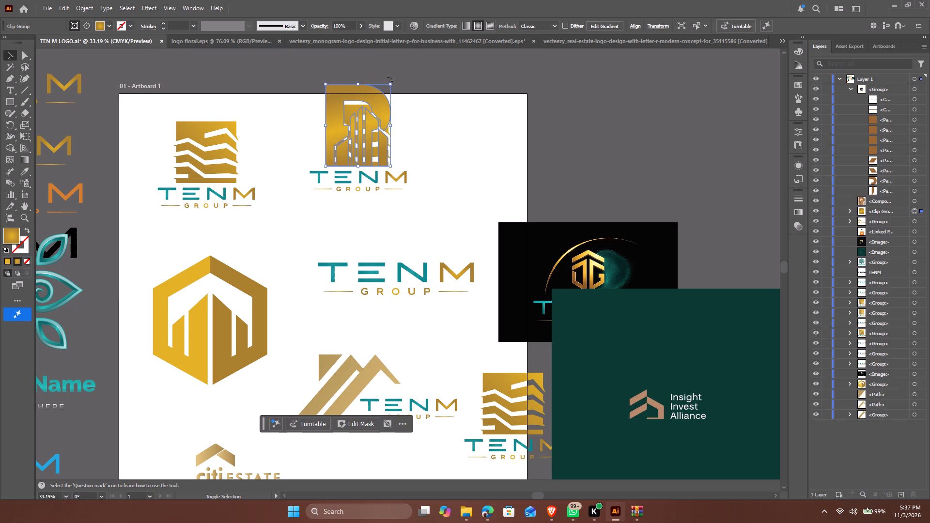
Ungroup the duplicated striped-building logo and move its striped mark away, onto the artboard's right edge.
click(389, 132)
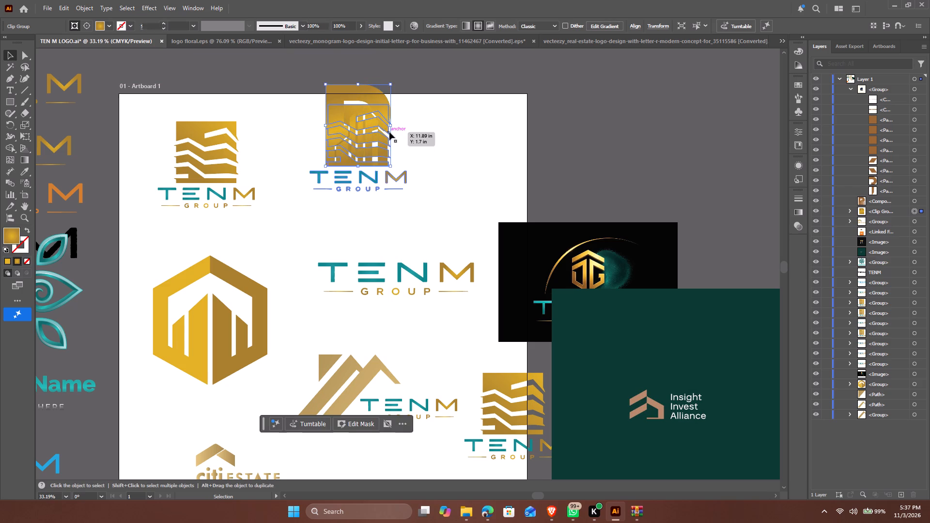
right_click(389, 132)
click(421, 261)
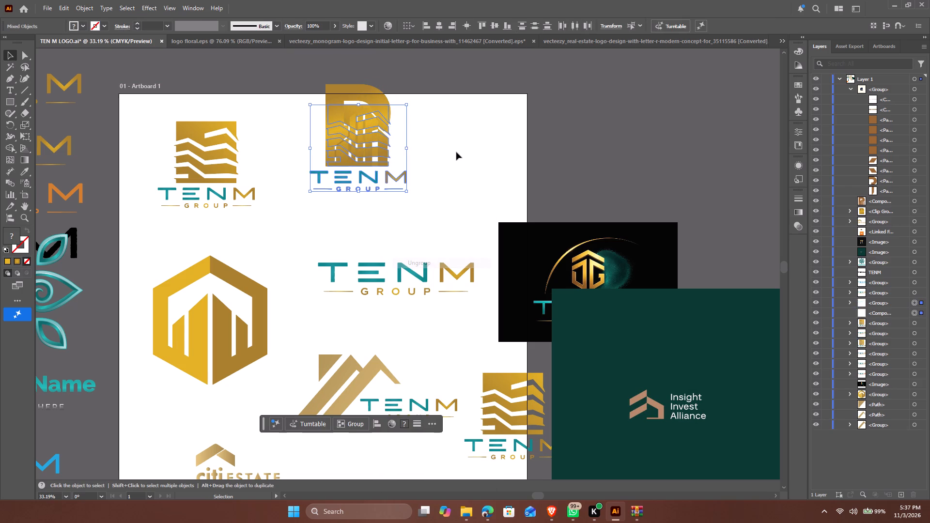
click(456, 152)
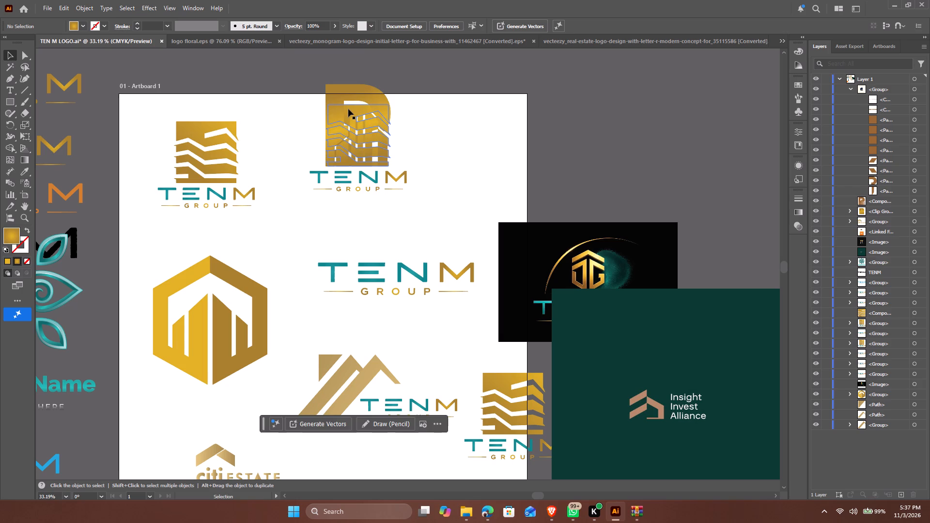
drag(348, 109, 510, 106)
Centre the gold building letter mark and the TENM GROUP wordmark below it horizontally on each other.
drag(434, 108, 343, 196)
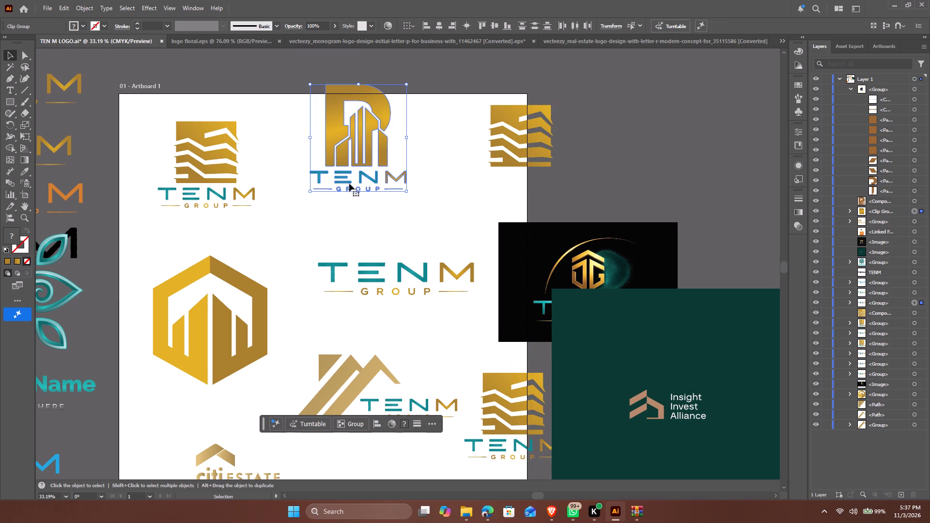
triple_click(437, 20)
click(437, 21)
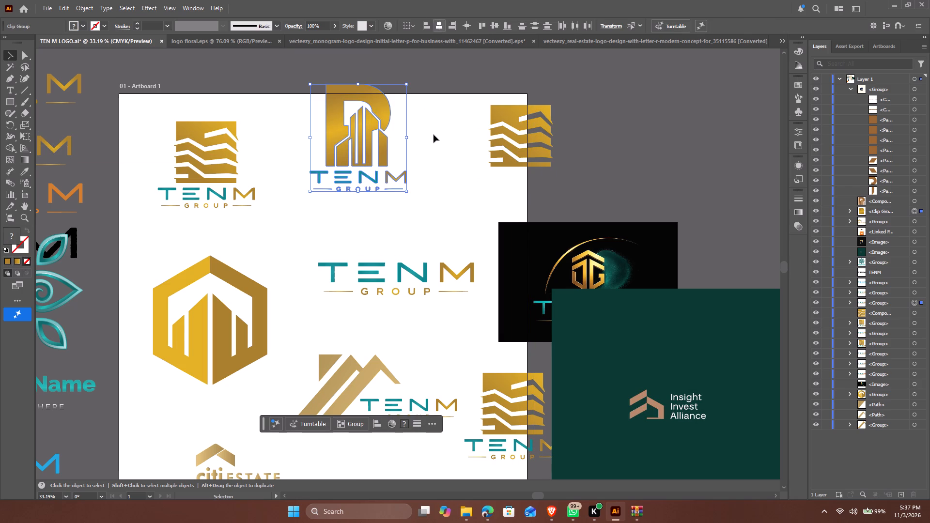
click(434, 135)
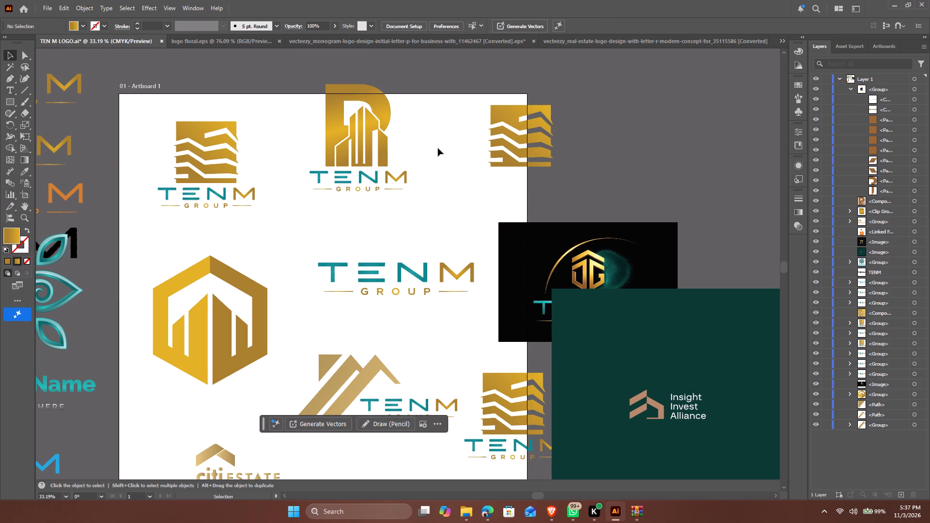
drag(427, 122, 322, 205)
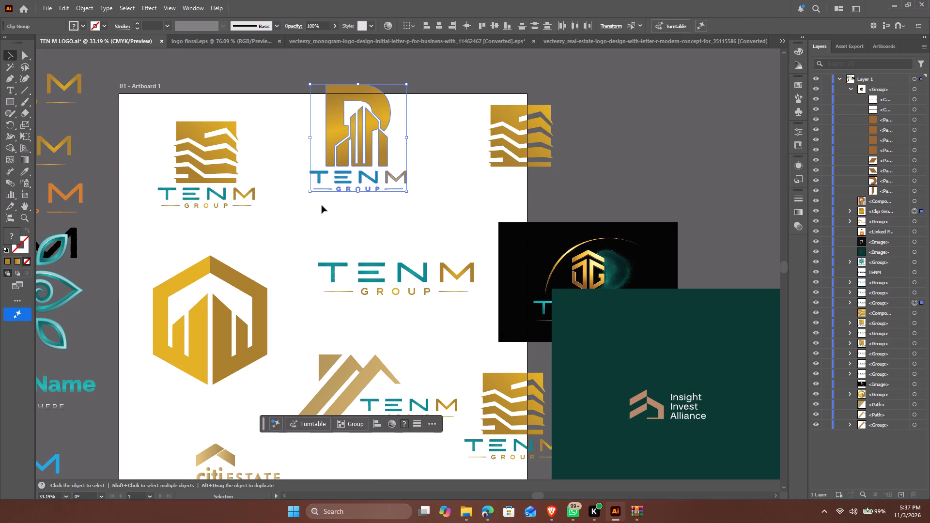
Move the loose striped-building mark off the artboard's right edge onto the empty canvas beside it.
click(522, 140)
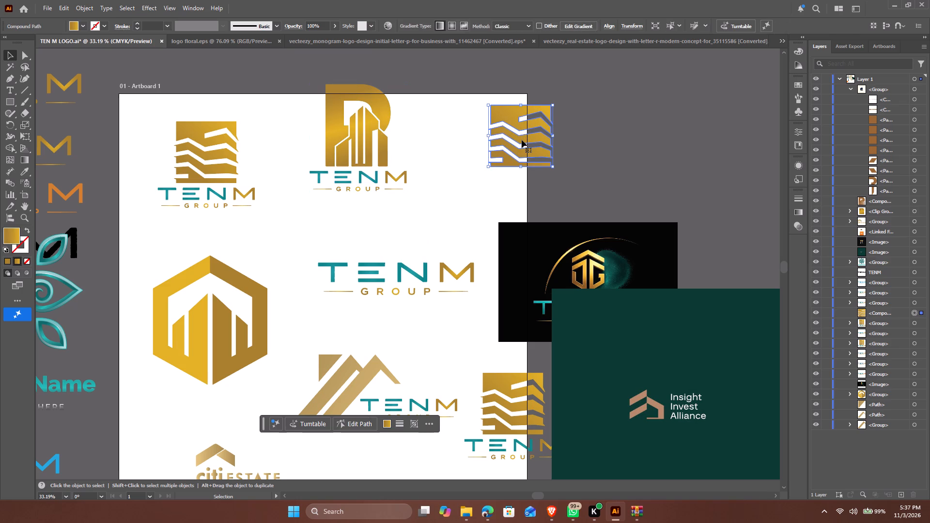
drag(522, 140, 624, 141)
Apply the loose striped-building mark's gold gradient to the letter R building mark with the Eyedropper.
click(328, 99)
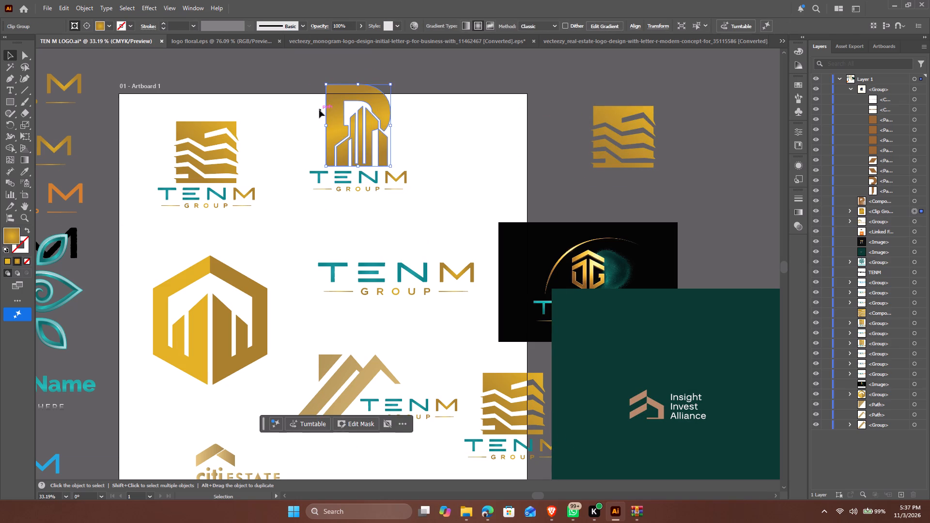
key(i)
click(609, 114)
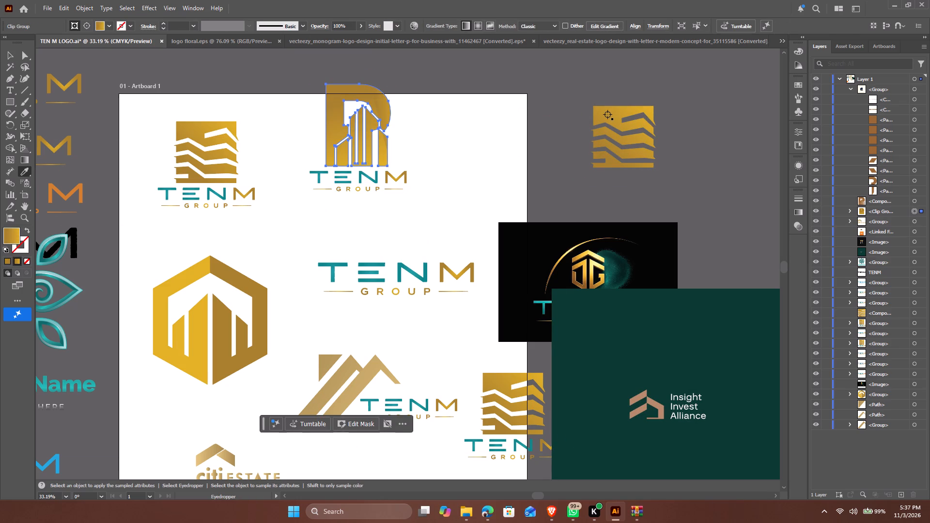
click(11, 54)
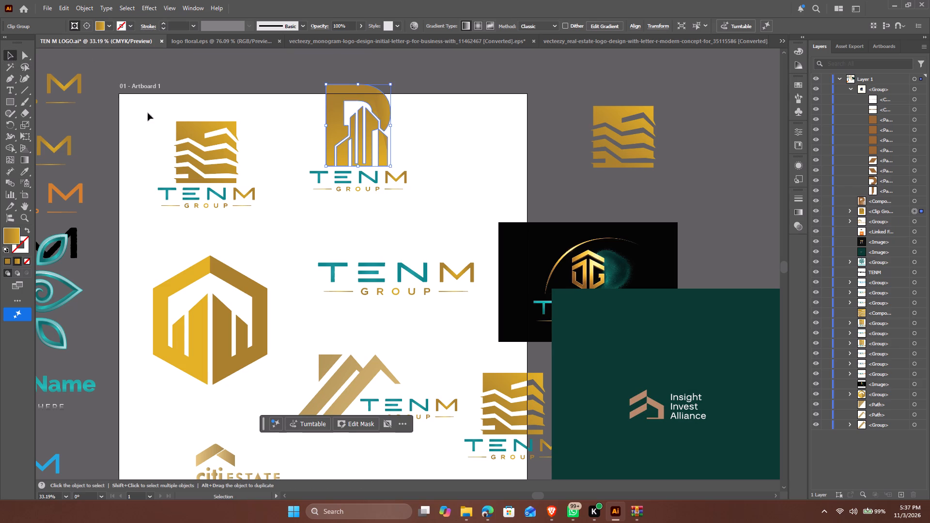
Expand the letter R building mark's clip group and move its clipping compound path out, directly above the group.
click(854, 209)
click(849, 211)
scroll(429, 217, down, 19)
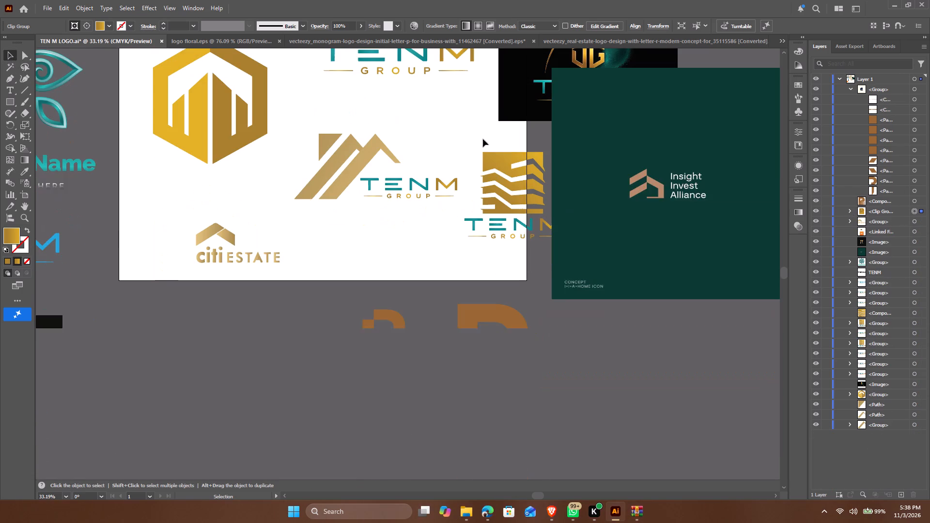
scroll(473, 126, up, 20)
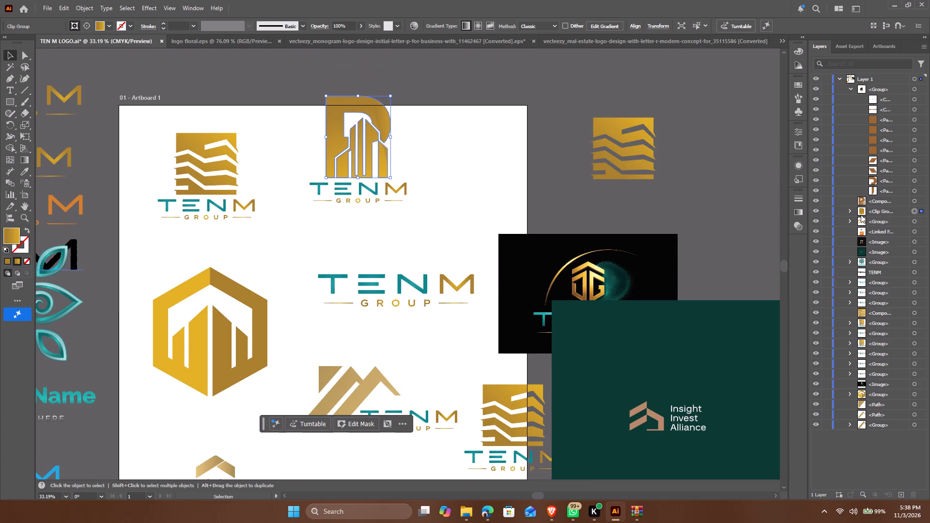
click(852, 211)
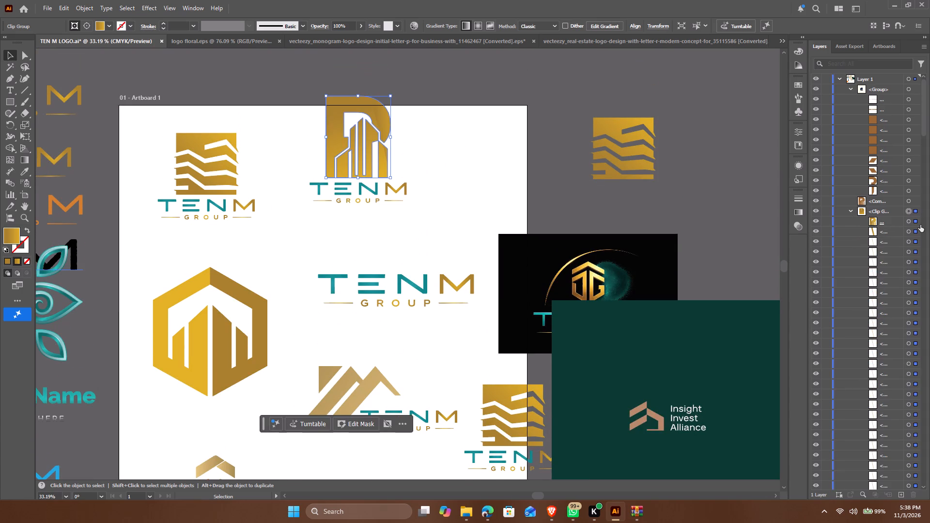
click(917, 220)
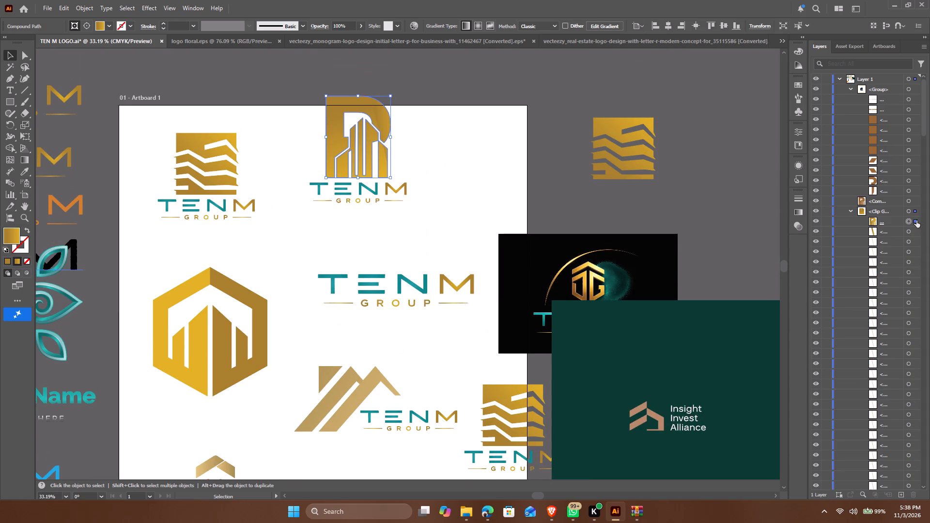
click(817, 221)
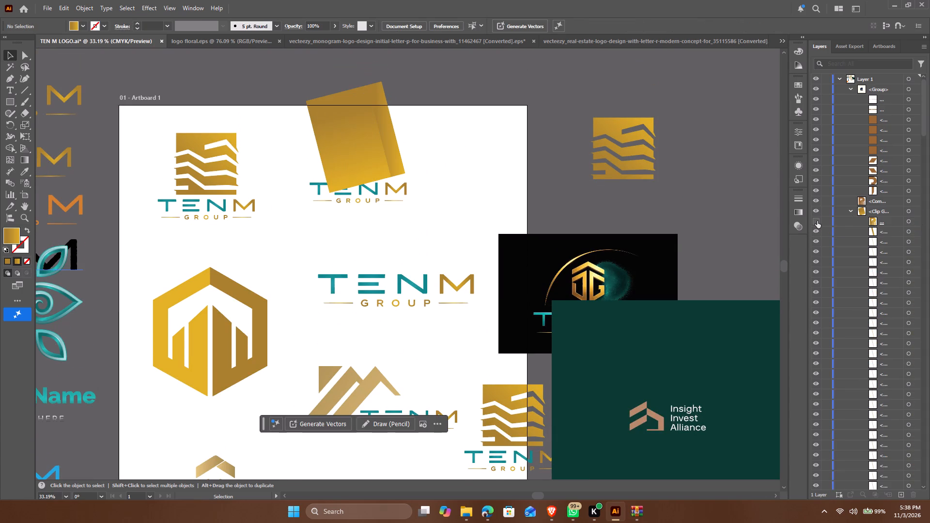
click(817, 221)
drag(892, 221, 888, 206)
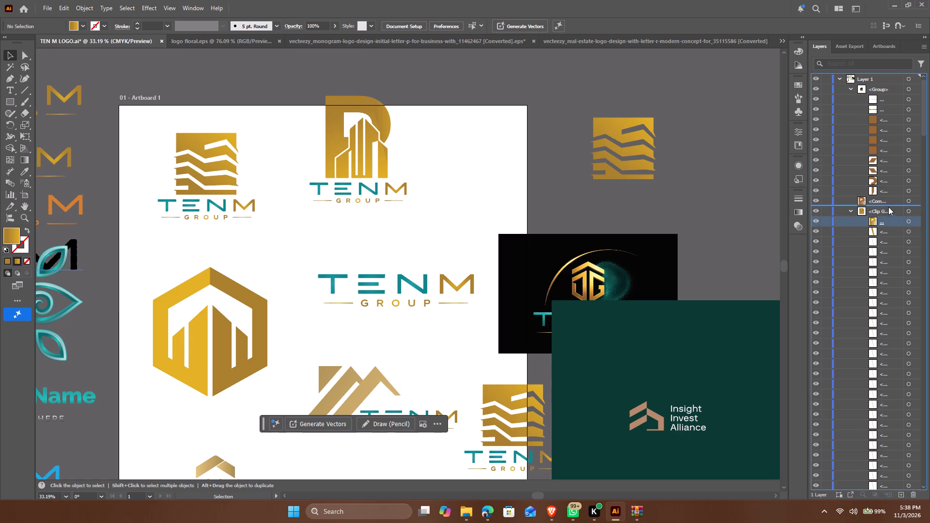
Delete the leftover group of gold artwork that was clipped inside the letter R building mark.
click(917, 222)
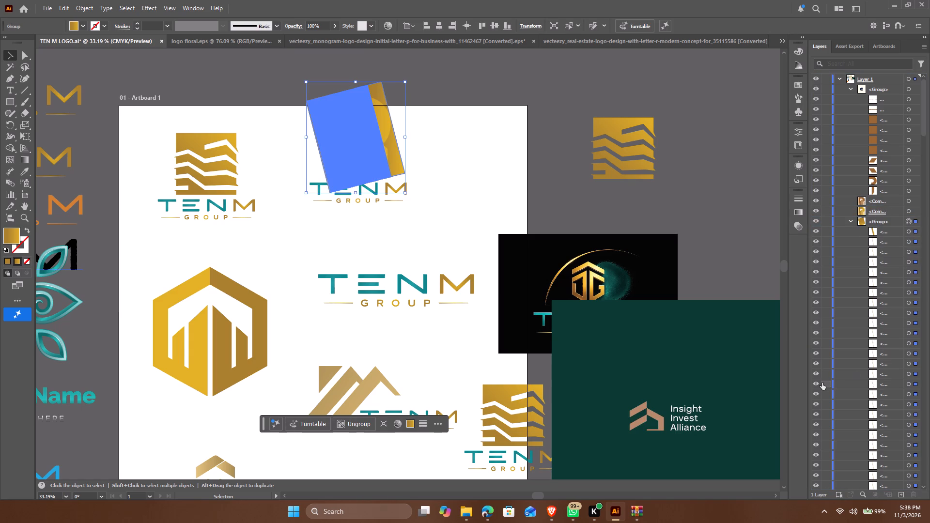
key(Delete)
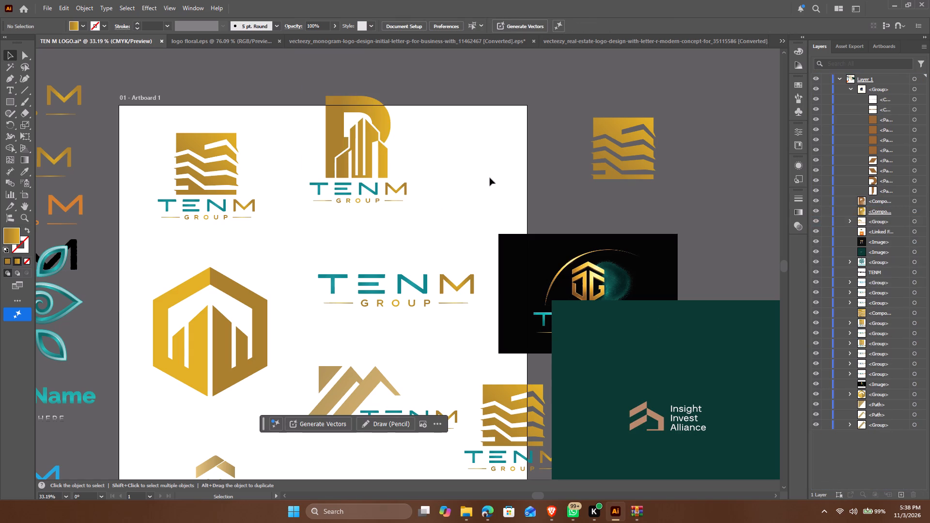
click(490, 177)
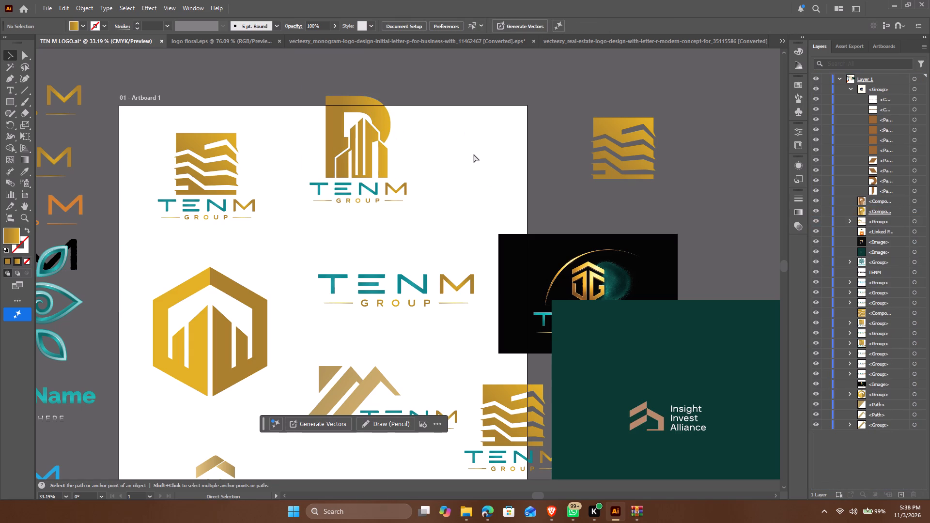
Save the TEN M LOGO document.
key(ctrl+s)
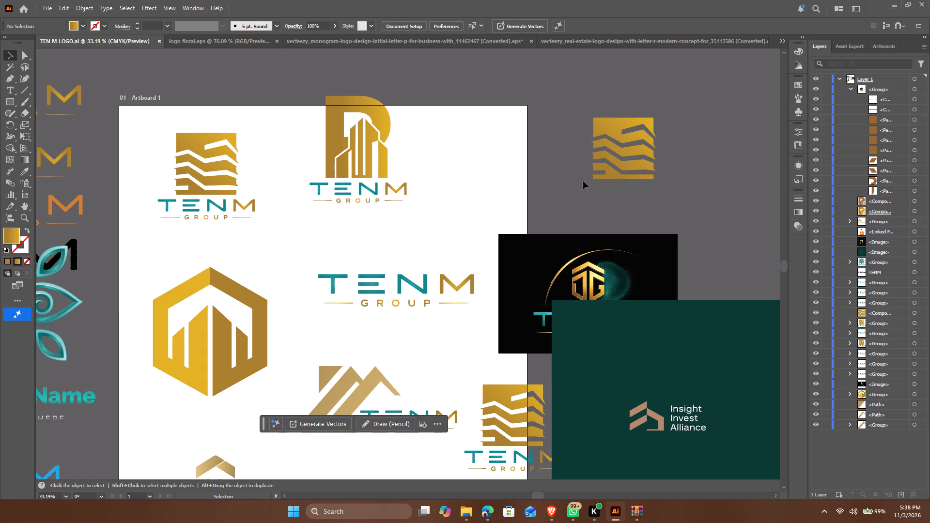
Move the black TENM reference image clear of the artboard's right edge.
drag(561, 270, 668, 245)
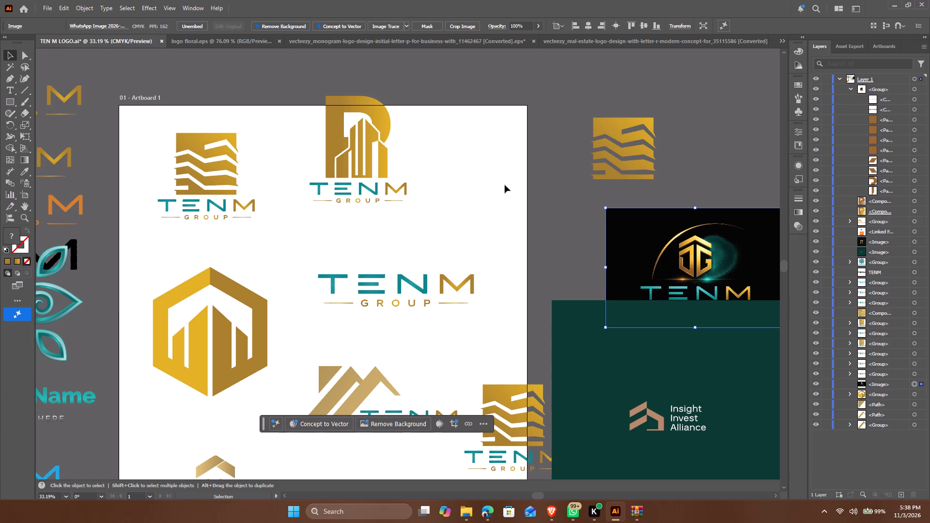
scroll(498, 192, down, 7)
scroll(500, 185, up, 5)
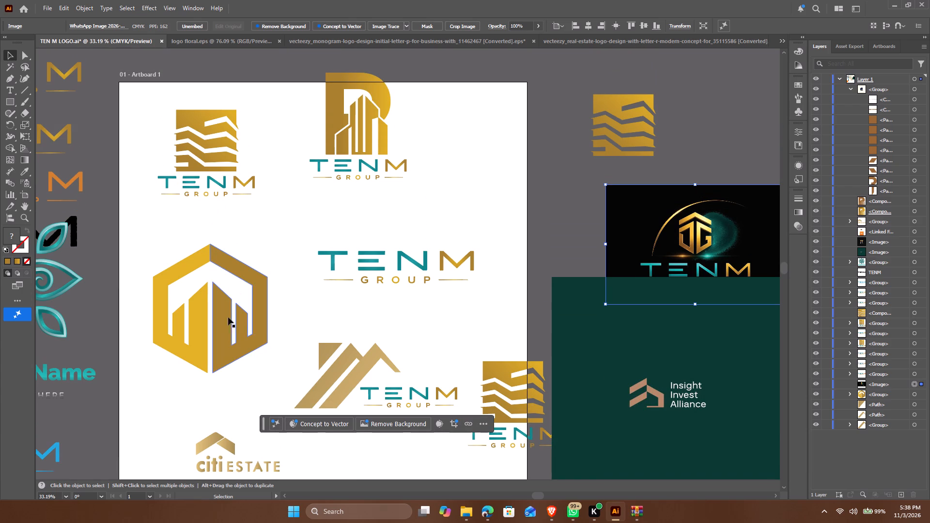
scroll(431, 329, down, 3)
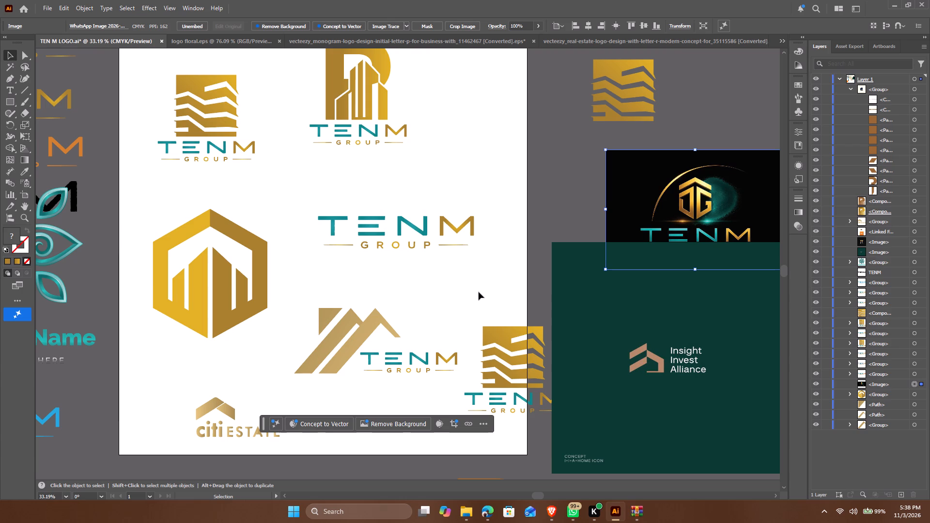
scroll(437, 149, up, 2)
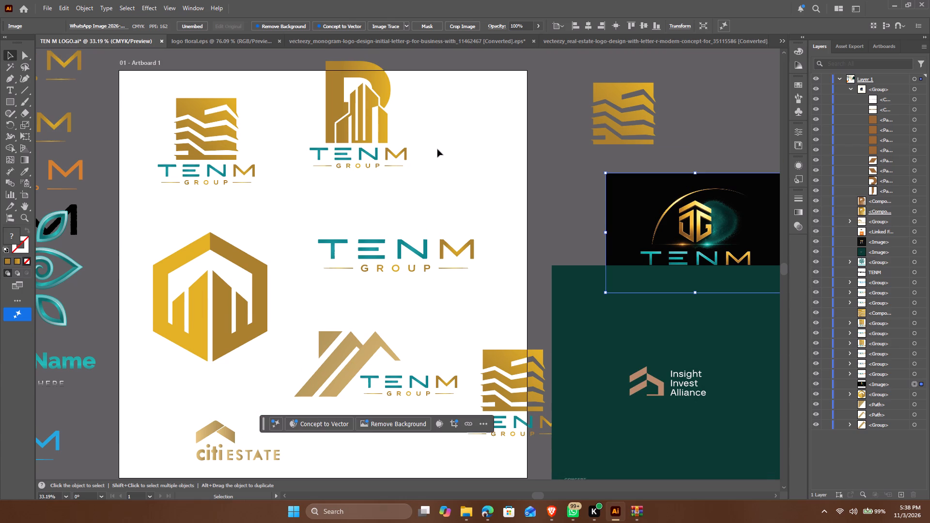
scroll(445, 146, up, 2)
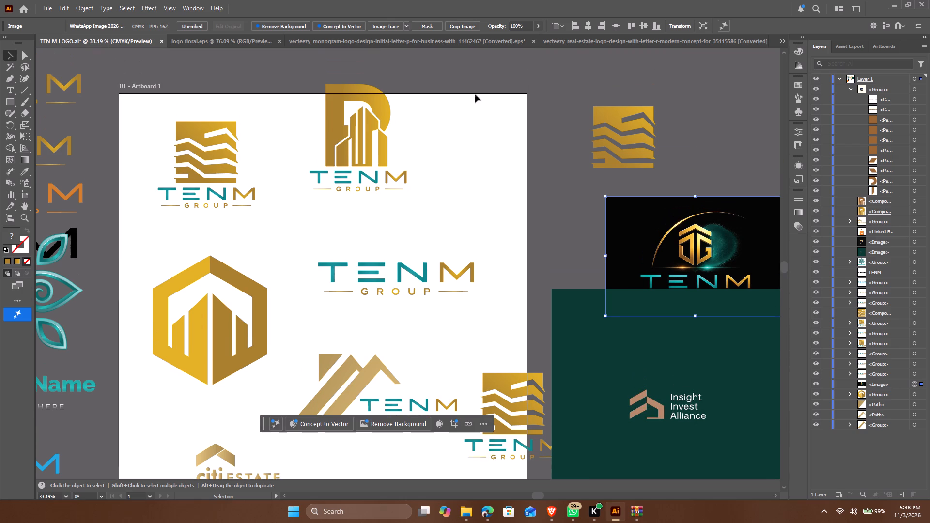
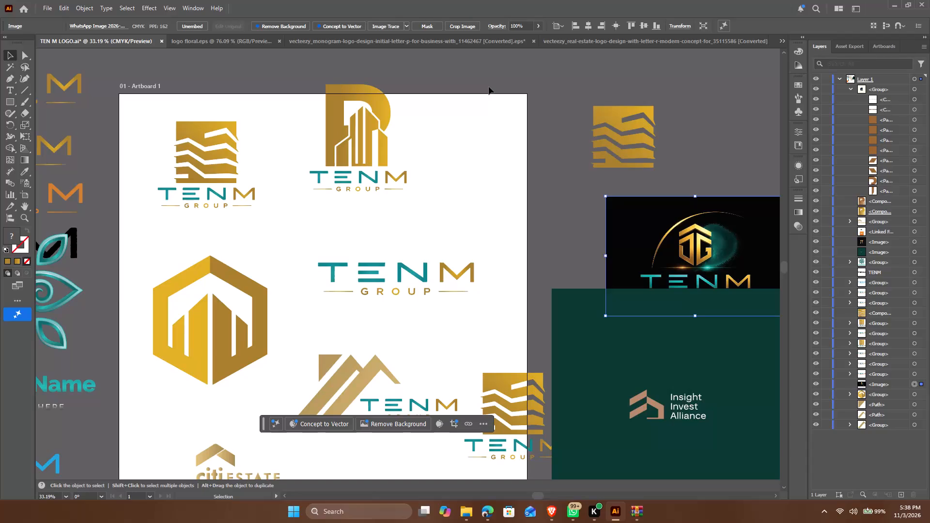
Move the loose gold striped building mark to just outside the artboard's upper-right corner.
click(612, 114)
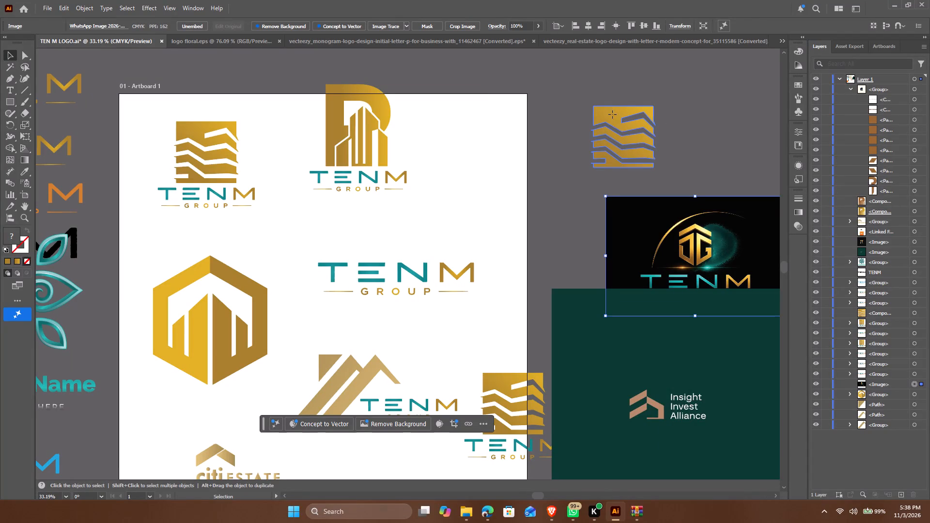
drag(611, 118, 569, 83)
click(557, 185)
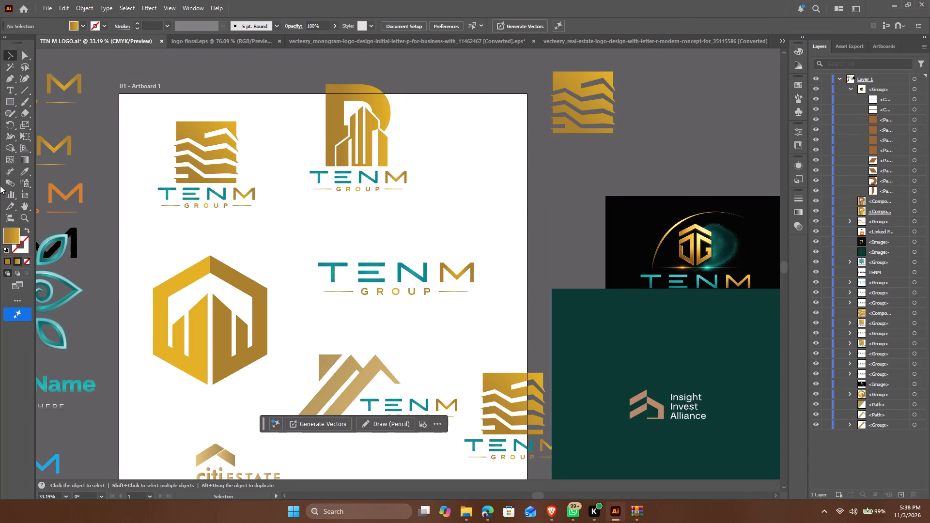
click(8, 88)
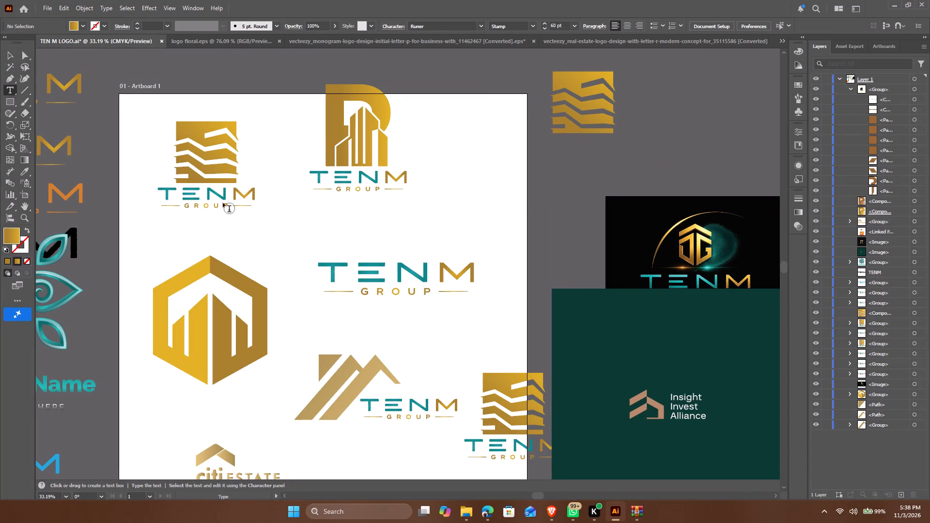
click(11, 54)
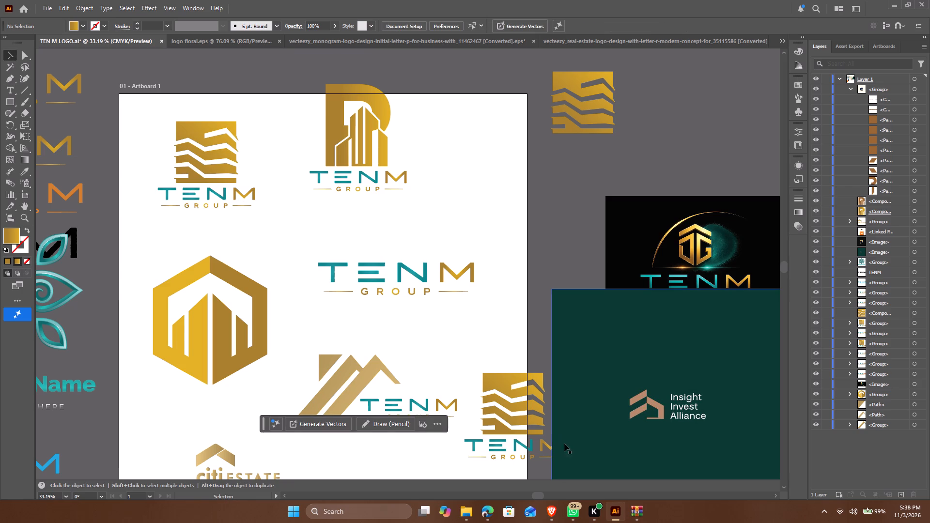
Switch to the MyFonts WhatTheFont page in Edge and identify the font of the word GROUP in the TENM reference image.
click(482, 518)
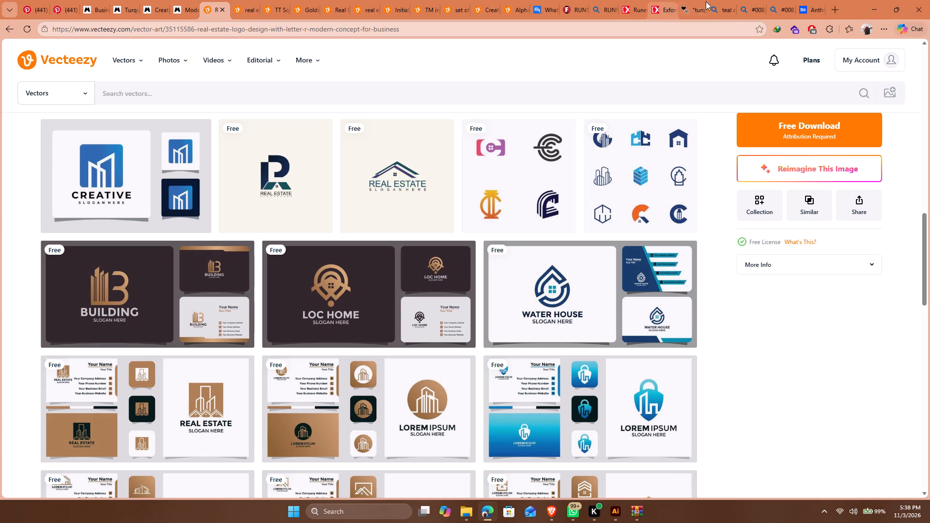
click(540, 0)
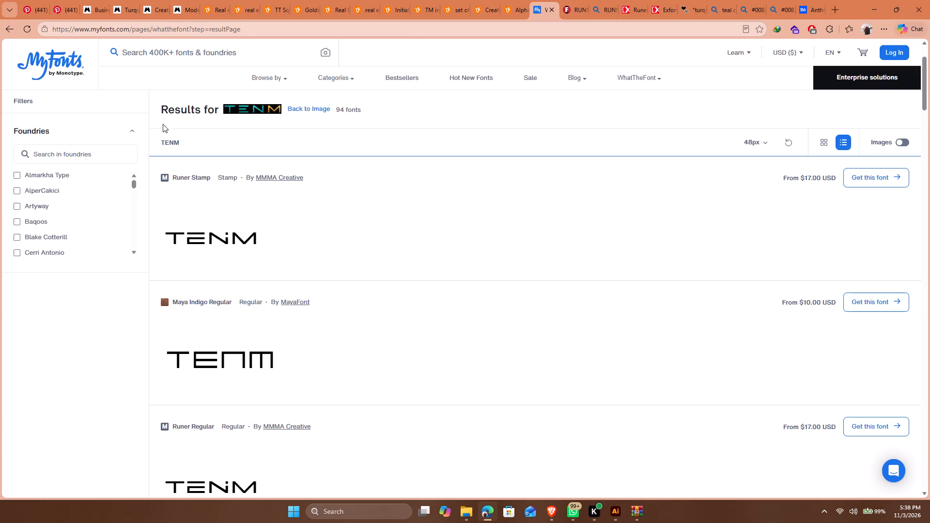
scroll(163, 125, up, 7)
click(12, 65)
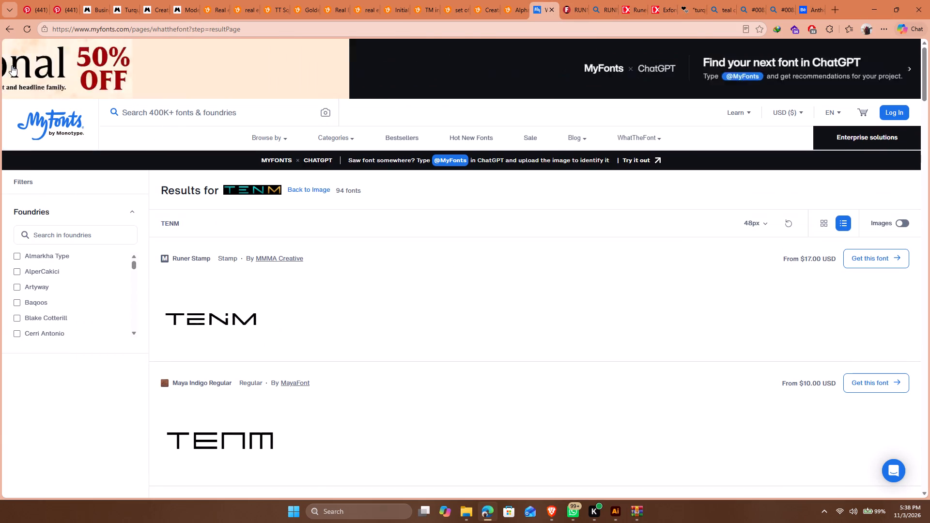
click(9, 27)
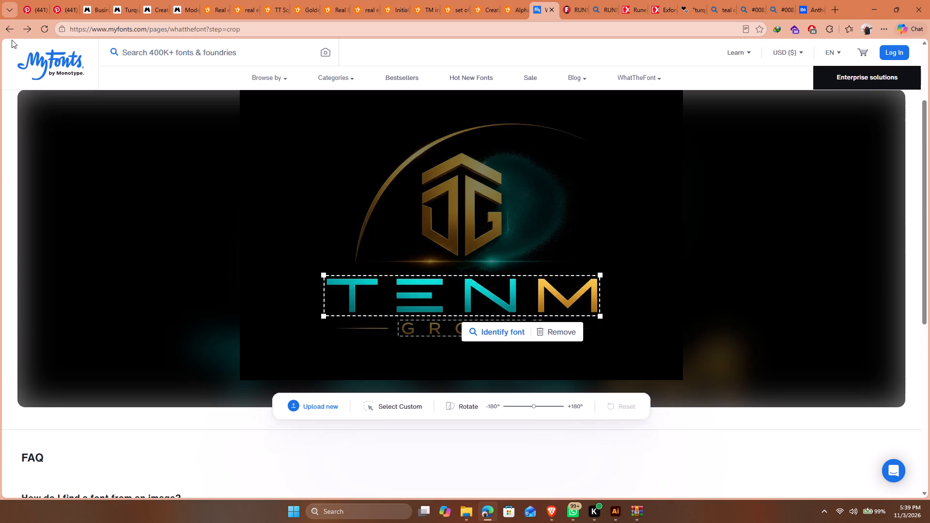
click(438, 331)
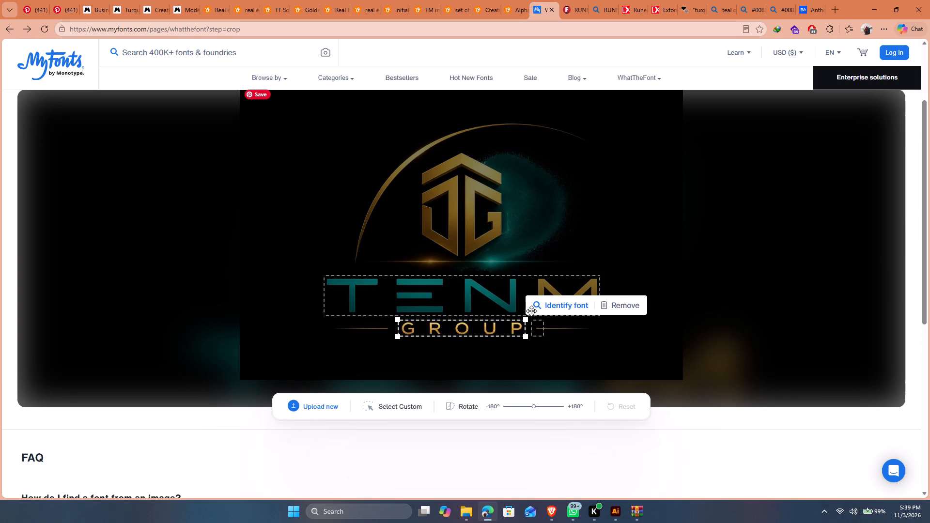
click(556, 306)
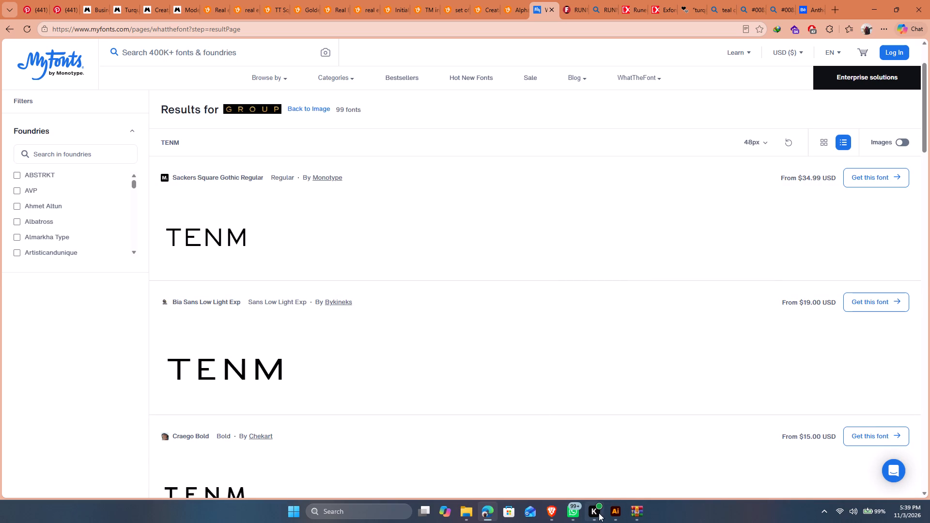
Set the font preview text to GROUP and examine the matching fonts for one resembling the reference lettering.
drag(190, 143, 156, 146)
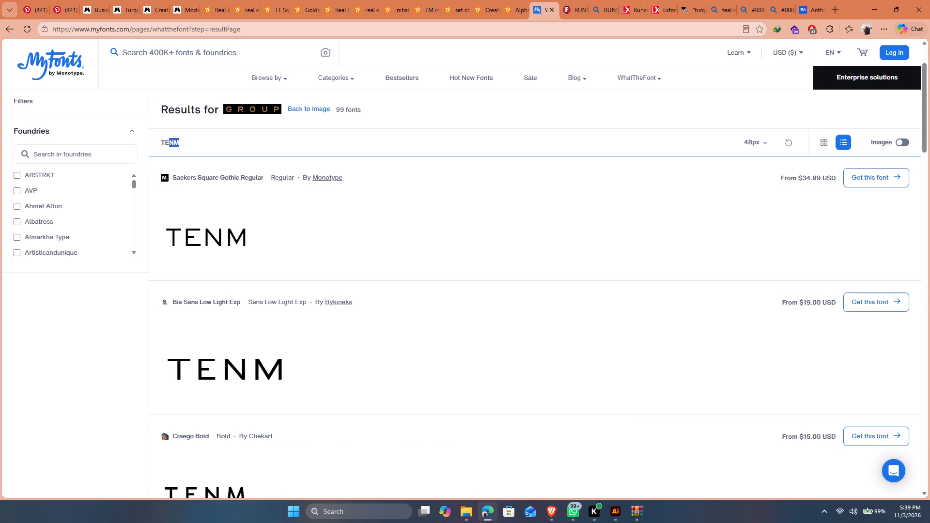
drag(156, 146, 19, 146)
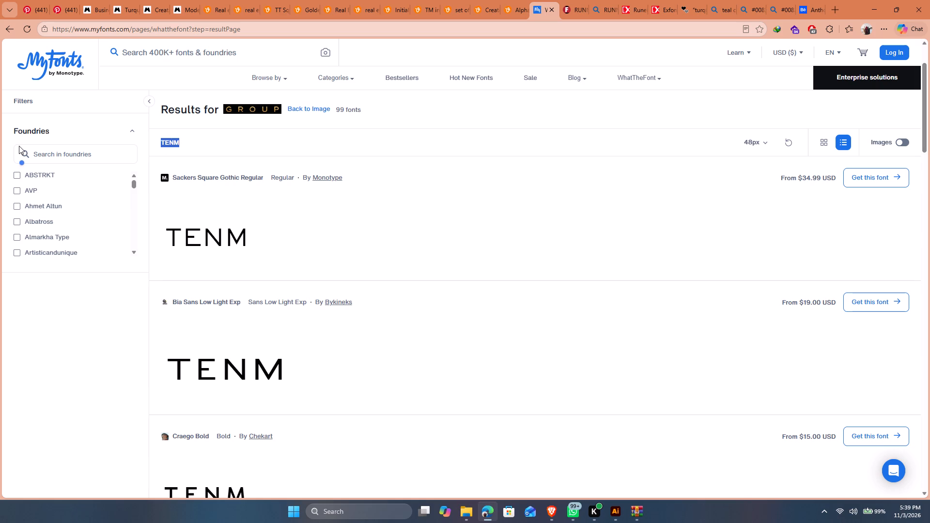
text(GROUP)
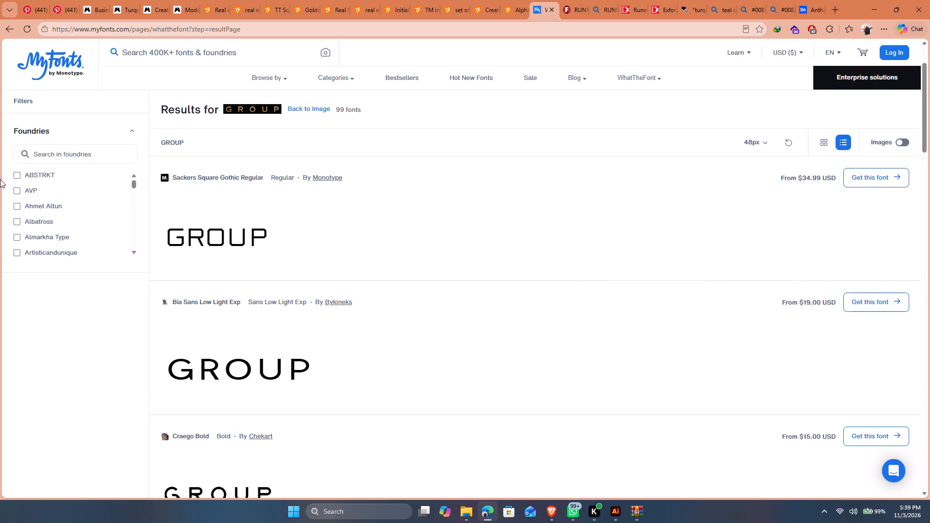
scroll(275, 242, down, 4)
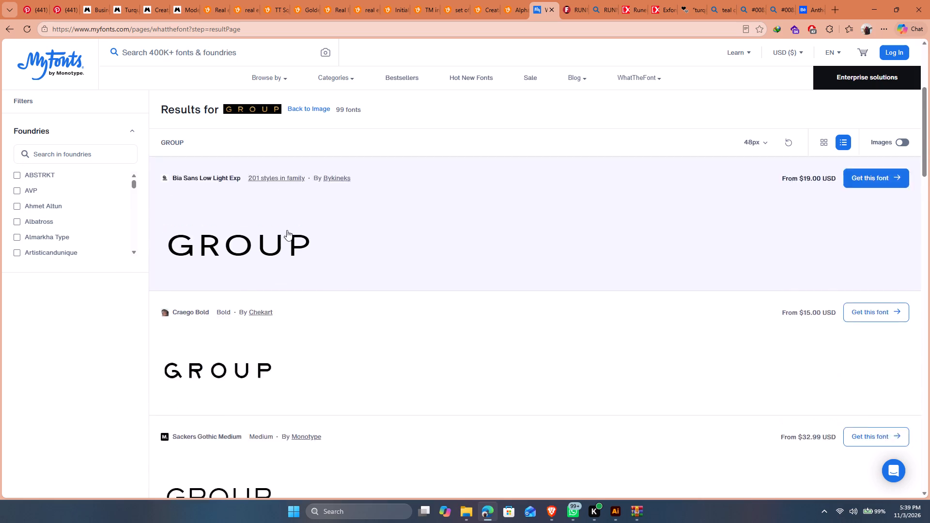
scroll(296, 222, down, 7)
scroll(323, 213, up, 3)
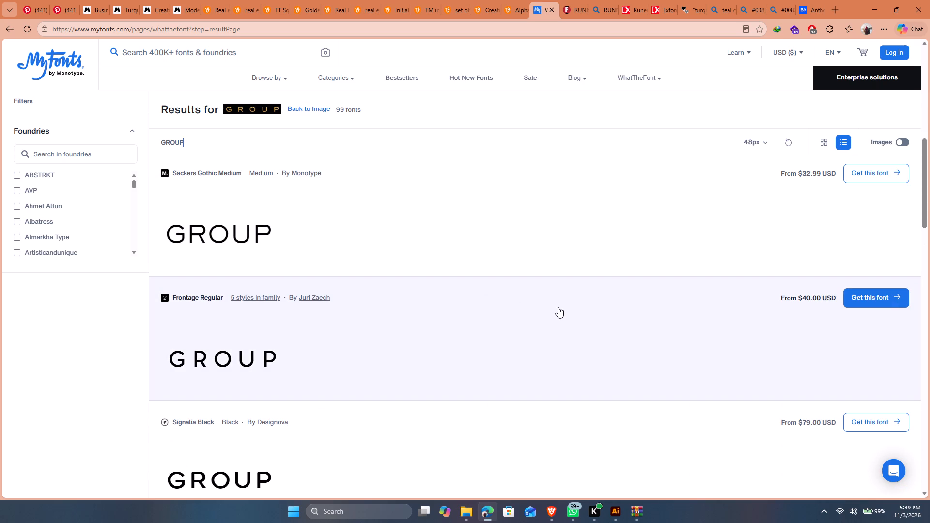
scroll(460, 300, up, 7)
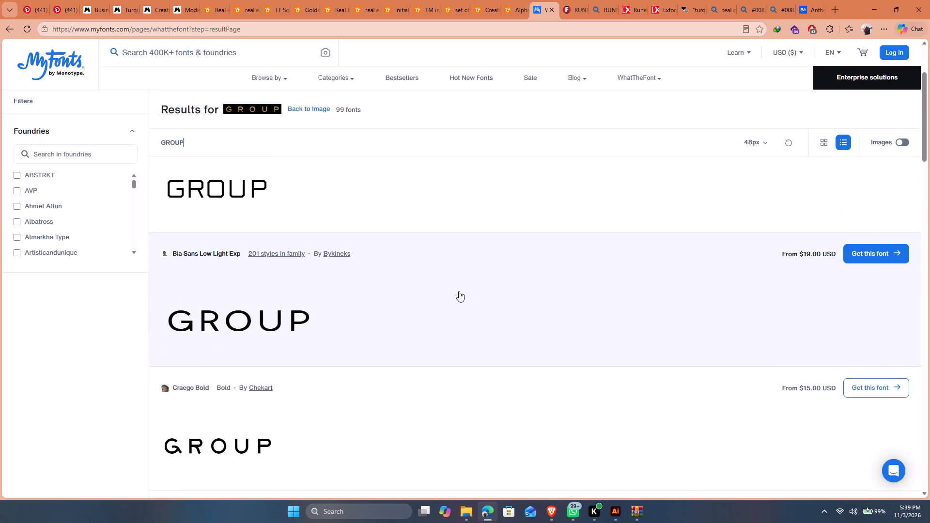
scroll(461, 290, down, 7)
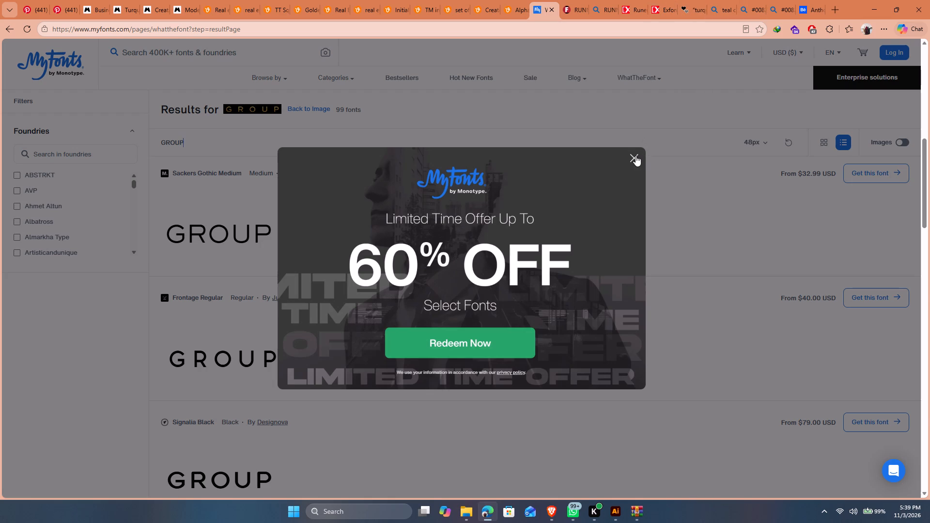
click(635, 155)
Search 1001 Fonts for FRONTAGE.
click(570, 0)
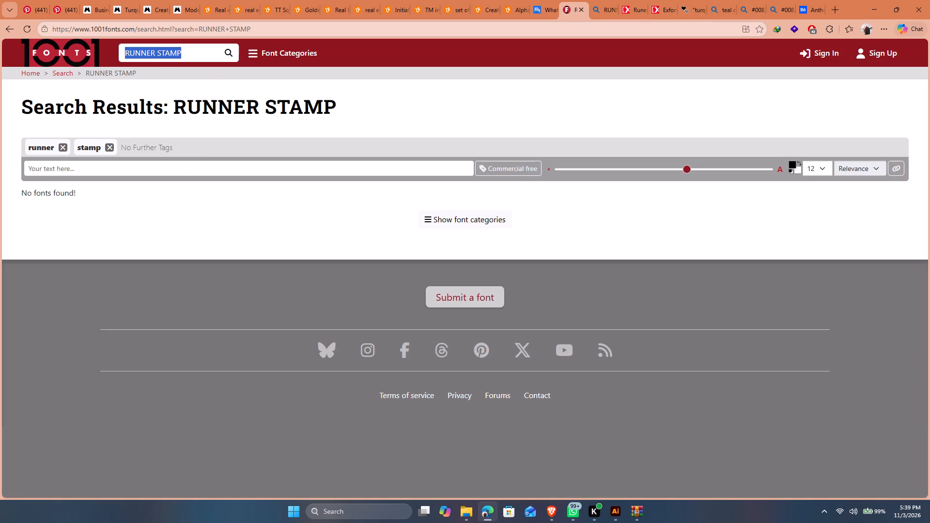
text(FRONTAGE)
key(Return)
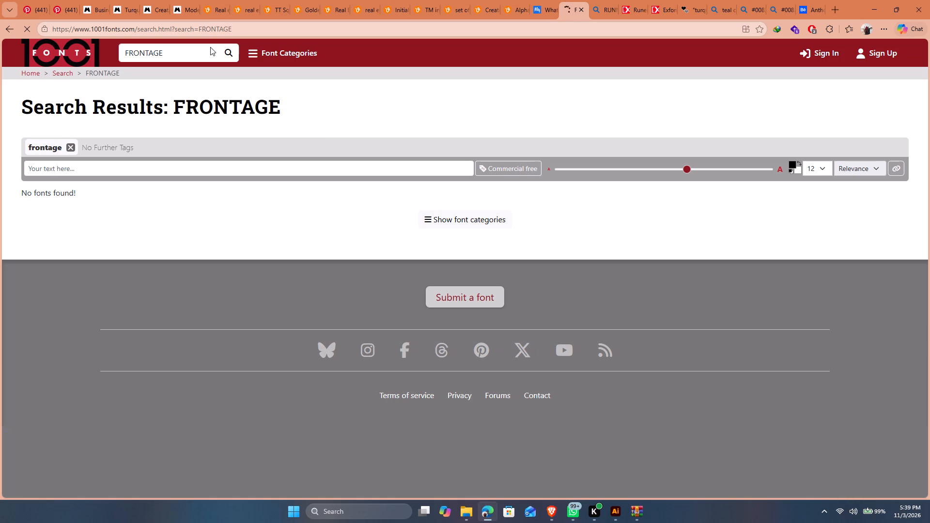
Search 1001 Fonts for MONTSERRAT.
drag(185, 54, 23, 50)
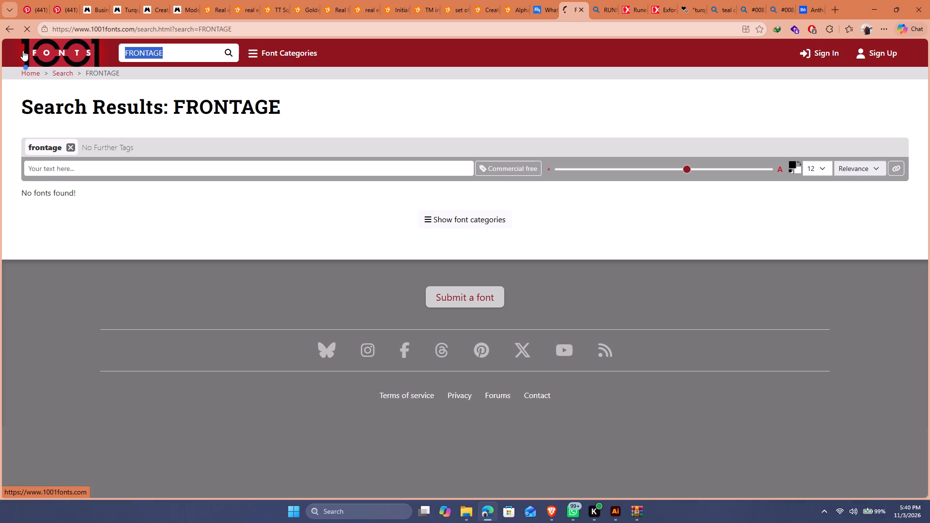
text(MONTSERRA)
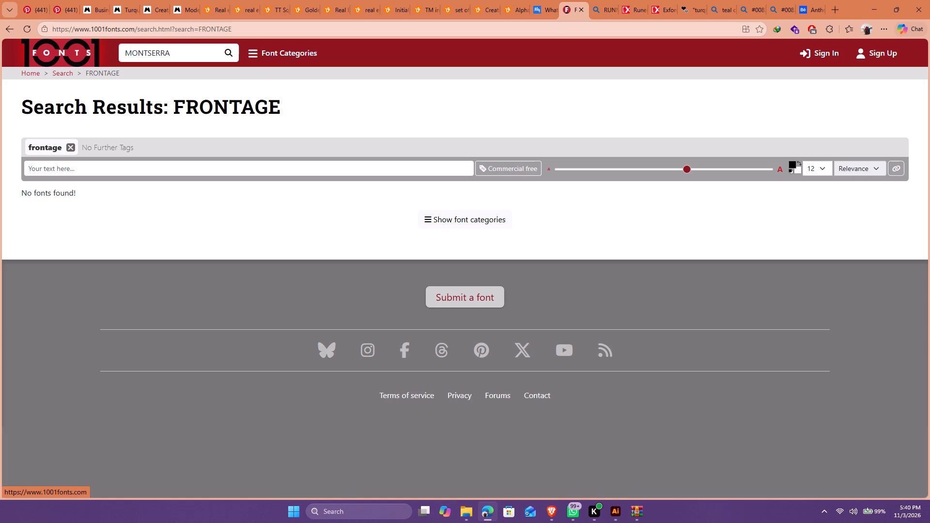
key(t)
key(Return)
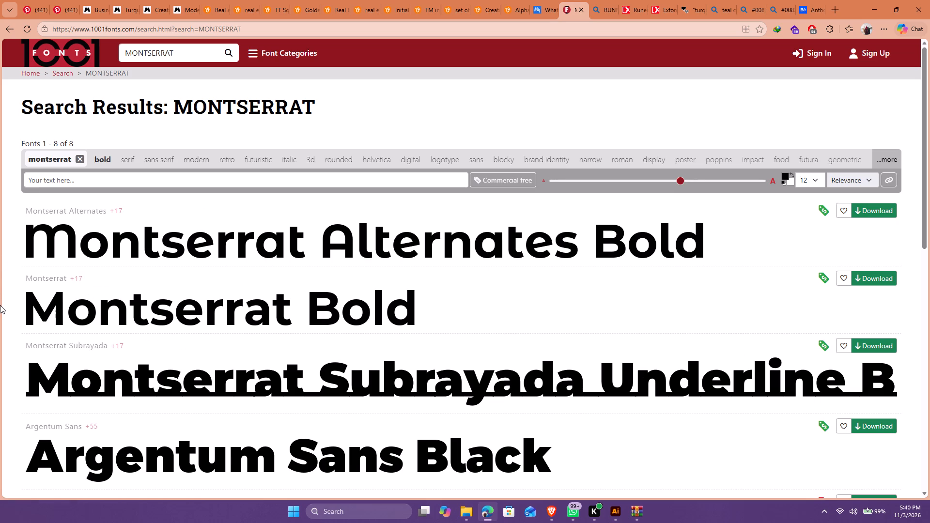
Download the Montserrat family as montserrat.zip into the FONTS folder on the RESOURCES (E:) drive.
click(867, 278)
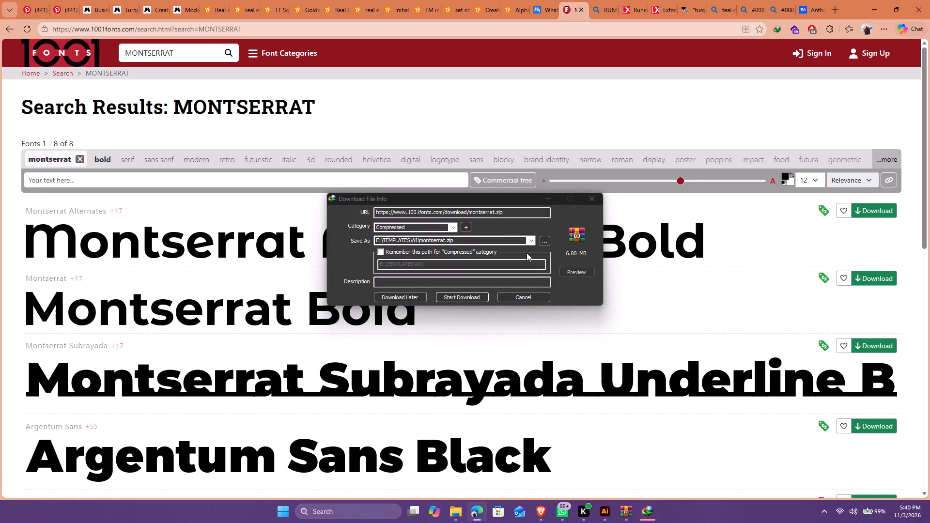
click(545, 241)
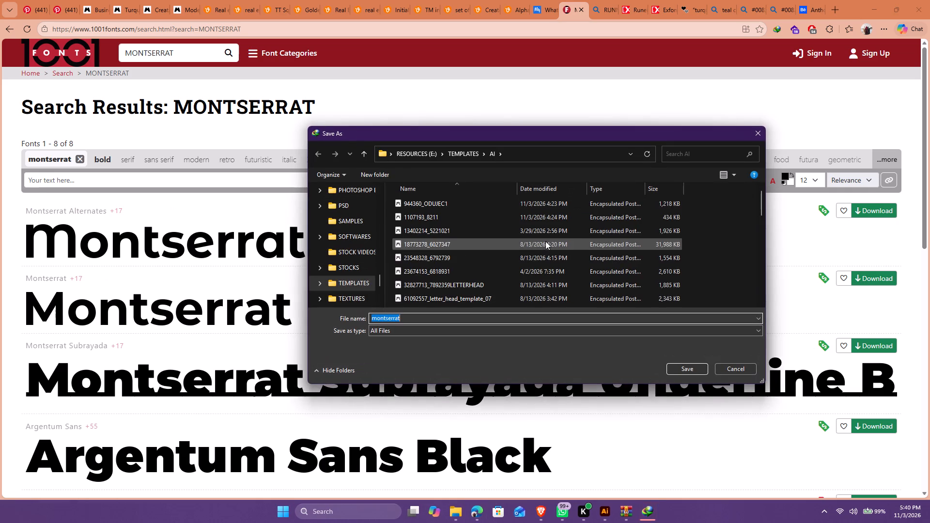
scroll(346, 211, up, 1)
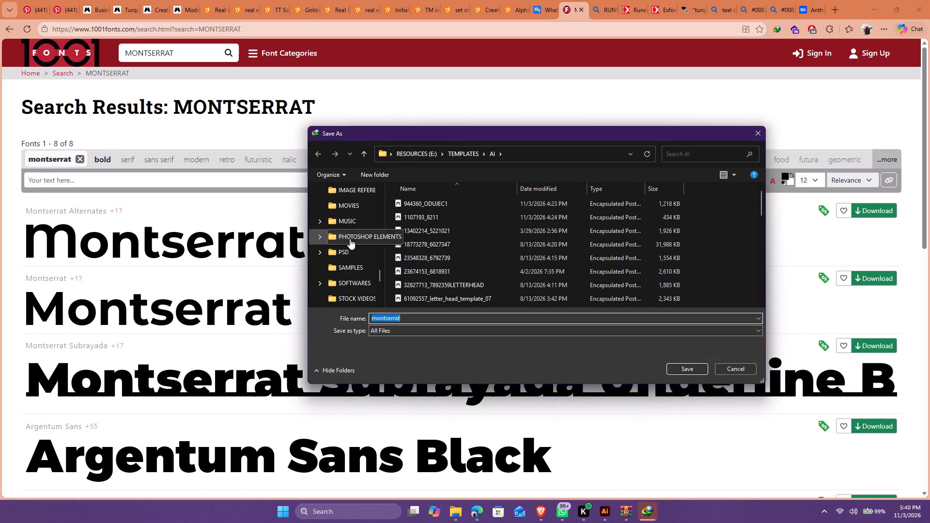
scroll(352, 232, up, 2)
click(347, 263)
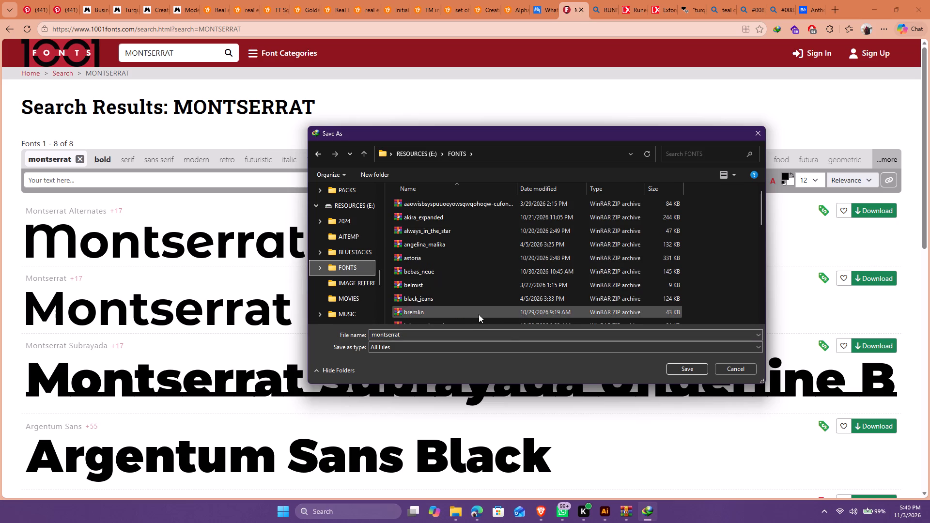
click(686, 370)
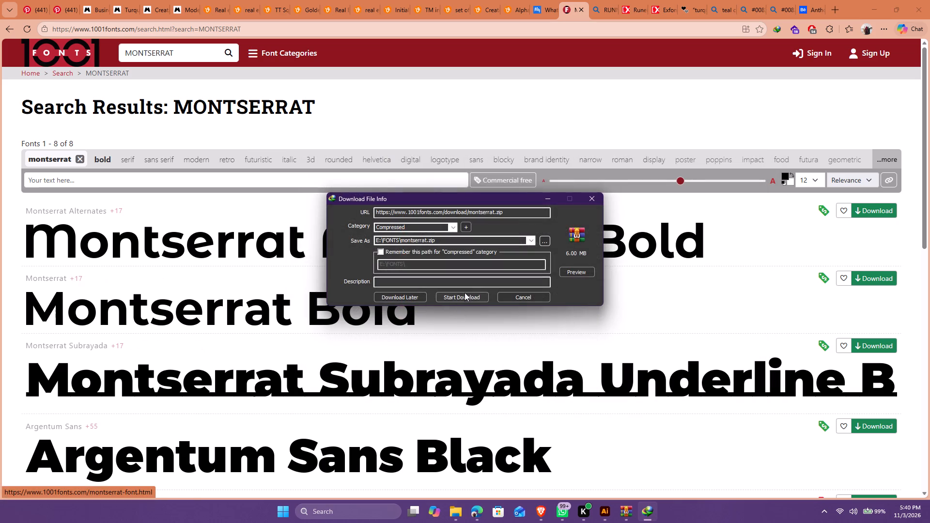
click(465, 292)
Open montserrat.zip and extract all its Montserrat OTF and TTF files, without OFL.txt, into the 03 TUESDAY folder.
click(367, 281)
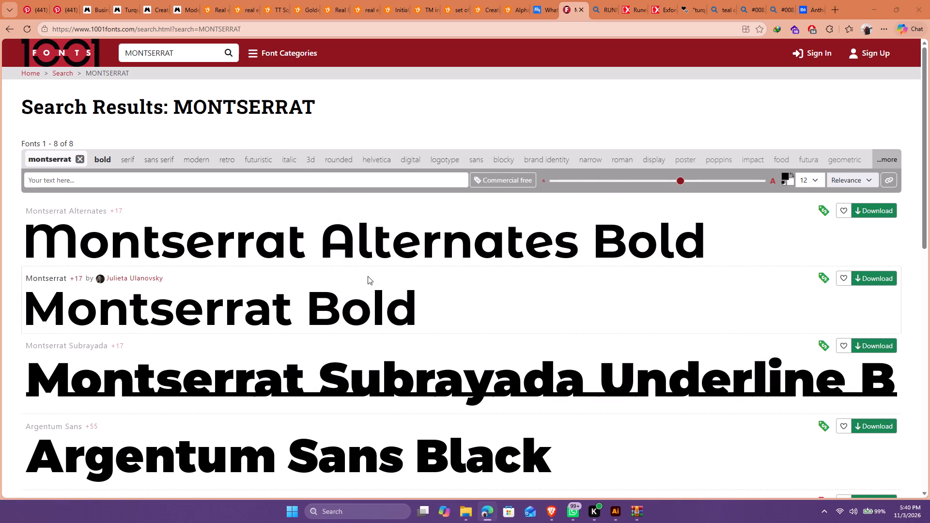
click(80, 250)
scroll(84, 275, down, 3)
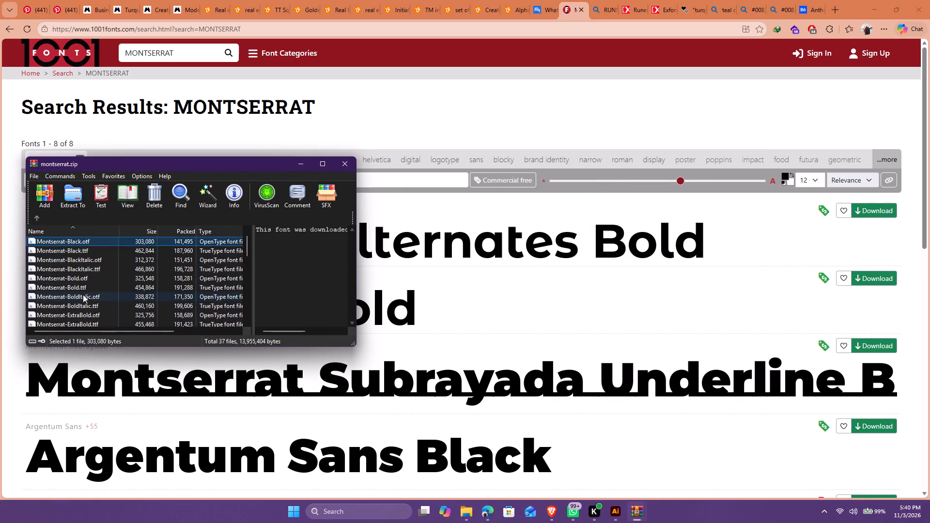
scroll(83, 306, down, 9)
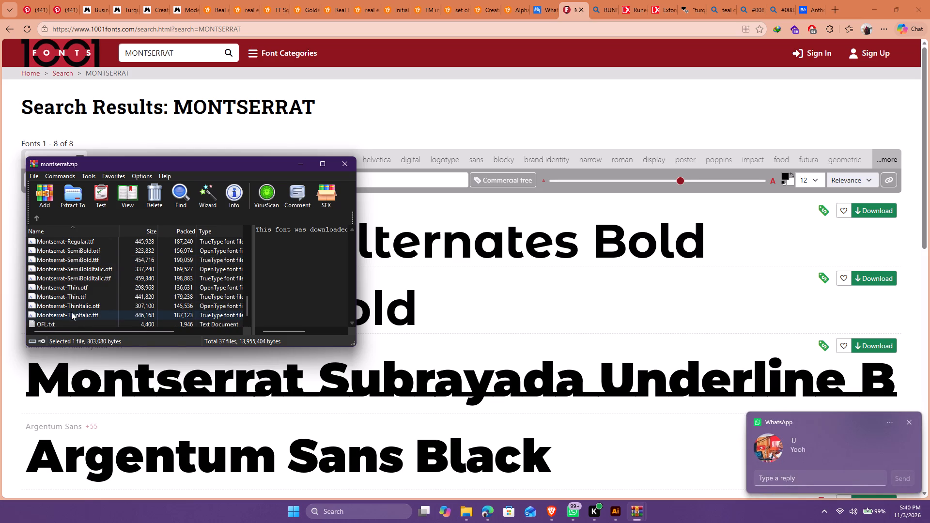
shift+click(71, 312)
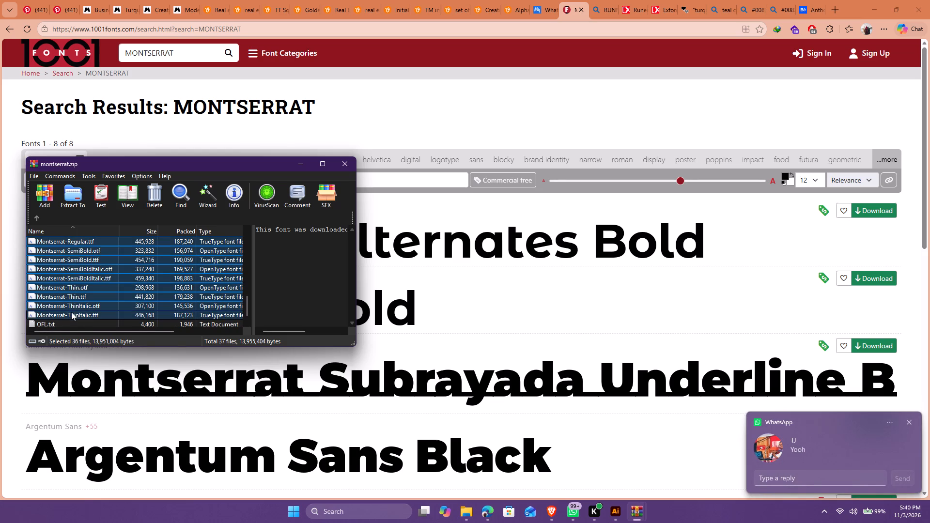
drag(58, 313, 464, 514)
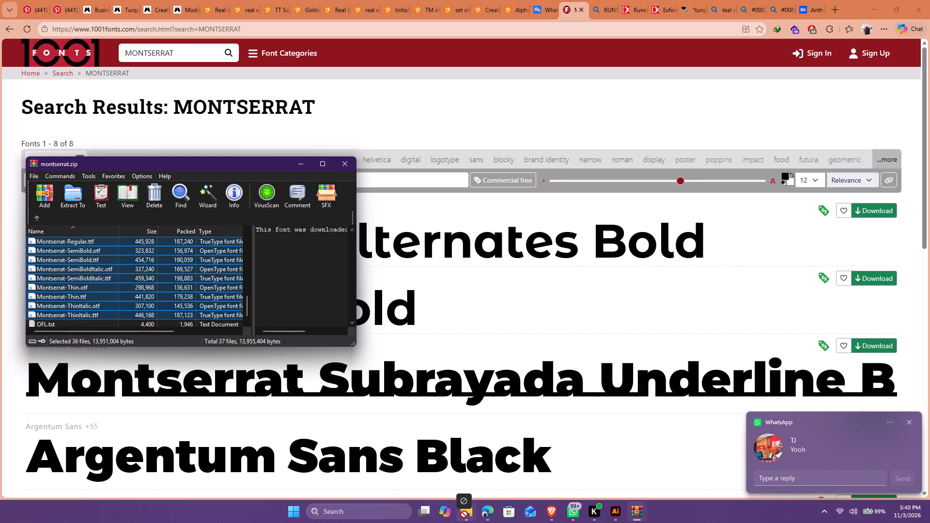
drag(464, 514, 435, 469)
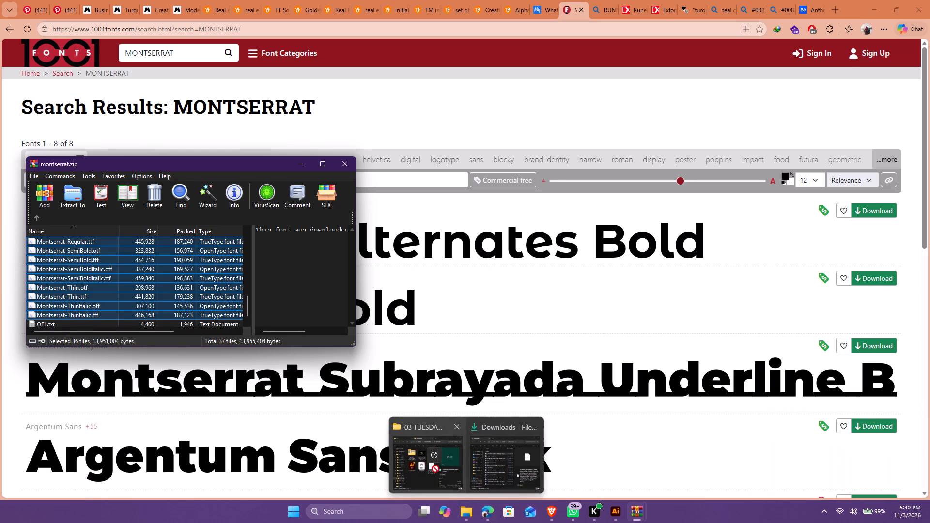
drag(435, 469, 600, 323)
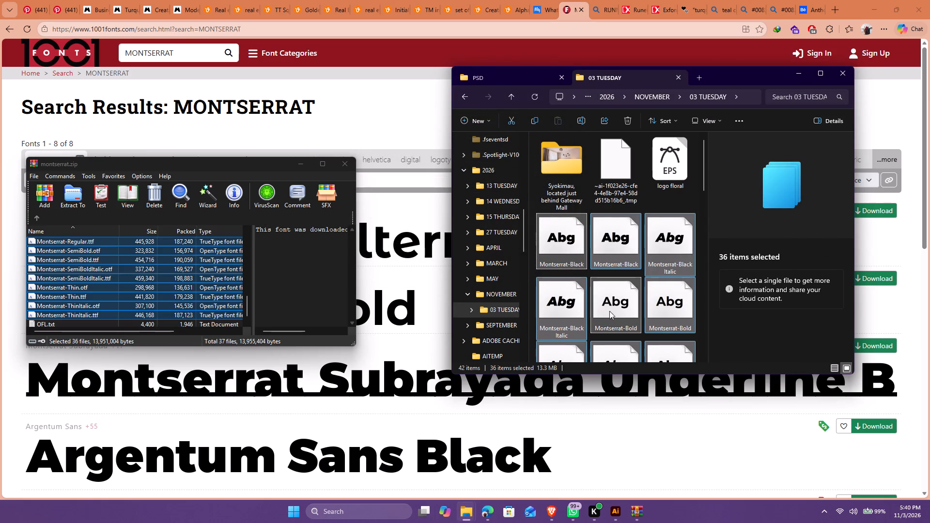
Install the 36 selected Montserrat font files for all users.
right_click(562, 239)
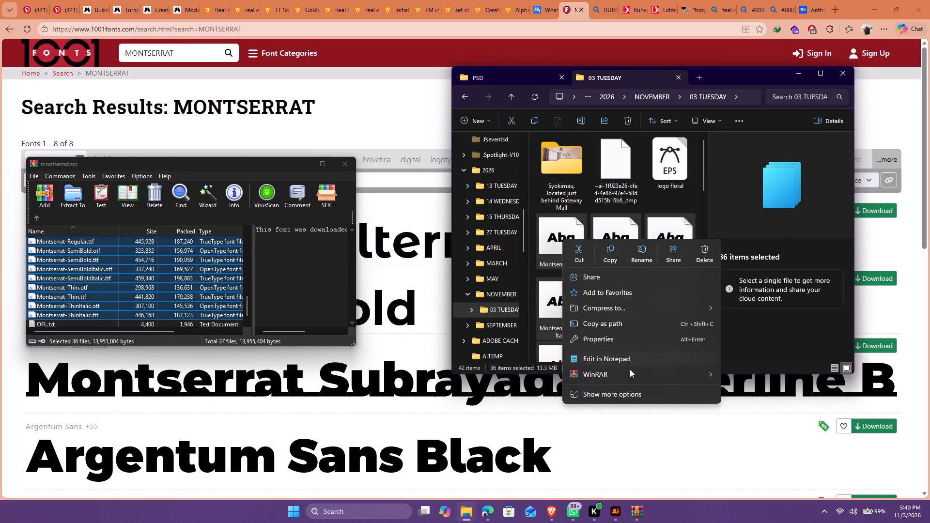
click(629, 397)
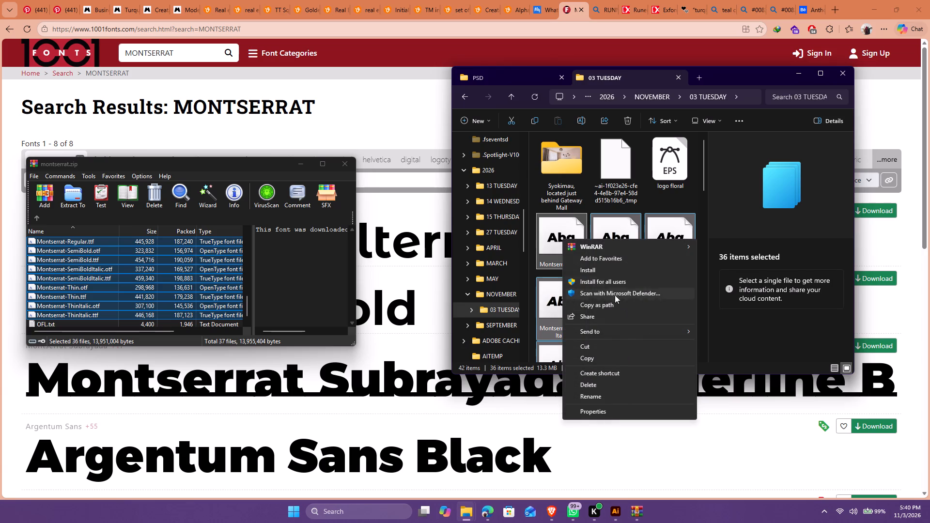
click(591, 283)
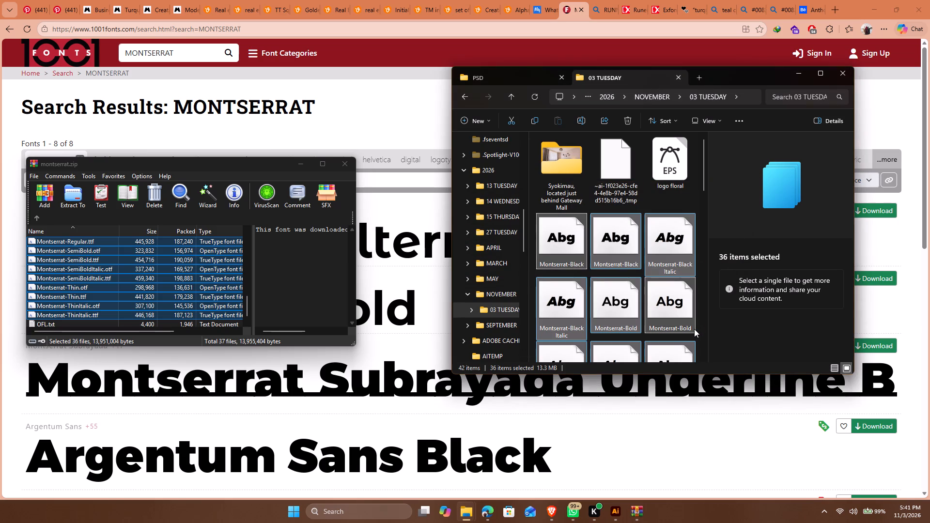
Permanently delete the extracted Montserrat font files from the 03 TUESDAY folder and close the montserrat.zip archive.
scroll(659, 280, down, 6)
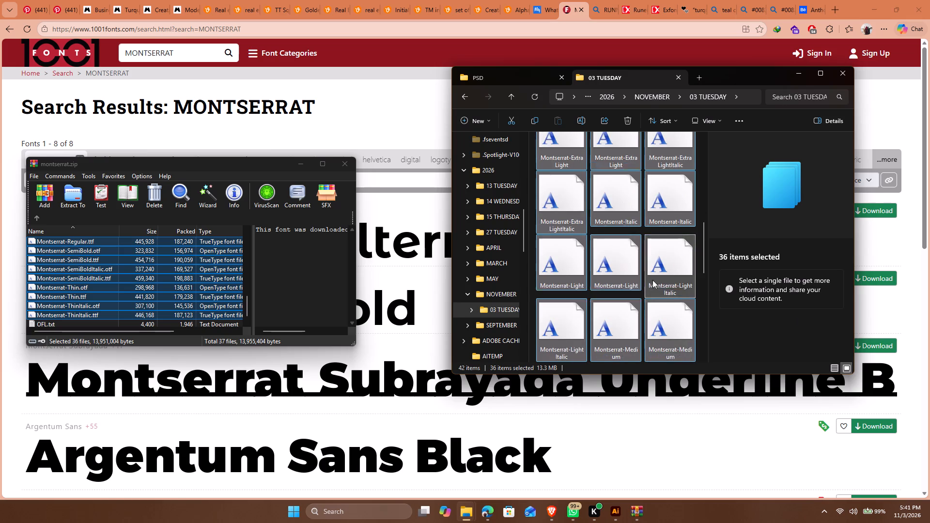
scroll(648, 277, down, 6)
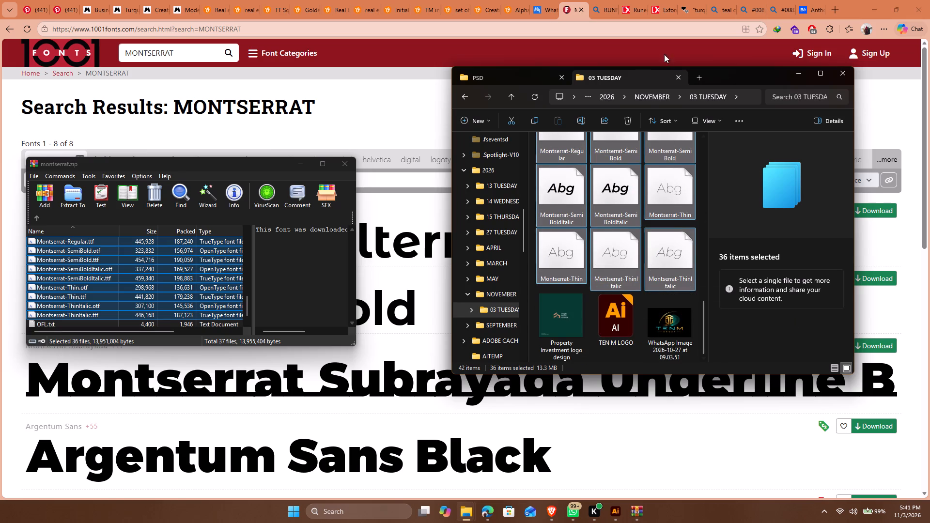
click(721, 76)
key(shift+Delete)
key(Return)
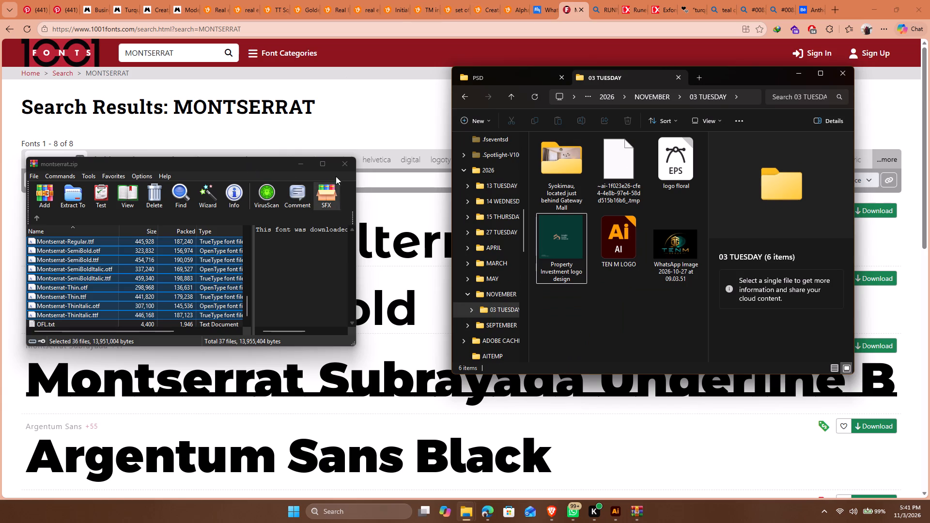
click(347, 160)
Switch to Illustrator and add the text PROPERTIES in the empty area above the large standalone TENM GROUP wordmark on Artboard 1.
click(870, 4)
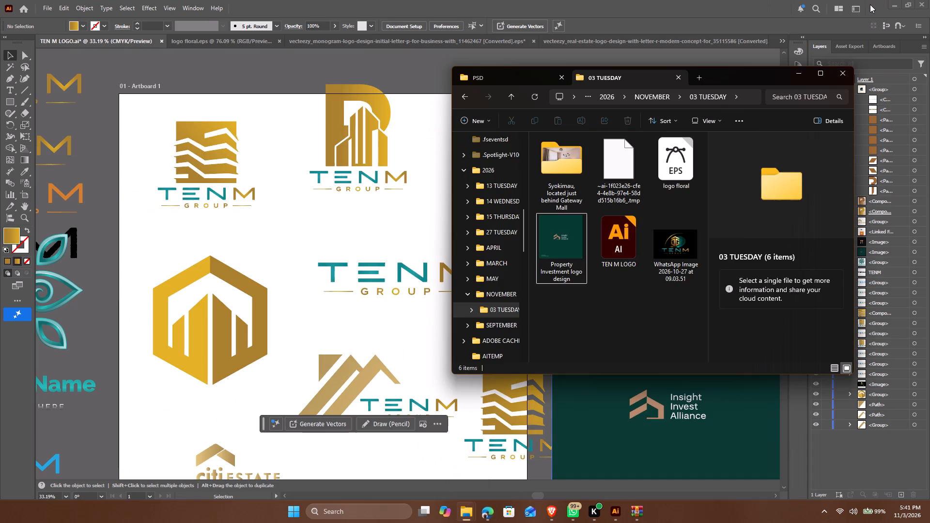
scroll(415, 309, down, 3)
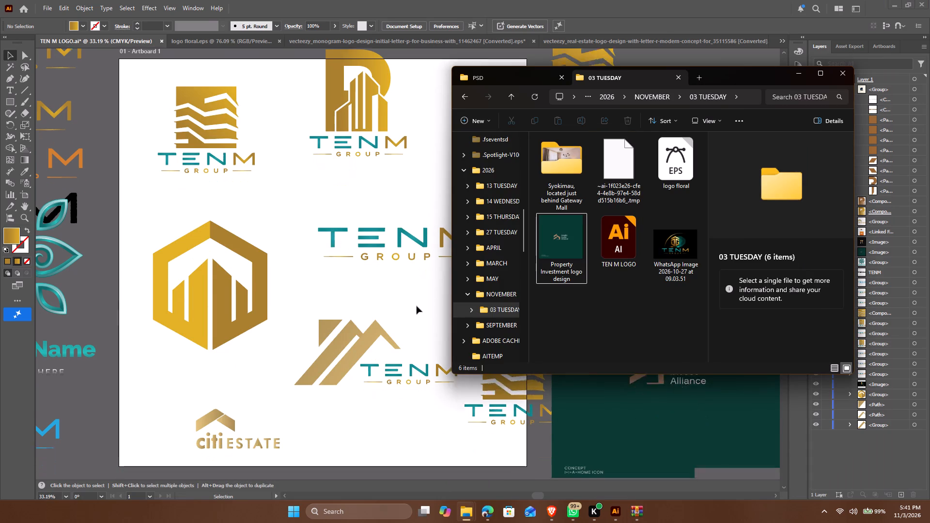
scroll(417, 306, down, 1)
scroll(308, 298, up, 5)
scroll(330, 246, up, 5)
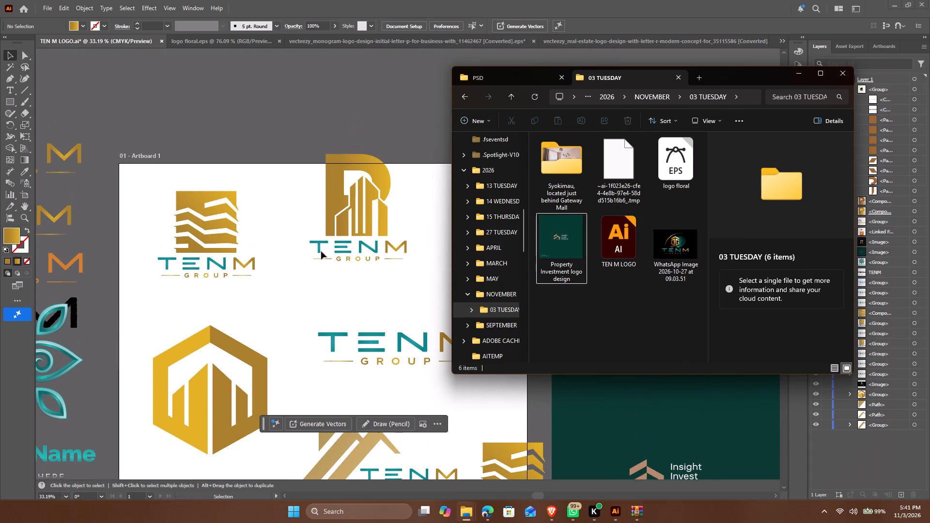
key(space)
key(space)
key(space)
key(space)
key(space)
key(space)
key(space)
key(space)
key(space)
key(space)
key(space)
key(space)
key(space)
key(space)
key(space)
key(space)
key(space)
key(space)
key(space)
key(space)
drag(368, 300, 390, 251)
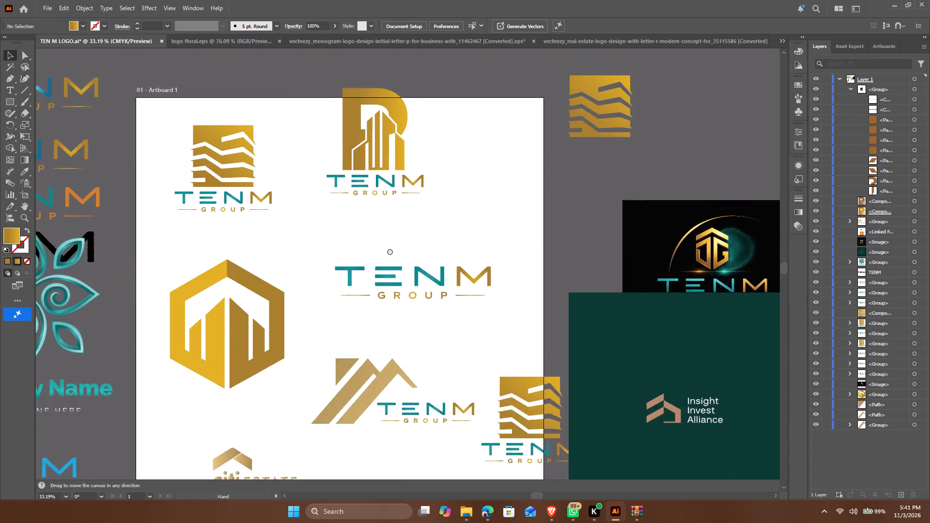
drag(390, 251, 429, 290)
click(14, 88)
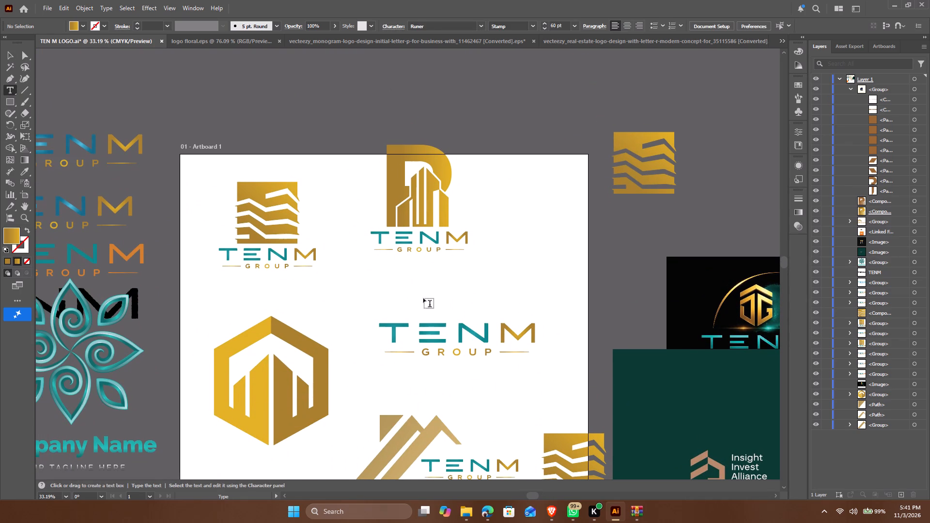
click(411, 289)
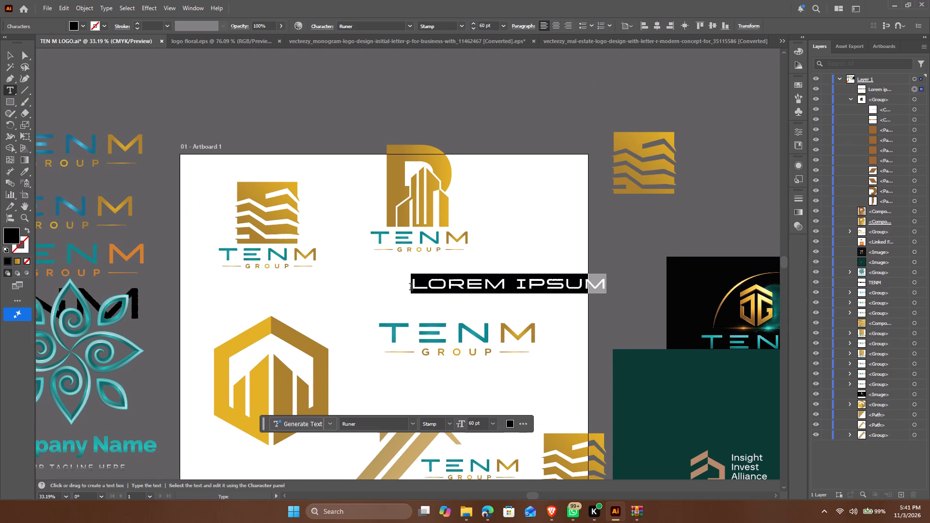
text(PROPERTIES)
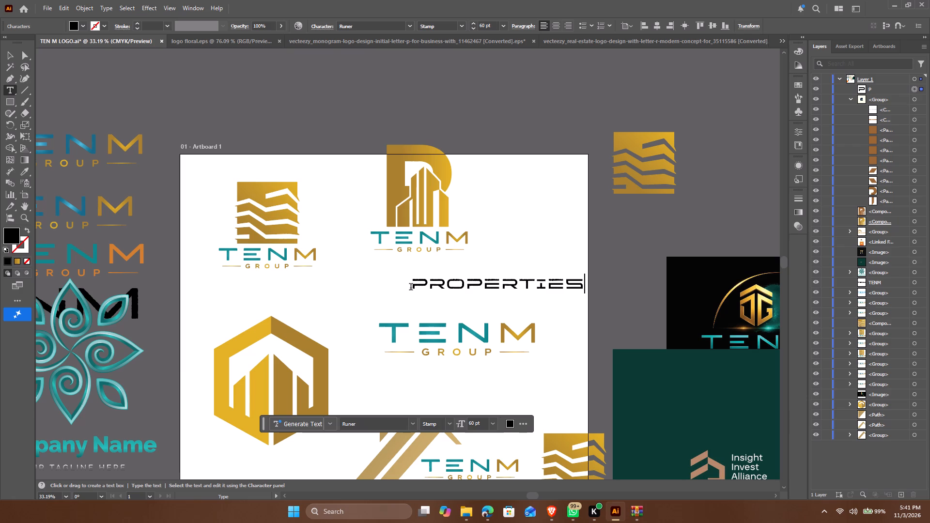
Set the PROPERTIES text in Montserrat Medium.
key(ctrl+a)
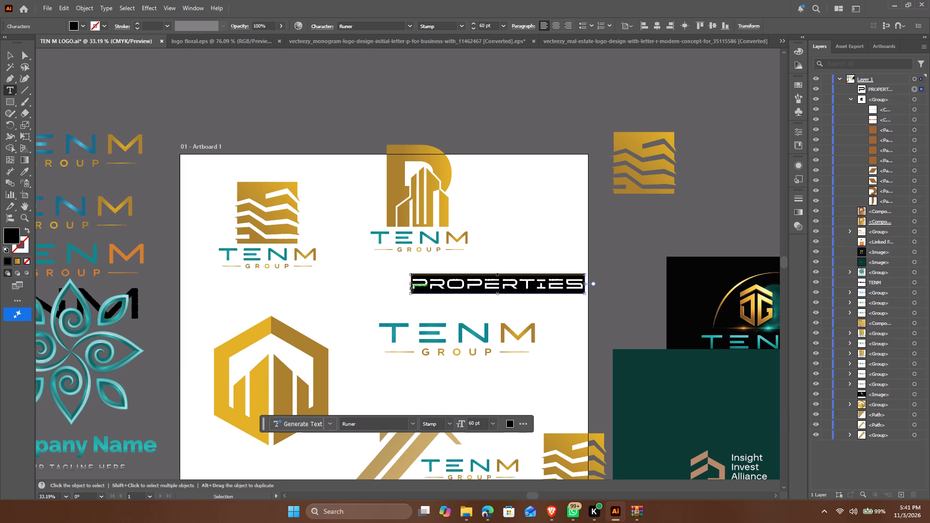
click(381, 31)
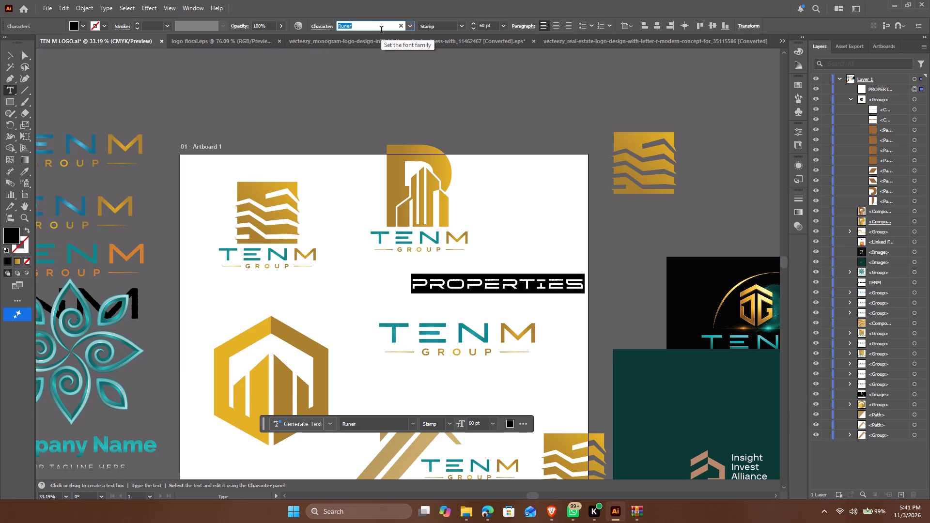
text(MONT)
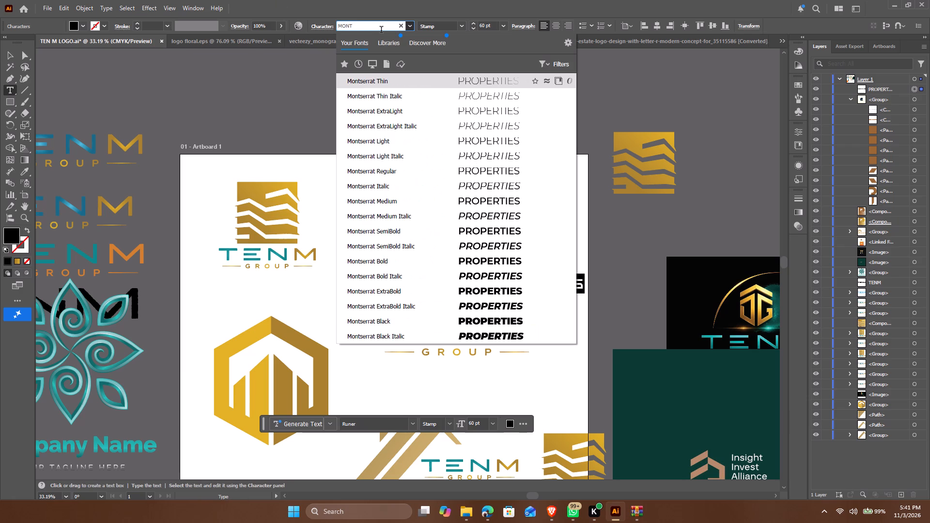
click(391, 232)
click(459, 27)
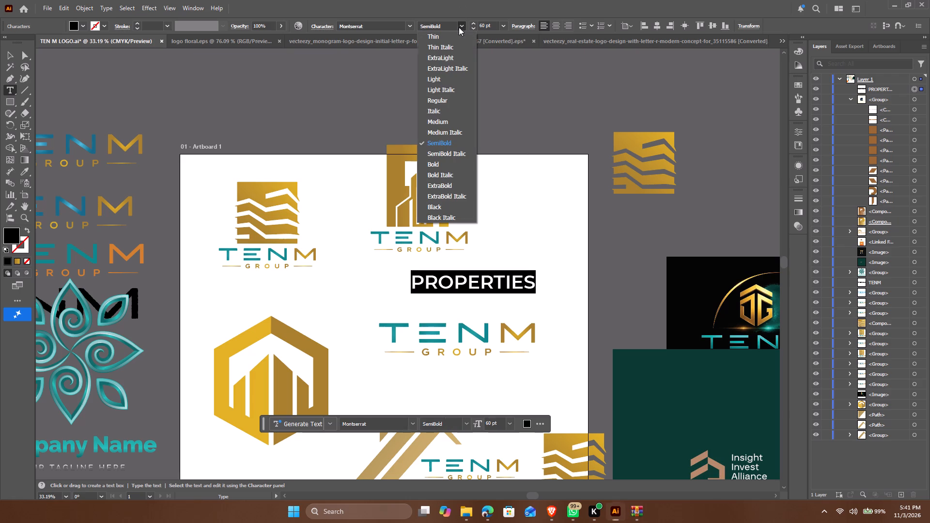
click(444, 123)
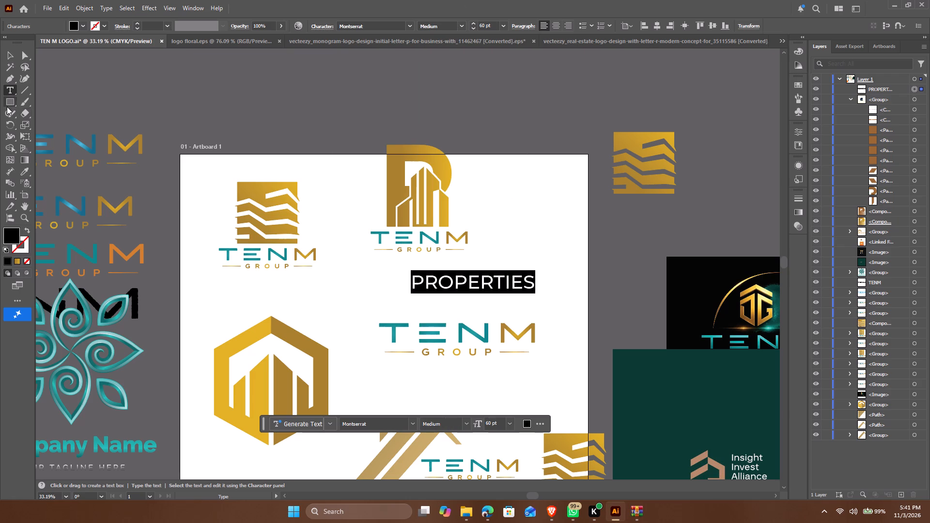
Place PROPERTIES over the GROUP line beneath the R-shaped building logo and scale it to match that line's width, about 21 pt.
click(7, 53)
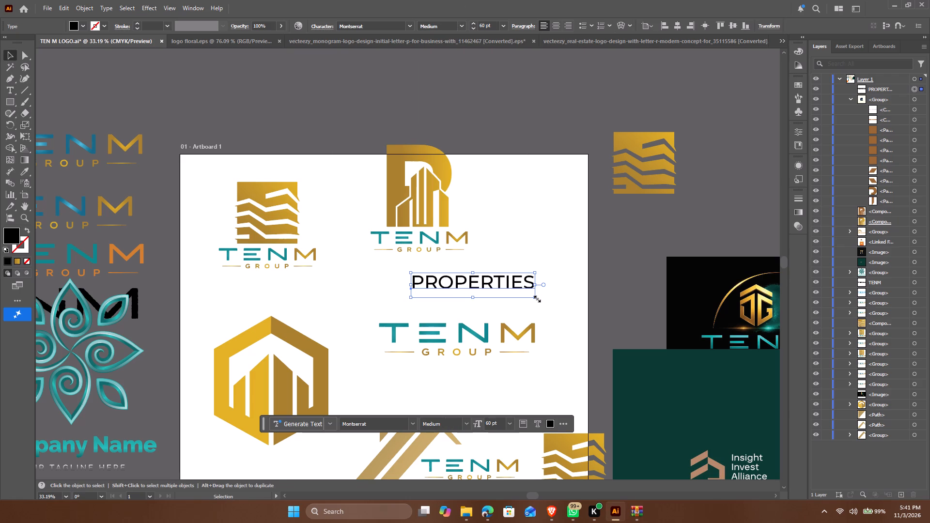
shift+drag(536, 297, 498, 279)
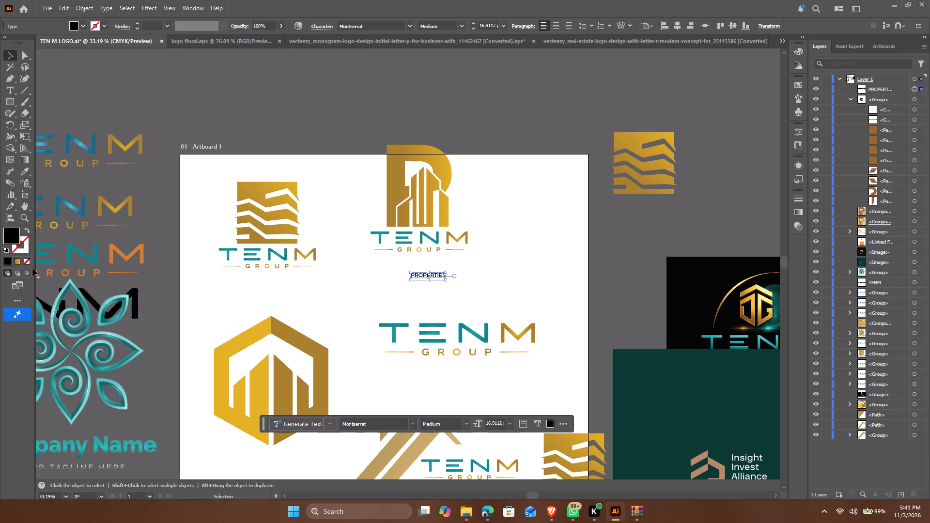
drag(25, 220, 30, 222)
drag(418, 274, 630, 400)
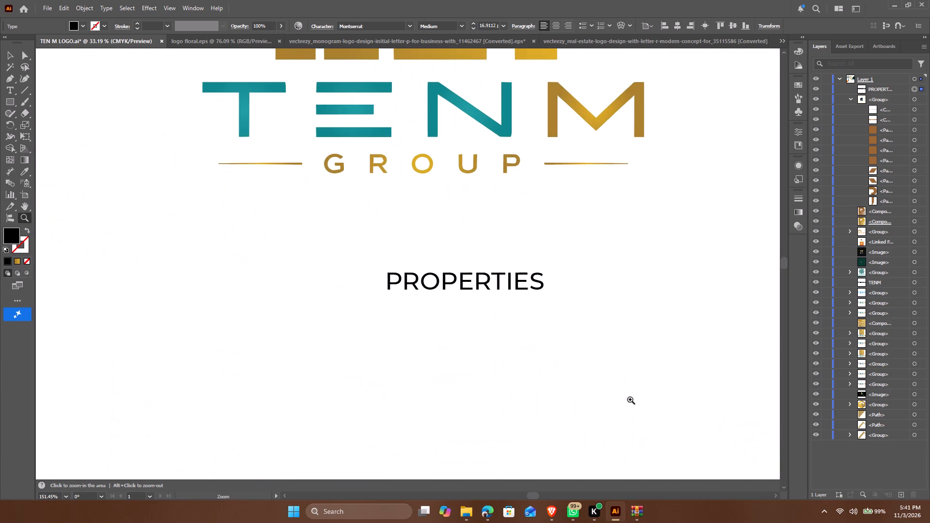
drag(630, 400, 629, 397)
drag(6, 55, 12, 59)
drag(433, 285, 433, 280)
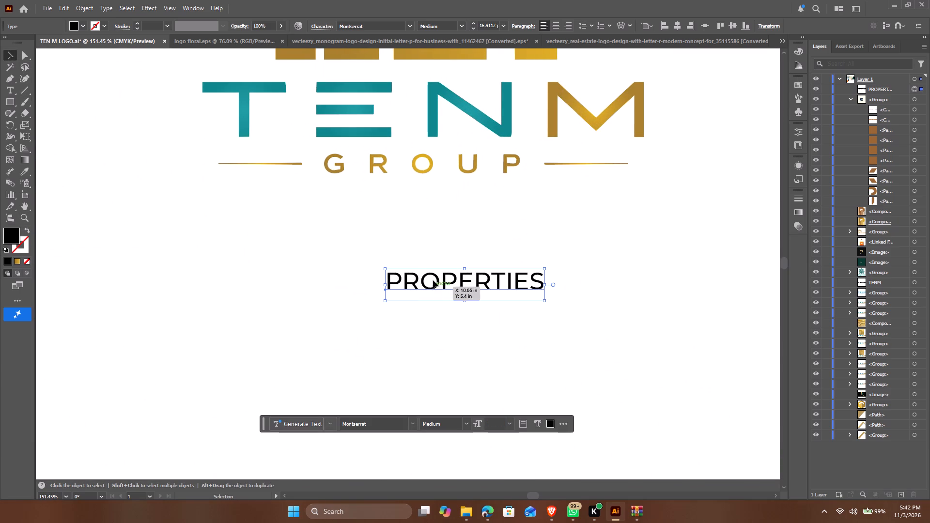
drag(433, 280, 343, 121)
drag(430, 284, 442, 219)
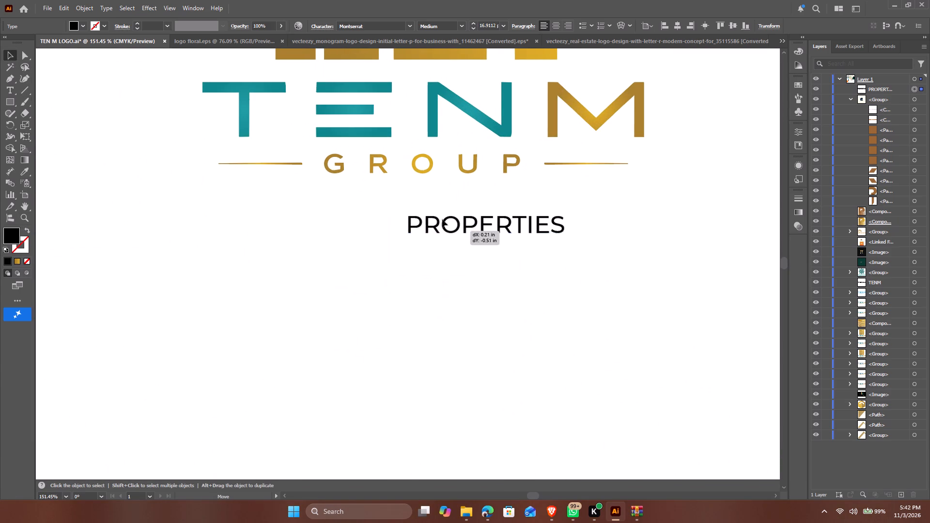
drag(442, 219, 367, 169)
shift+drag(481, 182, 499, 194)
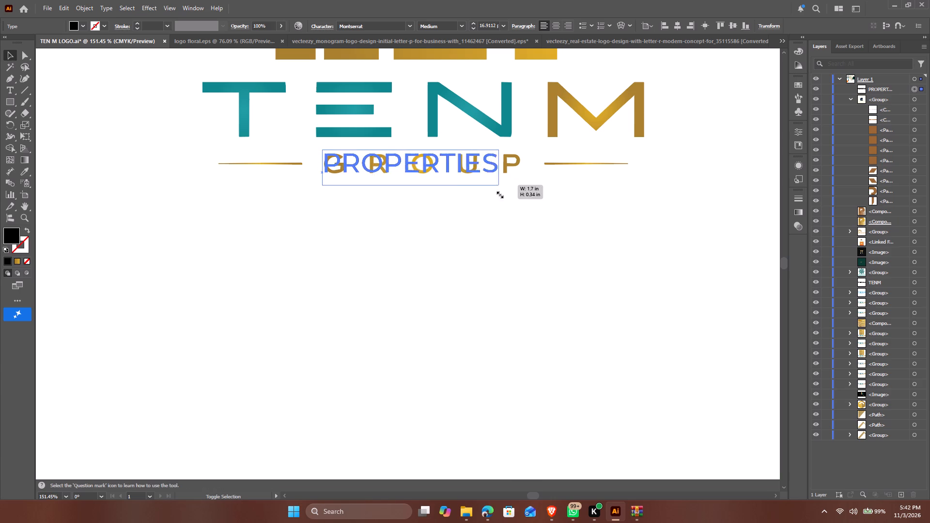
shift+drag(499, 194, 521, 200)
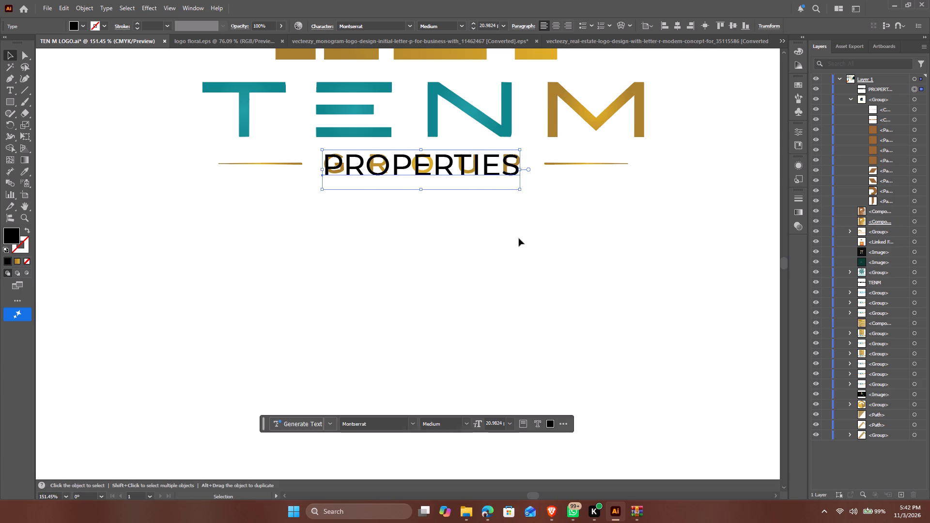
Duplicate the TENM GROUP wordmark together with the PROPERTIES text about 1.63 in below the original.
click(433, 121)
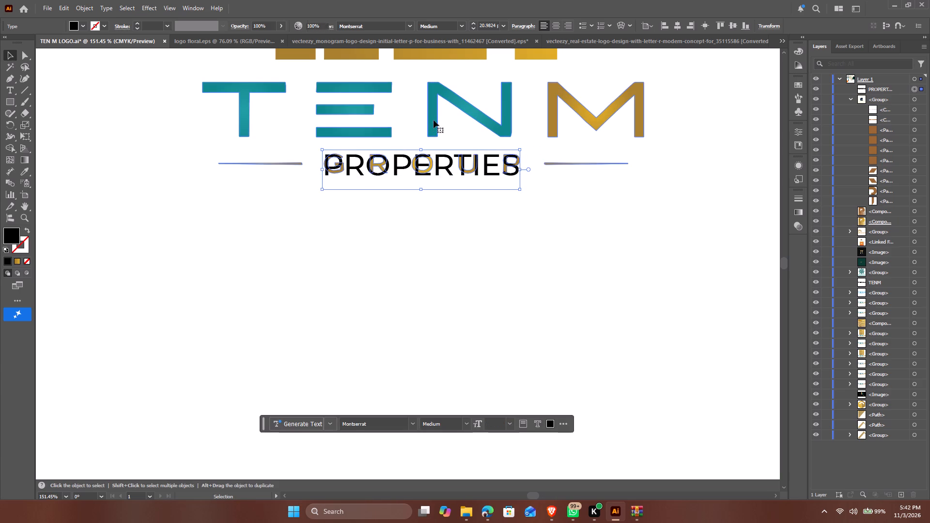
click(360, 269)
drag(350, 256, 496, 105)
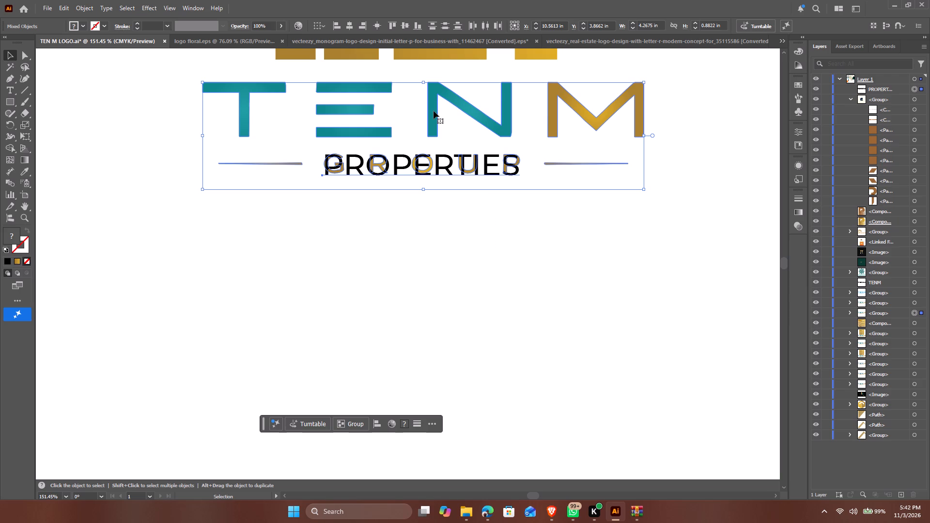
alt+drag(434, 111, 424, 279)
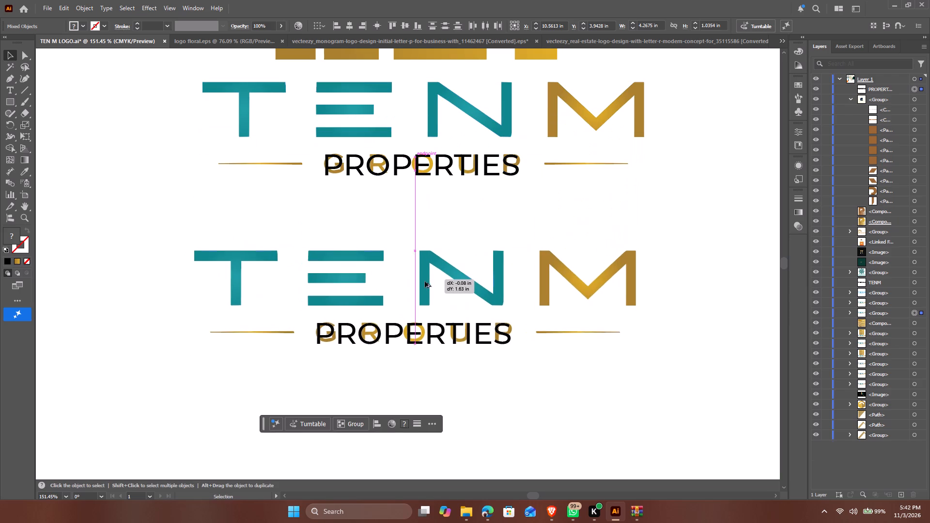
Move the duplicated PROPERTIES text just below the GROUP line of the copied wordmark.
click(434, 369)
drag(462, 342, 458, 373)
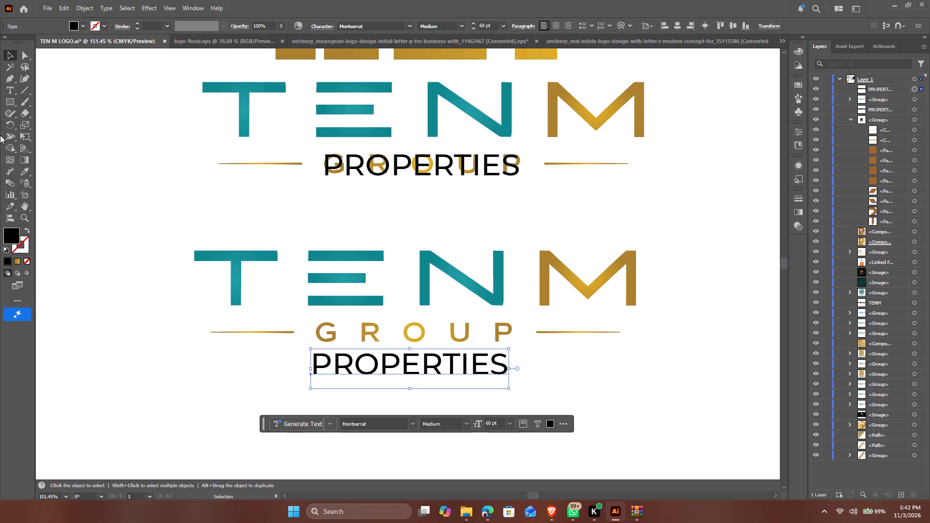
Replace the duplicated PROPERTIES text with GROUP and select the whole word.
click(5, 85)
click(328, 368)
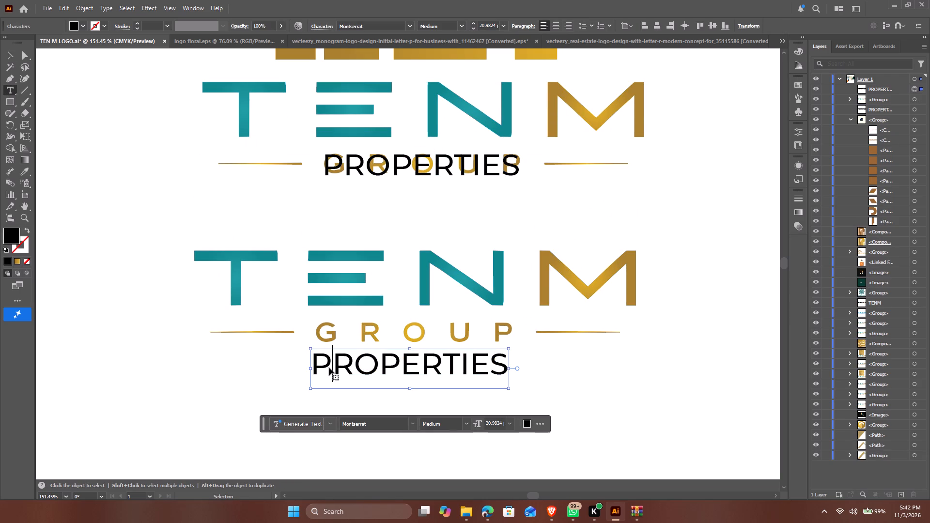
key(ctrl+a)
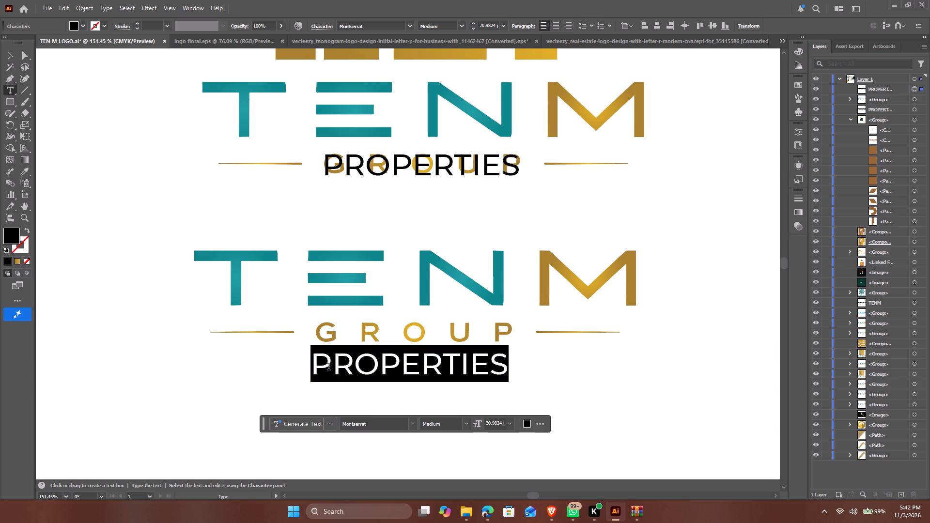
text(GROUP)
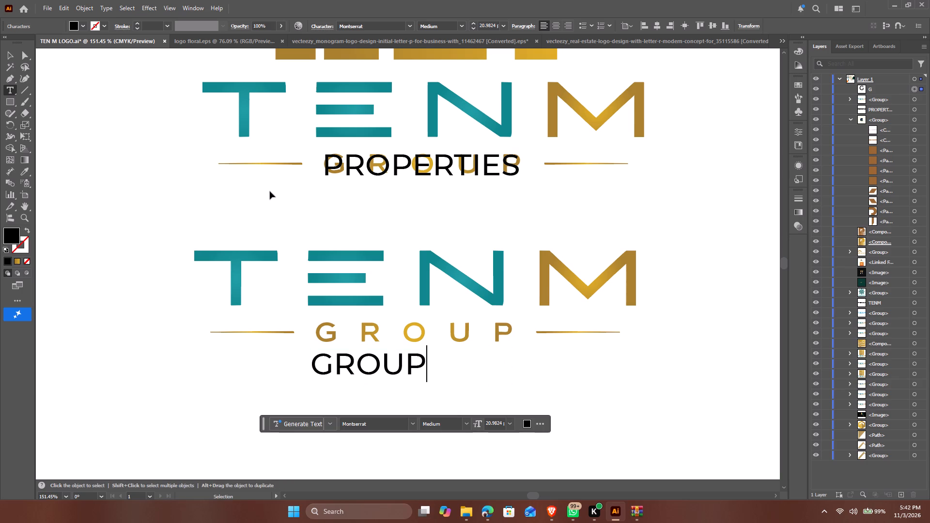
key(ctrl+a)
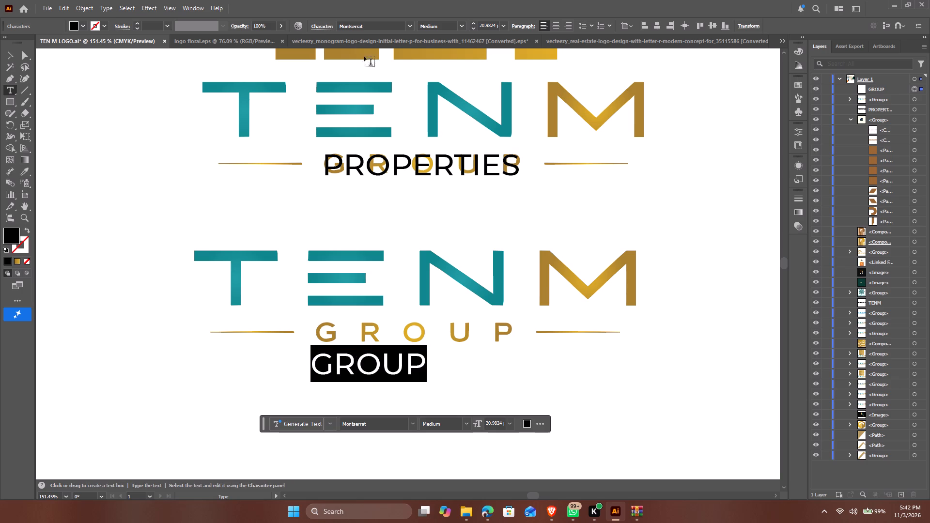
Set the selected GROUP text to Poppins Medium with a tracking of 50.
click(366, 28)
text(POPP)
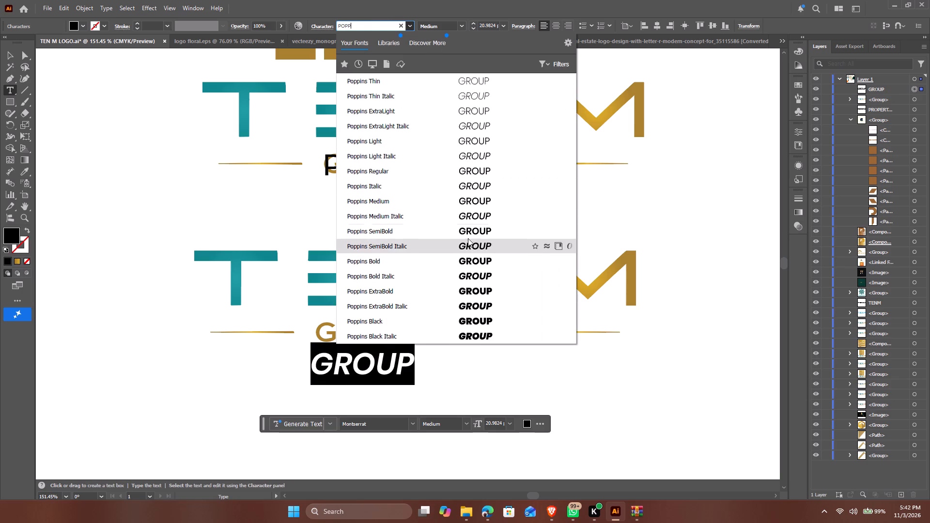
click(441, 198)
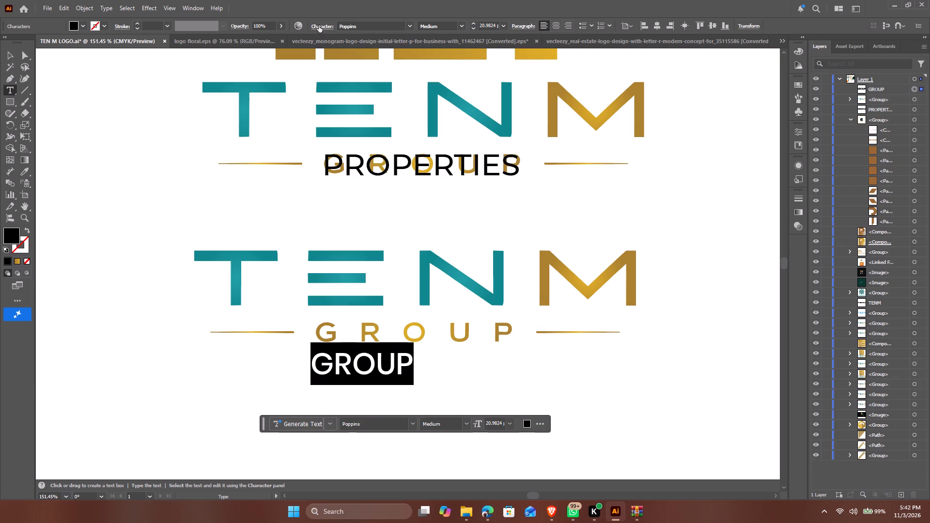
click(320, 26)
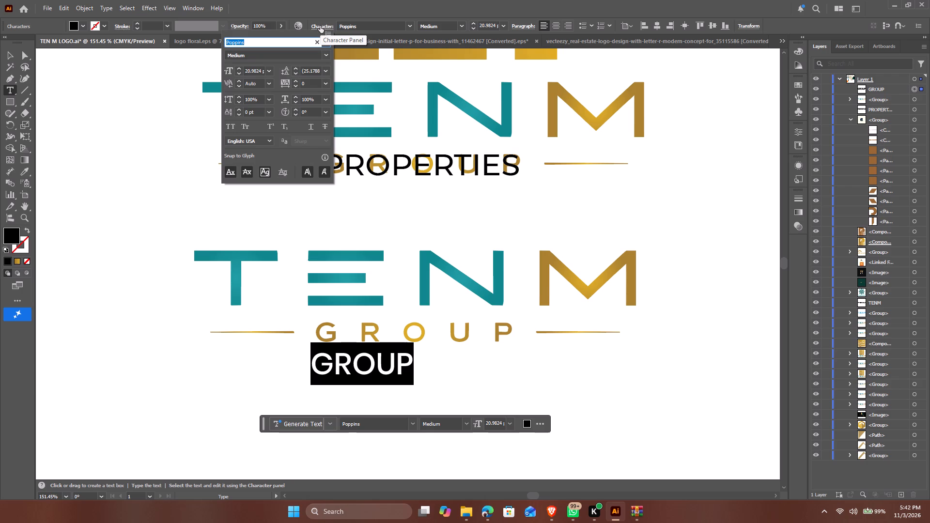
click(326, 84)
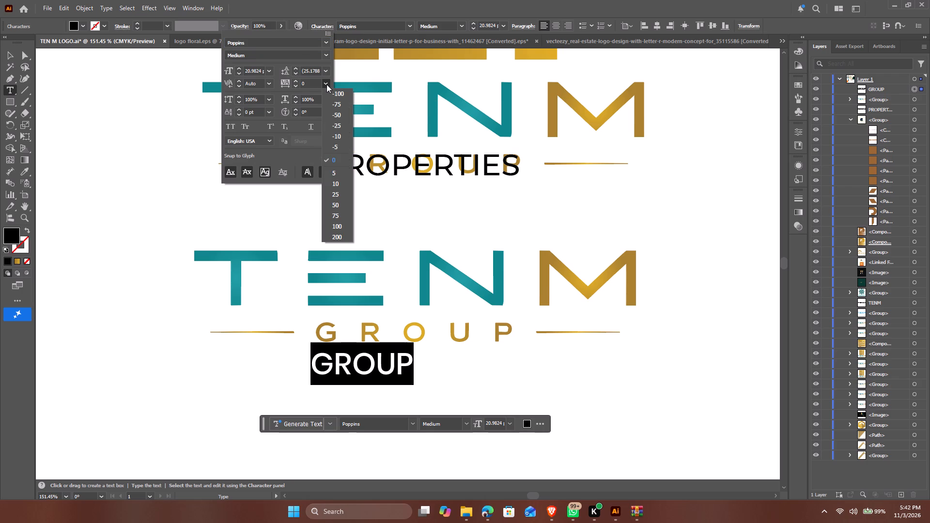
click(339, 203)
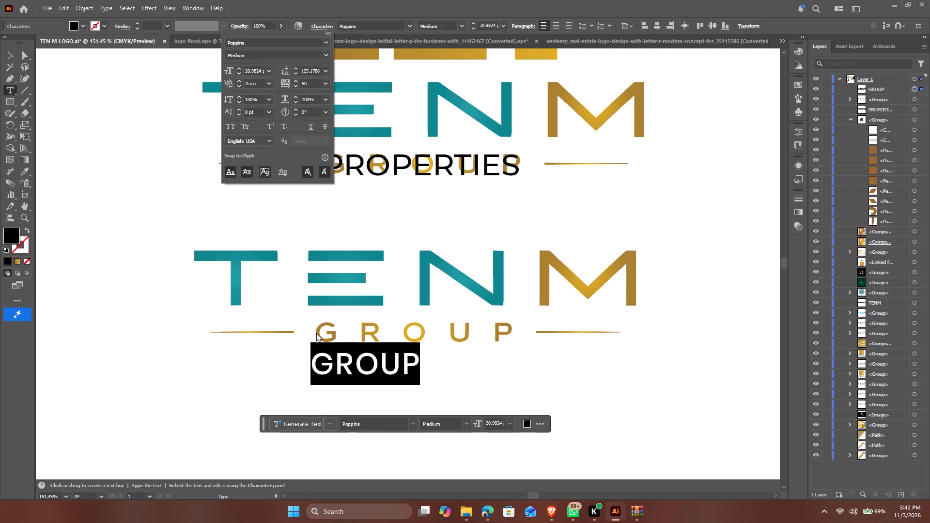
Move the black GROUP text over the gold GROUP line of the copied wordmark and scale it to about 20 pt.
click(4, 54)
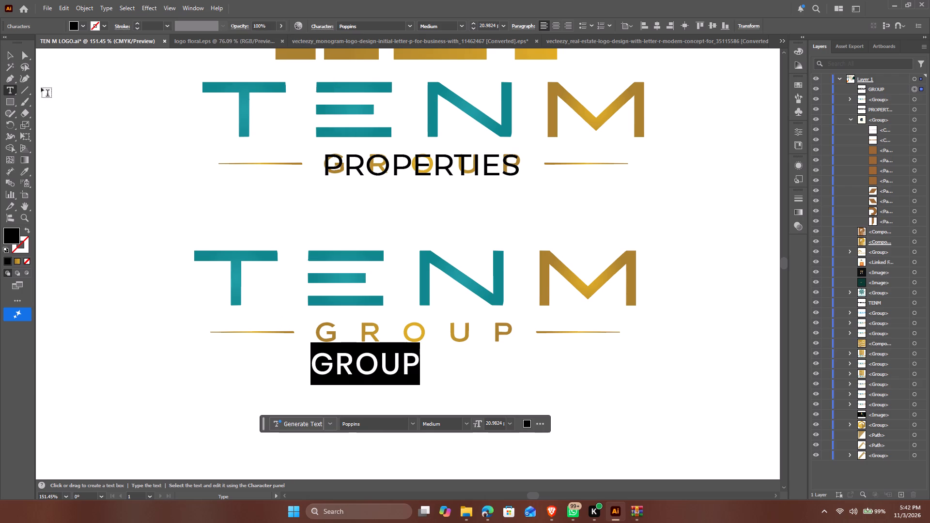
click(12, 54)
drag(330, 367, 337, 331)
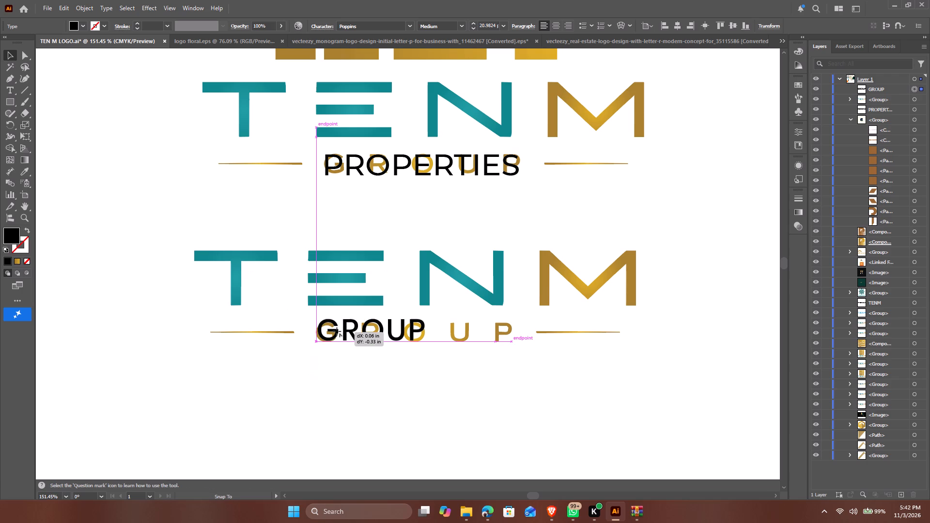
drag(337, 331, 334, 334)
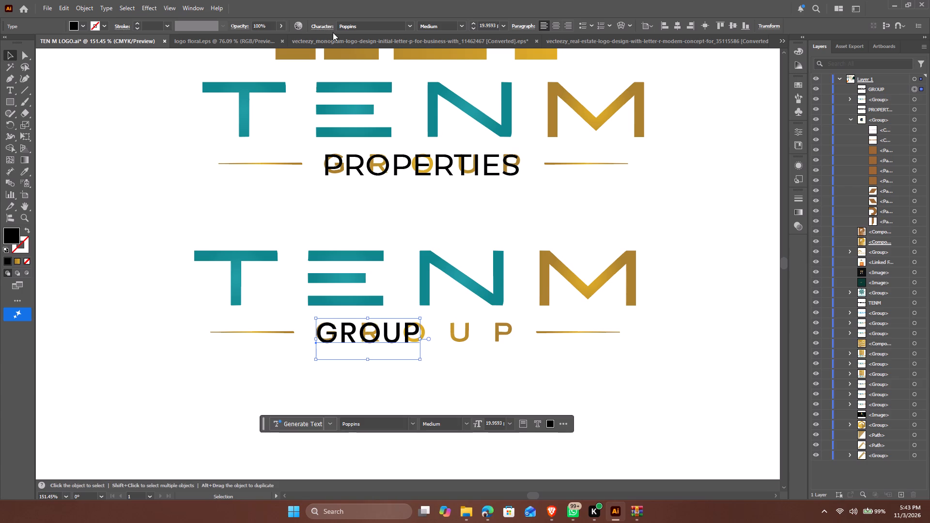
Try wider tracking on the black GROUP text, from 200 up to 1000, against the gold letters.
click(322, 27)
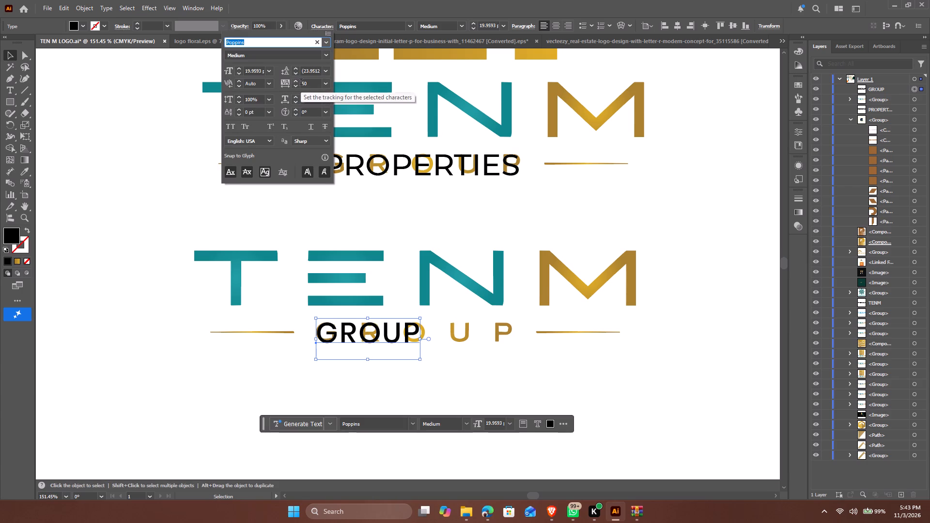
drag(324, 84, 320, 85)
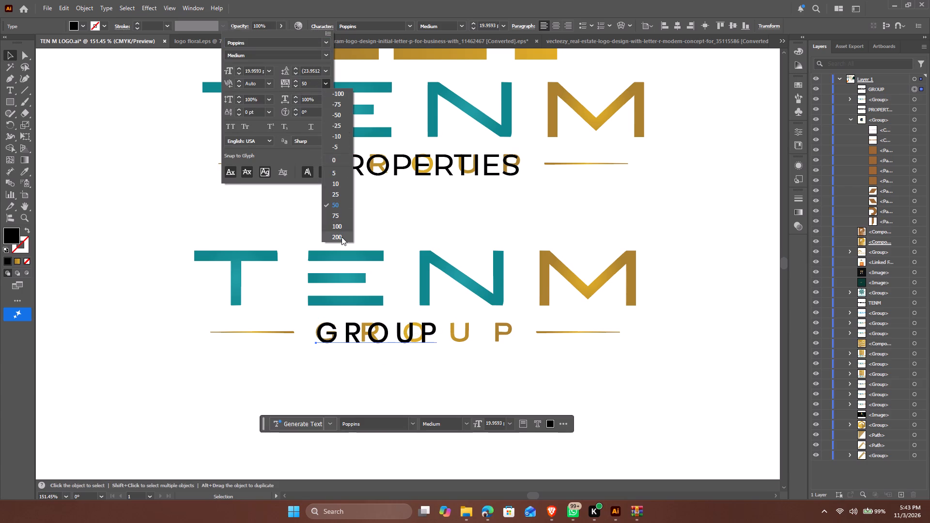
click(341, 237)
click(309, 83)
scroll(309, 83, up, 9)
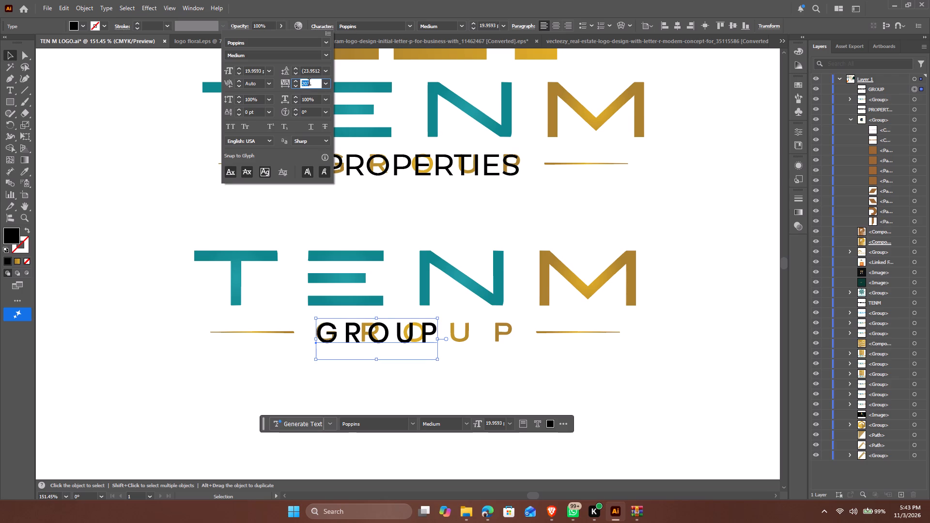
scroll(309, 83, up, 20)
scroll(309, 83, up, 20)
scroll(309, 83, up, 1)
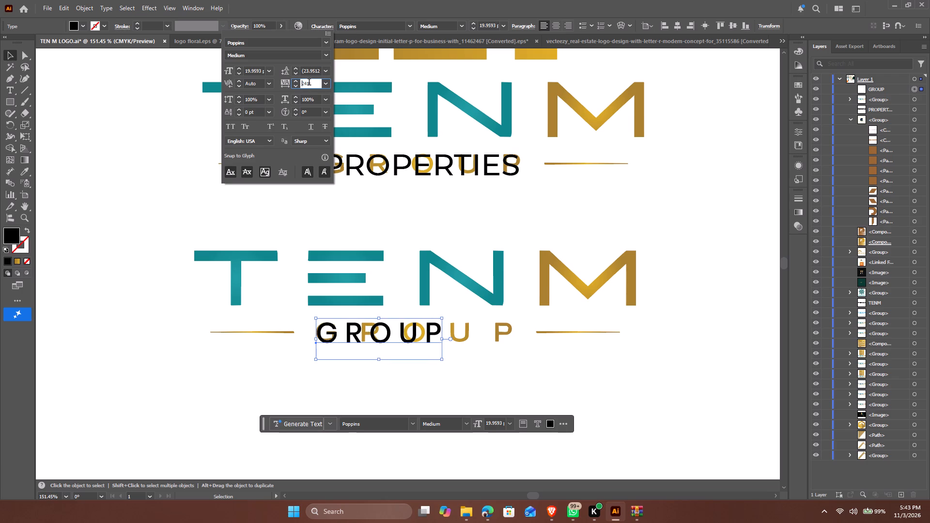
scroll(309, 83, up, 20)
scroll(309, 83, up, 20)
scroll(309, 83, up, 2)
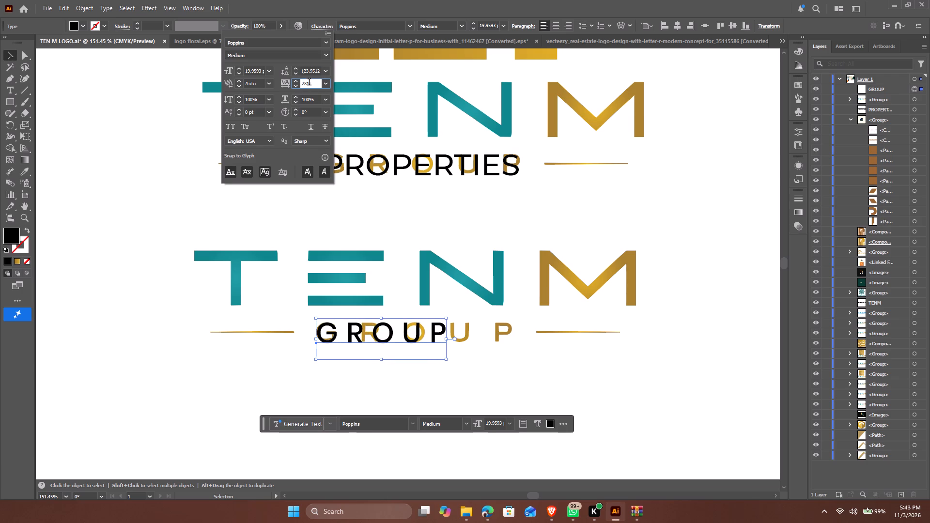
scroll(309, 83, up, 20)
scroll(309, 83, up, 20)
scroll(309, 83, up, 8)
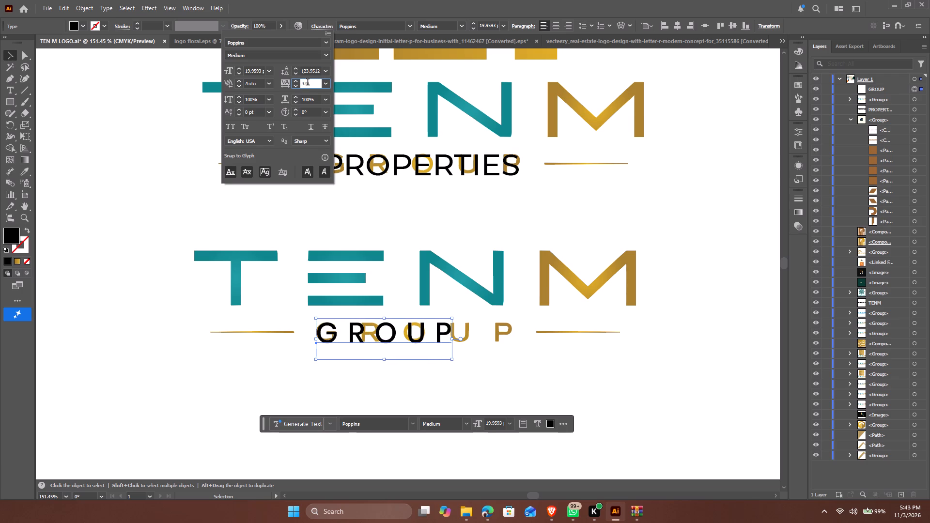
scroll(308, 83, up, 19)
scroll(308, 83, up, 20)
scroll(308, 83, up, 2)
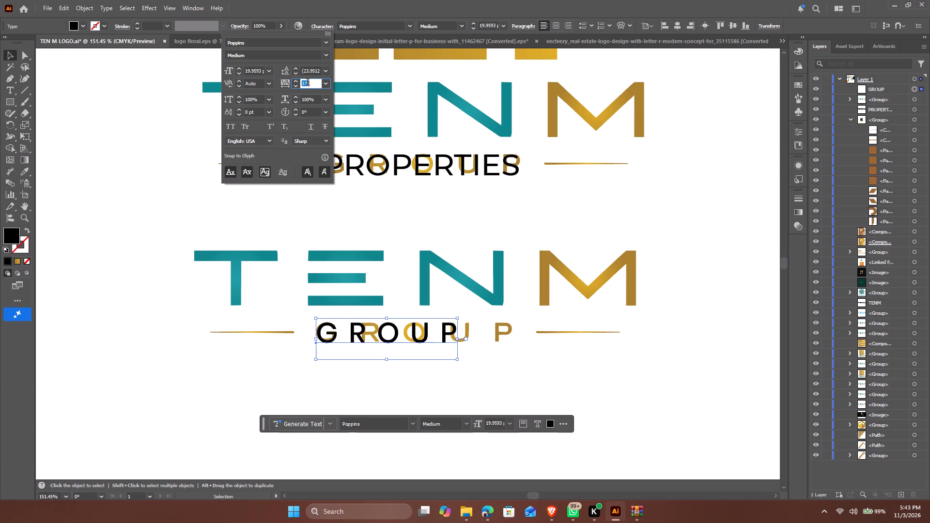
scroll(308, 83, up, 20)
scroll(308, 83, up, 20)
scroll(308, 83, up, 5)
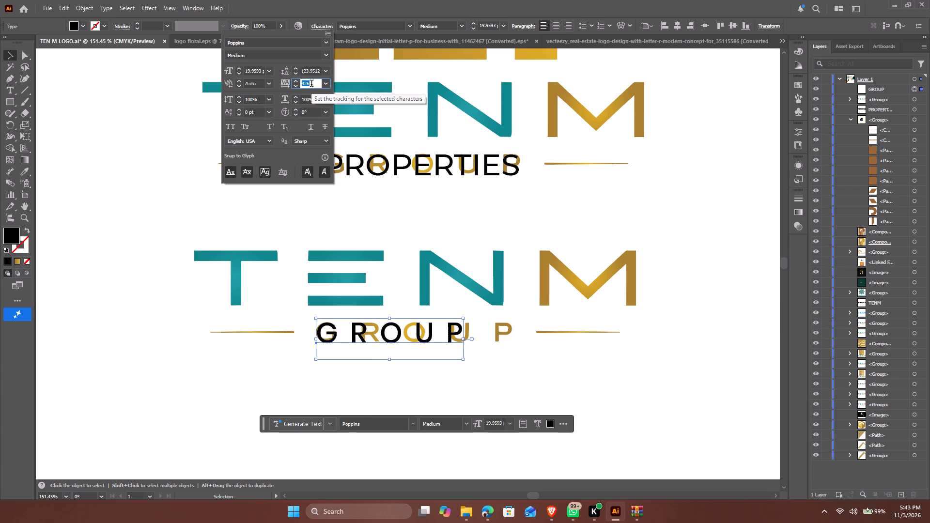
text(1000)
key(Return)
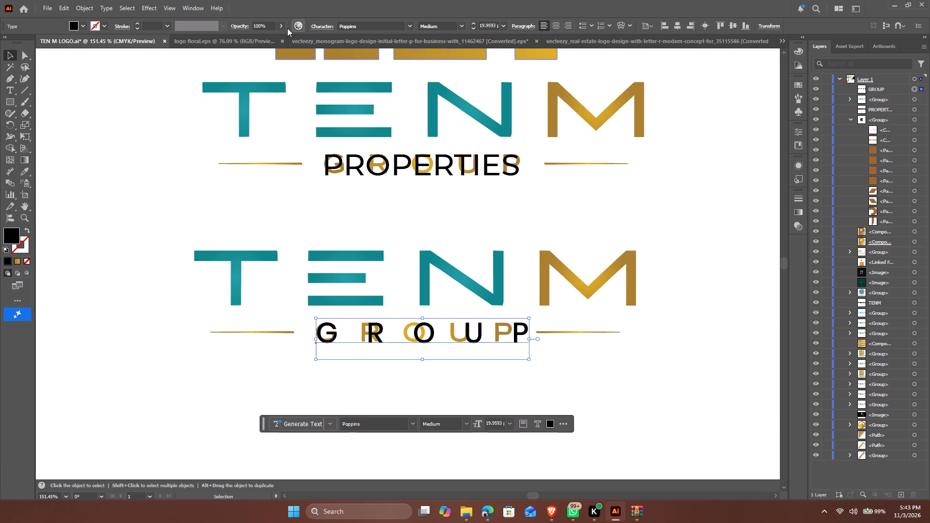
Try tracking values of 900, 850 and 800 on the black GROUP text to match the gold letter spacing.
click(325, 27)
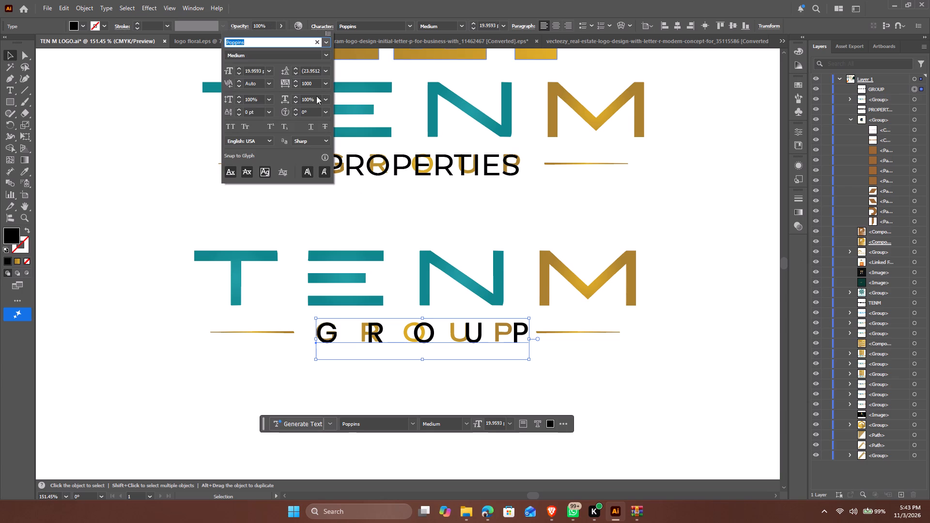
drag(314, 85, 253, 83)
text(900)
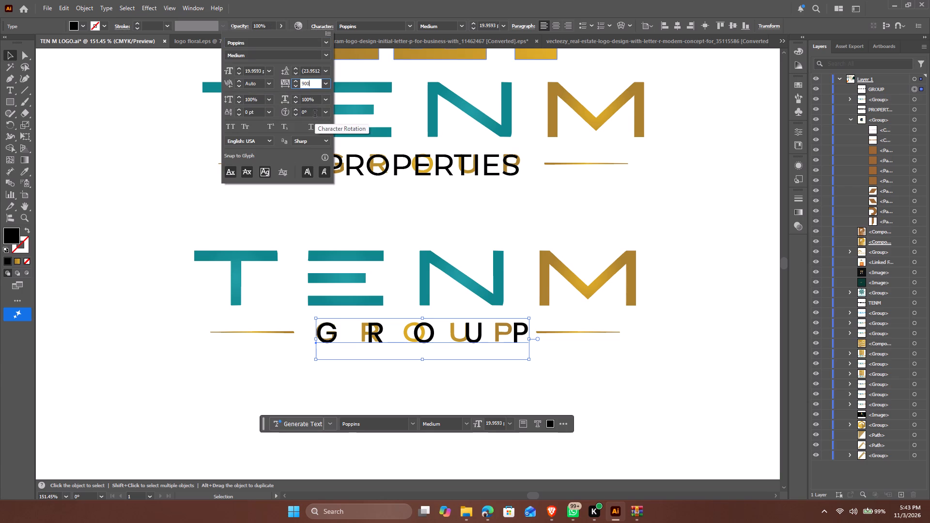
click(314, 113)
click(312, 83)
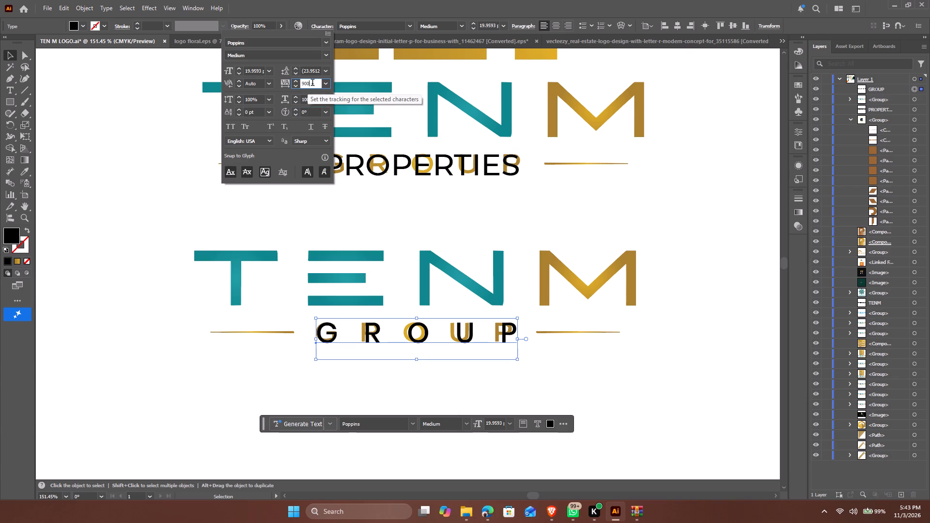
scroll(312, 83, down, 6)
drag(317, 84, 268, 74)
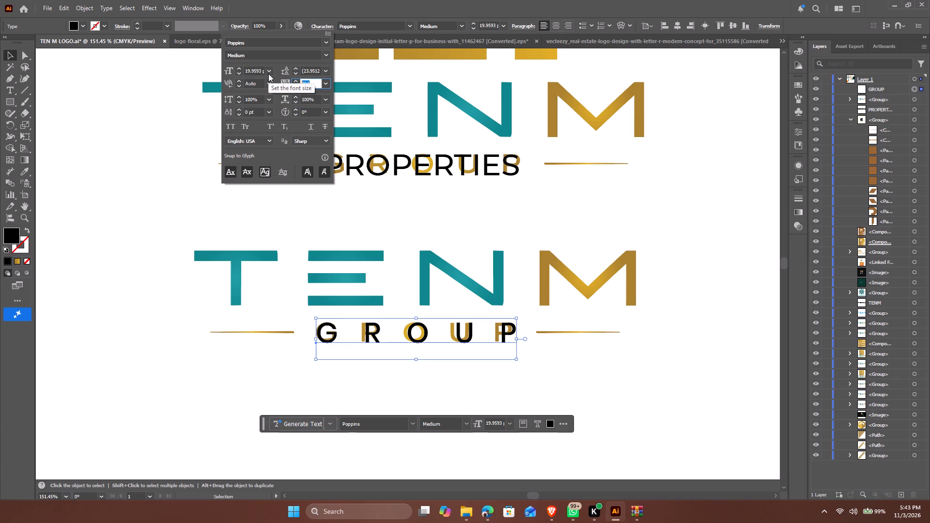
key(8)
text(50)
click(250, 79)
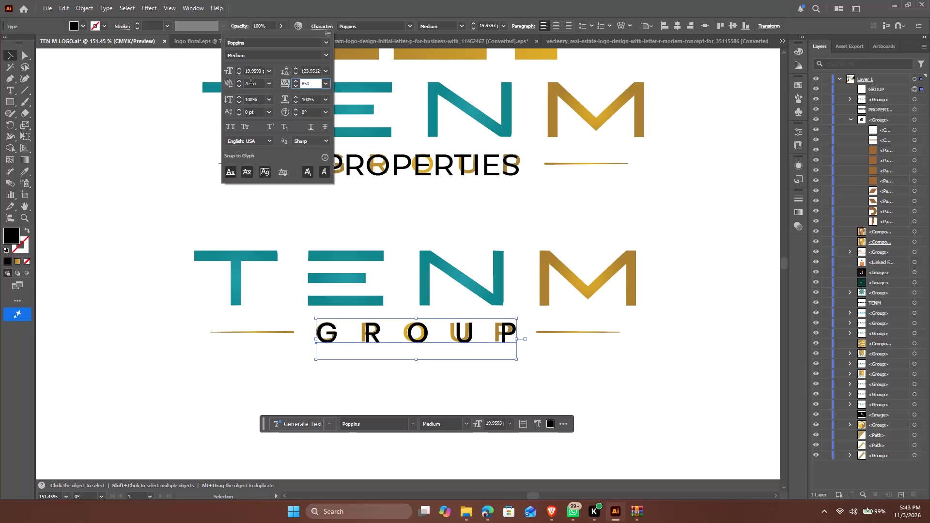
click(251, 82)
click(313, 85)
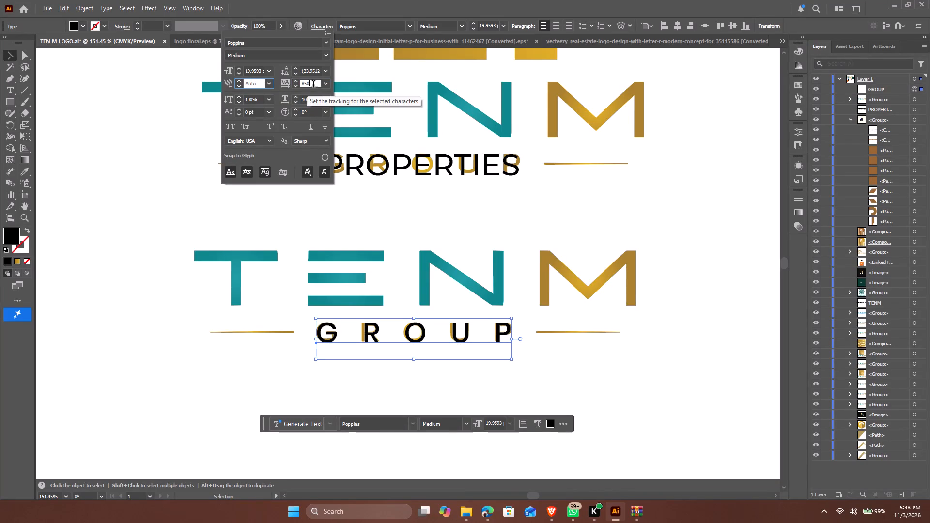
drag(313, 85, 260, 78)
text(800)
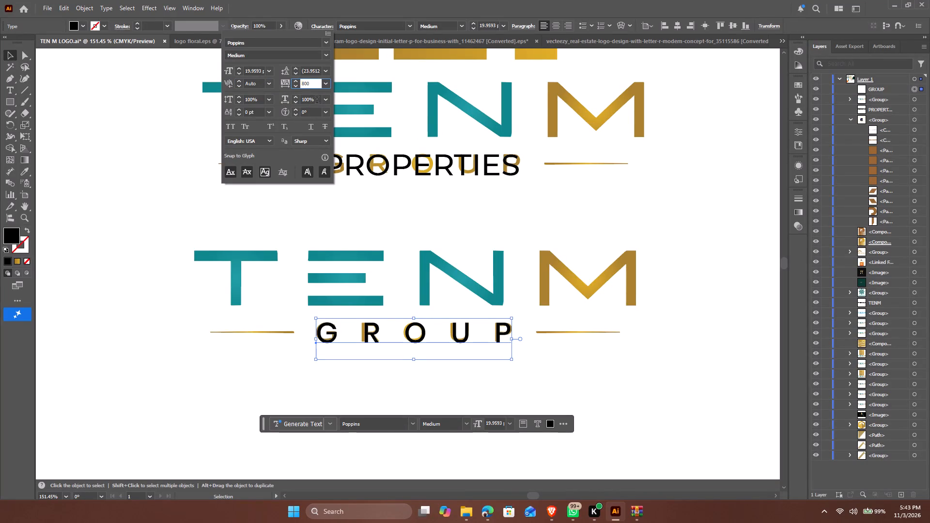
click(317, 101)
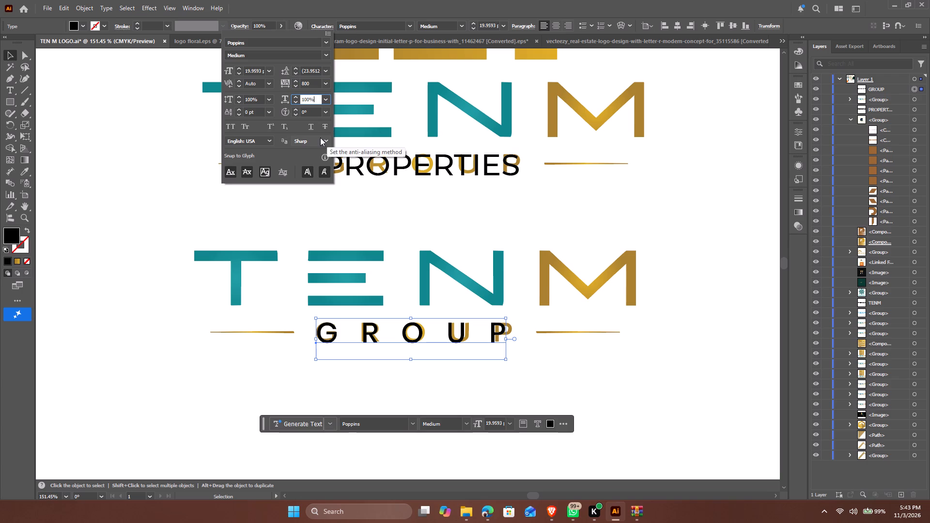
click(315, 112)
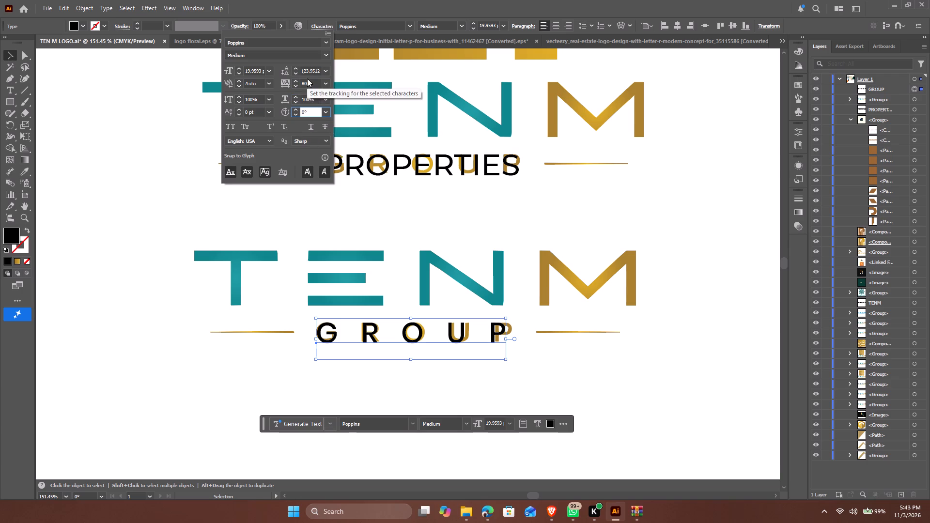
Set the black GROUP text's tracking to 780 and deselect it.
drag(314, 84, 238, 72)
text(78)
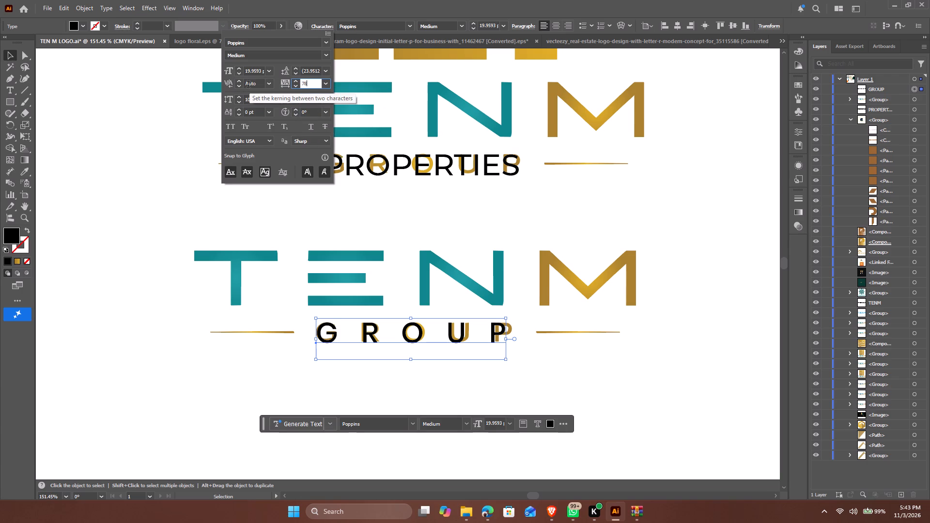
key(0)
click(311, 99)
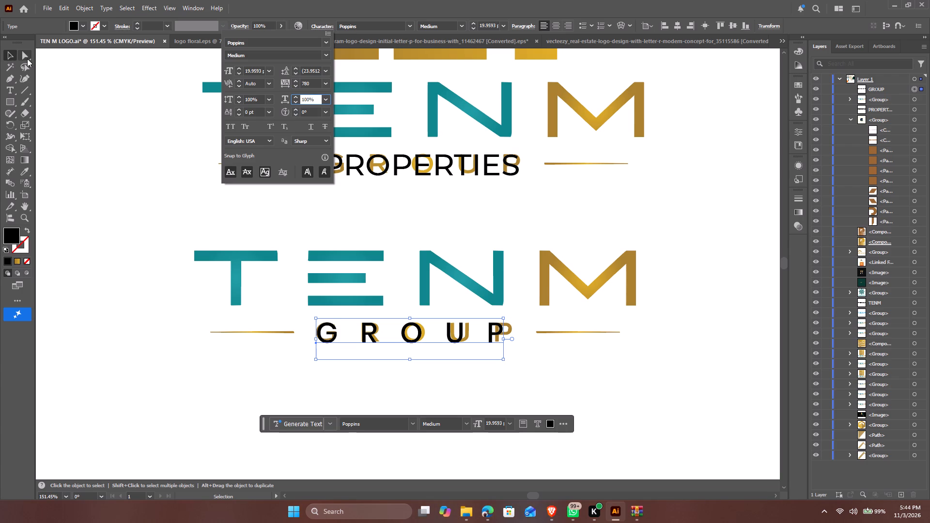
click(5, 57)
click(102, 163)
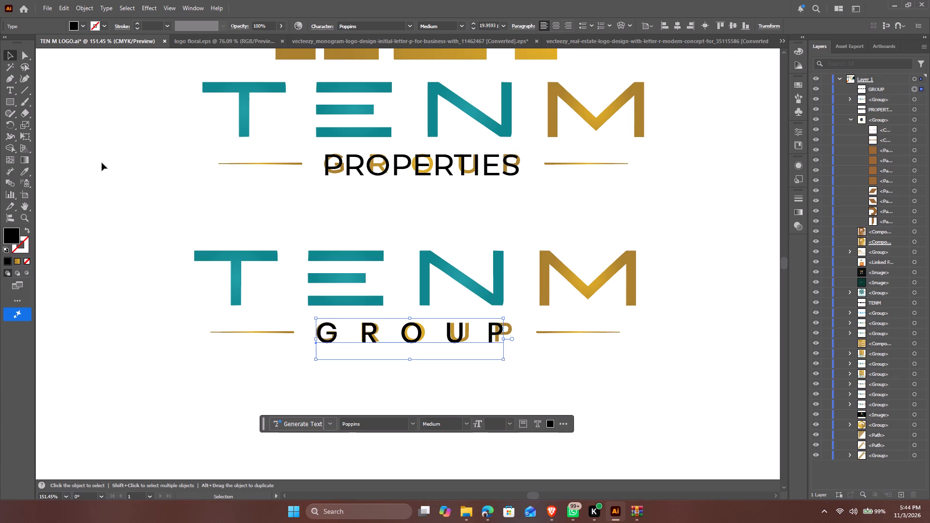
Apply the black GROUP text's character formatting to the PROPERTIES text under the upper wordmark with the Eyedropper.
click(381, 169)
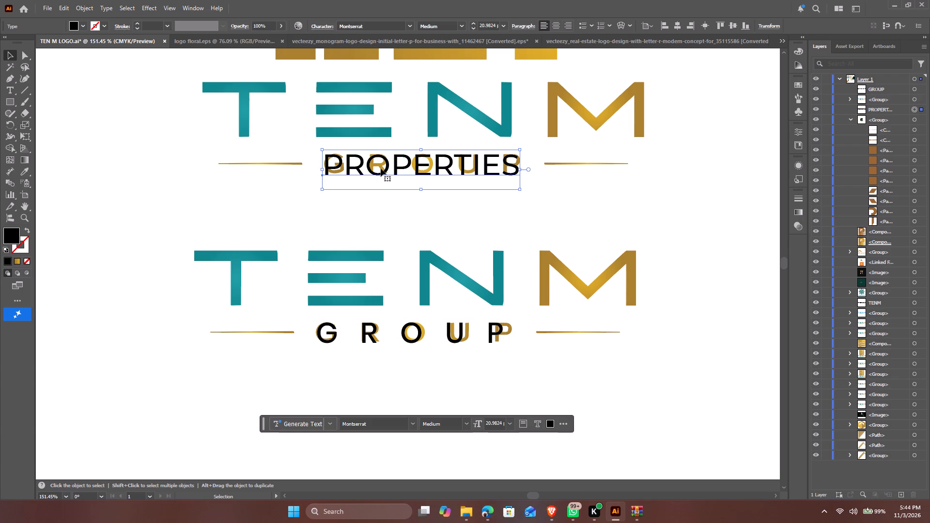
key(i)
click(367, 333)
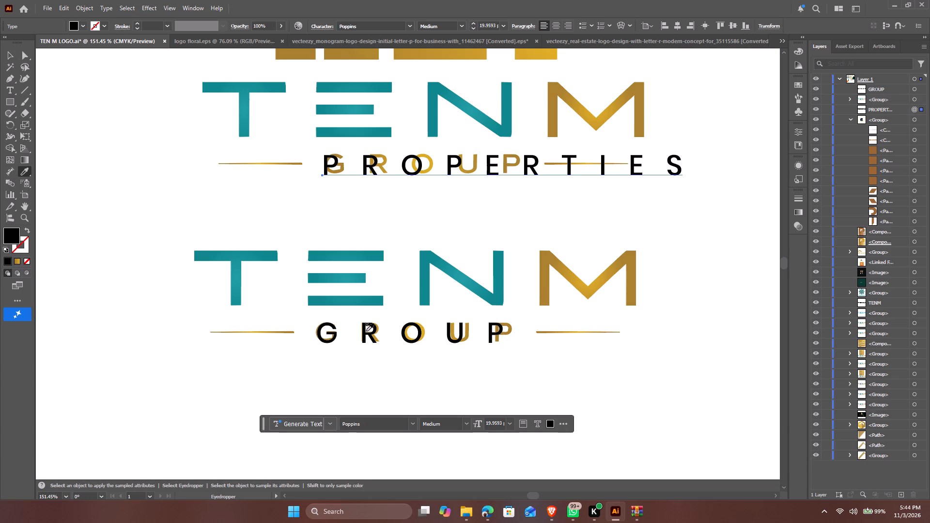
Set the tracking of the PROPERTIES text to 200.
click(326, 28)
click(323, 84)
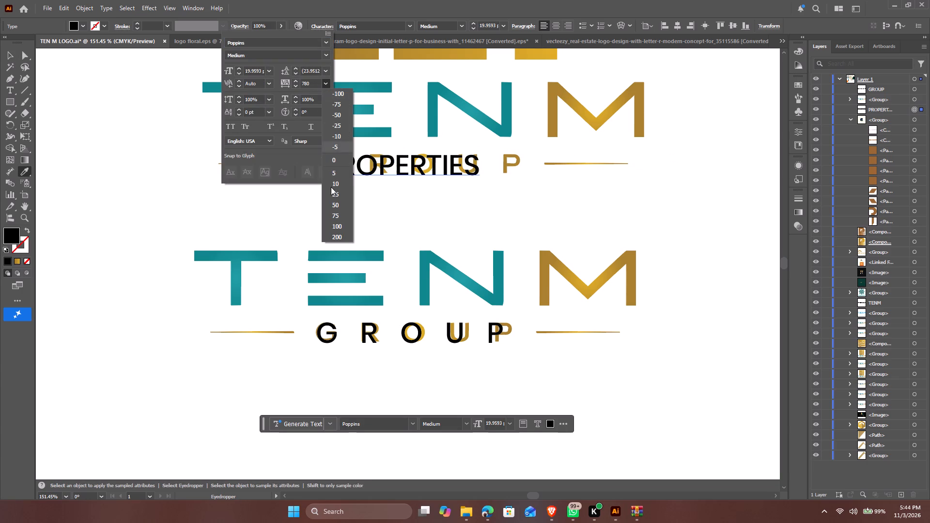
click(339, 233)
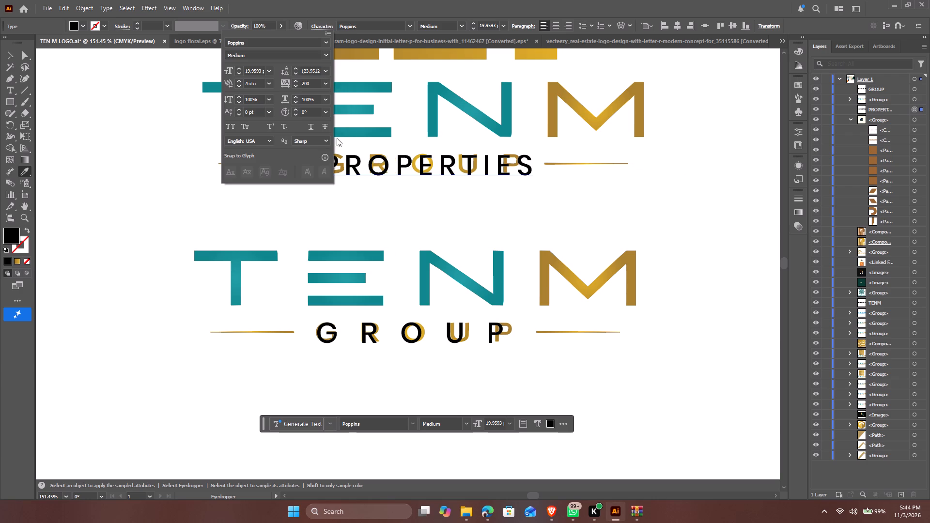
click(380, 215)
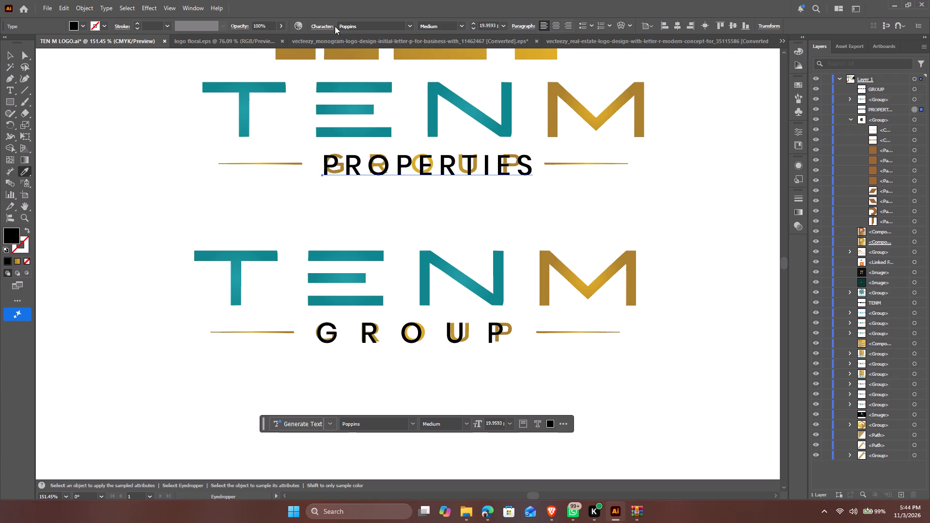
Set the tracking of the PROPERTIES text to 150.
click(330, 24)
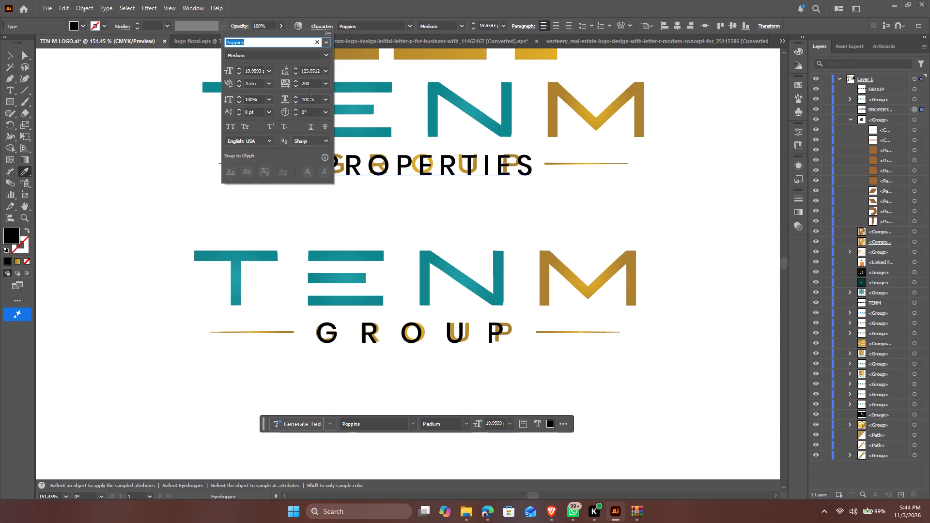
drag(311, 84, 174, 83)
key(1)
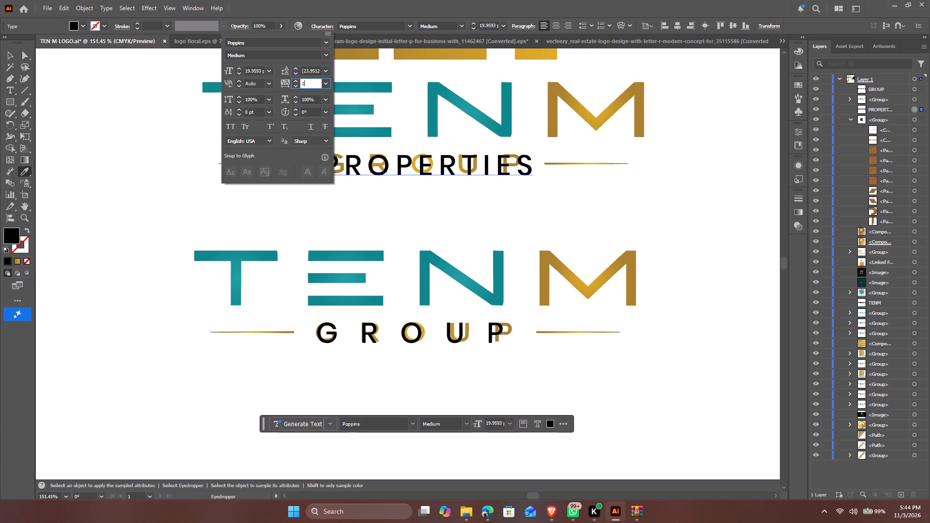
text(50)
key(Return)
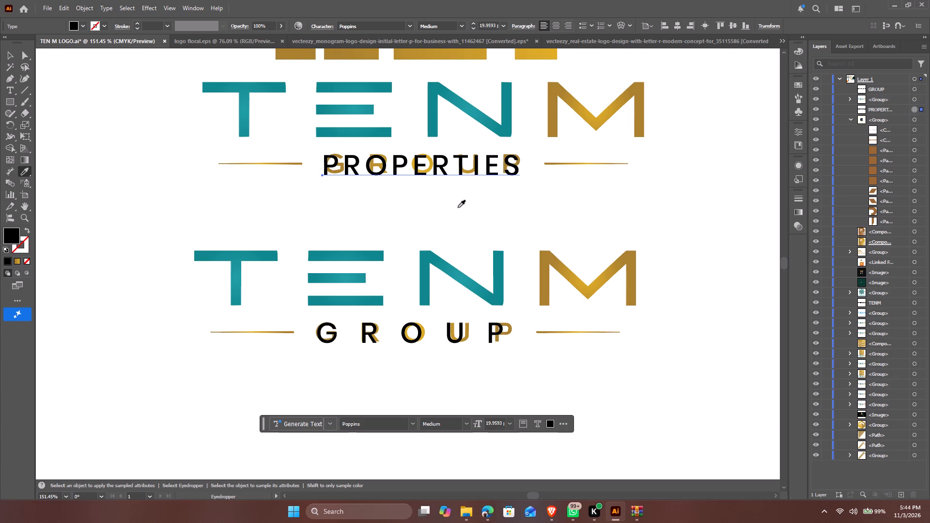
Move the larger all-gold-lettered TENM GROUP wordmark down the artboard to just above the roof-shaped mark.
click(9, 53)
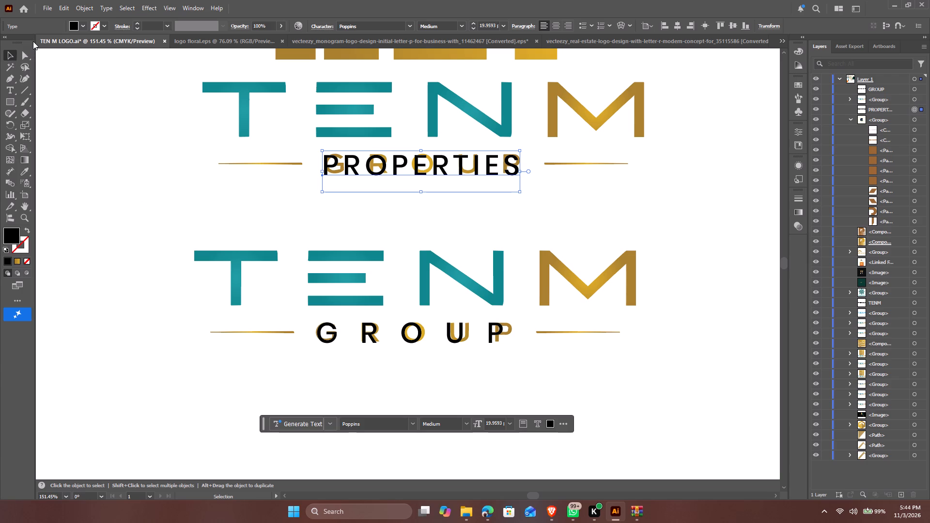
click(427, 337)
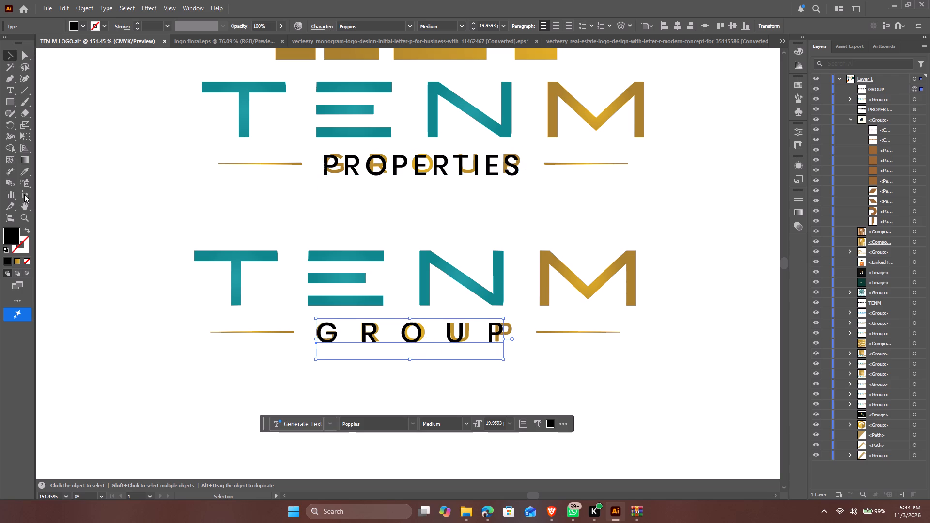
drag(24, 218, 30, 218)
drag(552, 220, 322, 321)
click(4, 49)
click(8, 53)
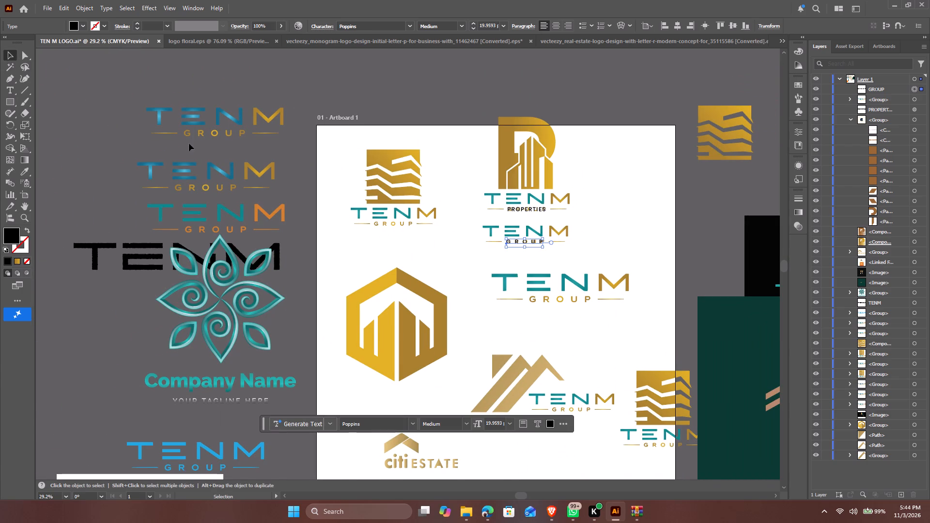
click(598, 207)
drag(600, 199, 487, 254)
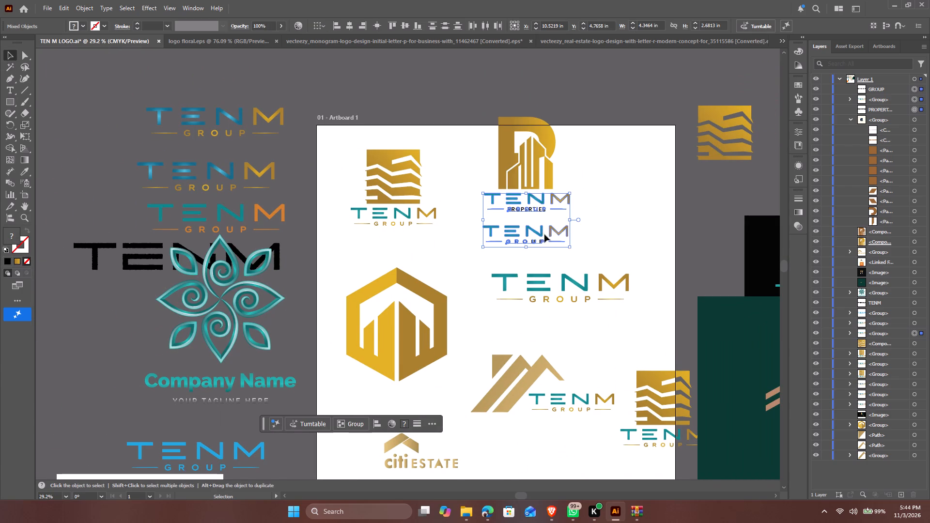
click(627, 224)
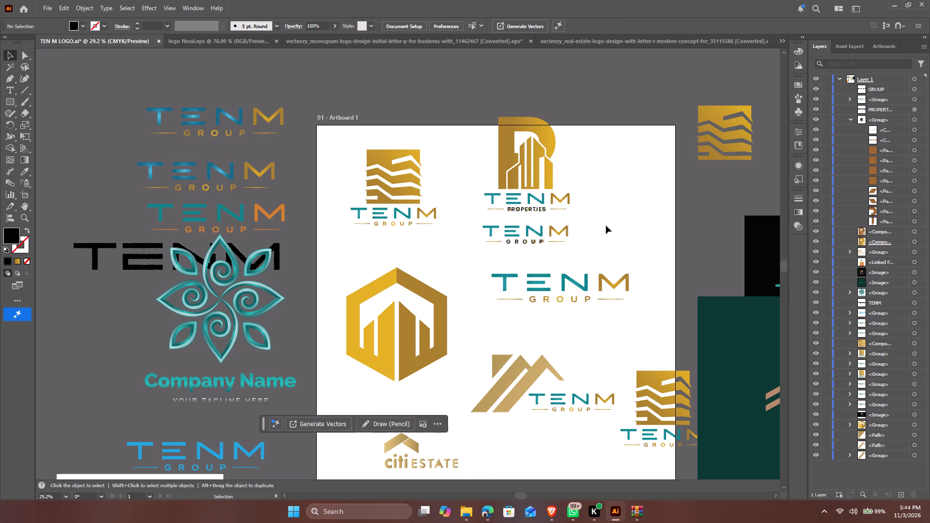
drag(604, 225, 485, 257)
drag(560, 276, 558, 322)
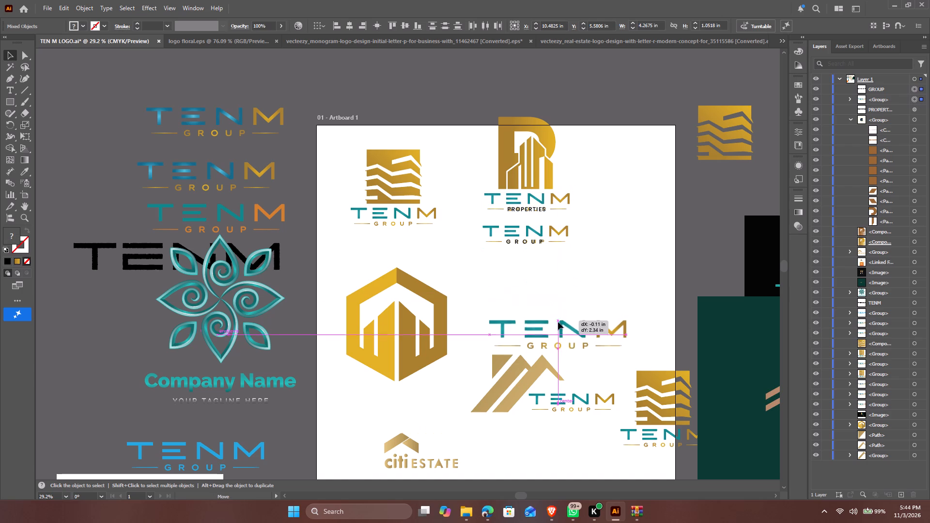
drag(558, 322, 558, 322)
Duplicate the wordmark with the black GROUP text about 2.1 in below the original.
drag(591, 227, 487, 258)
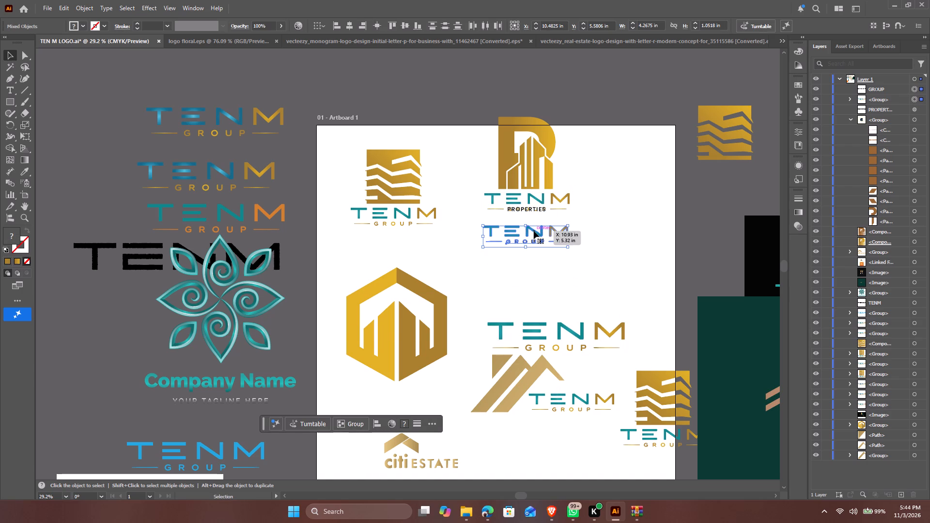
alt+drag(534, 231, 539, 273)
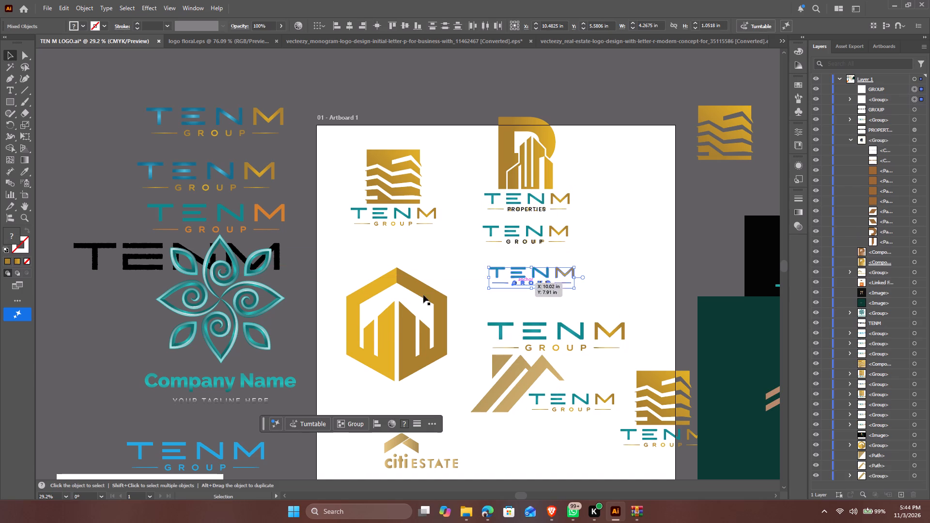
Replace the black GROUP text in the duplicated wordmark with HOMES.
click(20, 219)
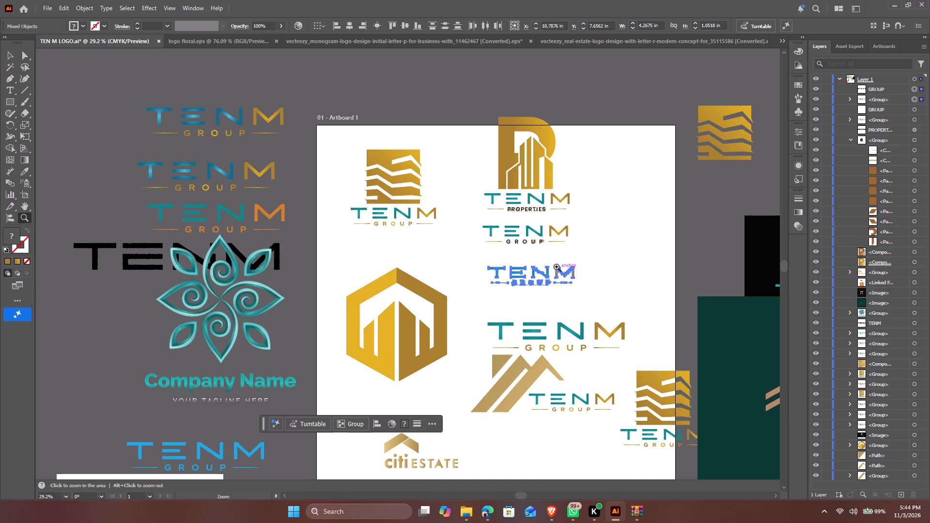
drag(555, 264, 654, 332)
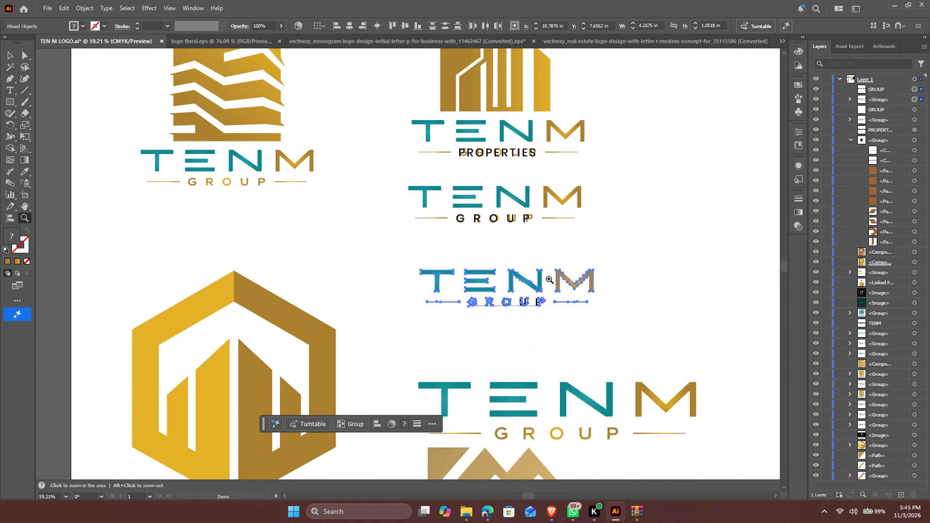
drag(506, 280, 583, 328)
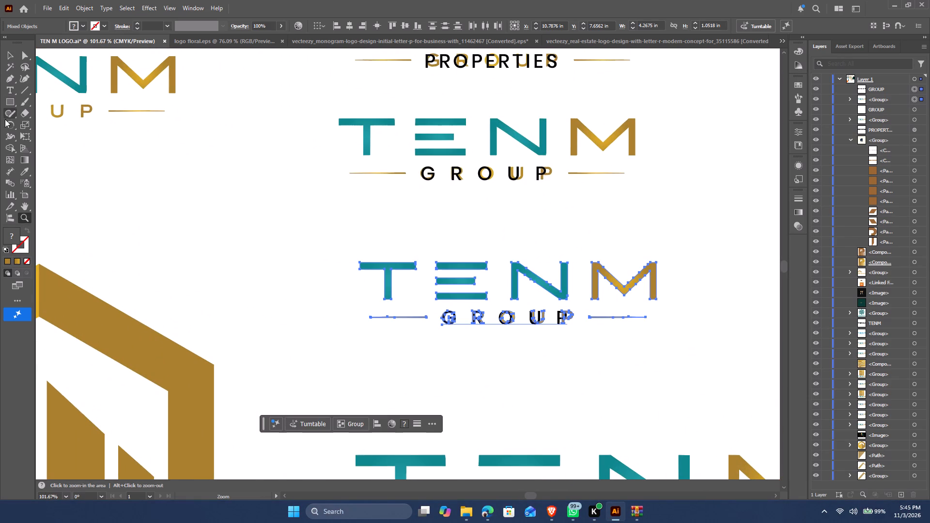
drag(9, 93, 15, 93)
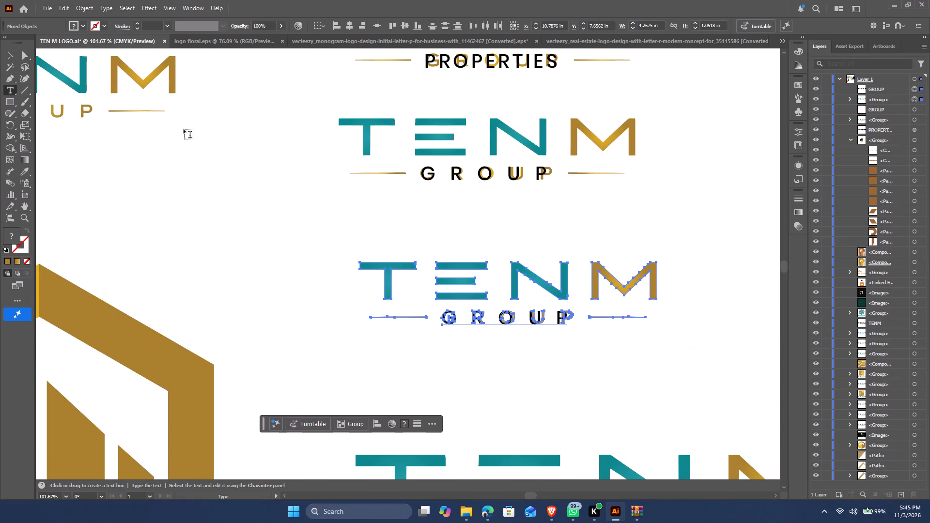
drag(11, 54, 14, 62)
click(199, 263)
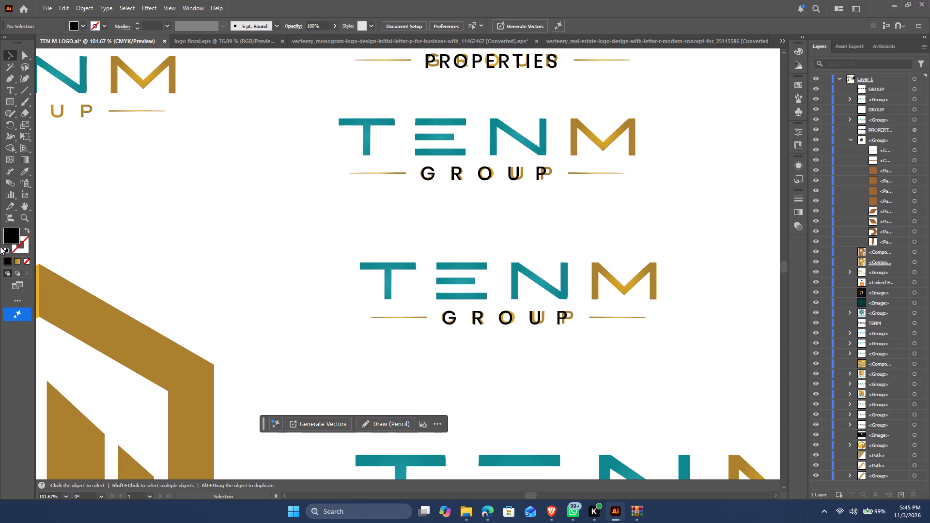
click(6, 90)
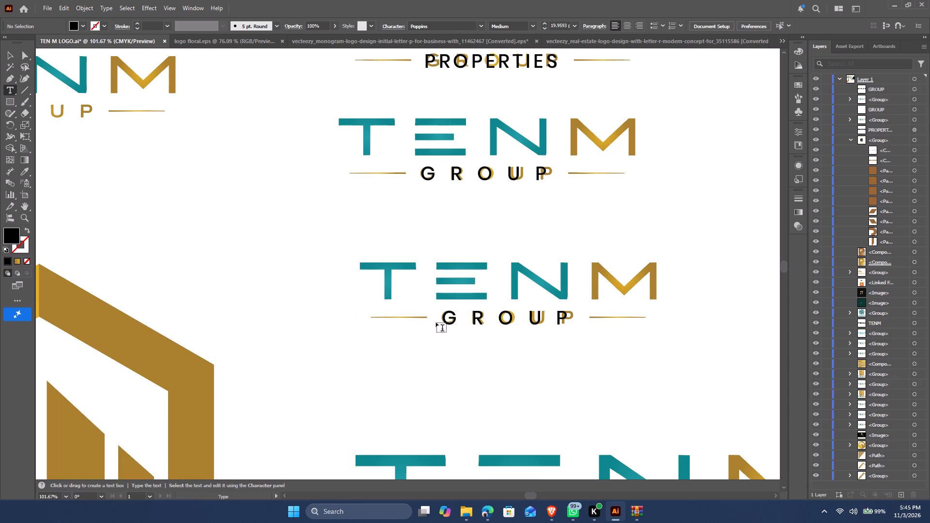
drag(446, 312, 748, 323)
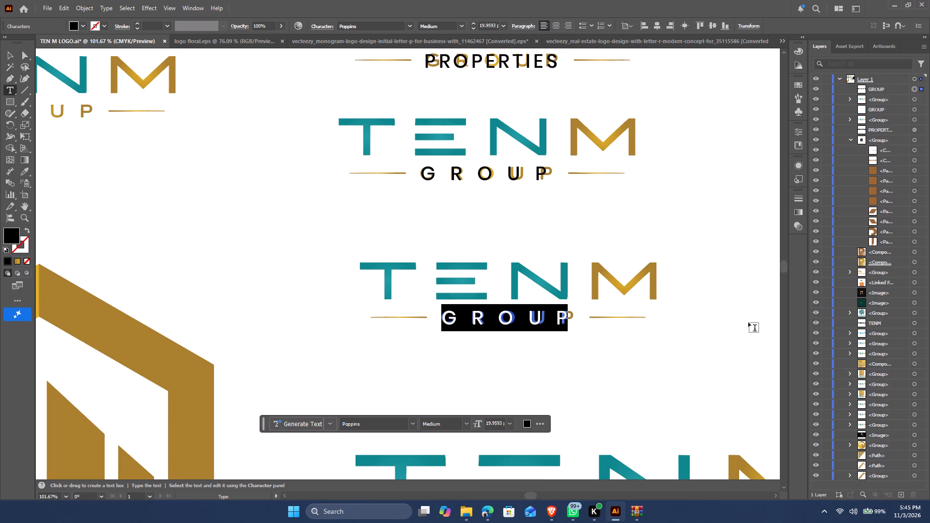
text(HOMES)
Copy the PROPERTIES, GROUP and HOMES wordmarks outside the artboard, above the black JG logo image, and group the copies.
drag(24, 216, 31, 216)
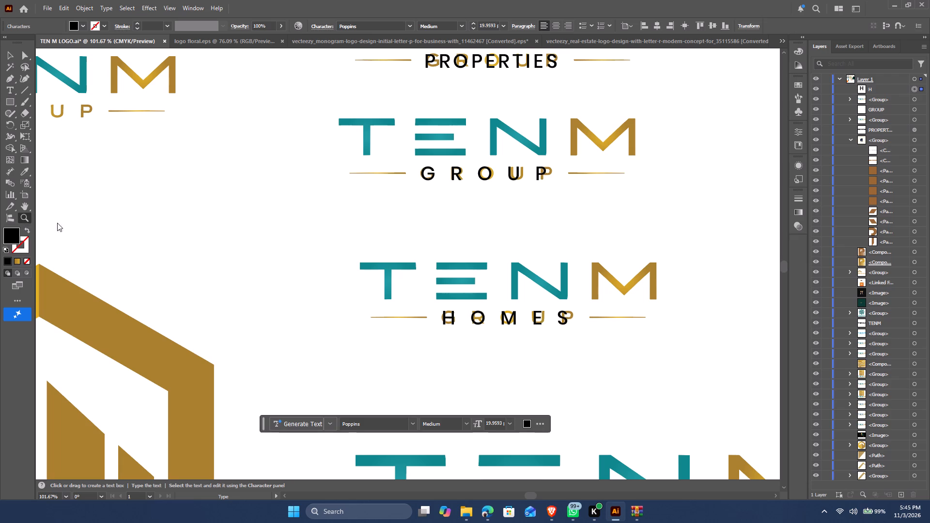
drag(335, 232, 136, 357)
click(12, 49)
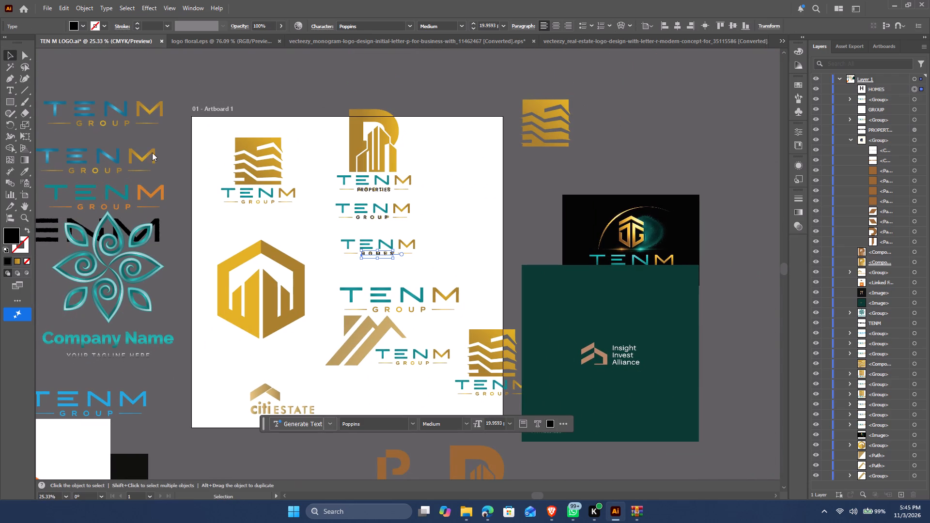
drag(435, 179, 336, 272)
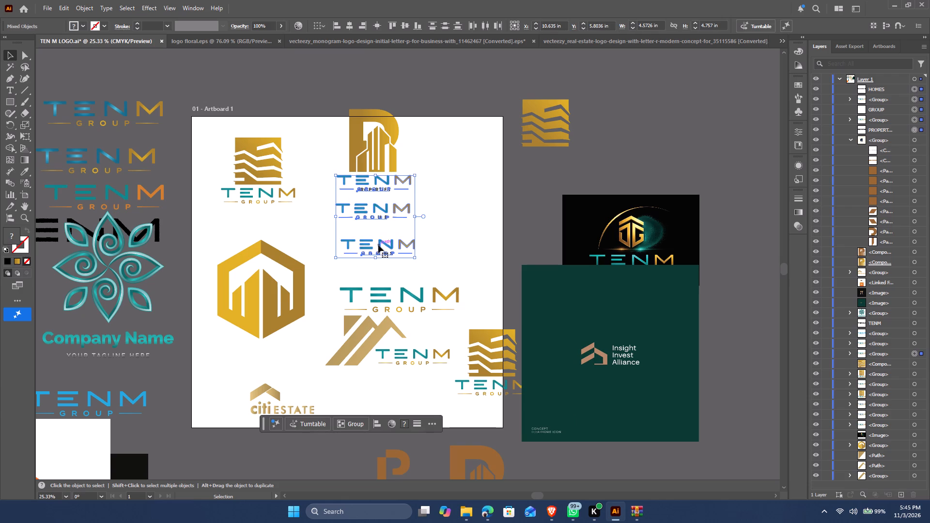
drag(378, 245, 635, 166)
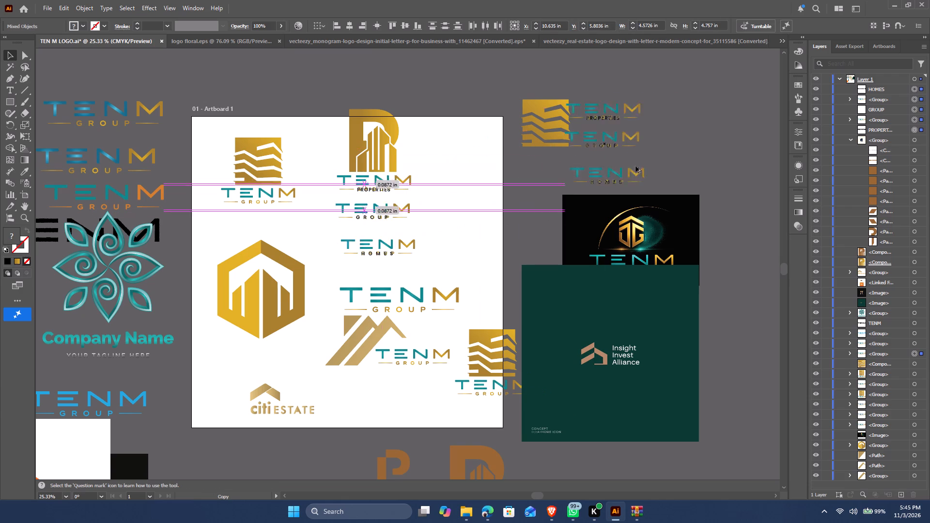
drag(635, 166, 693, 151)
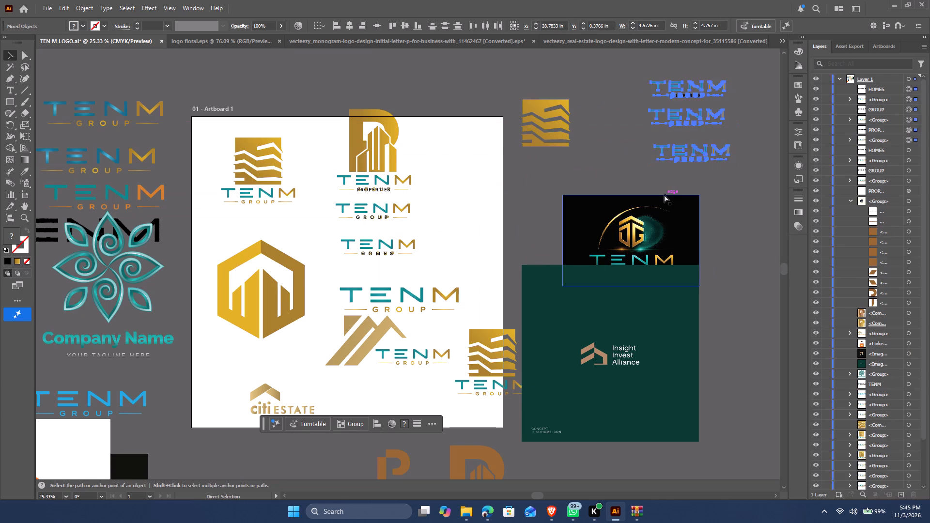
key(ctrl+g)
click(450, 216)
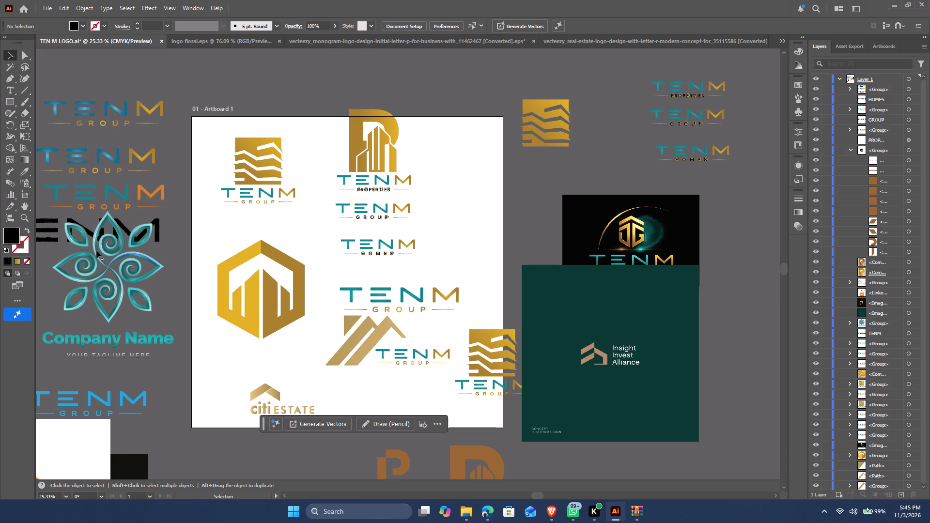
Change the font style of the black HOMES text on the artboard to Poppins SemiBold.
click(19, 219)
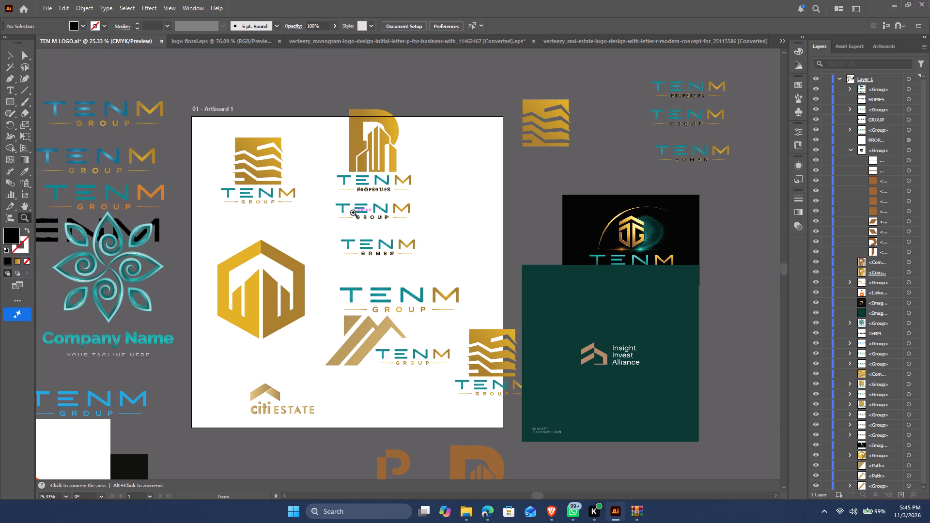
drag(353, 213, 422, 260)
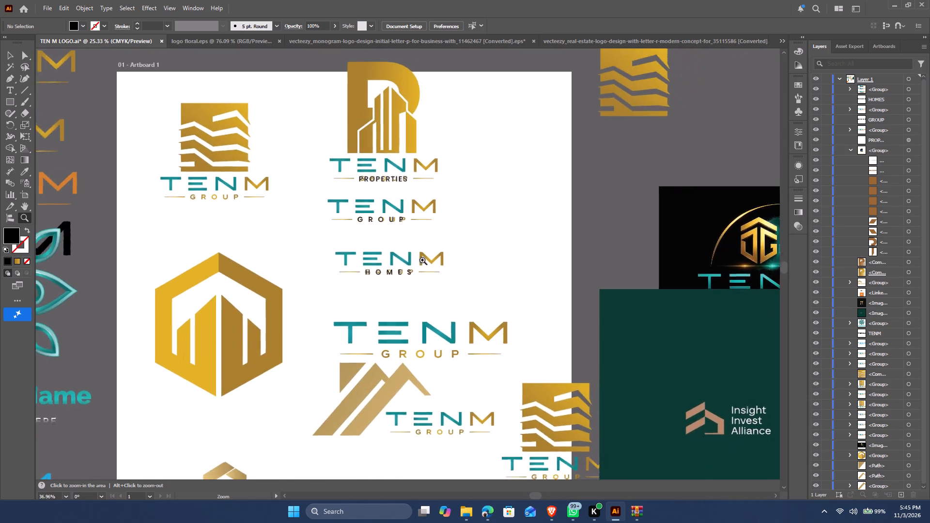
drag(422, 260, 293, 226)
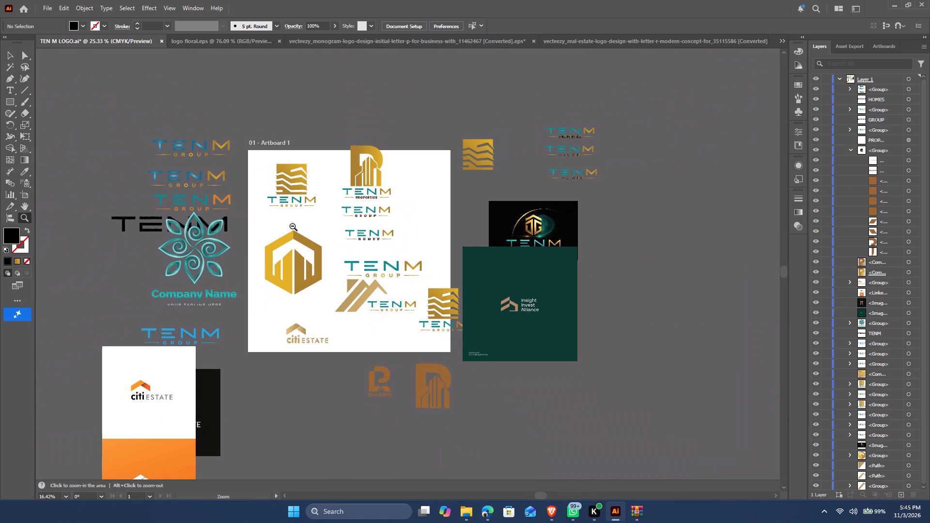
drag(293, 226, 362, 268)
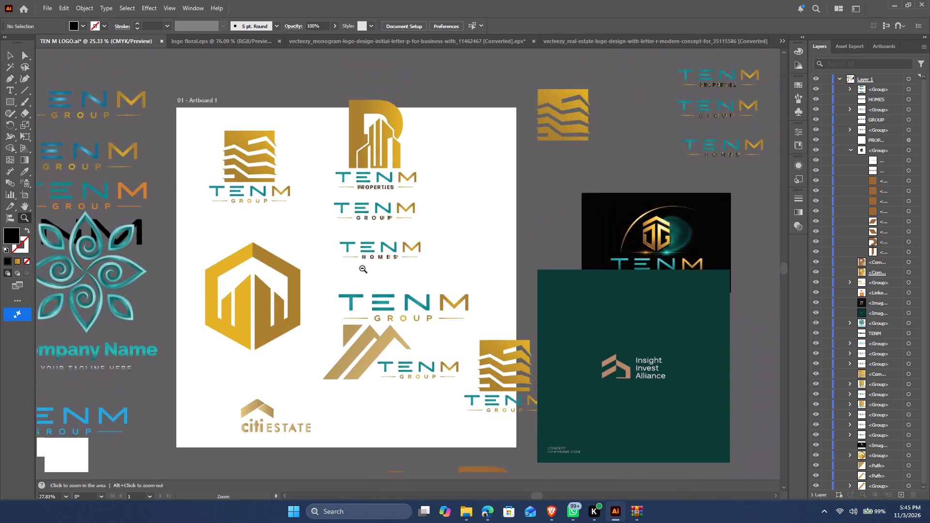
drag(362, 268, 572, 350)
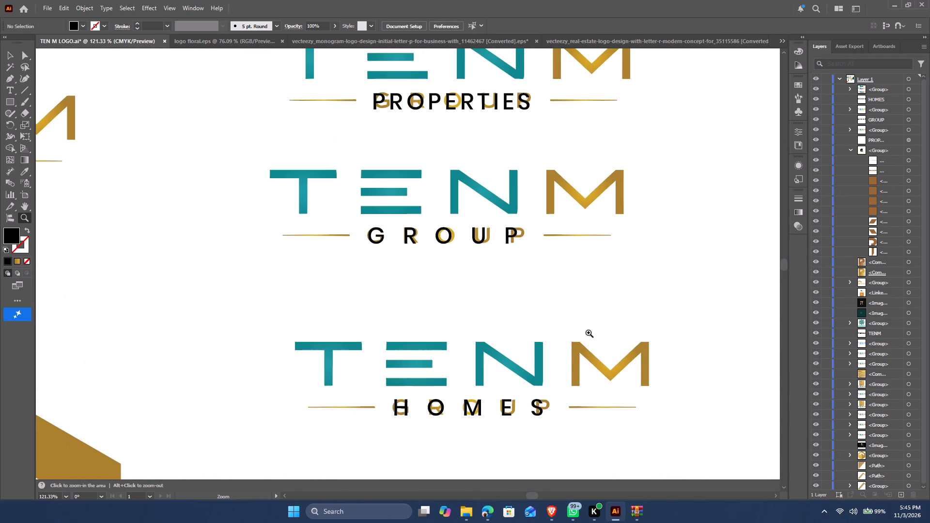
drag(568, 330, 339, 167)
scroll(532, 352, down, 6)
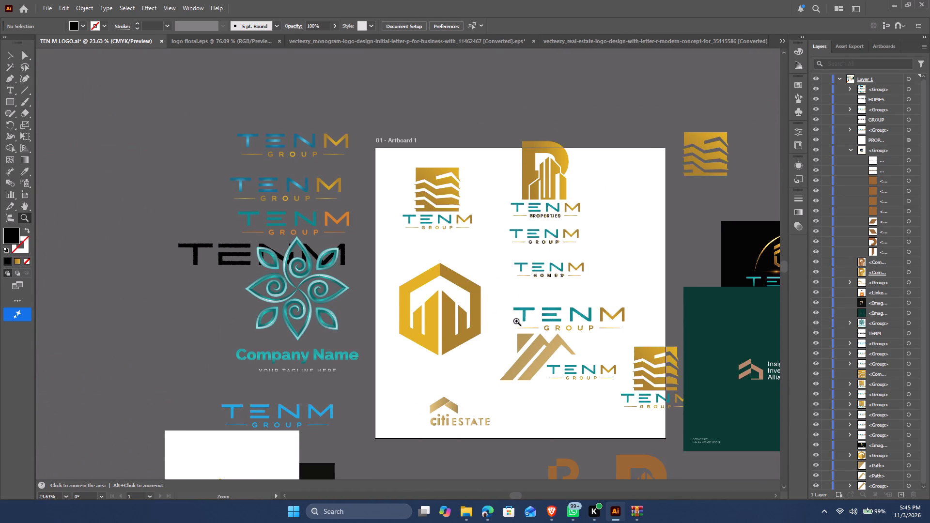
drag(549, 275, 814, 393)
click(7, 55)
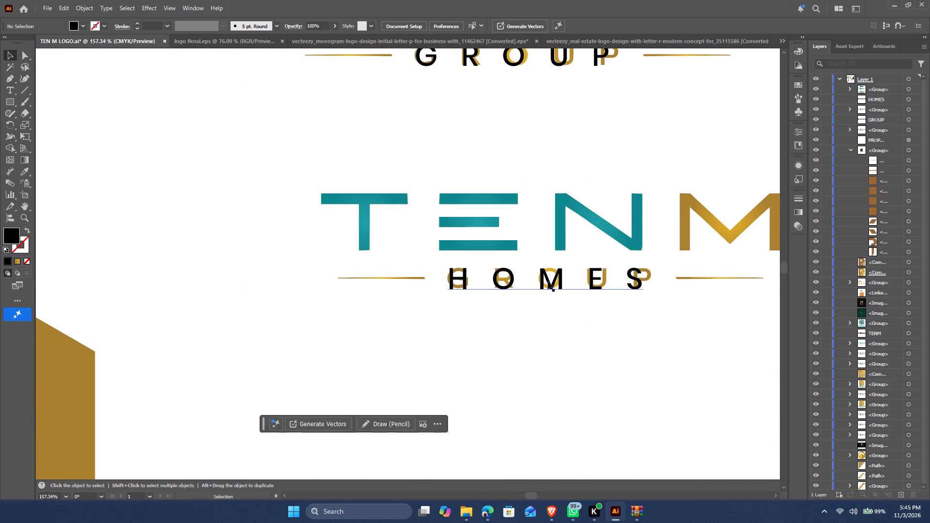
click(548, 281)
scroll(551, 284, up, 3)
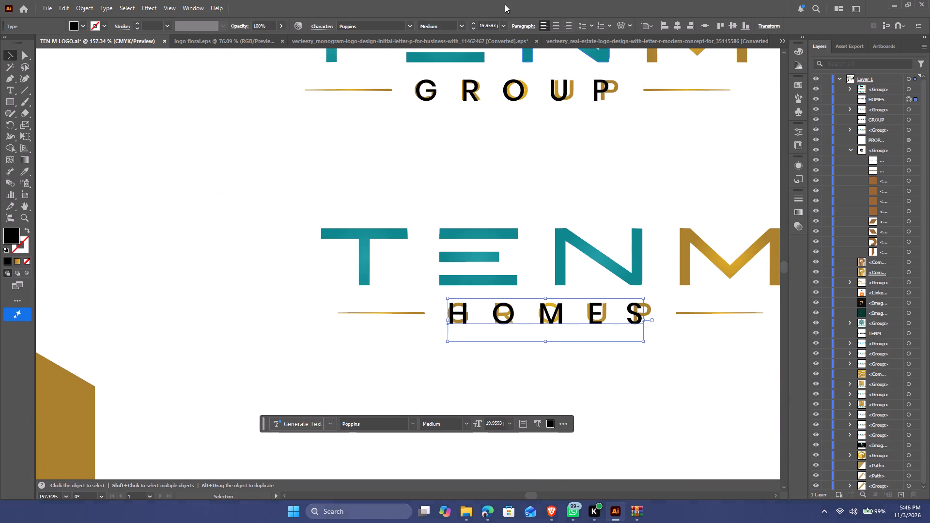
click(462, 25)
click(437, 141)
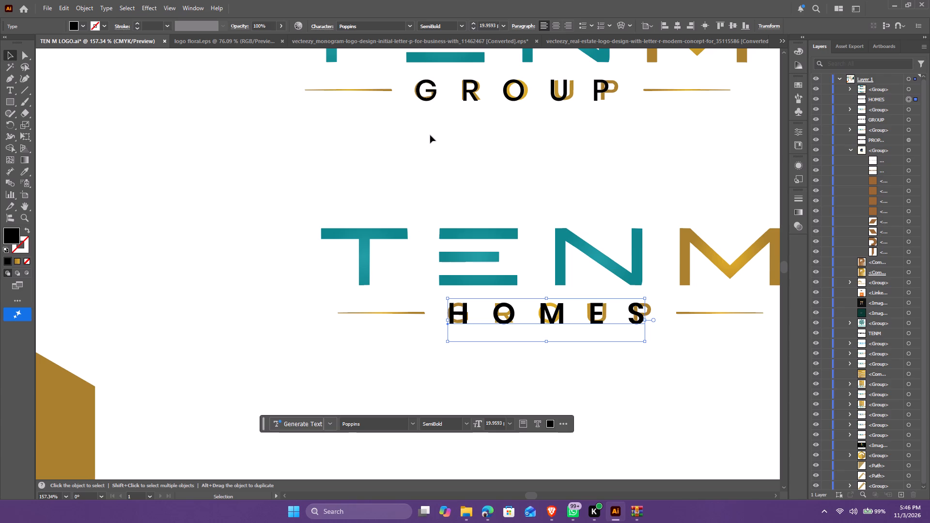
Set the tracking of the black HOMES text to 835.
click(318, 30)
click(318, 26)
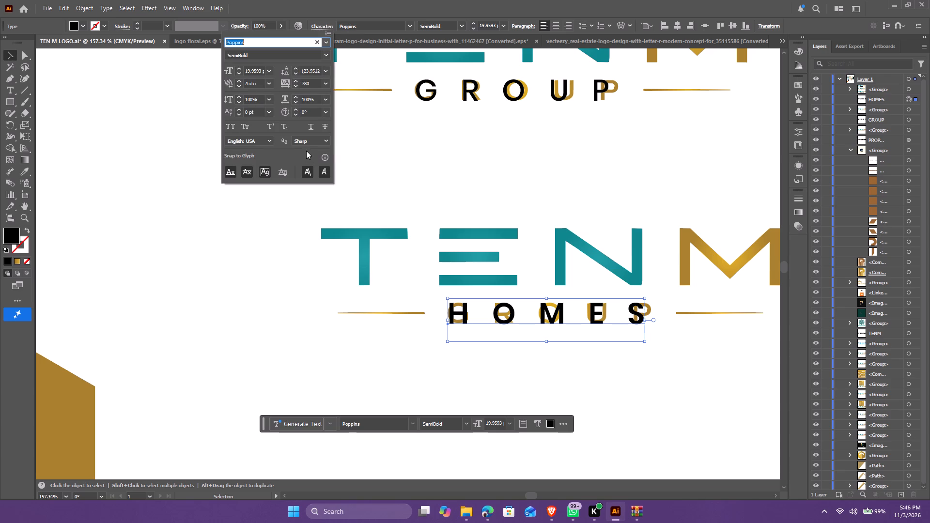
click(310, 83)
scroll(312, 86, up, 4)
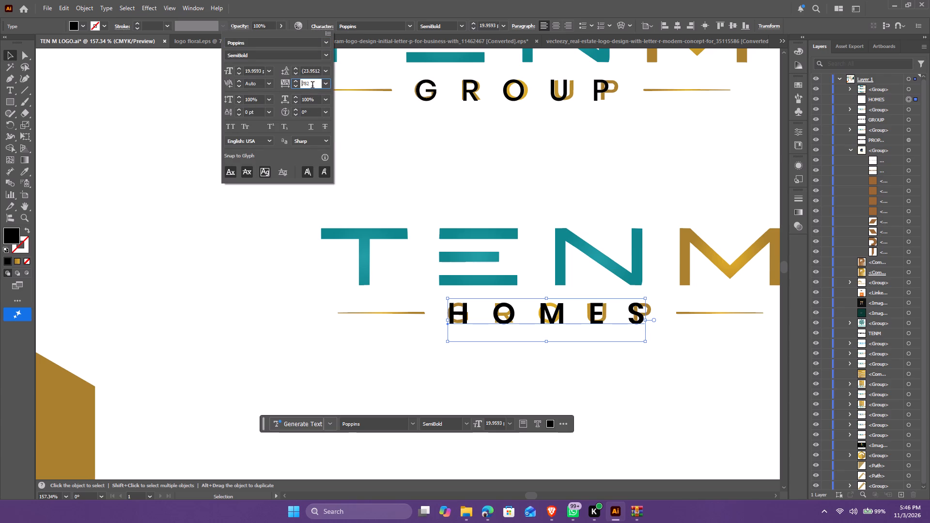
scroll(312, 86, up, 7)
scroll(312, 86, up, 20)
scroll(312, 86, up, 6)
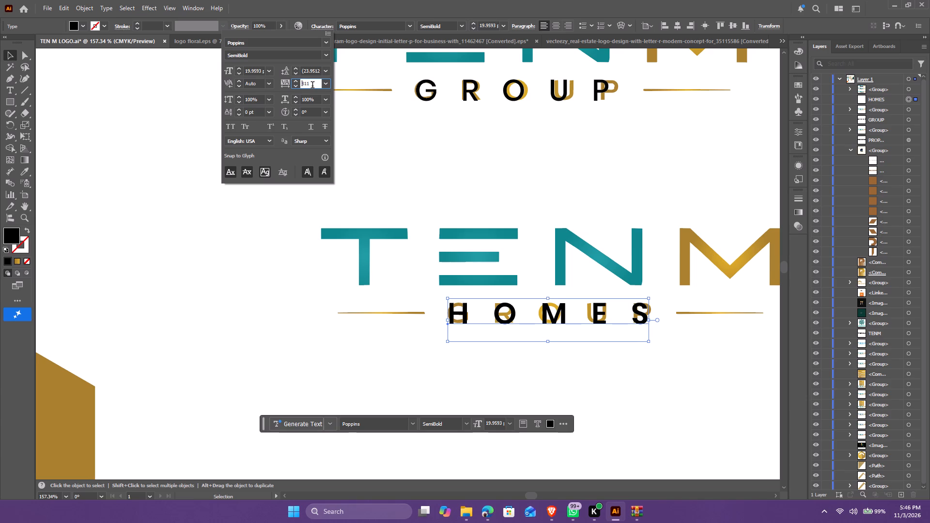
scroll(312, 86, up, 13)
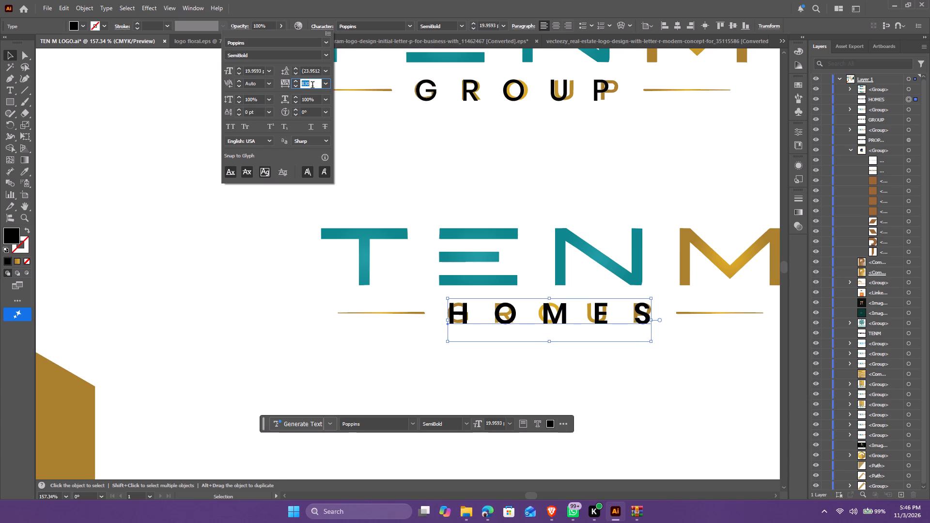
scroll(312, 86, up, 2)
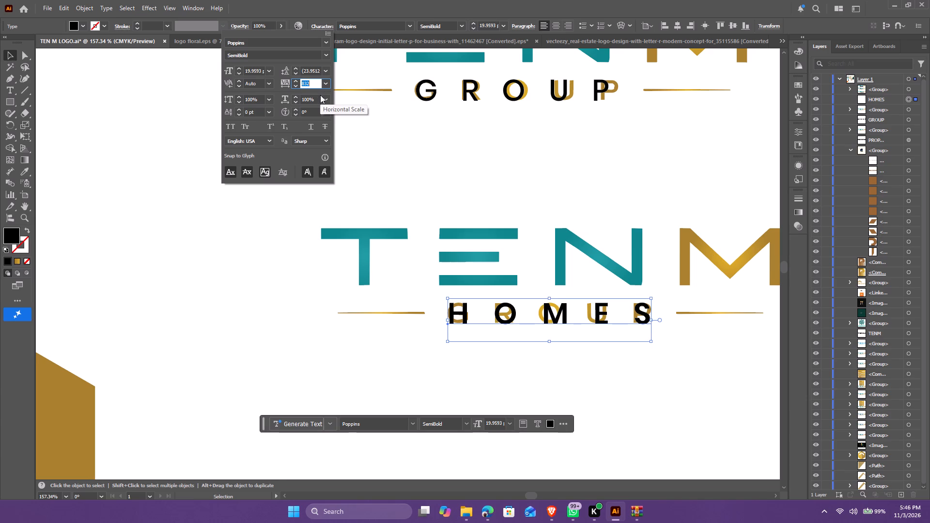
text(835)
key(Return)
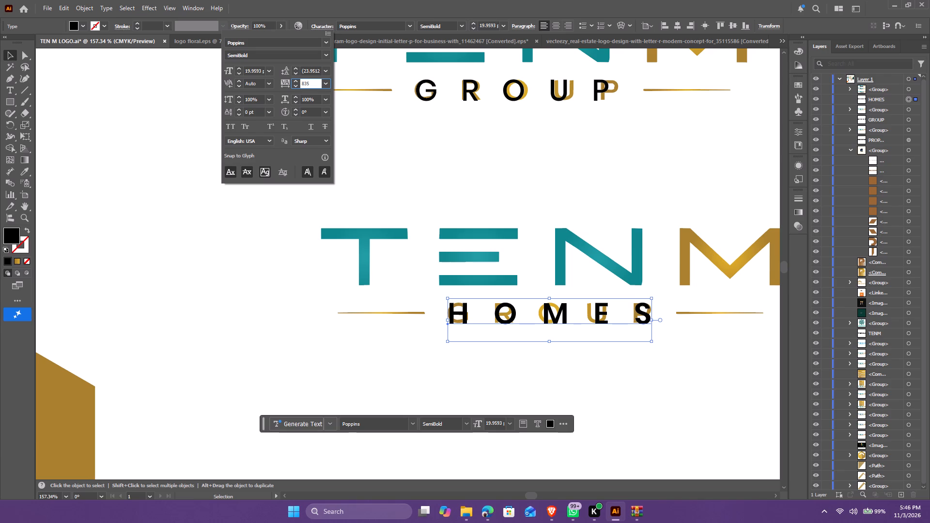
click(601, 366)
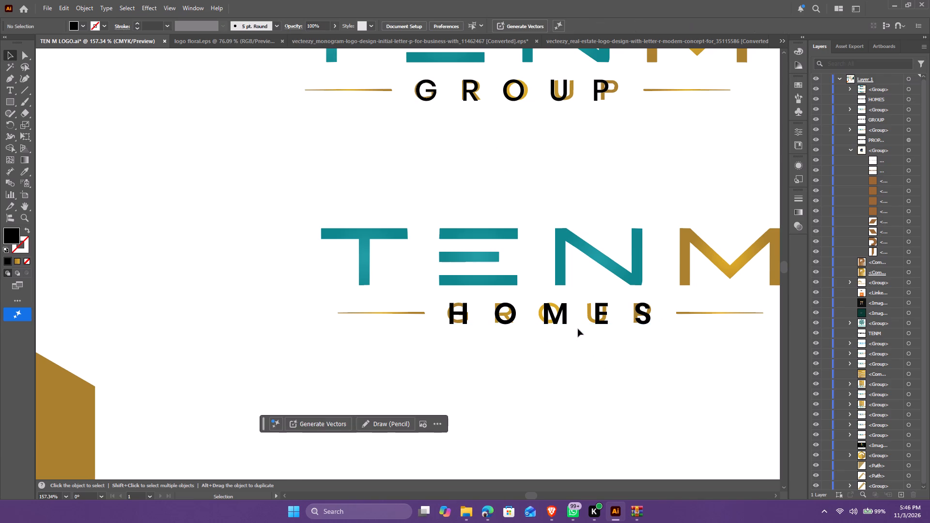
Expand the black HOMES text into outlines and combine its letters into one compound path.
click(562, 323)
click(78, 6)
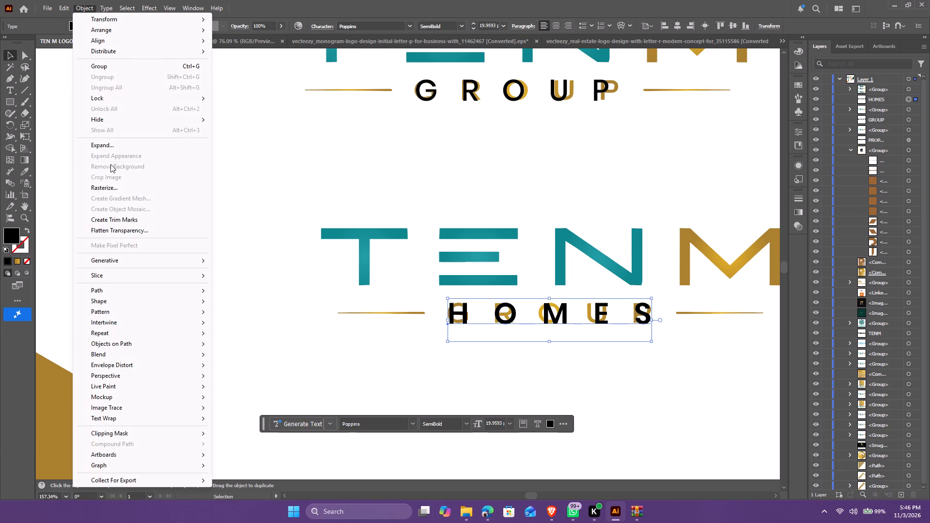
click(92, 143)
click(445, 308)
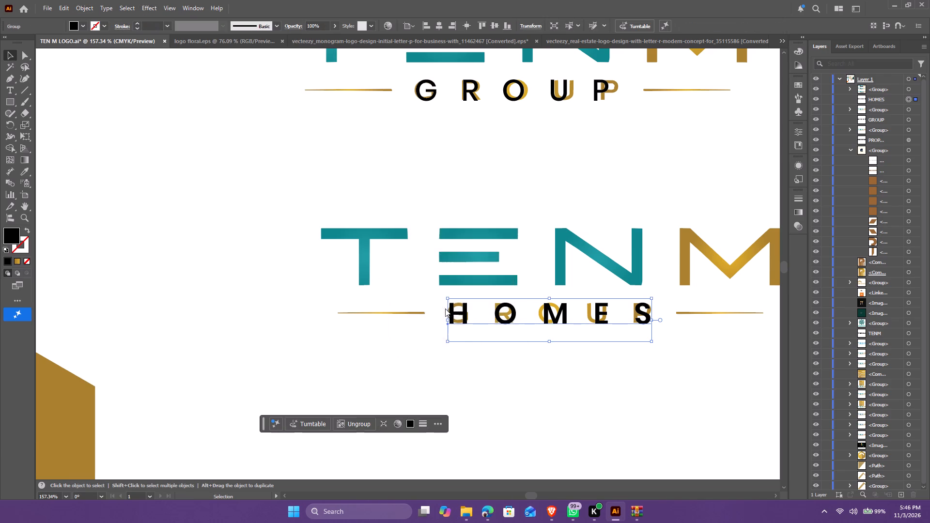
key(ctrl+8)
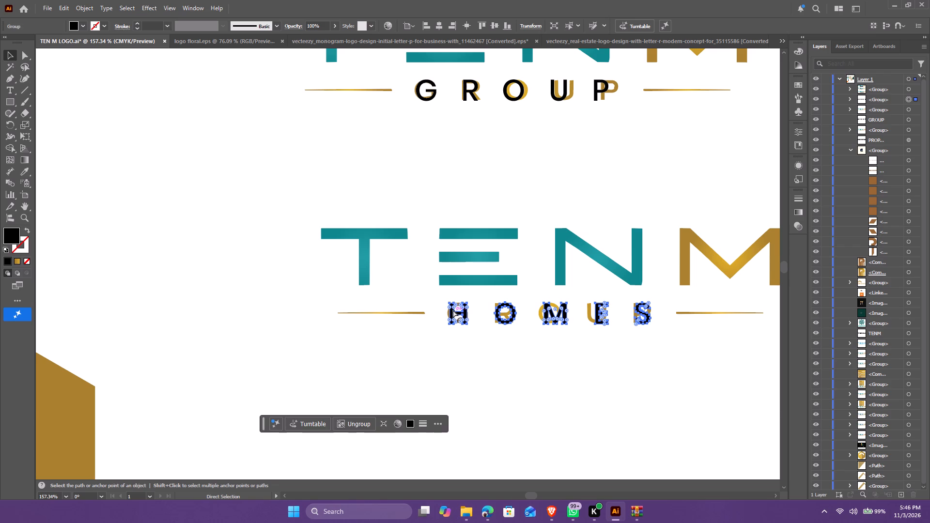
Ungroup the lower TENM wordmark and its nested group of gold GROUP lettering and side lines.
click(707, 311)
right_click(707, 311)
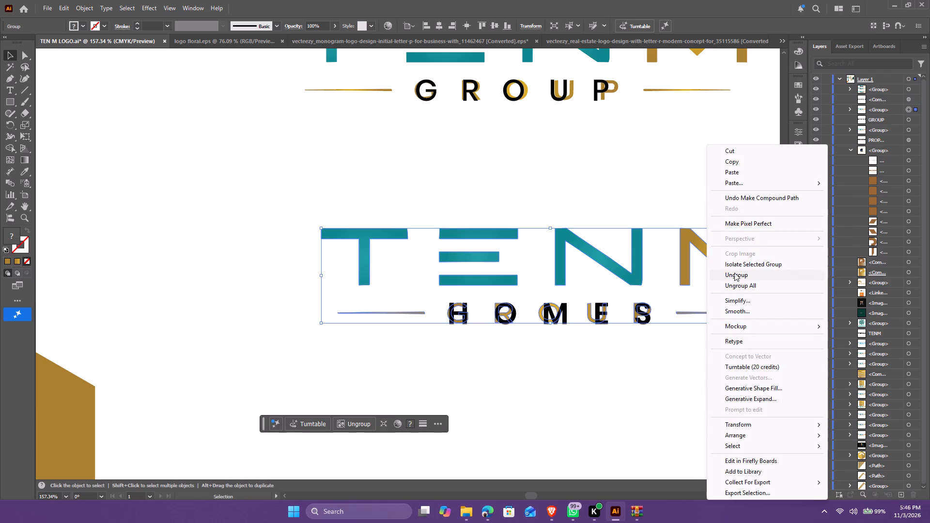
click(734, 273)
click(612, 393)
click(589, 317)
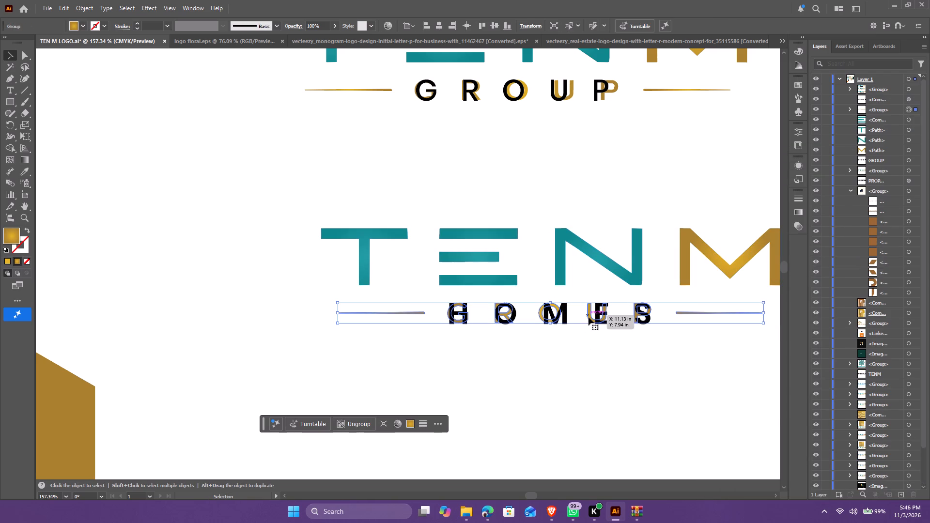
right_click(589, 317)
click(620, 284)
click(587, 376)
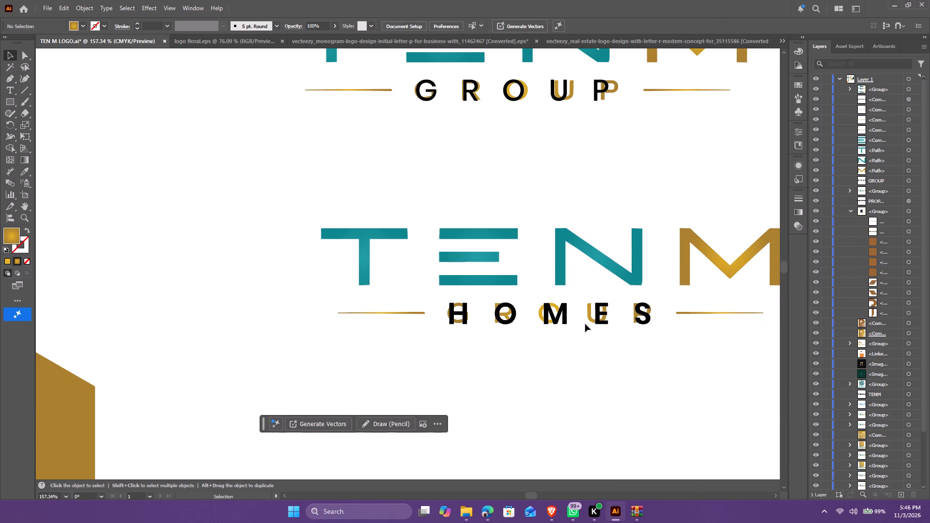
Move the gold GROUP lettering straight down, clear of the HOMES lettering.
click(589, 316)
drag(589, 316, 589, 394)
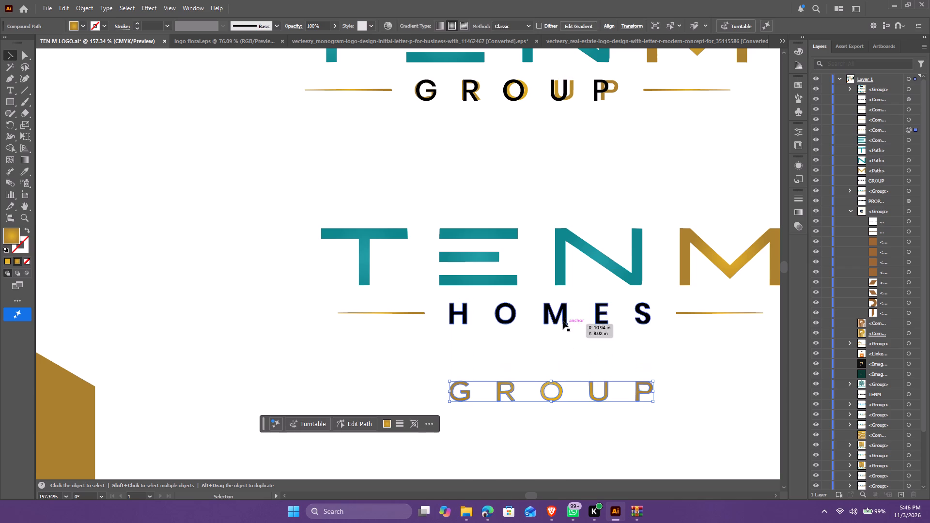
Apply the gold gradient sampled from the GROUP lettering to HOMES and make HOMES a compound path again.
click(561, 319)
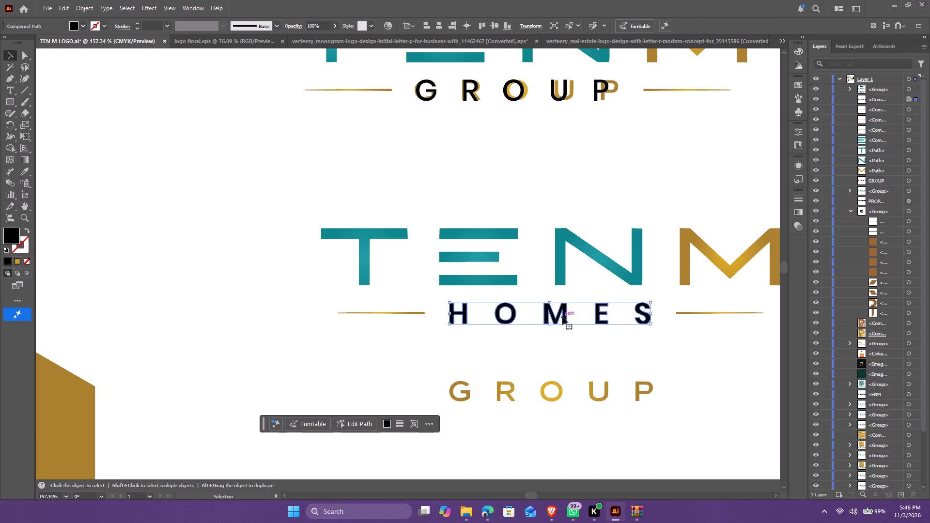
key(i)
click(506, 392)
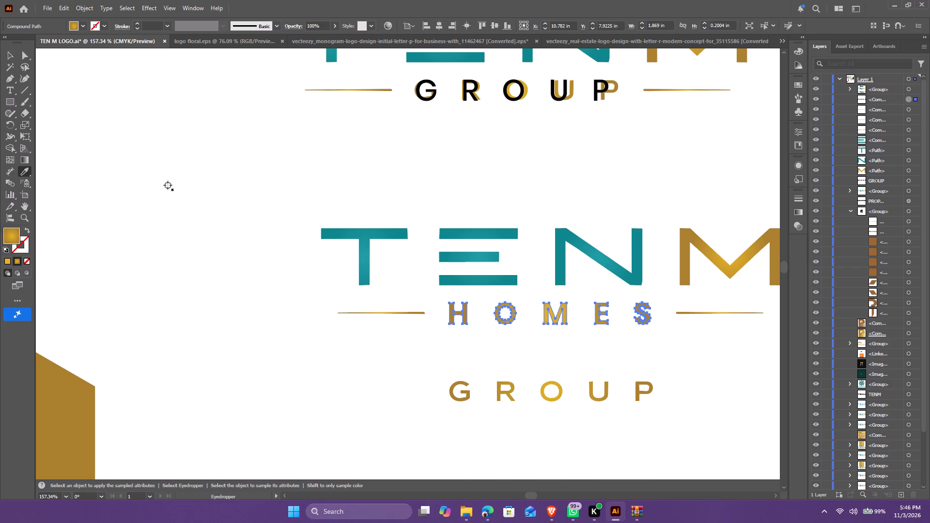
click(9, 53)
click(107, 122)
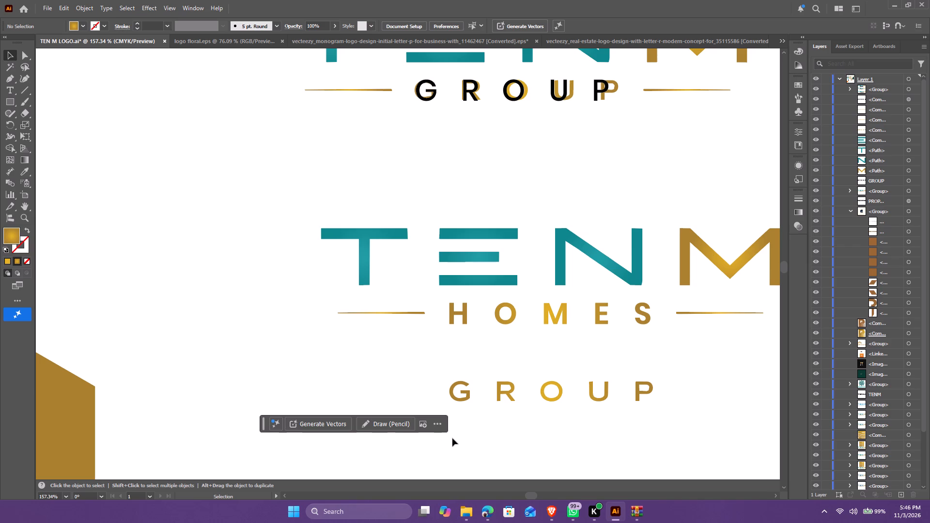
click(561, 310)
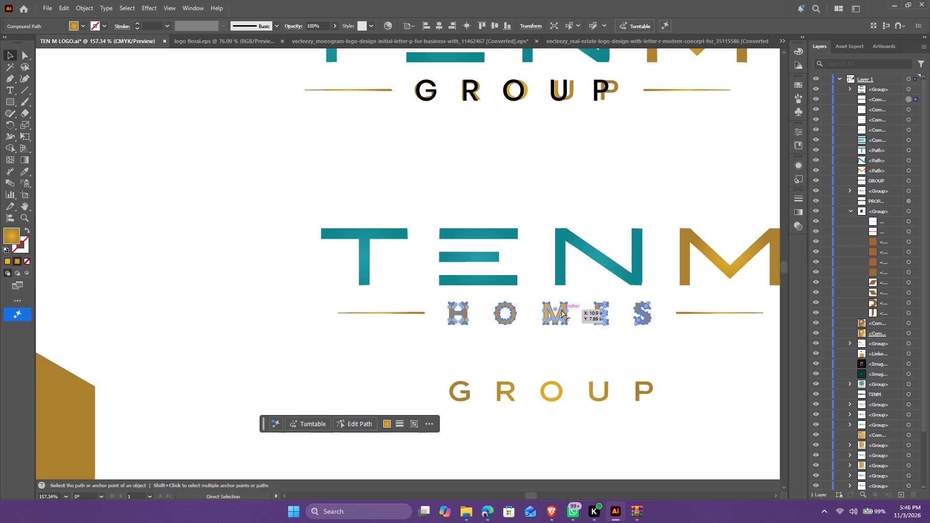
key(ctrl+8)
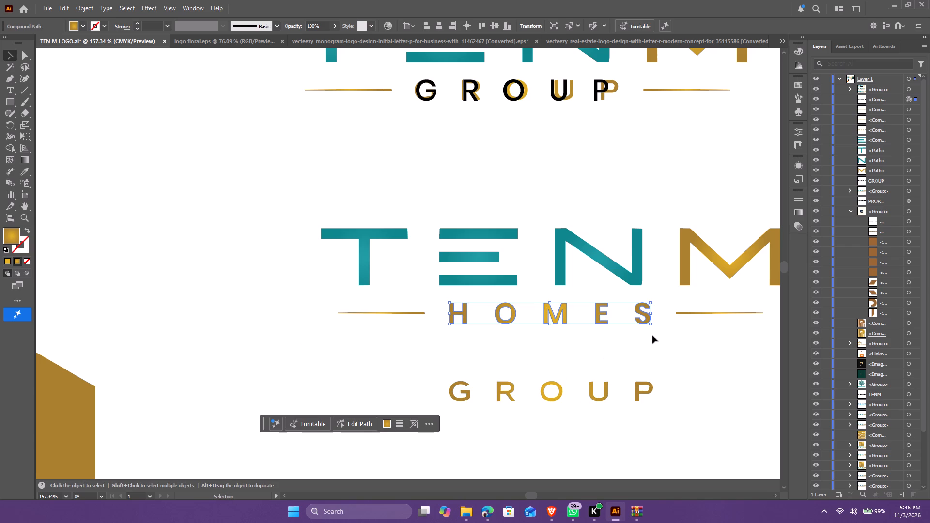
Align the gold HOMES lettering and its two side lines to a common vertical centre.
click(652, 335)
drag(390, 331, 729, 300)
click(494, 23)
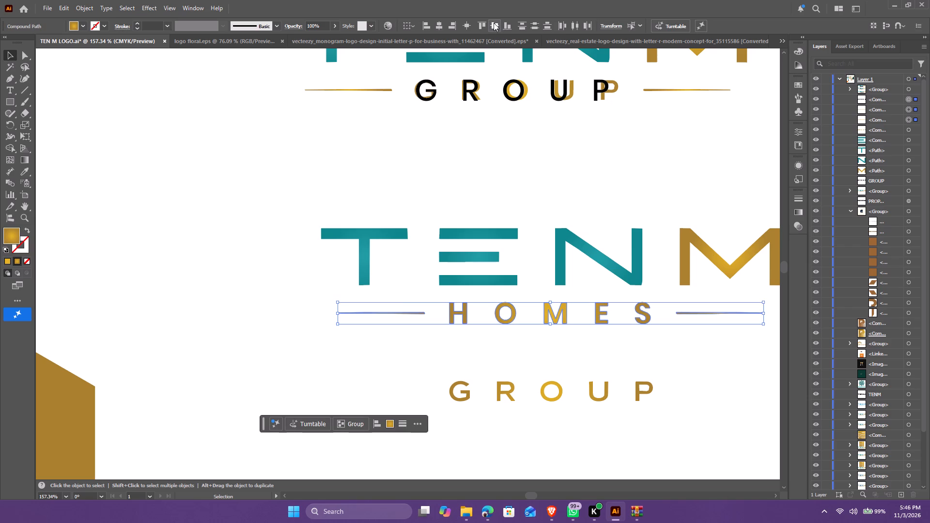
triple_click(494, 23)
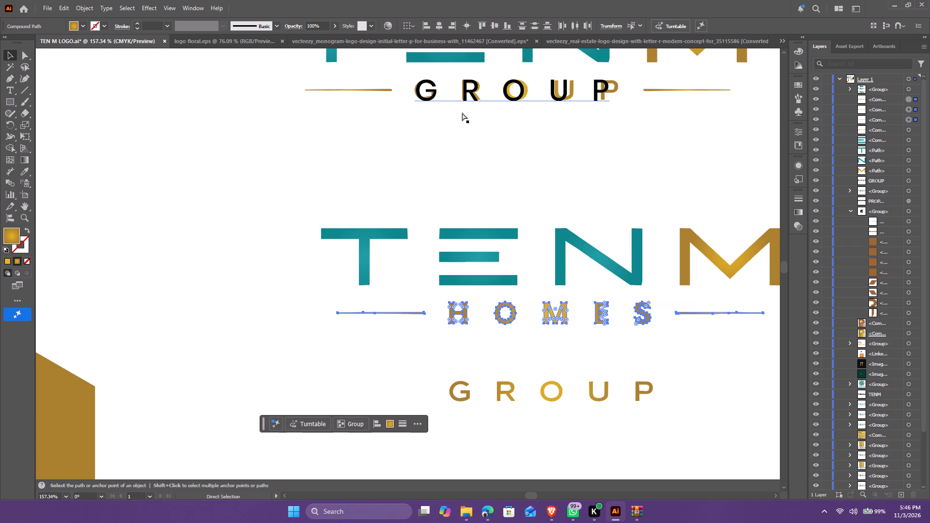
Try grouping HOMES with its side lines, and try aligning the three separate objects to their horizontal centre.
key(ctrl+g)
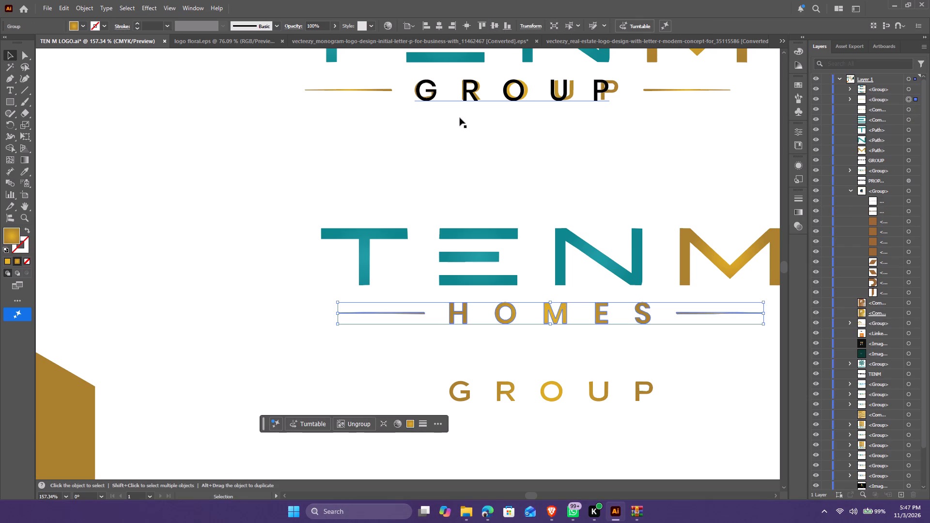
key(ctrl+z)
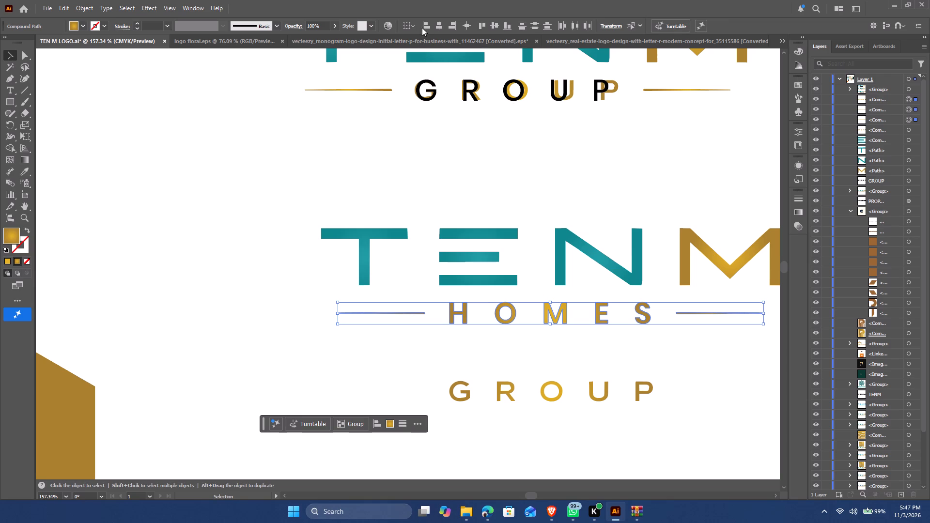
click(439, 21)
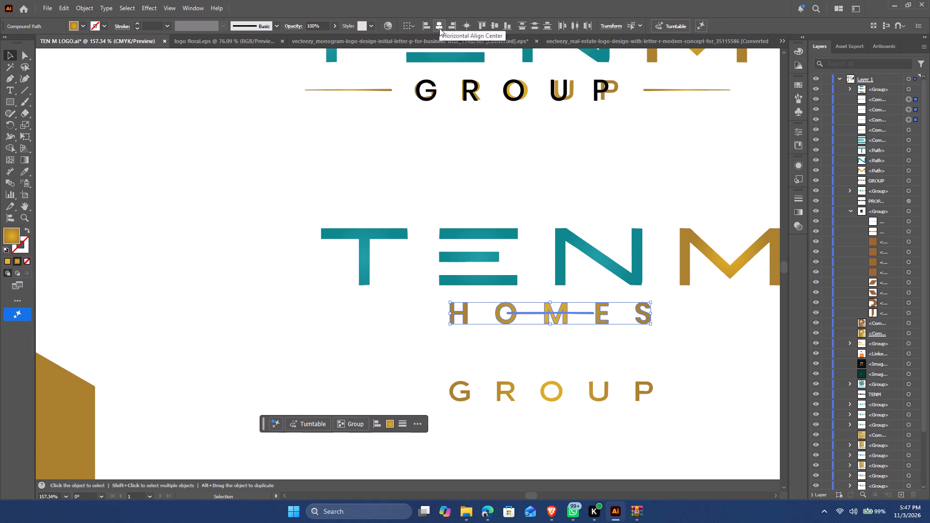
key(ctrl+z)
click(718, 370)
Align the two side lines beside HOMES vertically, group them and merge them into one compound path.
click(689, 311)
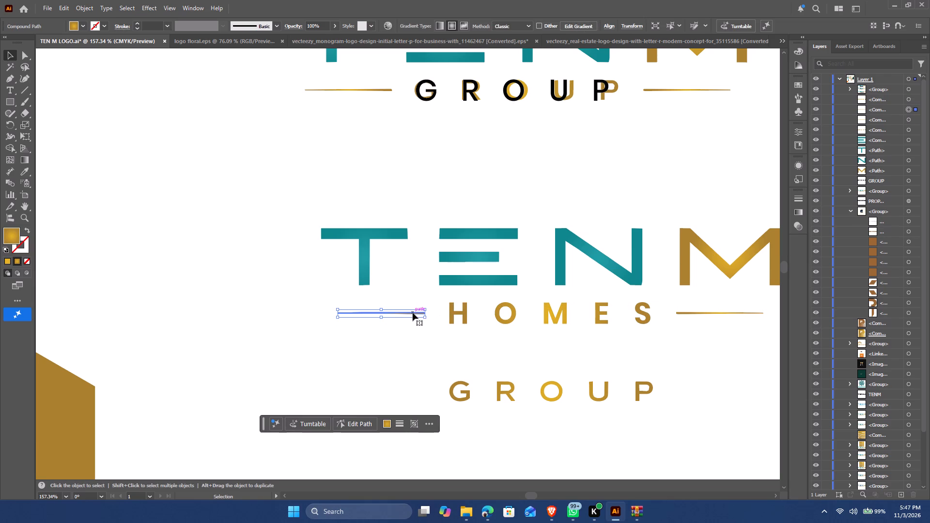
shift+click(701, 311)
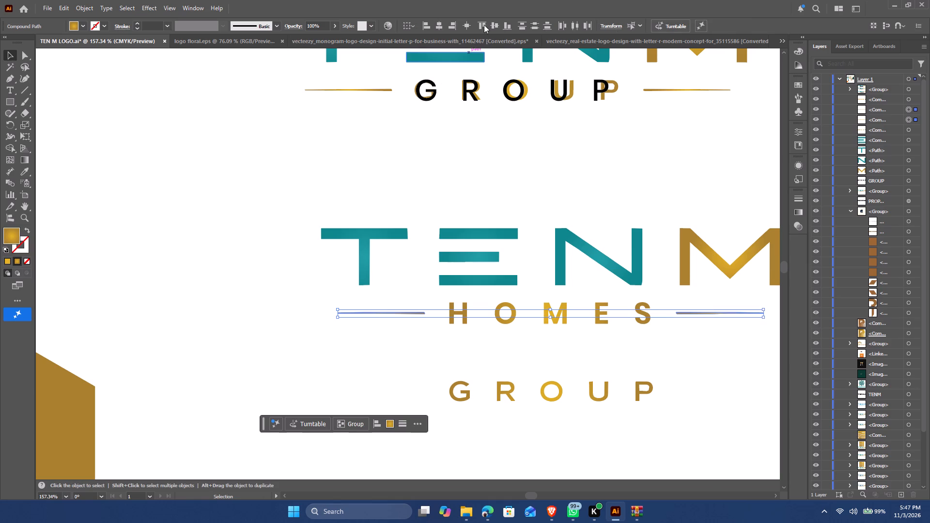
click(493, 25)
click(493, 25)
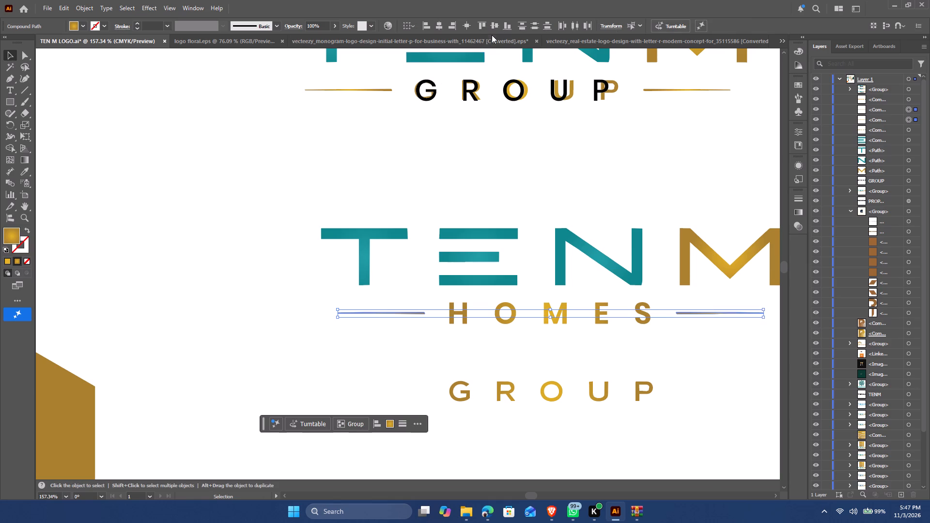
key(ctrl+g)
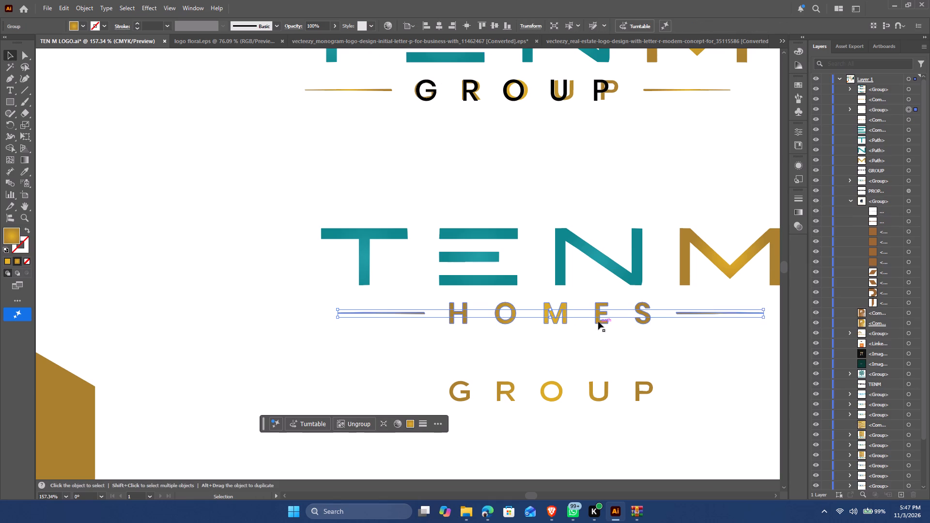
key(ctrl+8)
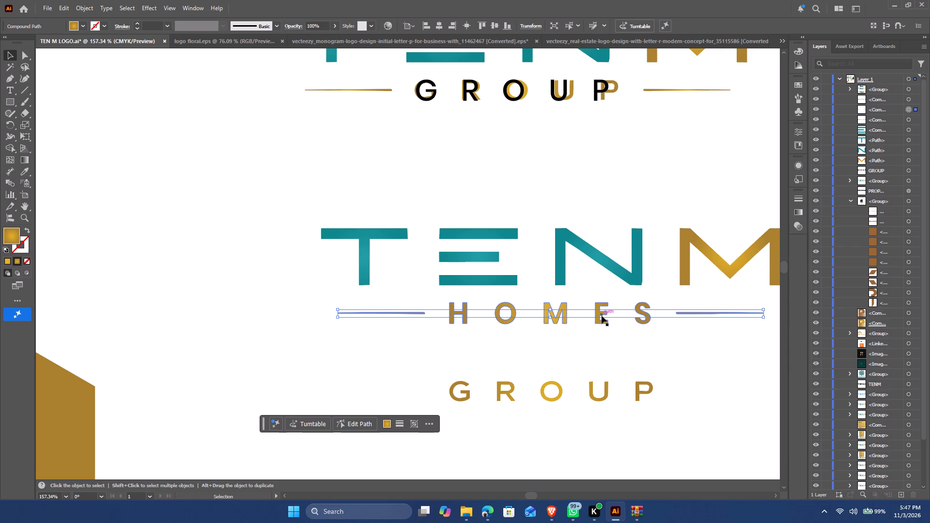
Centre HOMES and the merged side lines on each other vertically and horizontally, and group them as one tagline.
shift+click(597, 322)
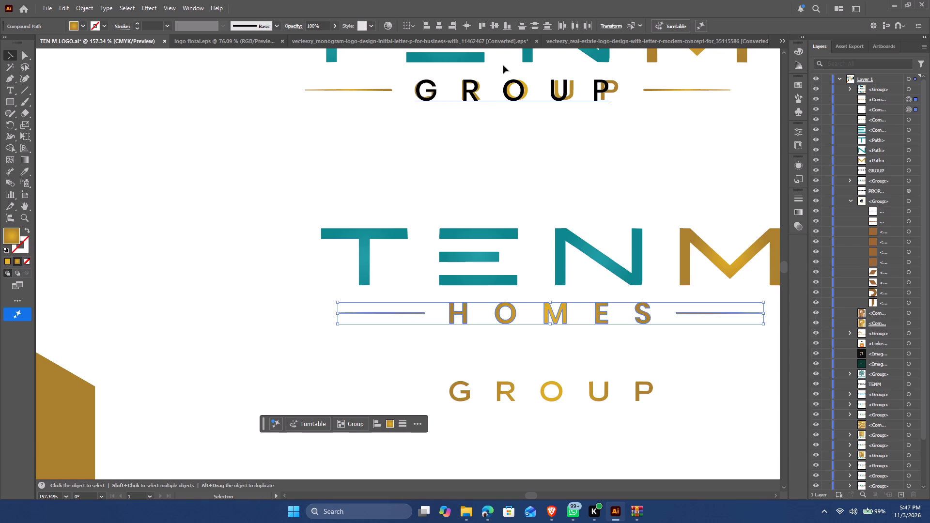
click(496, 26)
click(440, 22)
double_click(440, 22)
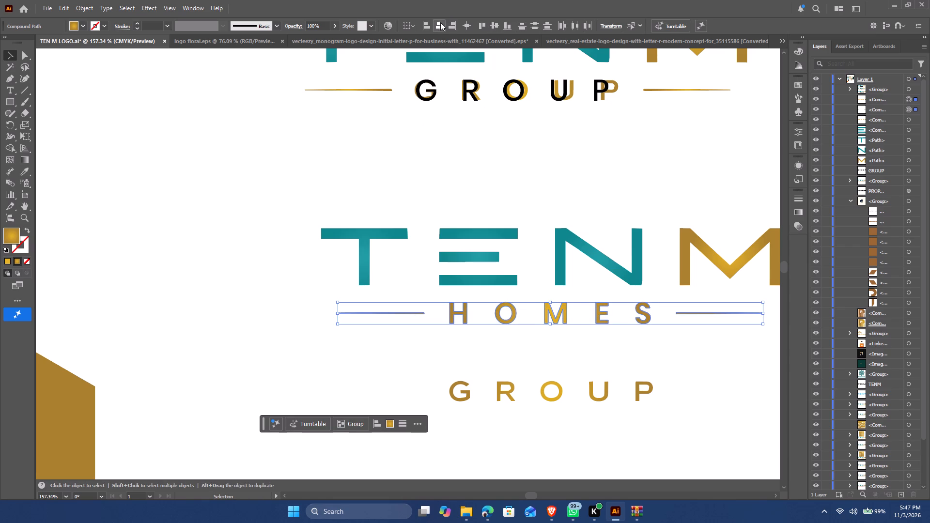
key(ctrl+g)
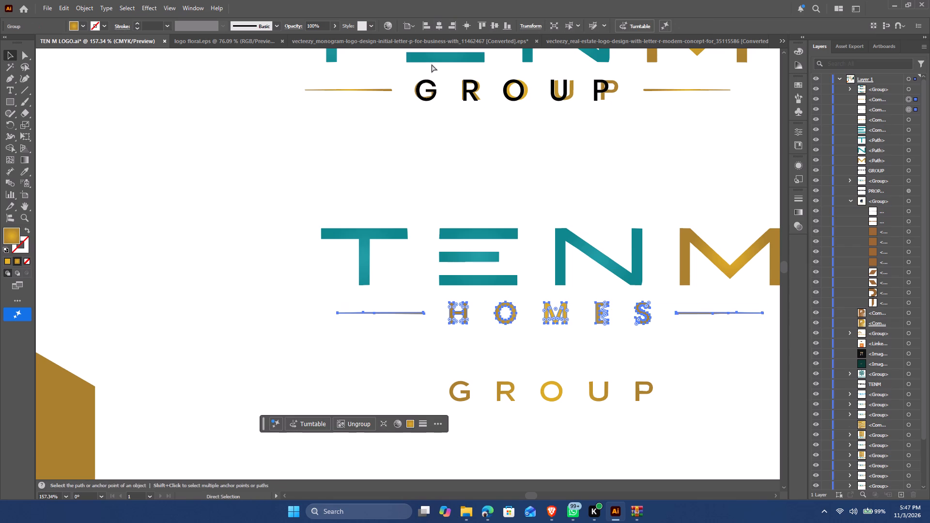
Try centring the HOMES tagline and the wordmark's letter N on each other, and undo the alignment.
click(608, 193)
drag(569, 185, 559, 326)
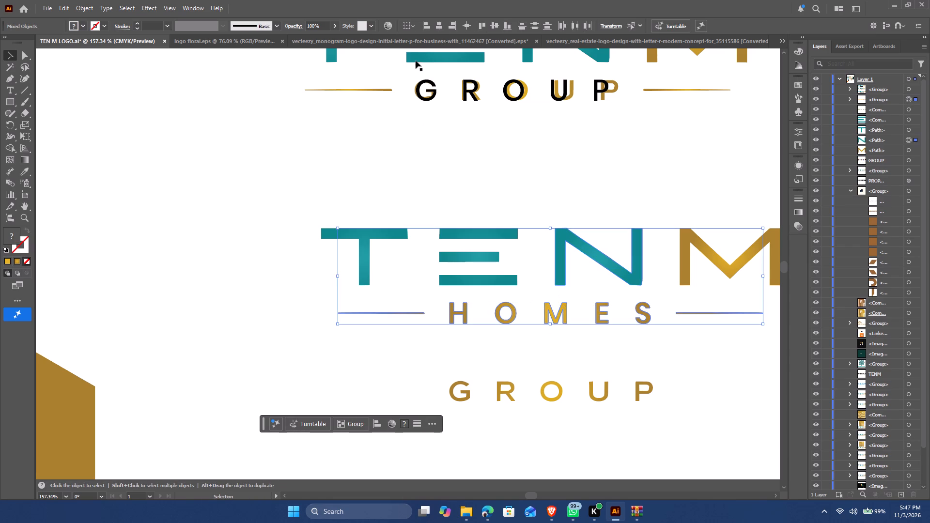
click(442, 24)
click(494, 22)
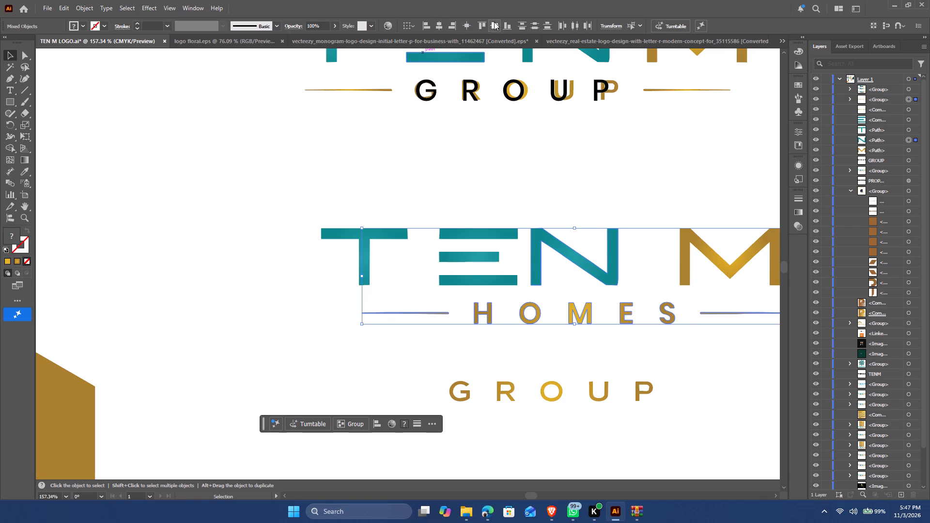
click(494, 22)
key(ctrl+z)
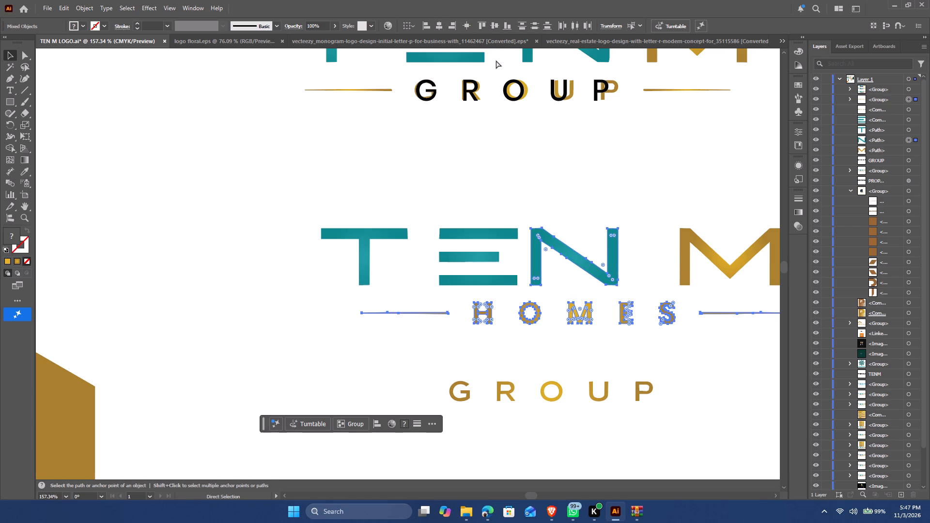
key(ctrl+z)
Align the four letters of the TENM wordmark above HOMES to their bottom edges and group them.
key(space)
key(space)
key(space)
key(space)
key(space)
key(space)
key(space)
drag(678, 186, 428, 215)
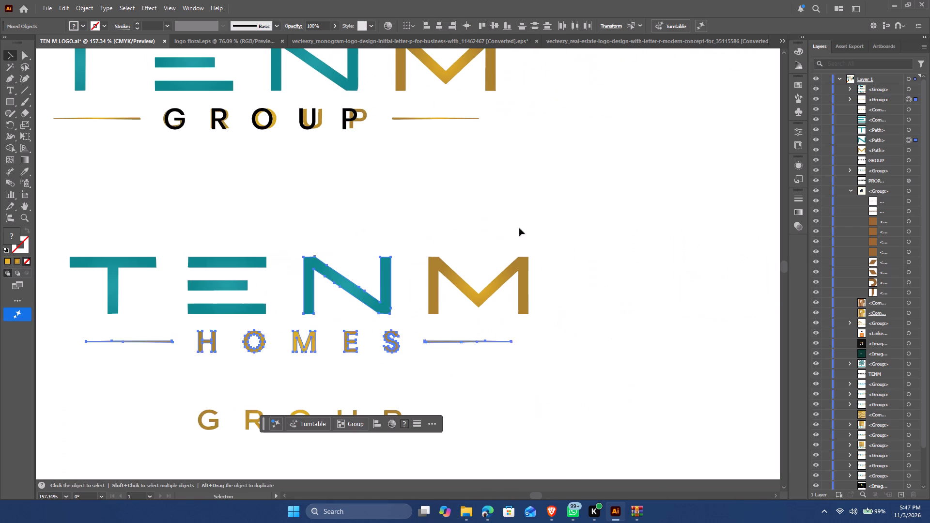
click(567, 227)
drag(623, 217, 99, 304)
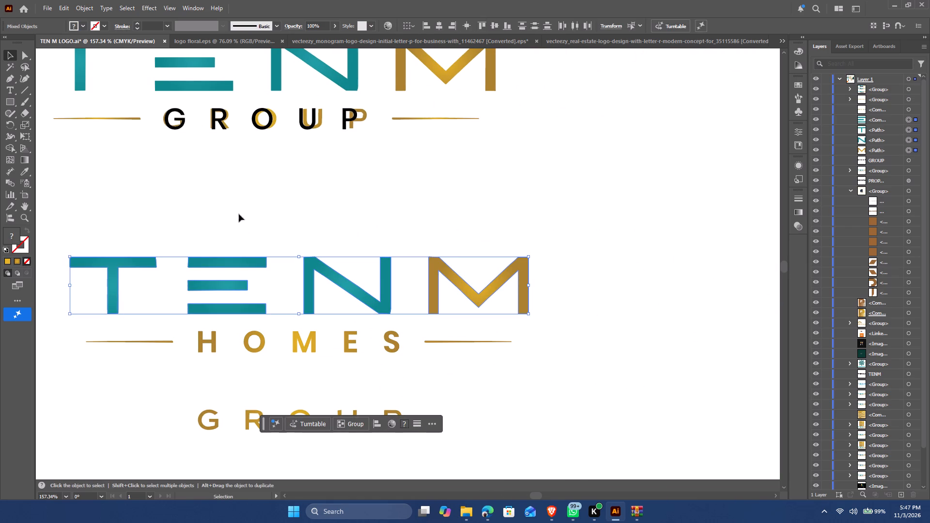
click(509, 23)
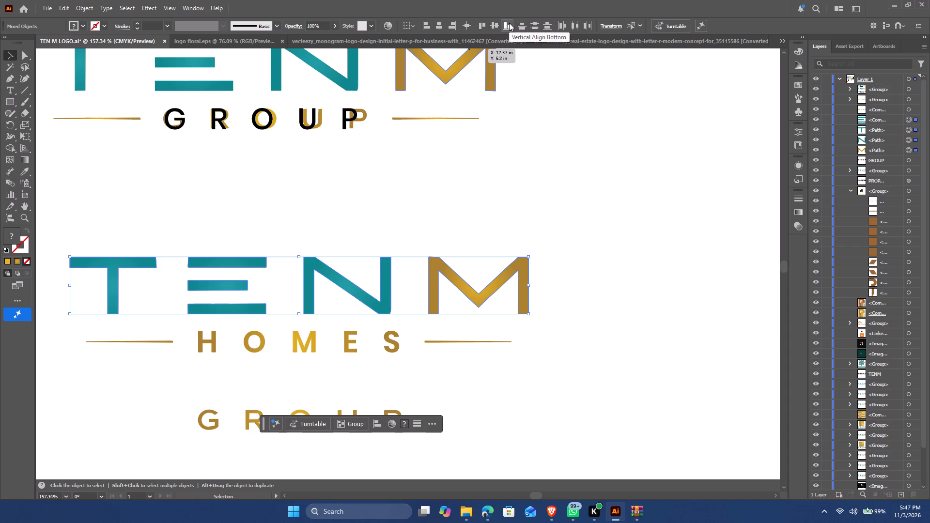
key(ctrl+g)
Centre the HOMES tagline and the TENM wordmark on each other horizontally and group them as one logo.
drag(570, 231, 341, 372)
click(438, 25)
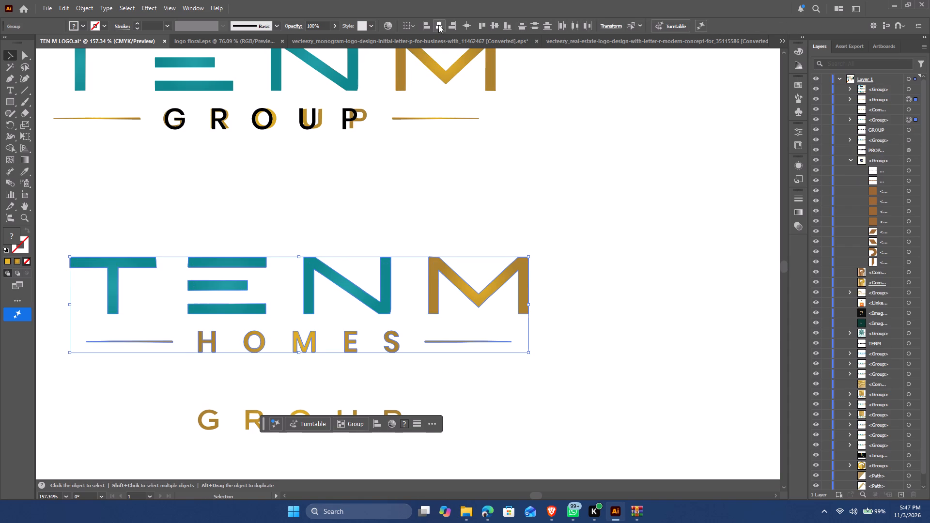
triple_click(438, 24)
key(ctrl+g)
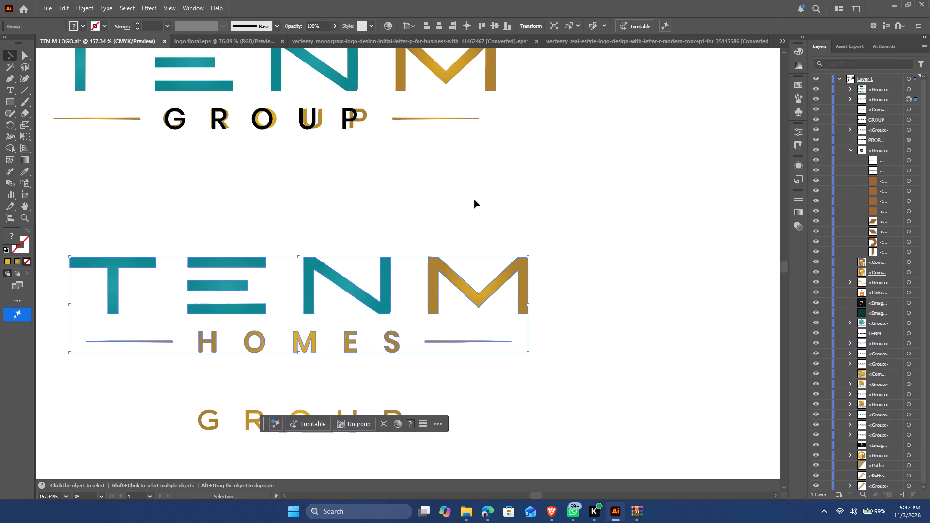
click(348, 194)
Save the logo document.
key(ctrl+s)
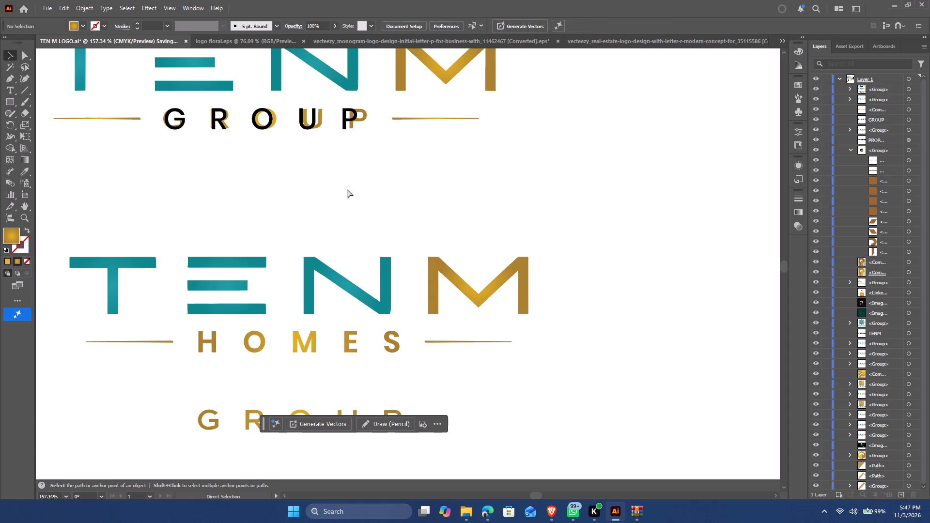
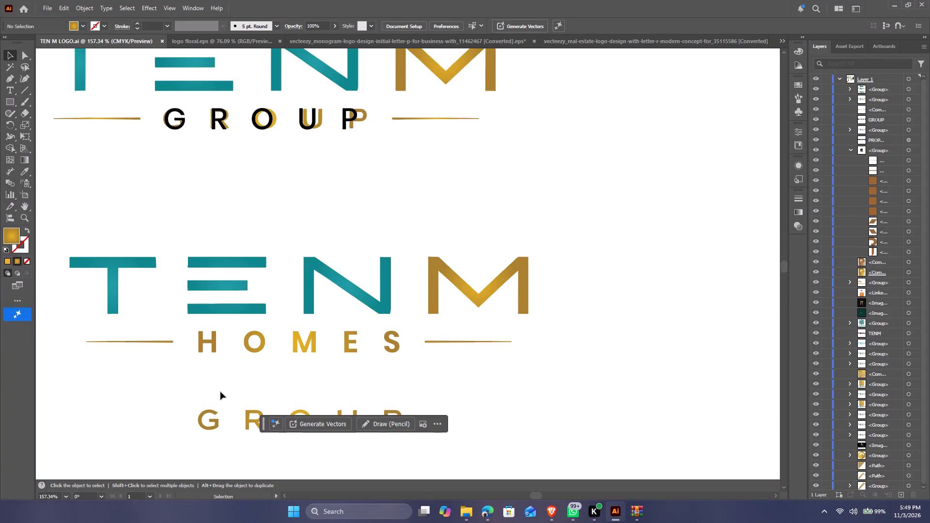
Review the stacked TENM logo variants and compare their HOMES, GROUP and PROPERTIES taglines.
drag(263, 426, 500, 410)
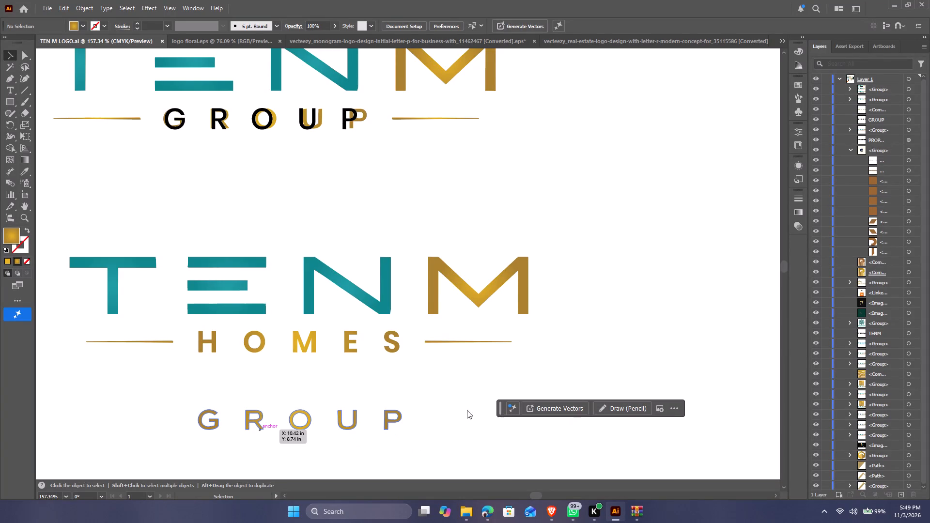
scroll(407, 369, up, 2)
scroll(408, 367, down, 2)
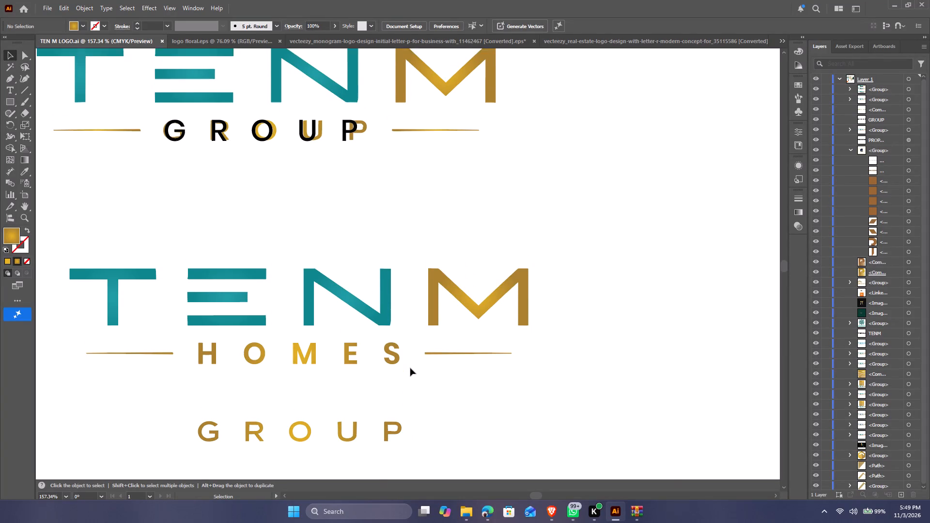
scroll(410, 368, down, 3)
scroll(441, 337, down, 18)
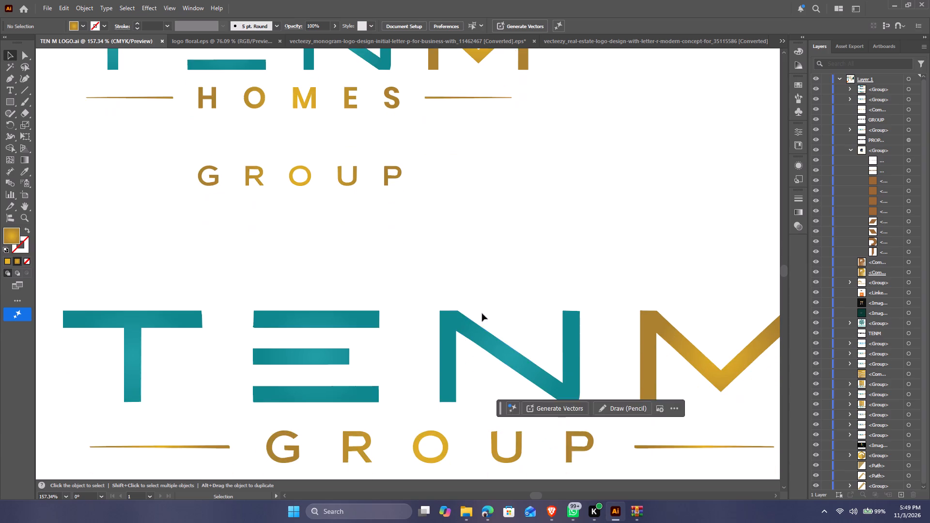
scroll(482, 313, down, 14)
scroll(489, 330, up, 19)
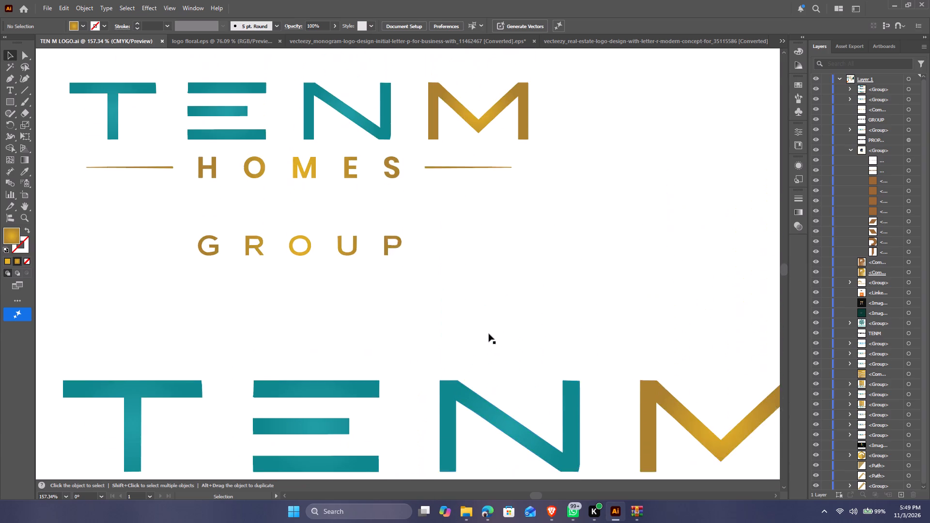
scroll(489, 334, up, 8)
scroll(392, 339, up, 7)
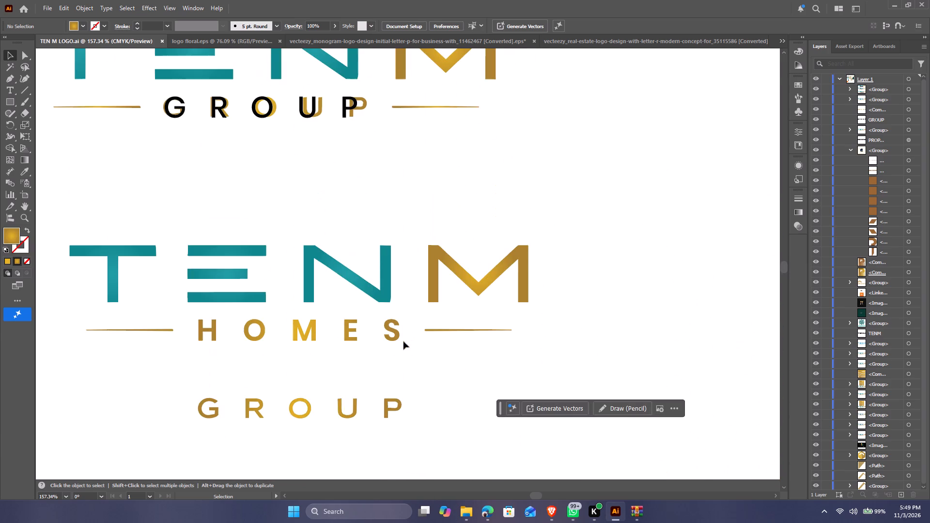
scroll(423, 367, up, 7)
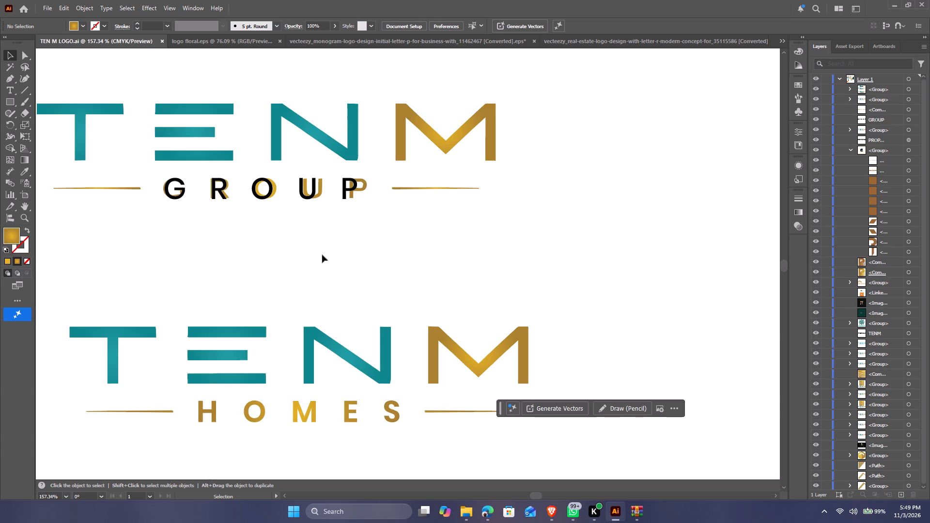
scroll(343, 271, down, 12)
scroll(388, 254, up, 20)
scroll(388, 254, up, 1)
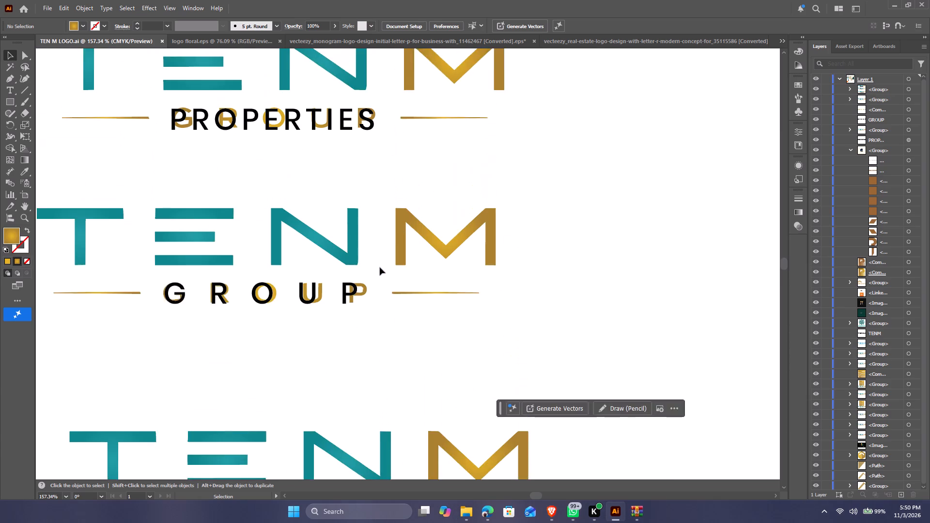
scroll(357, 280, down, 5)
scroll(322, 247, down, 6)
Set the black GROUP tagline text to Poppins SemiBold with a tracking of 835.
click(308, 179)
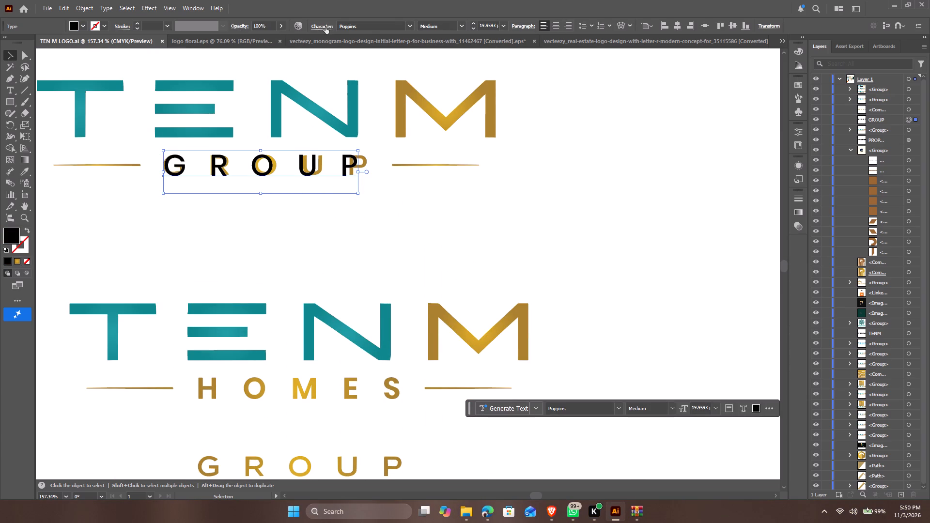
click(464, 27)
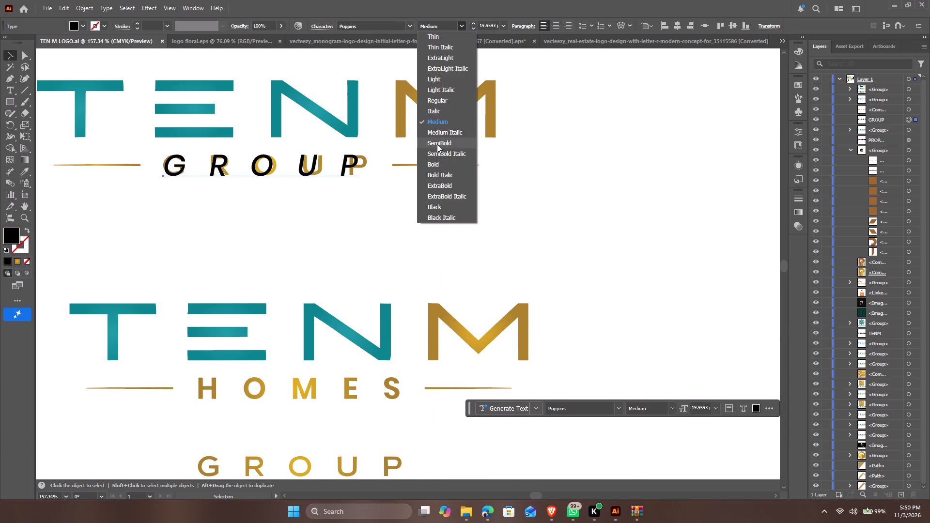
click(440, 143)
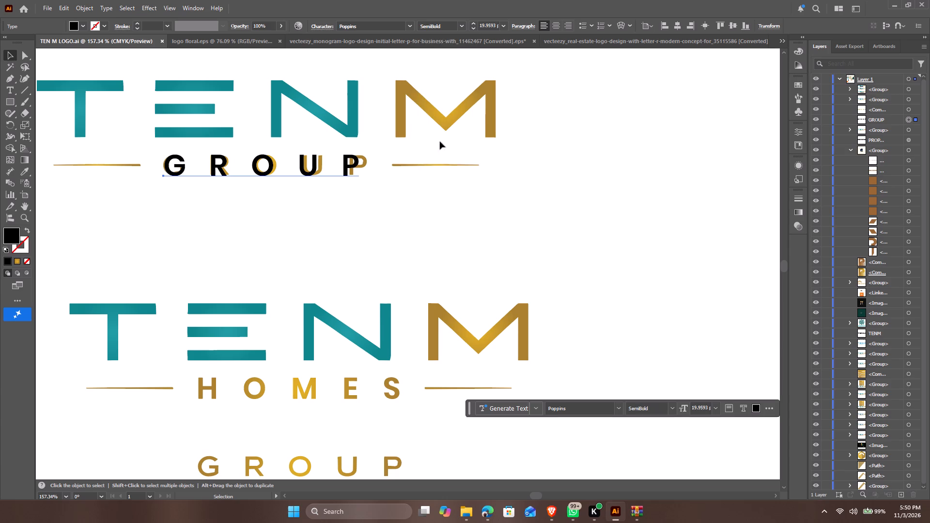
click(329, 28)
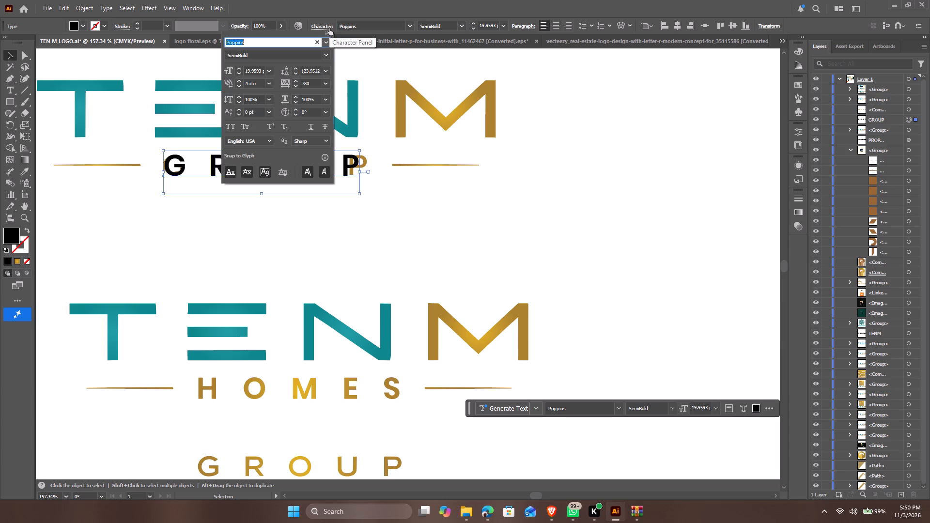
drag(315, 84, 300, 81)
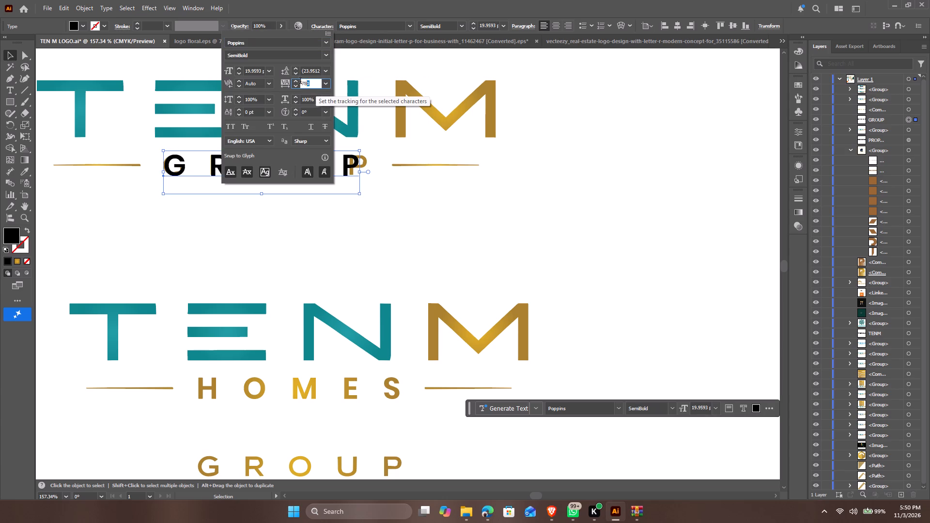
drag(300, 81, 283, 81)
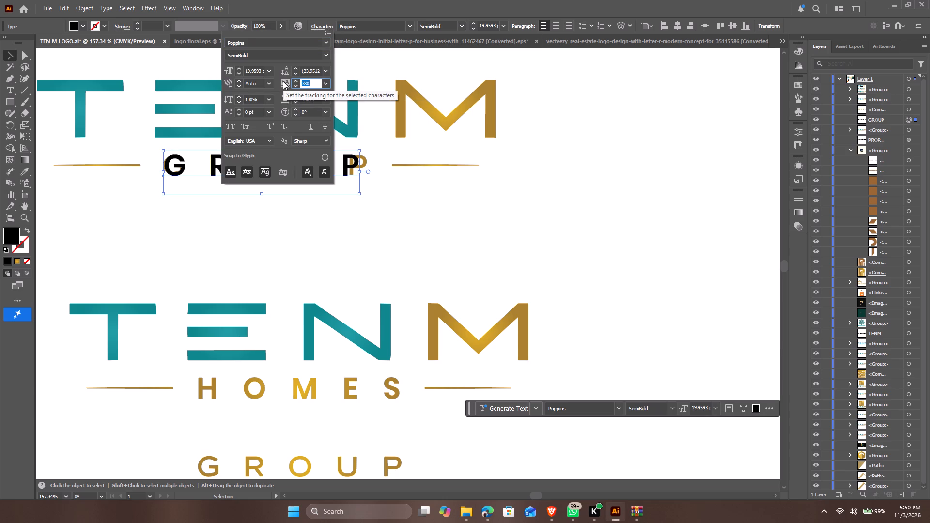
text(835)
key(Return)
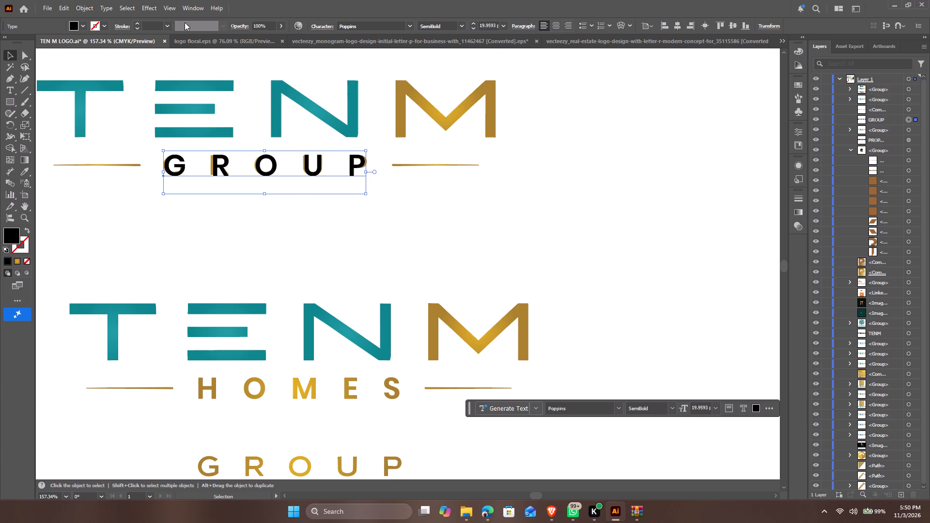
Expand the black GROUP text into outlines and make it a compound path.
click(85, 7)
click(93, 147)
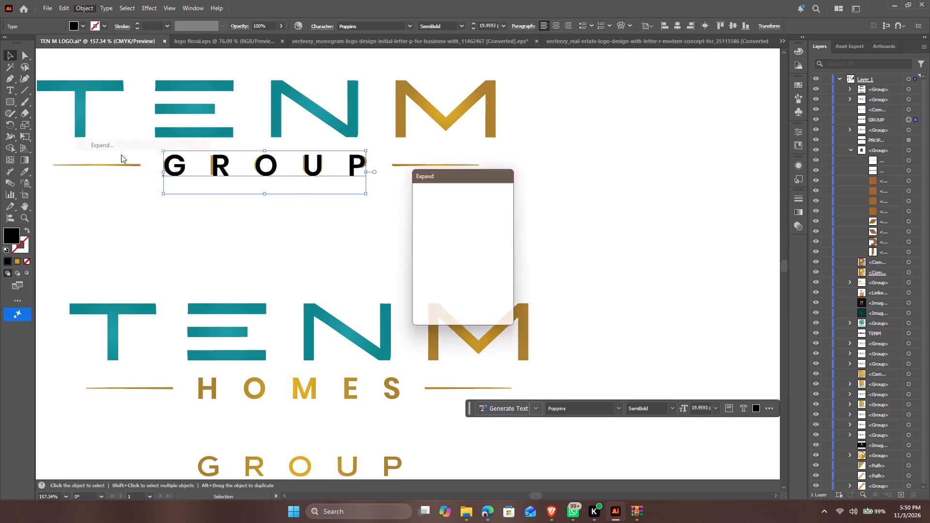
click(436, 309)
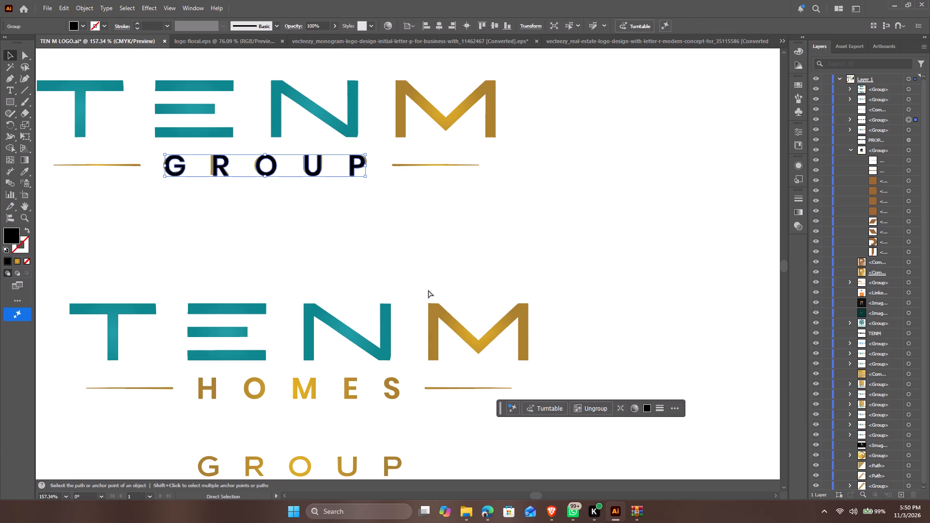
key(ctrl+8)
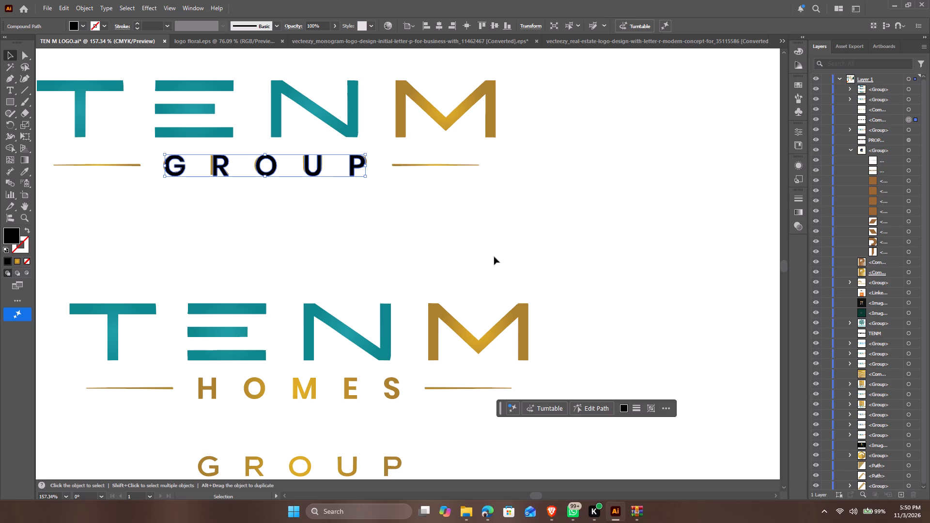
Ungroup the TENM logo behind the black GROUP lettering, and ungroup its gold tagline and side lines.
click(211, 168)
right_click(211, 168)
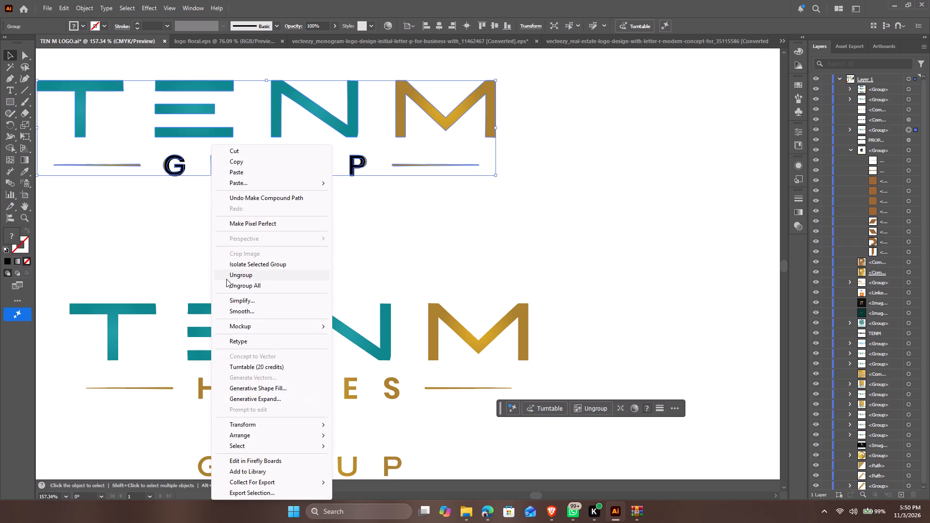
click(236, 273)
click(195, 262)
click(210, 165)
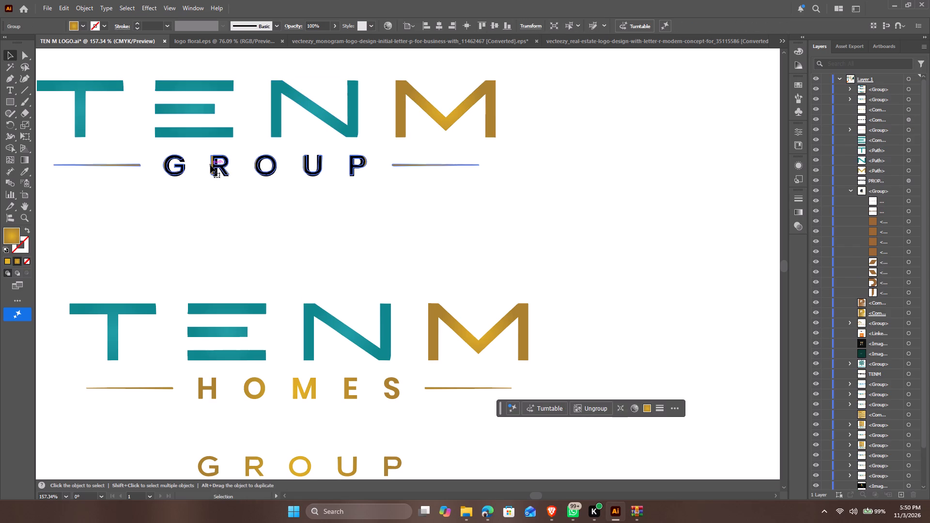
right_click(210, 165)
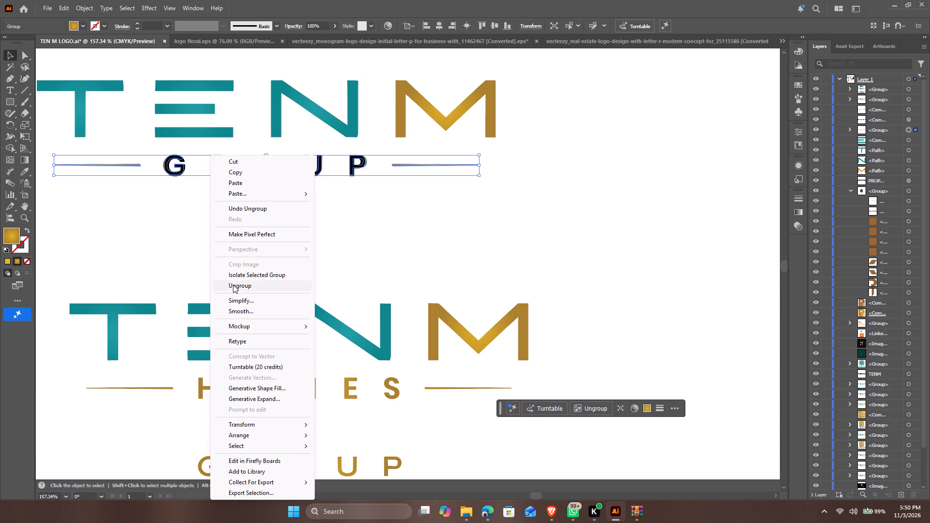
click(233, 285)
Group the old gold GROUP lettering without its side lines and move it straight down, clear of the black lettering.
shift+click(128, 165)
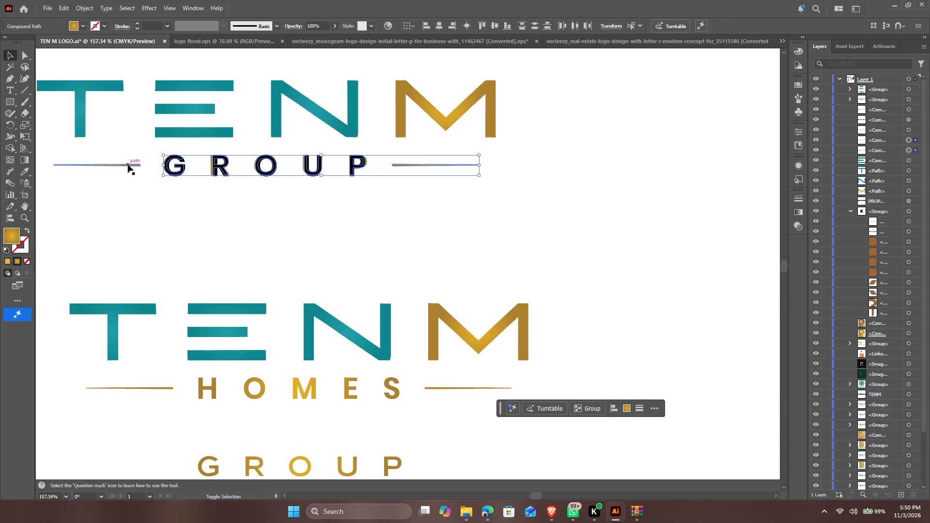
shift+click(418, 167)
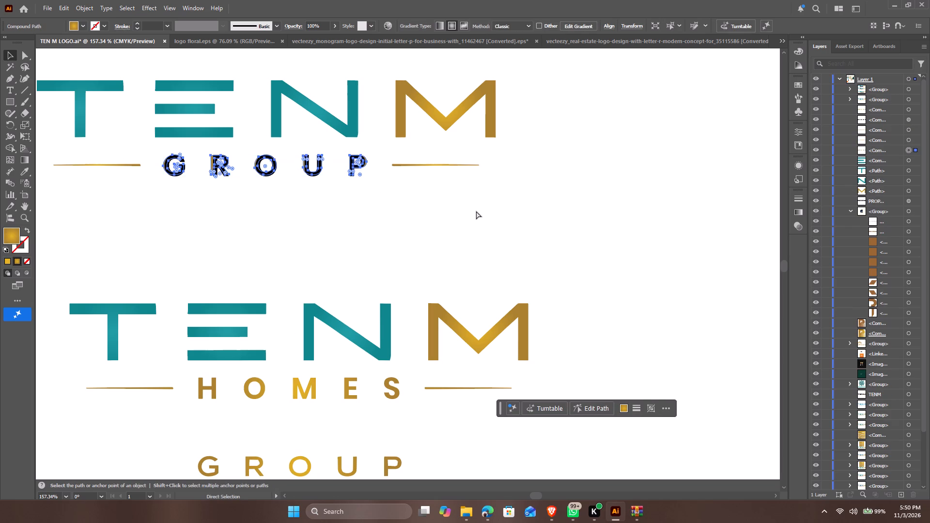
key(ctrl+g)
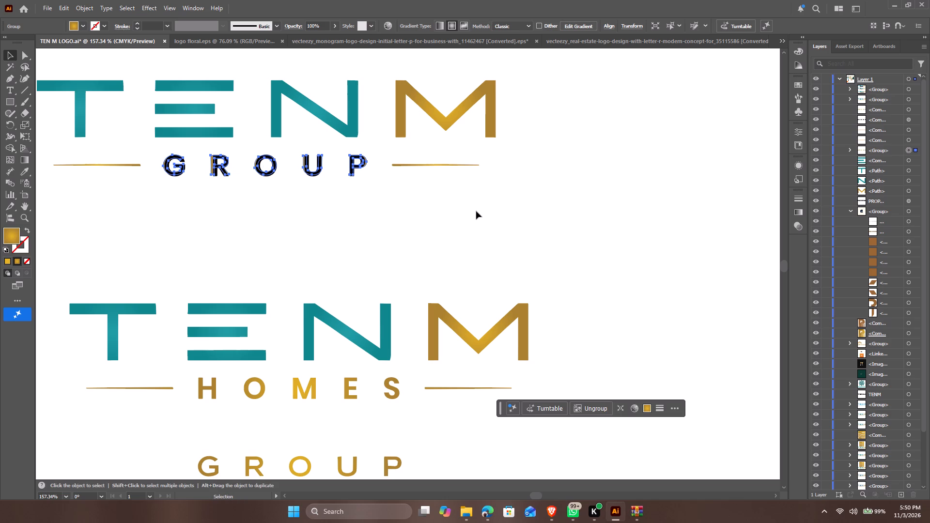
key(shift+Down)
key(shift+Down)
key(shift+Down)
key(shift+Down)
key(shift+Down)
key(shift+Down)
key(shift+Down)
key(shift+Down)
key(shift+Down)
key(shift+Down)
key(shift+Down)
key(shift+Down)
key(shift+Down)
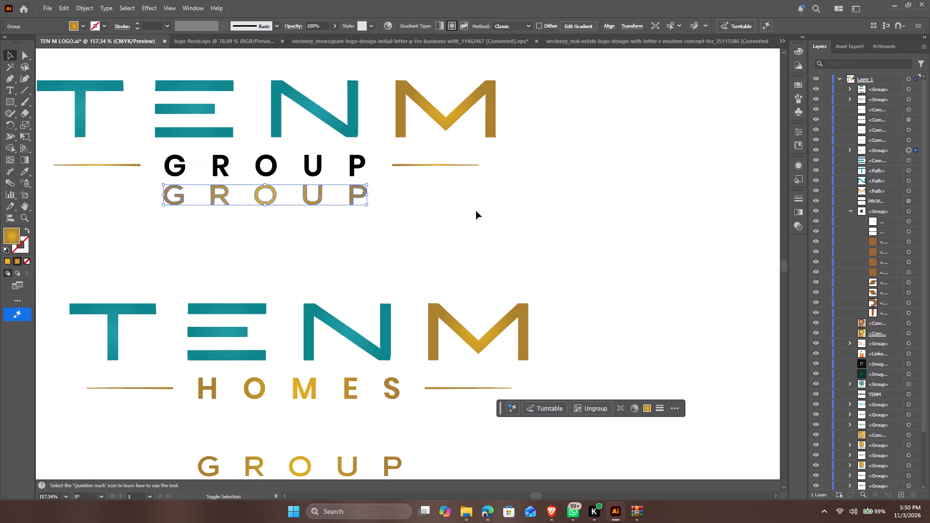
Apply the gold gradient of the HOMES tagline to the black GROUP lettering with the Eyedropper.
click(356, 161)
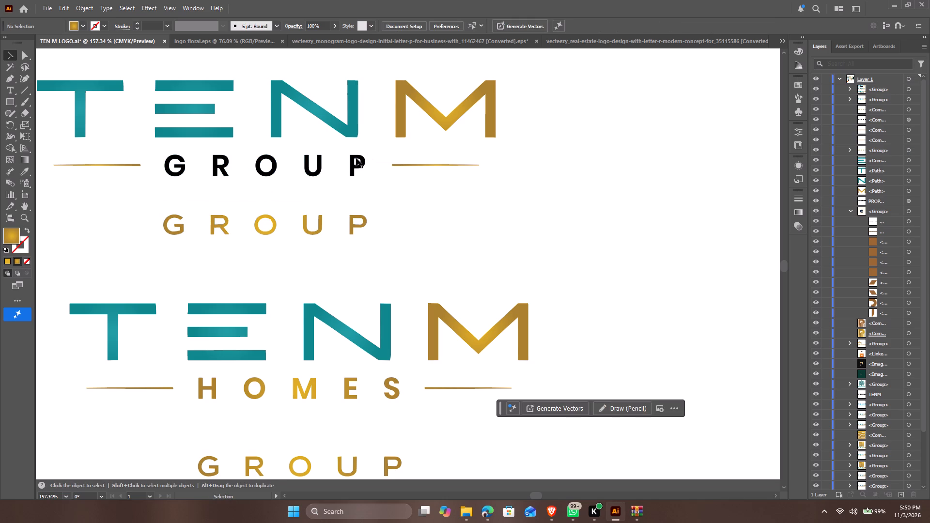
click(356, 158)
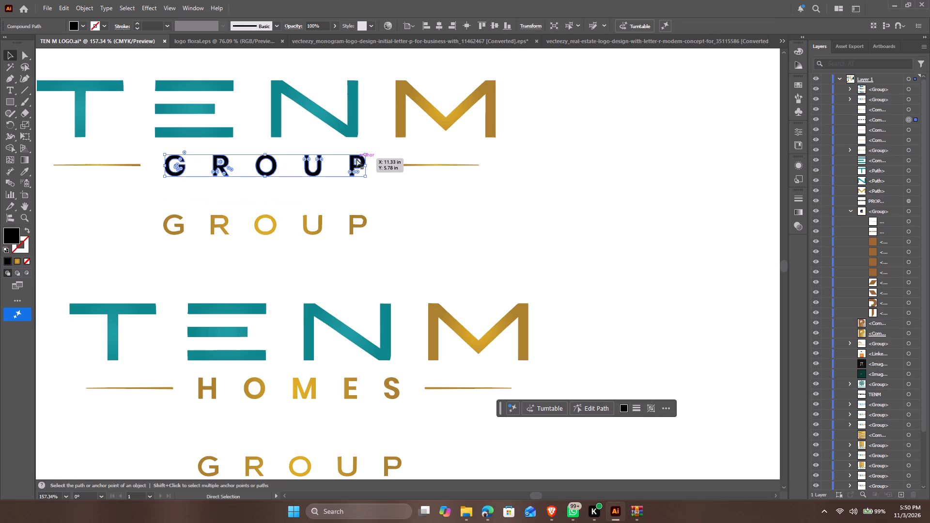
key(ctrl+8)
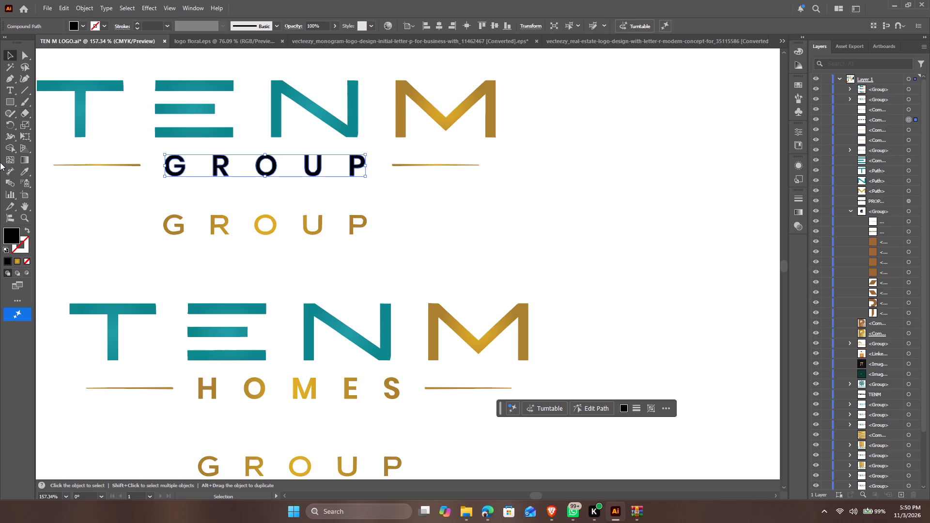
key(i)
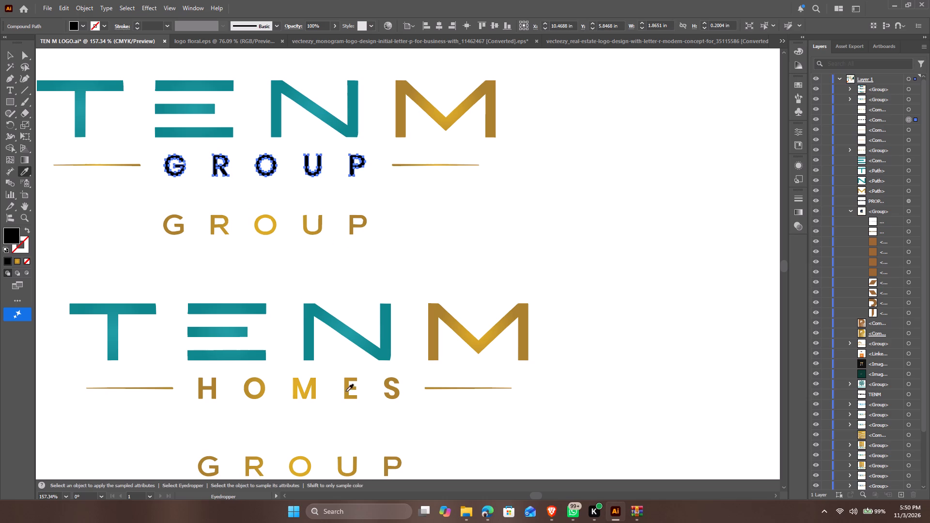
click(308, 389)
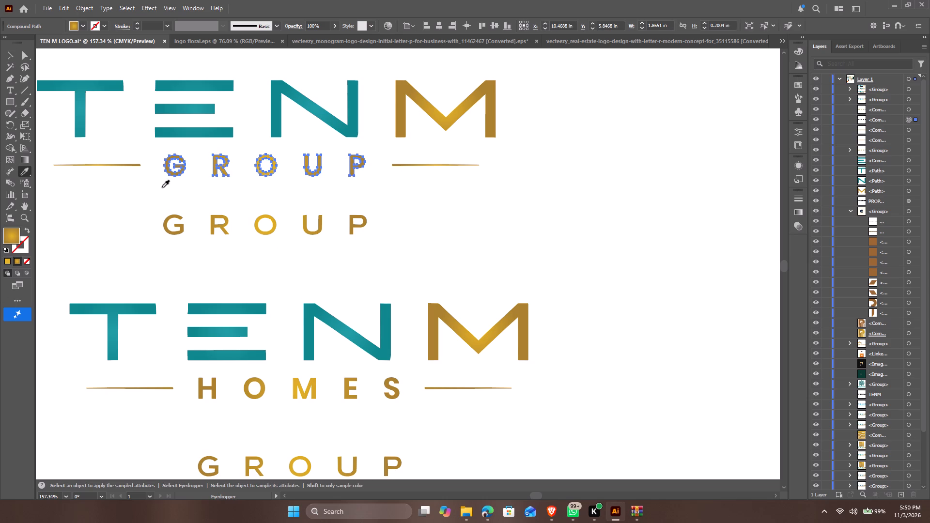
drag(10, 54, 12, 59)
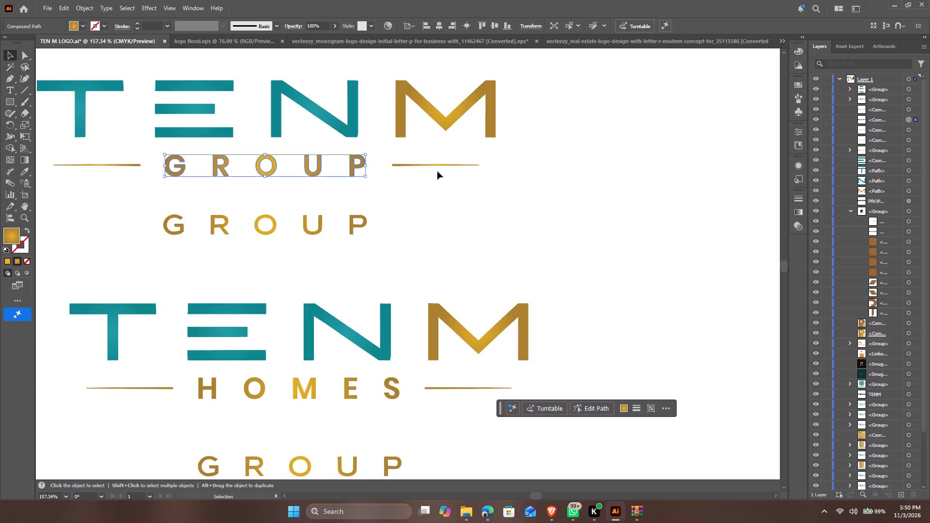
Align the two gold lines beside GROUP to their vertical centres and combine them into one compound path.
click(435, 165)
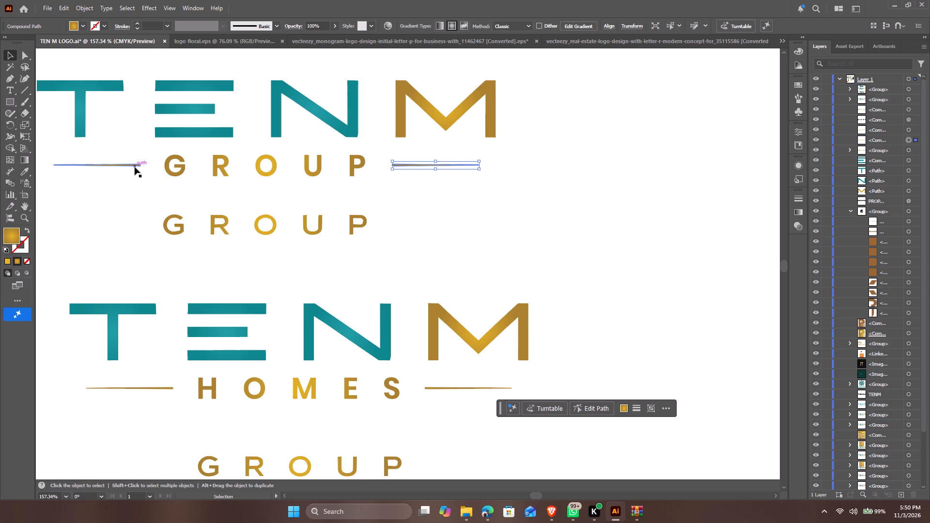
shift+click(135, 167)
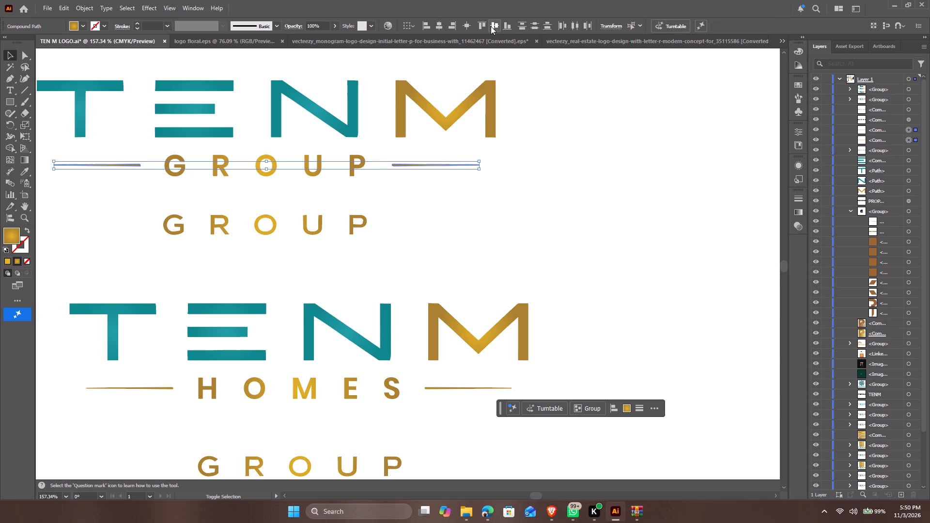
click(491, 26)
key(ctrl+8)
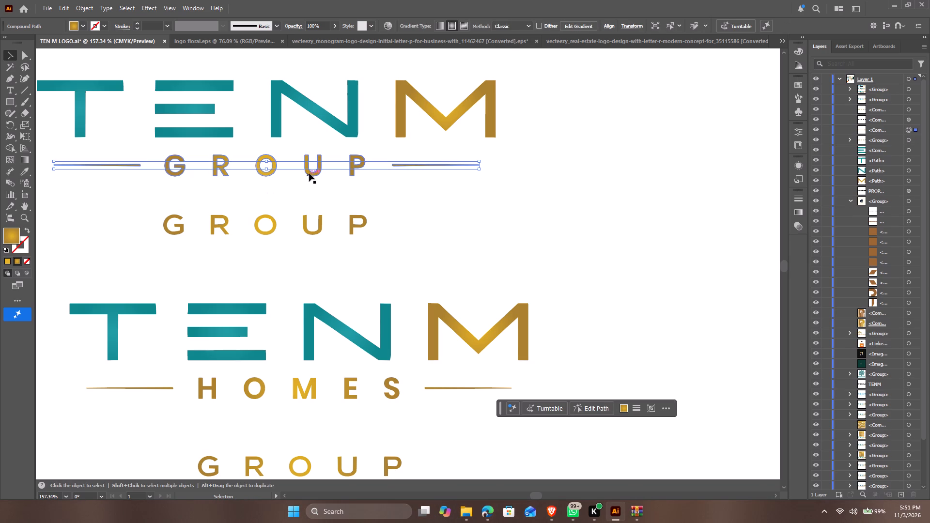
Align the gold GROUP letters and their two side lines on shared horizontal and vertical centres, and group them.
click(524, 164)
drag(524, 158, 415, 175)
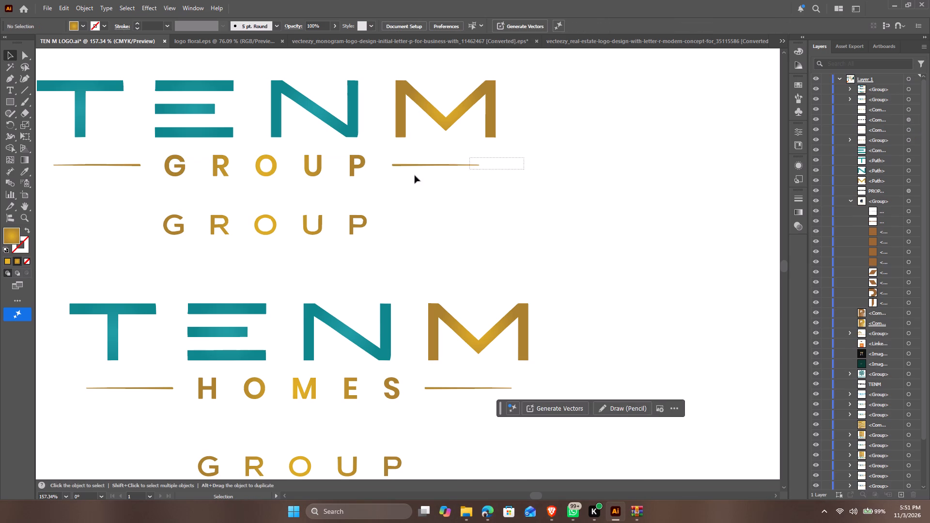
drag(415, 175, 283, 190)
click(437, 23)
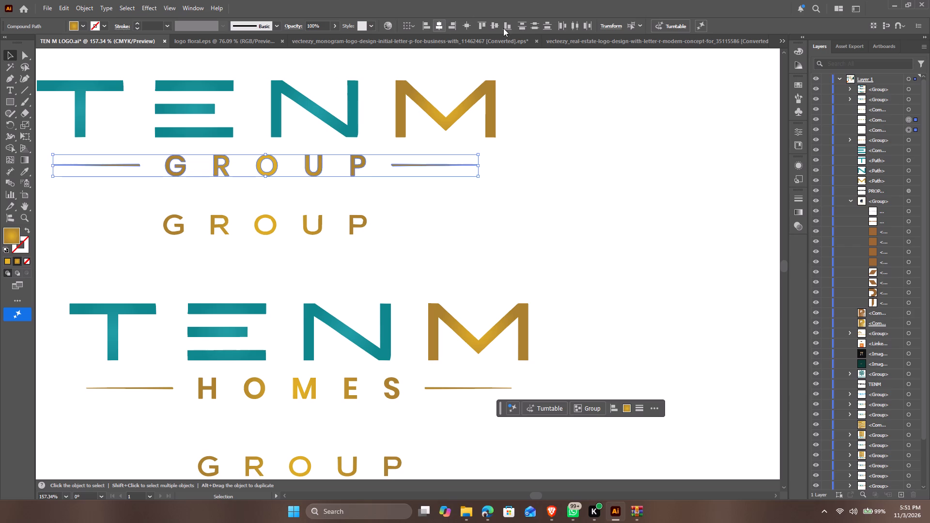
click(493, 22)
double_click(493, 22)
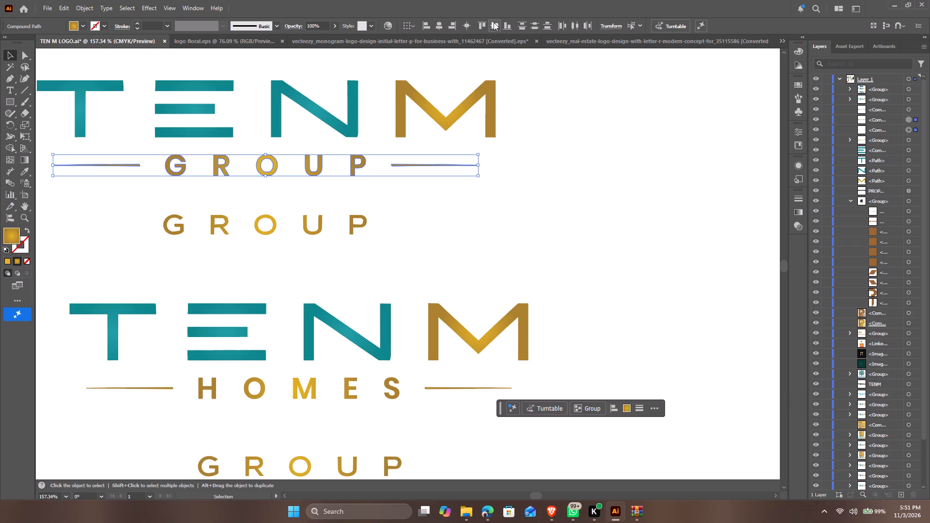
key(ctrl+g)
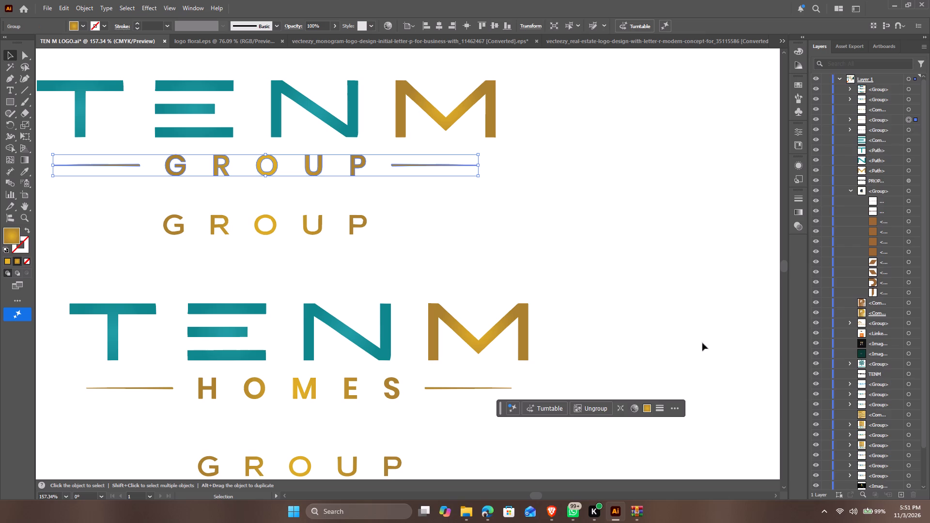
Delete the old gold GROUP lettering below the new GROUP tagline.
drag(413, 224, 263, 232)
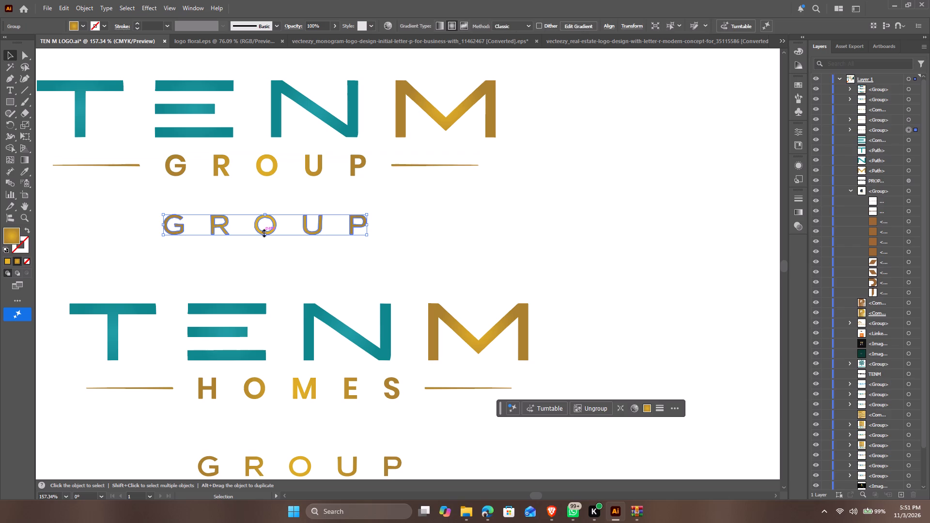
key(Delete)
Shift the grouped GROUP tagline slightly down to widen the gap beneath its TENM wordmark.
scroll(368, 252, up, 6)
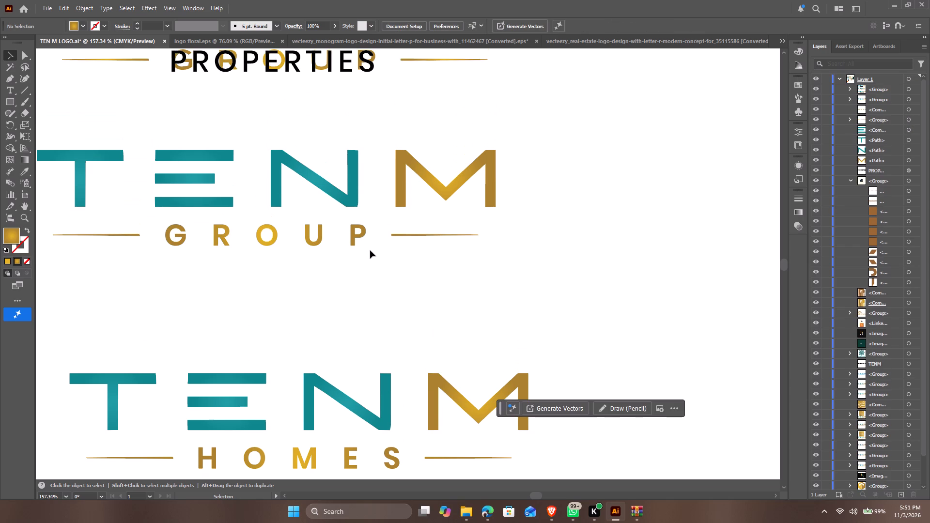
scroll(370, 250, down, 1)
click(321, 228)
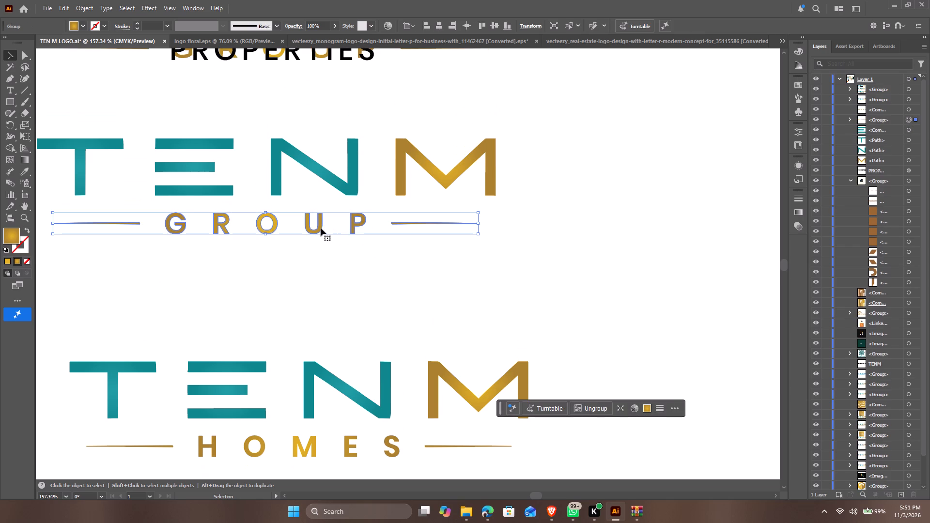
key(shift+Down)
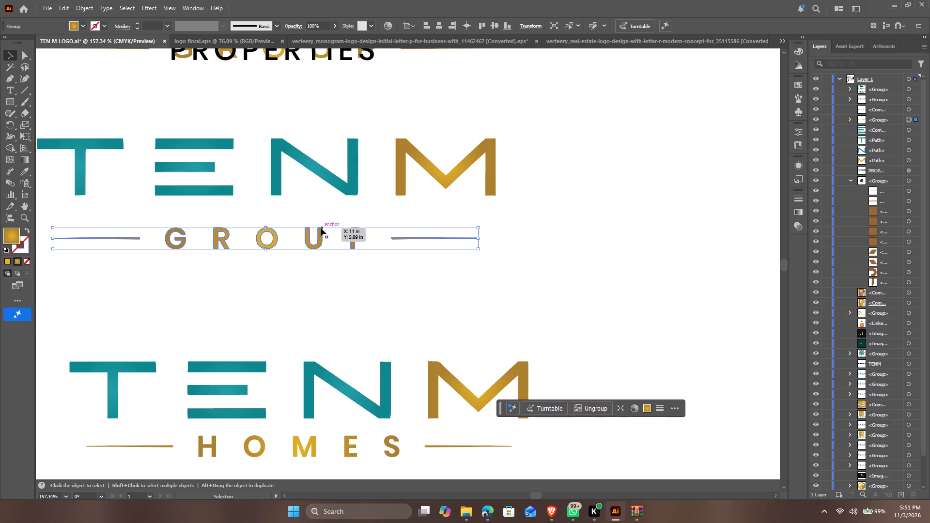
key(shift+Up)
key(shift+Up)
key(Up)
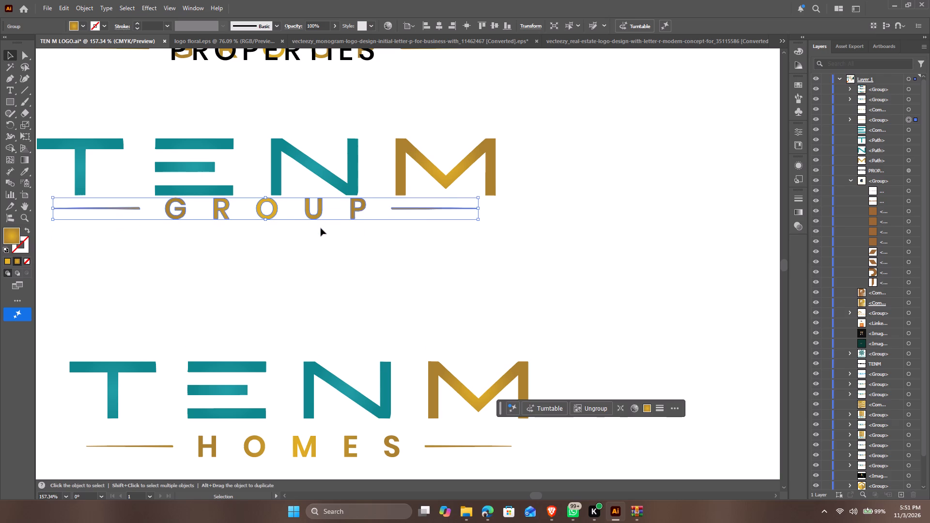
key(Up)
key(shift+Down)
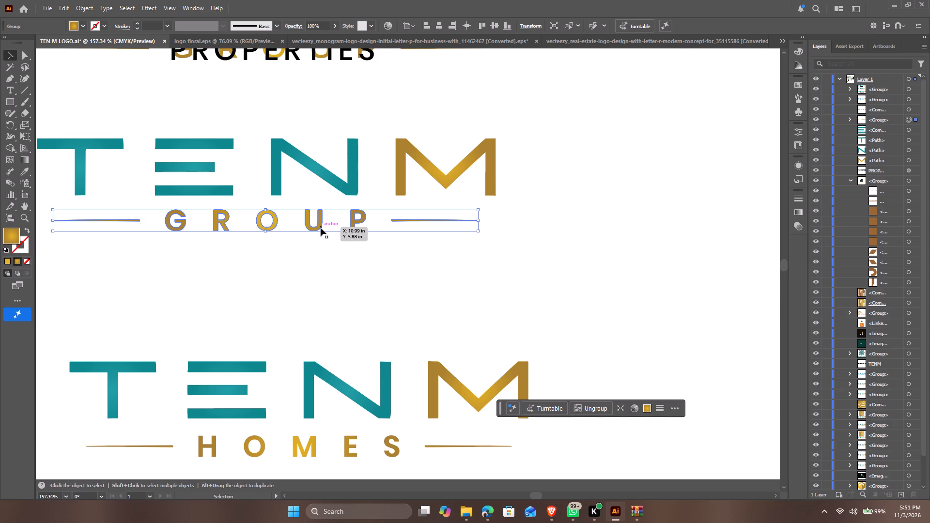
key(shift+Down)
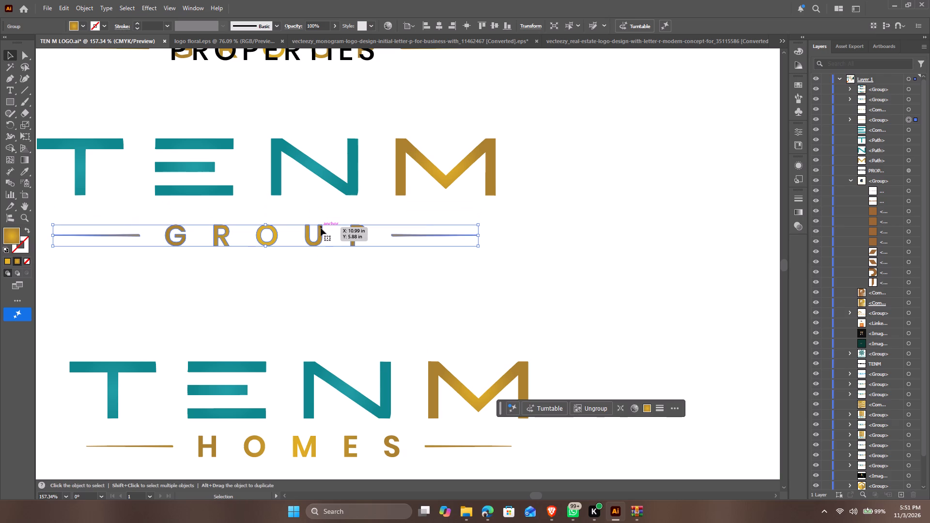
Fine-tune the gap by nudging the GROUP tagline five small increments up towards the TENM wordmark.
click(25, 217)
drag(468, 261, 332, 388)
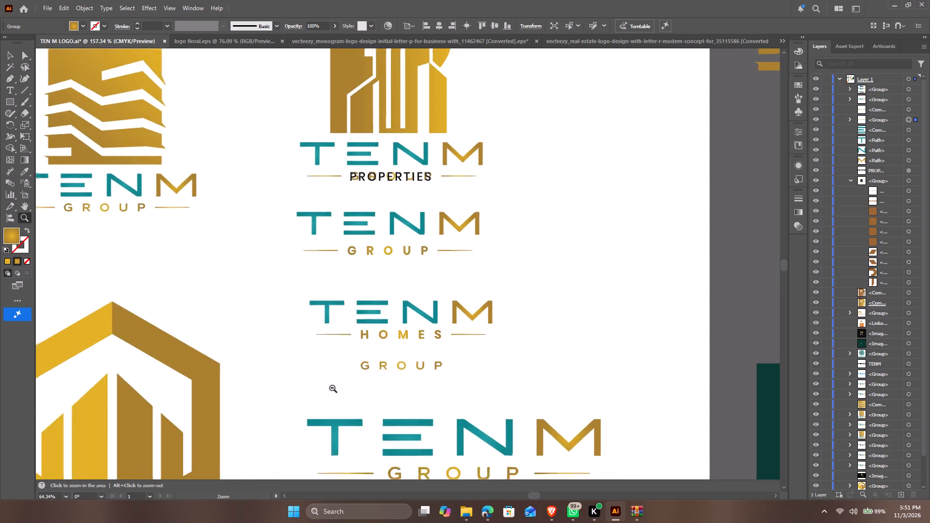
drag(332, 388, 277, 435)
click(7, 54)
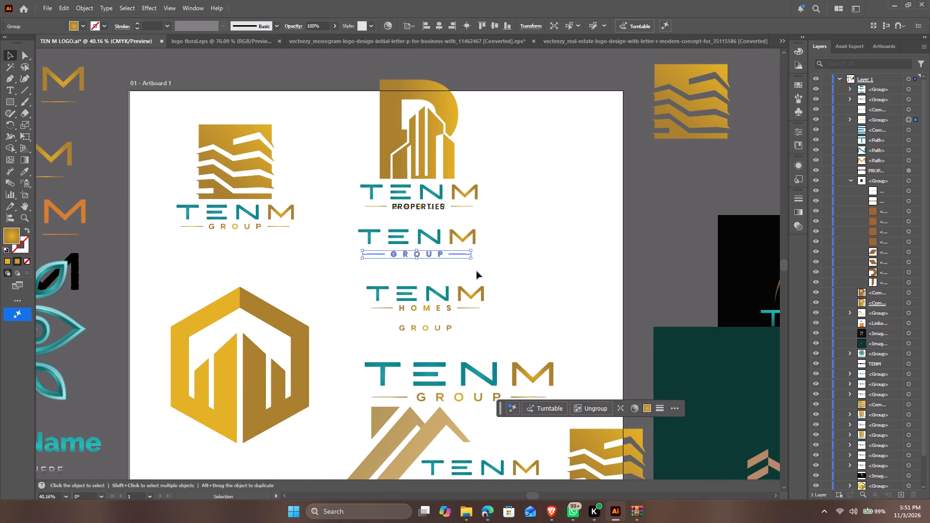
click(522, 272)
drag(495, 250, 437, 263)
key(Up)
key(Up)
key(Up)
key(Up)
key(Up)
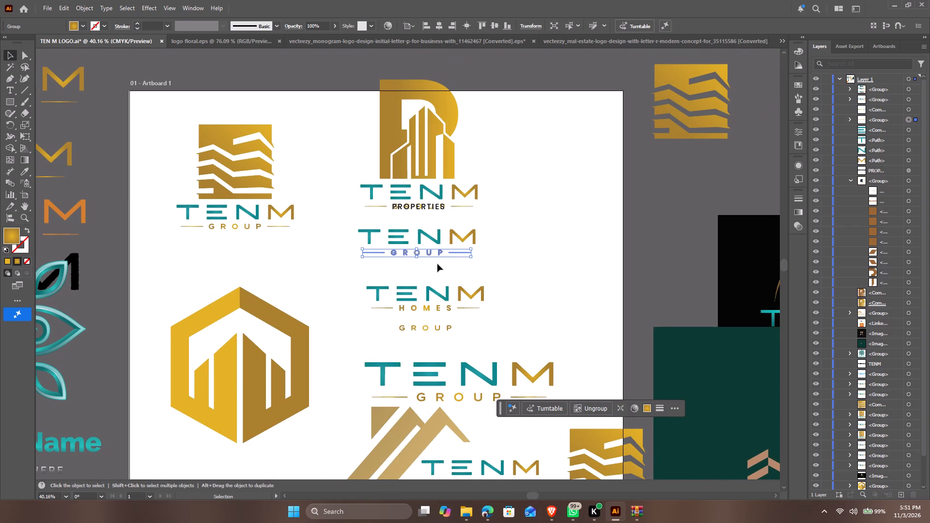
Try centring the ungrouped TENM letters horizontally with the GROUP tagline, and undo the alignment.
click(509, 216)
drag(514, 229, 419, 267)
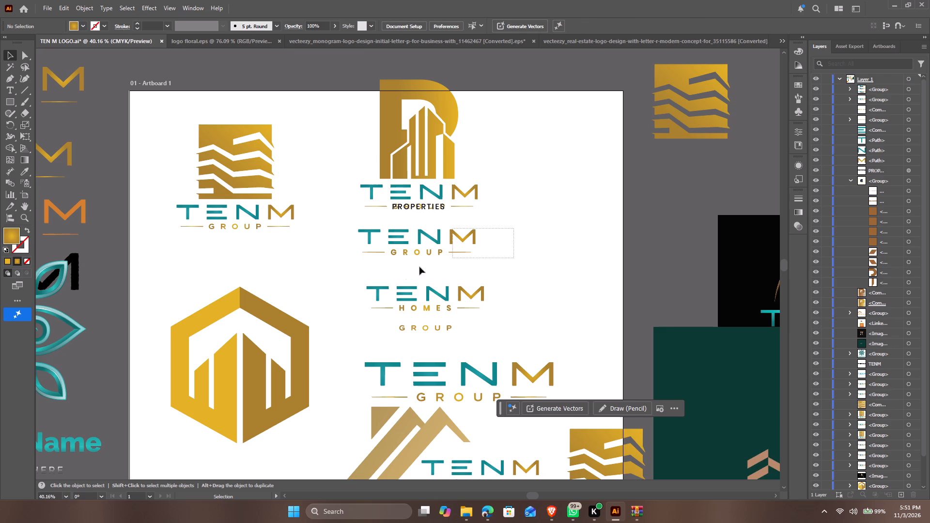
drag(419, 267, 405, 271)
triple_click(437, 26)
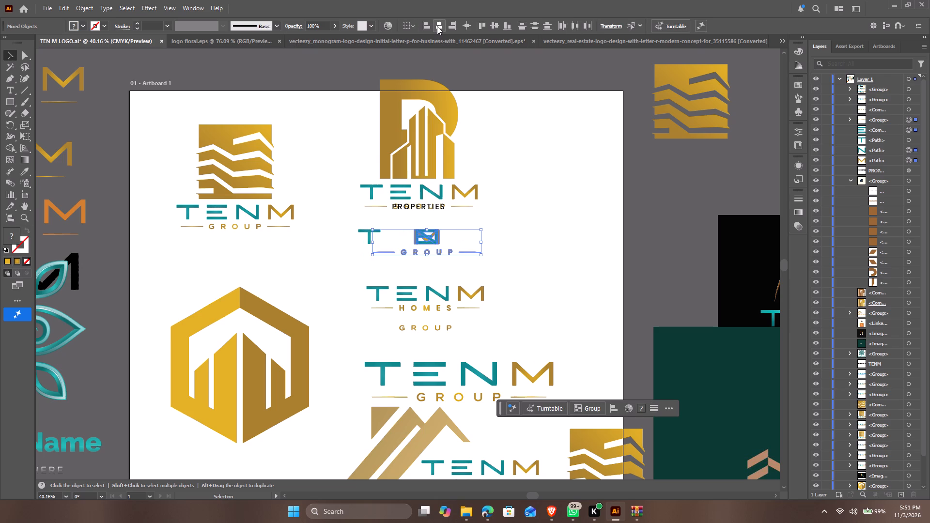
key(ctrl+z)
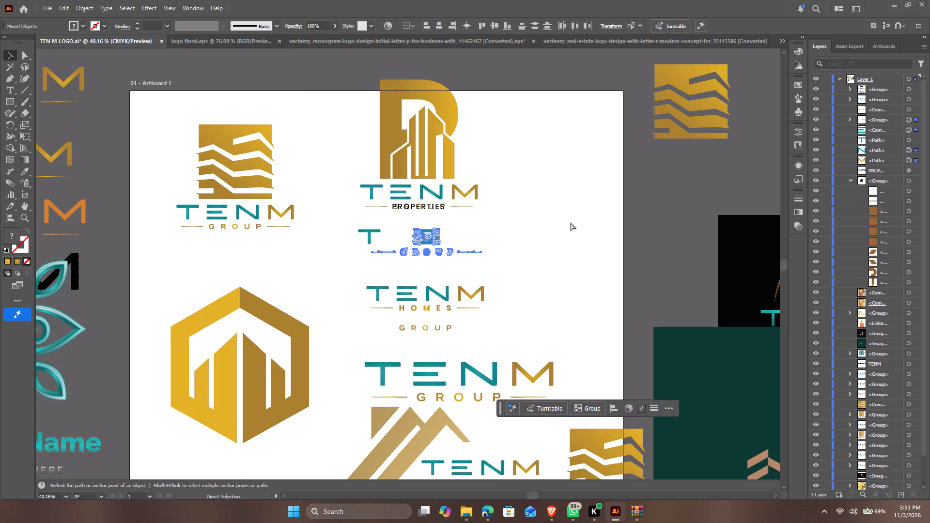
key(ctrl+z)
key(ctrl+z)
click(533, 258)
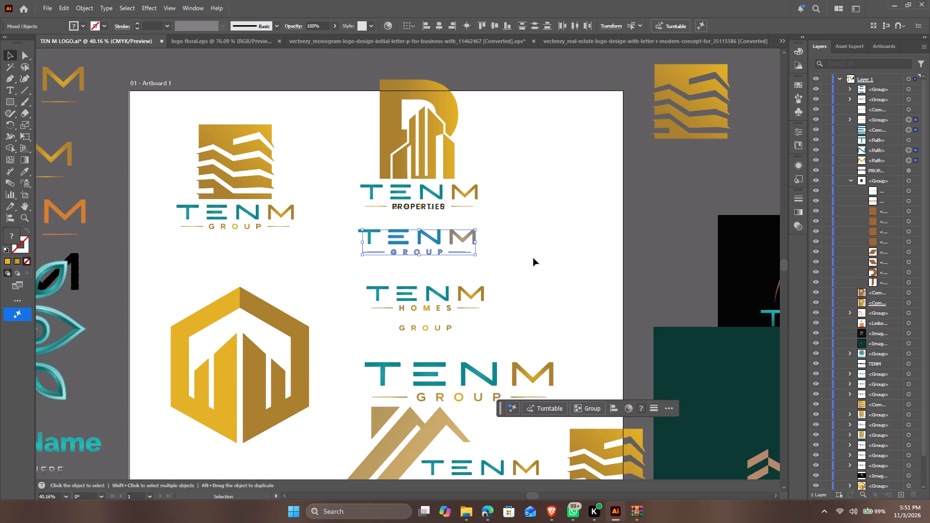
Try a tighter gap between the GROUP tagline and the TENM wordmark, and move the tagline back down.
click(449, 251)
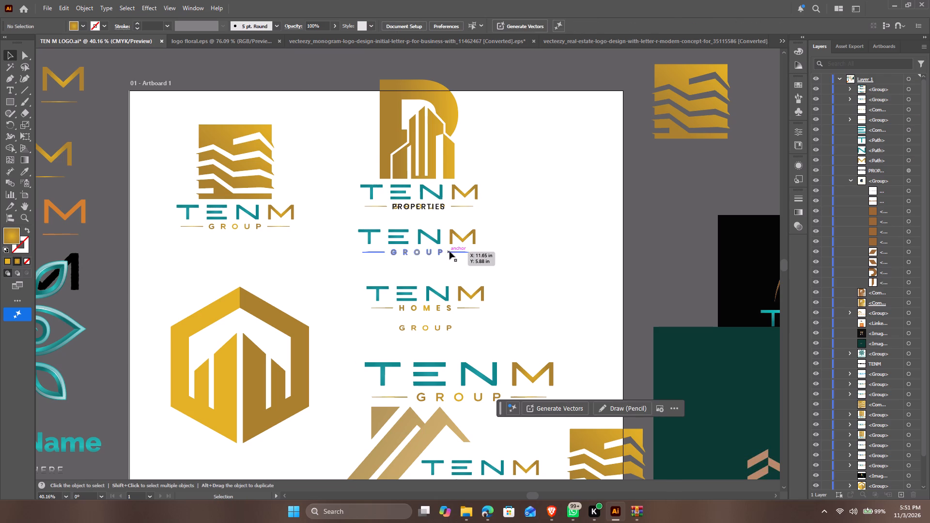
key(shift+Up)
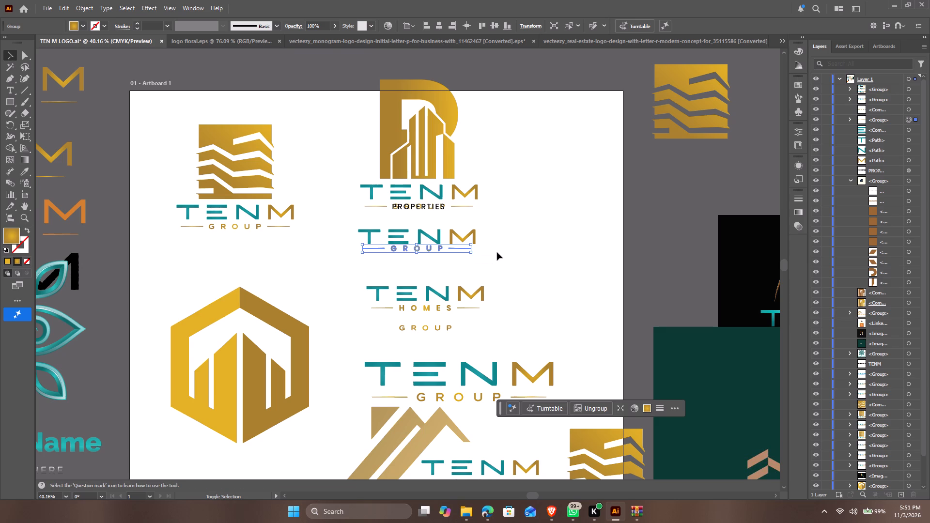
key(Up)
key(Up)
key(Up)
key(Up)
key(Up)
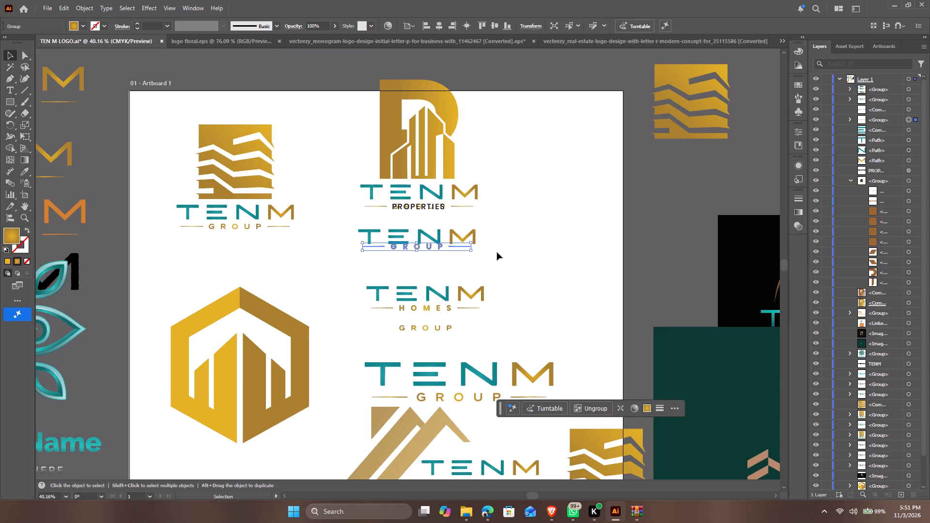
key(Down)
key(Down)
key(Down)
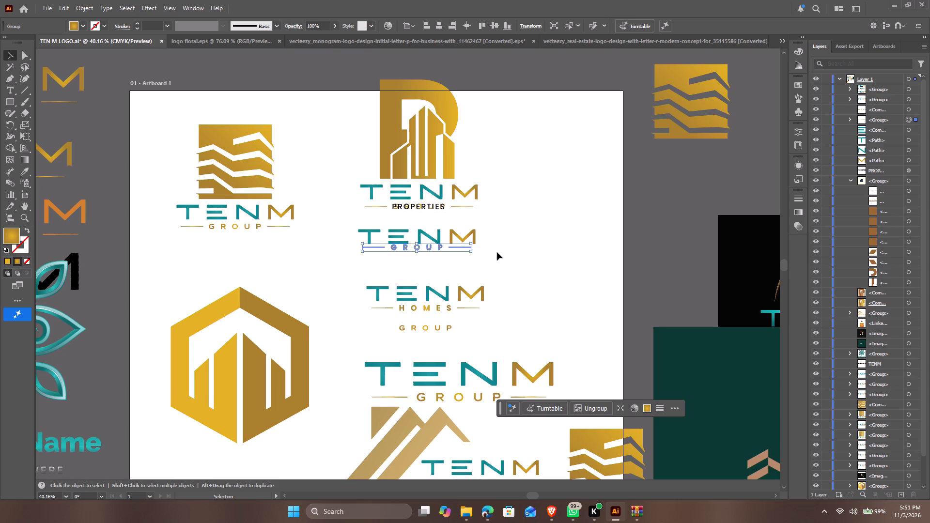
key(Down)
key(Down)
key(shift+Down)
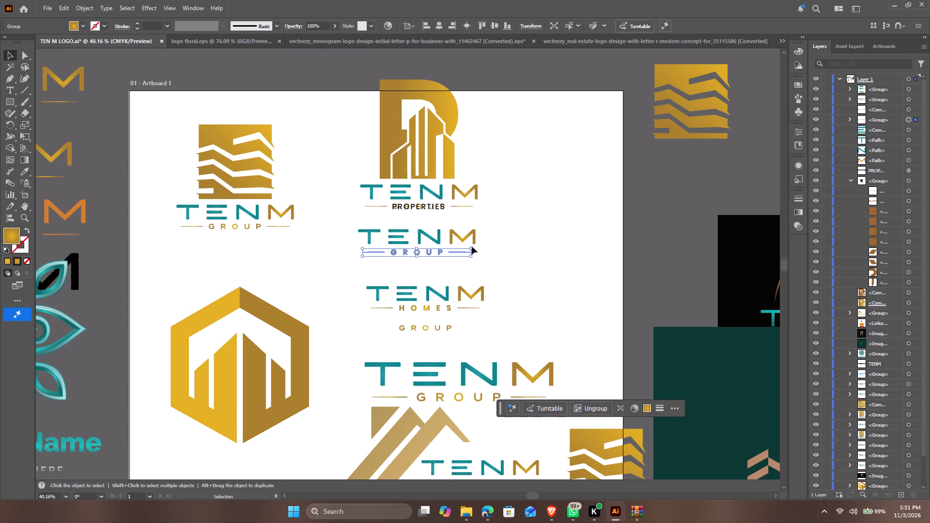
Group the four TENM letters above the GROUP tagline into one wordmark.
click(516, 241)
drag(517, 231, 334, 243)
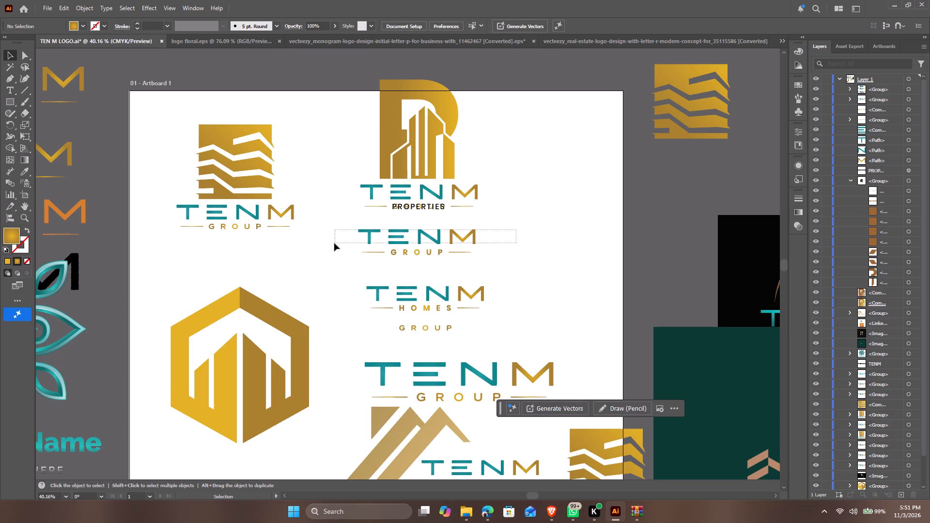
drag(334, 243, 334, 243)
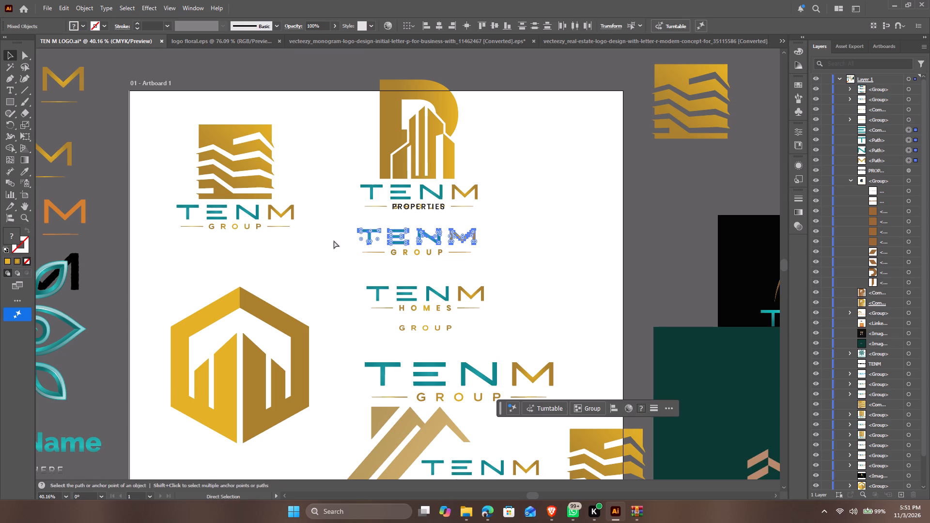
key(ctrl+g)
Centre the TENM wordmark and GROUP tagline horizontally on each other and group them as one logo.
click(514, 248)
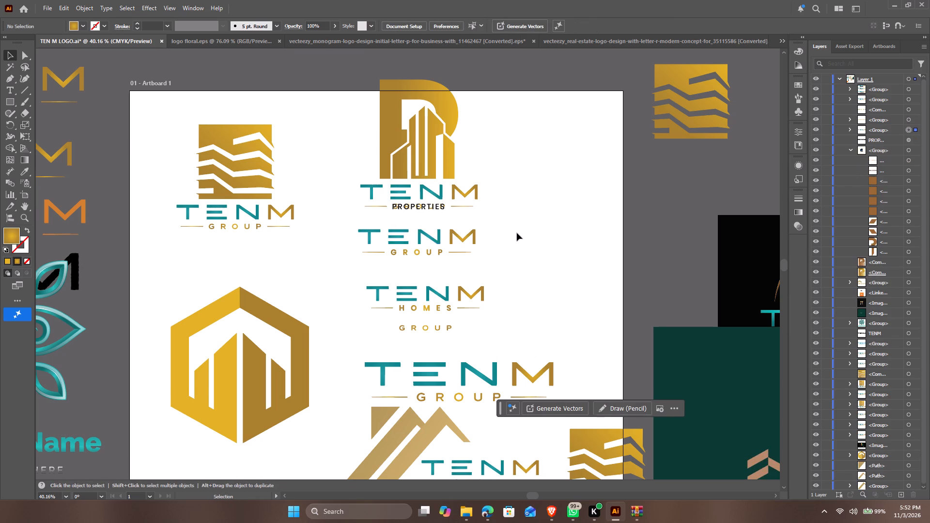
drag(517, 233, 364, 271)
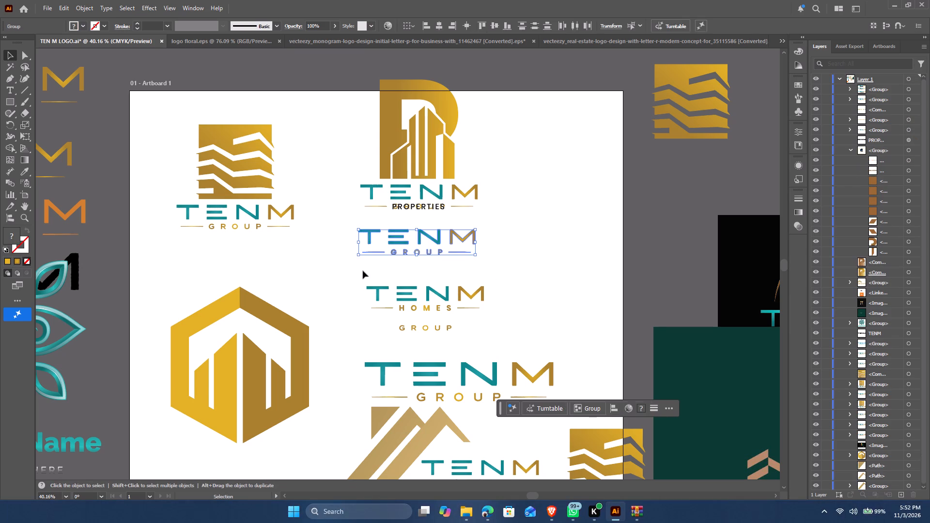
triple_click(438, 22)
click(438, 22)
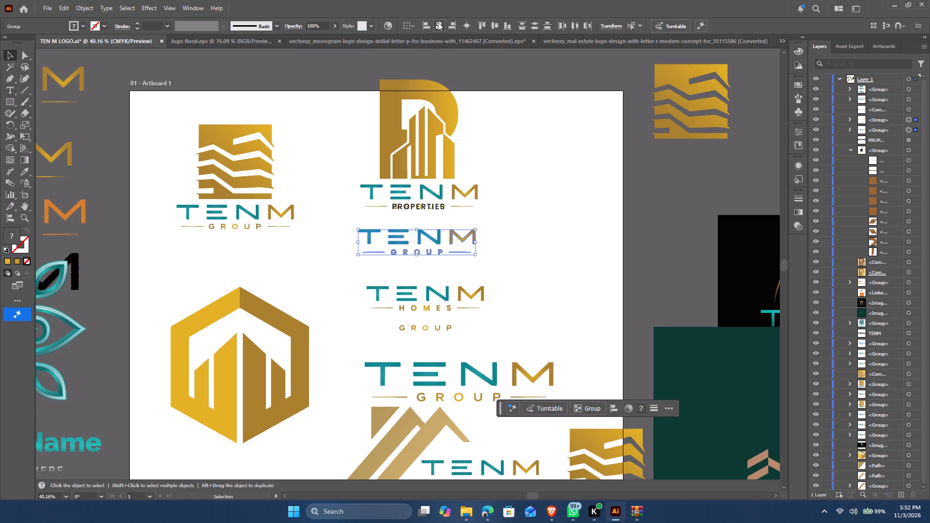
key(ctrl+g)
Save the logo document.
key(ctrl+s)
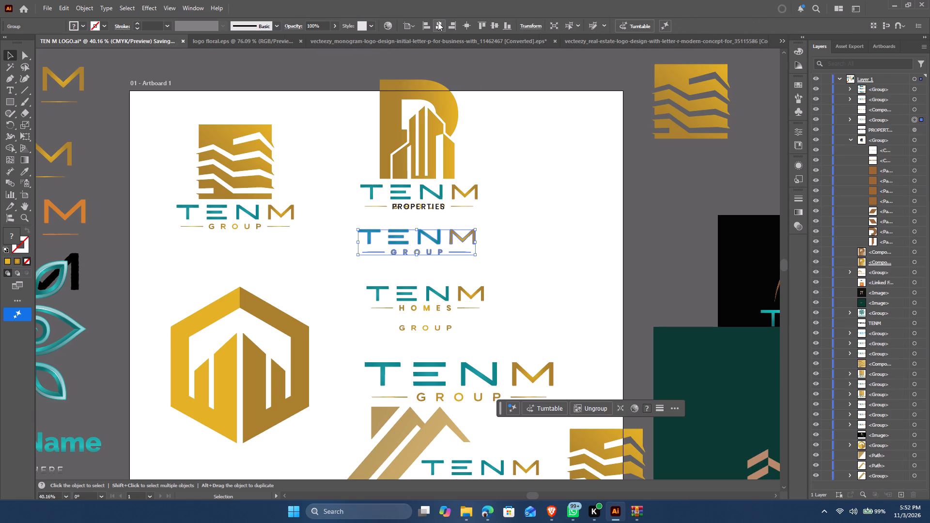
Set the black PROPERTIES tagline under the upper TENM wordmark to Poppins SemiBold.
click(28, 217)
drag(432, 200, 613, 328)
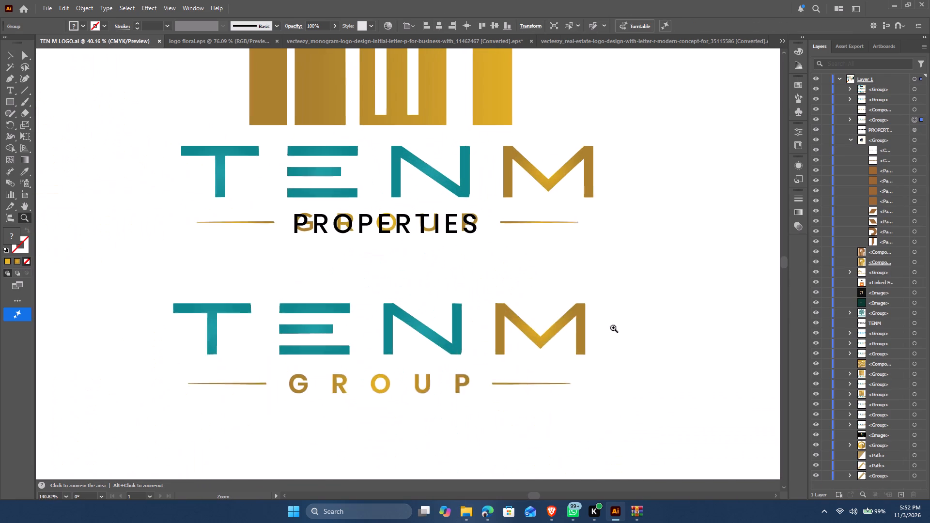
drag(613, 328, 617, 329)
click(11, 55)
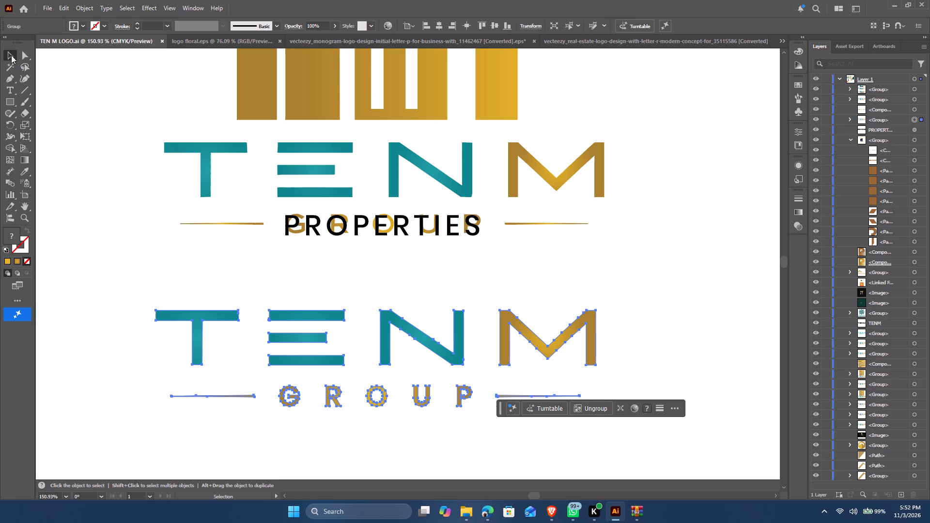
click(349, 221)
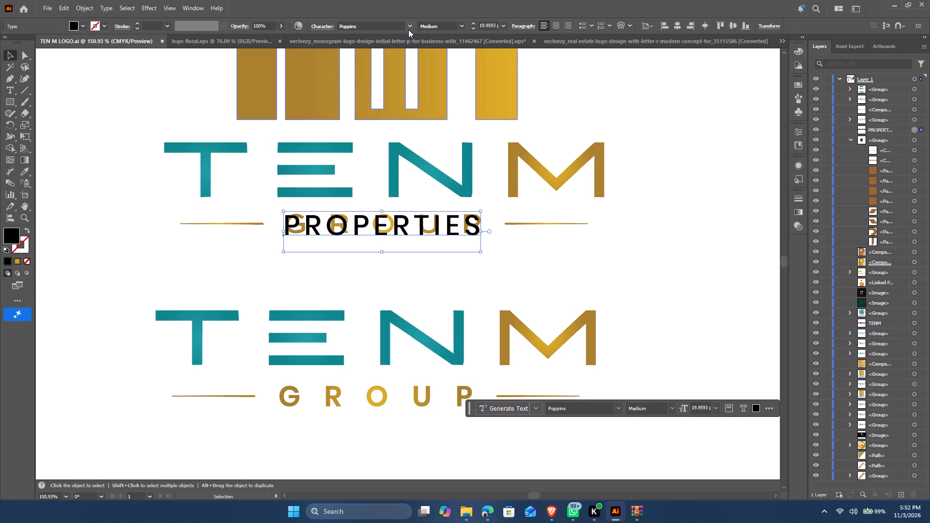
click(411, 27)
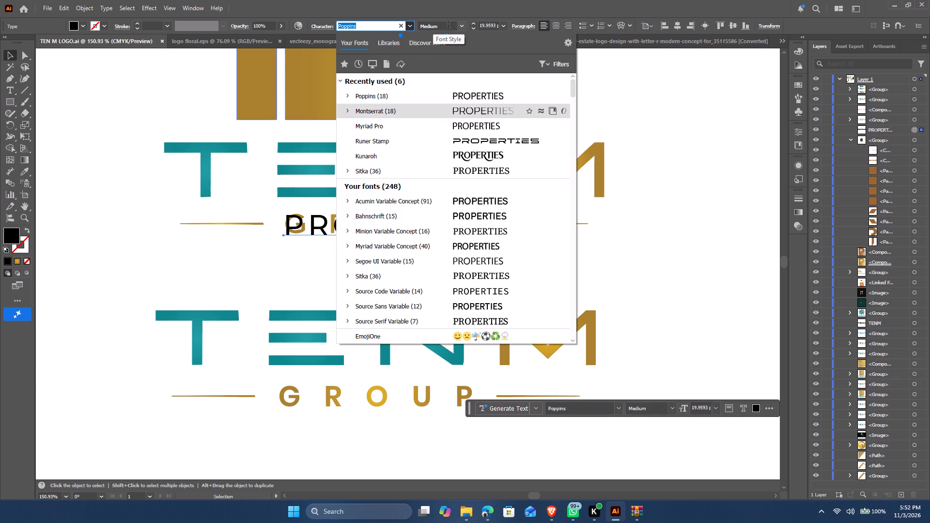
click(460, 25)
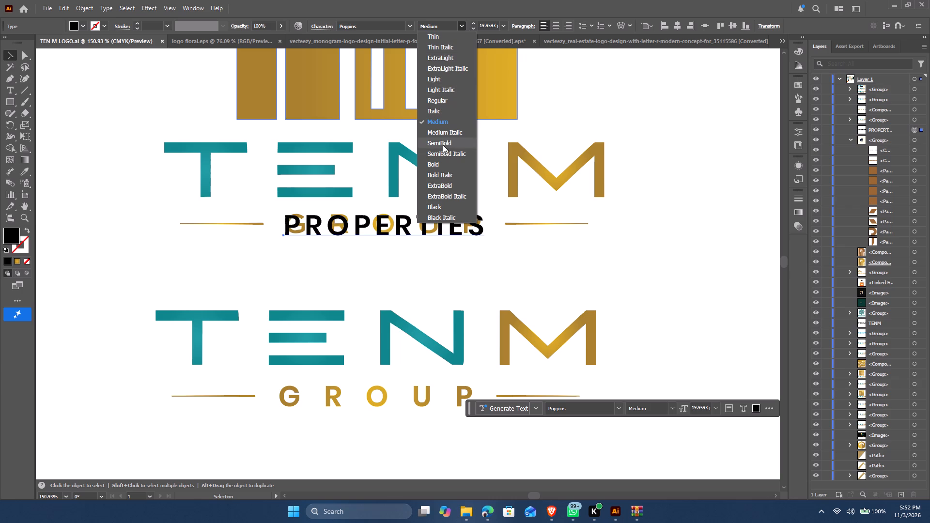
click(447, 145)
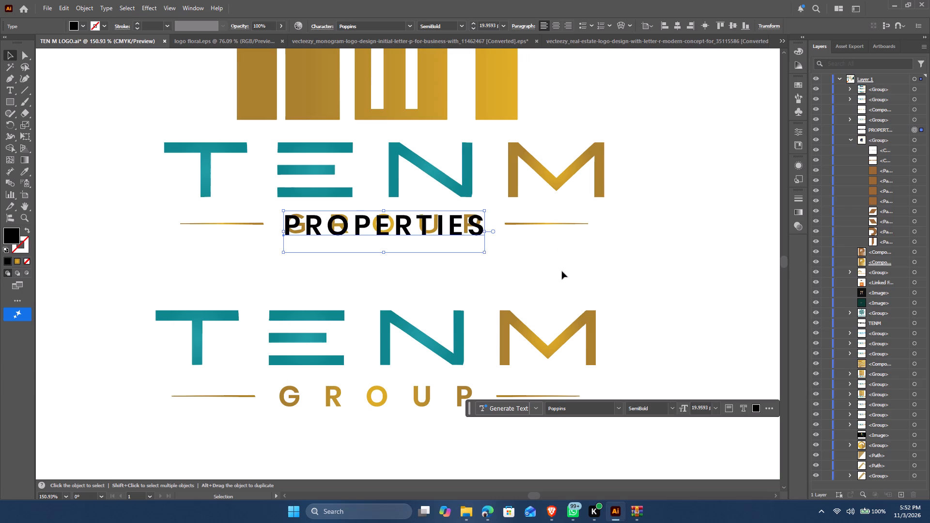
click(564, 274)
click(465, 215)
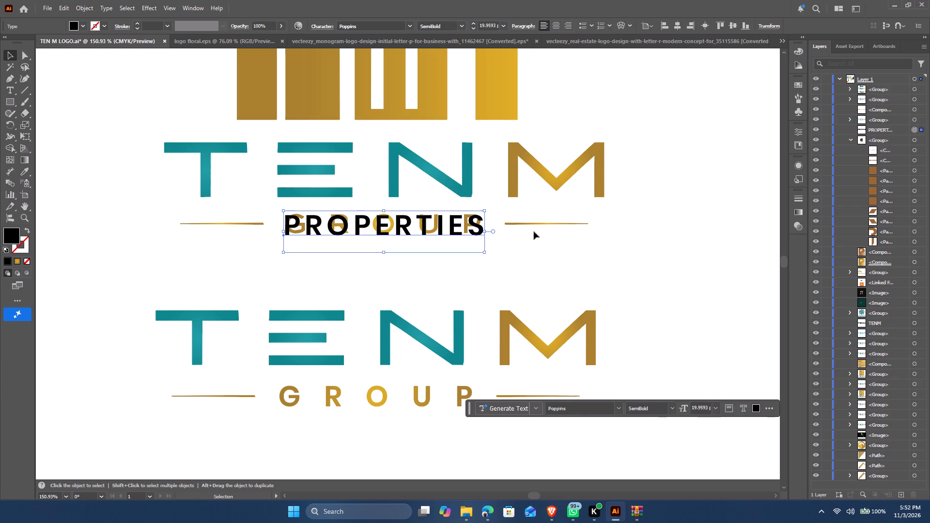
Ungroup the upper TENM GROUP logo and its tagline so the GROUP lettering and both gold lines are separate.
click(531, 222)
right_click(531, 222)
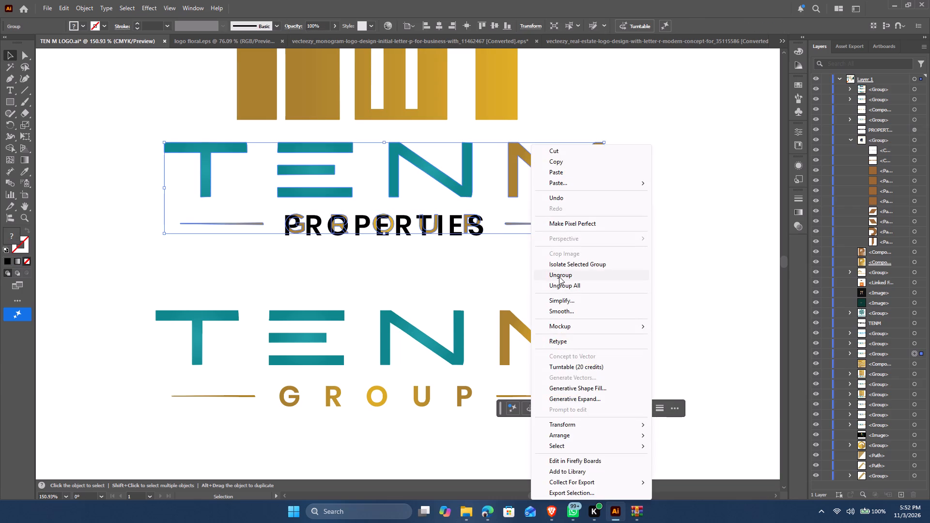
click(559, 276)
click(580, 273)
click(527, 223)
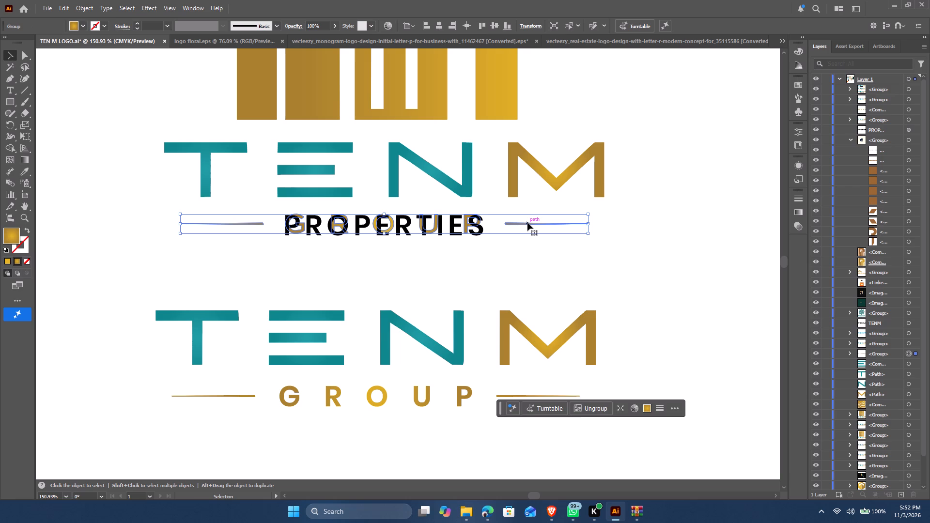
shift+click(527, 223)
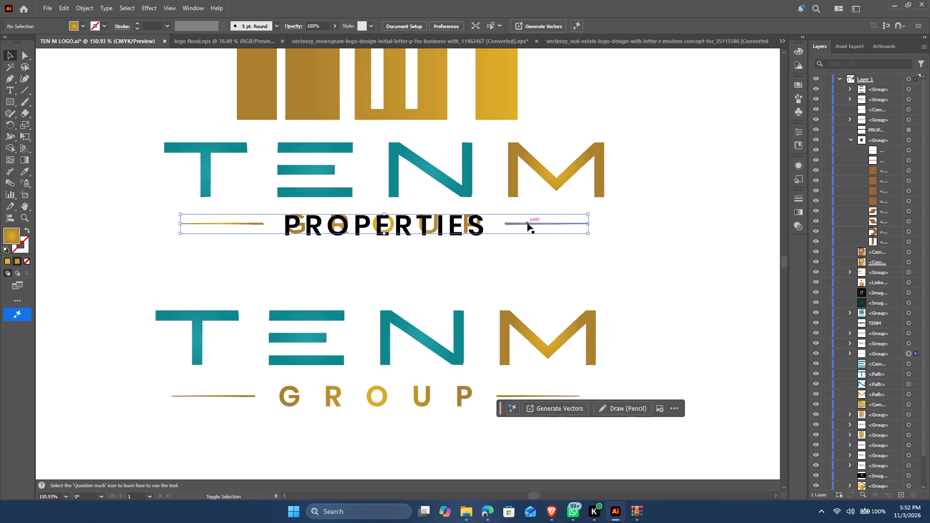
click(527, 223)
right_click(528, 223)
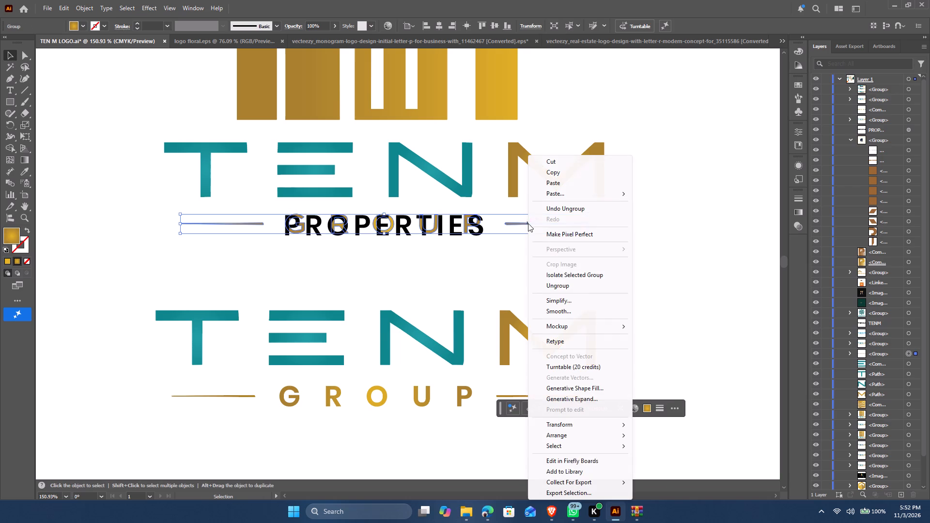
click(560, 286)
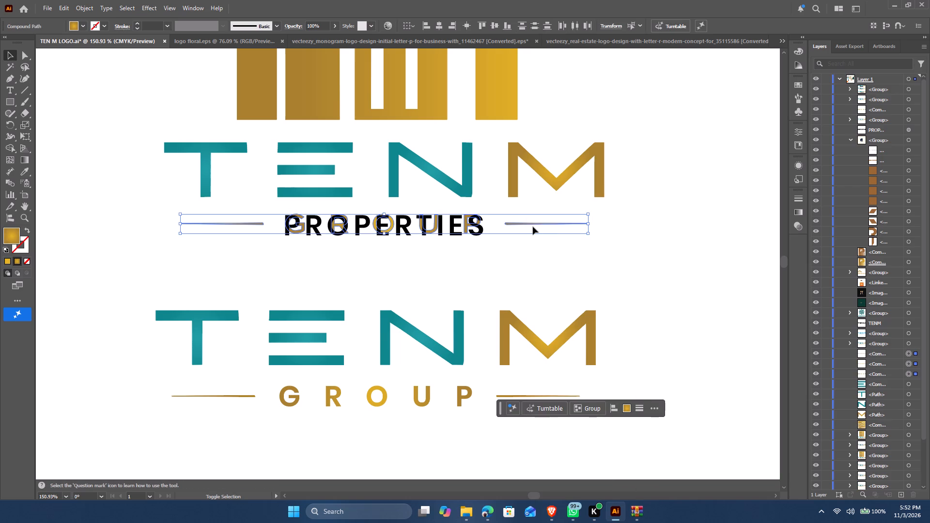
Group the old GROUP lettering without the side lines and move it down just below PROPERTIES.
shift+click(532, 225)
shift+click(248, 225)
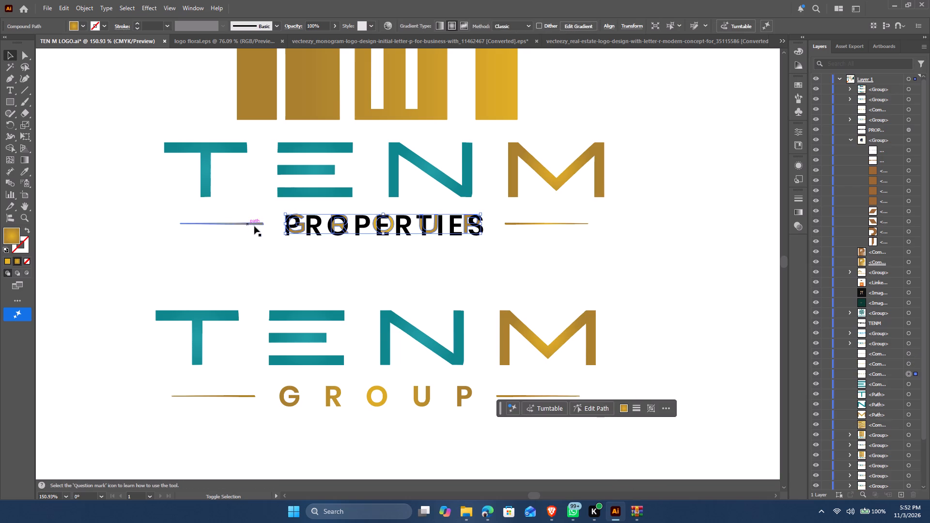
key(ctrl+g)
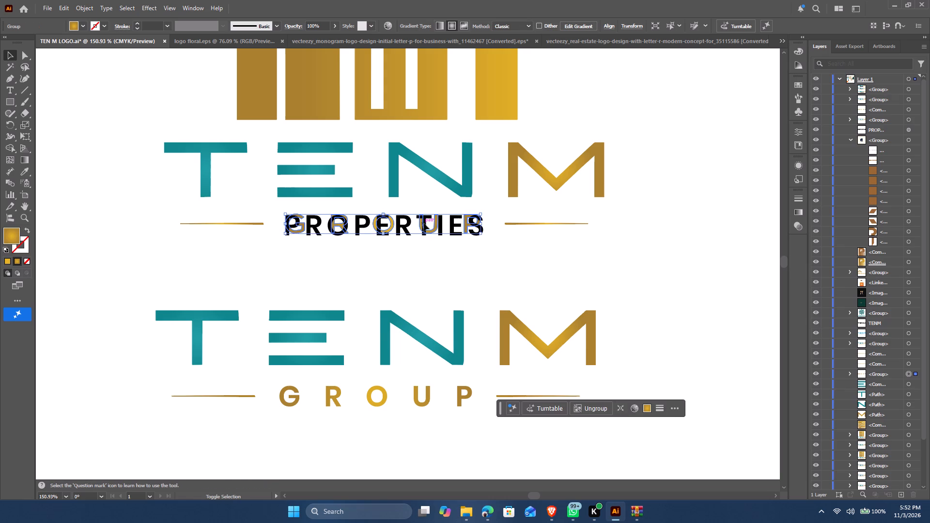
key(shift+Down)
key(shift+Down)
key(shift+Down)
key(shift+Down)
key(shift+Down)
key(shift+Down)
key(shift+Down)
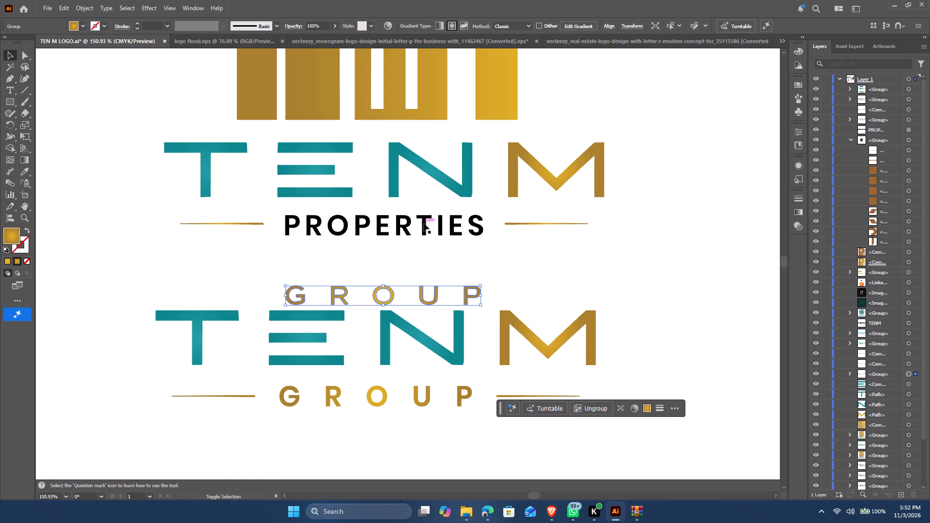
key(shift+Up)
key(shift+Up)
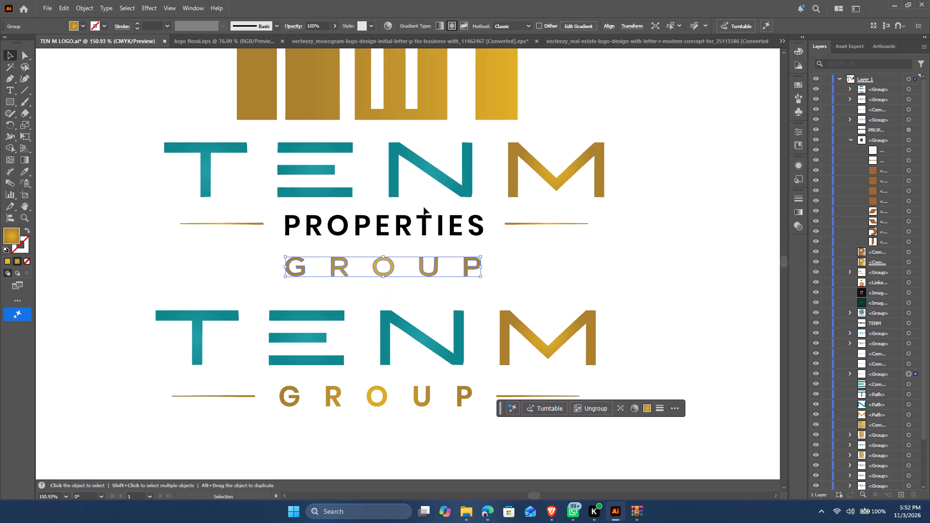
Combine the two gold lines flanking PROPERTIES into one compound path.
click(424, 207)
click(428, 224)
click(533, 223)
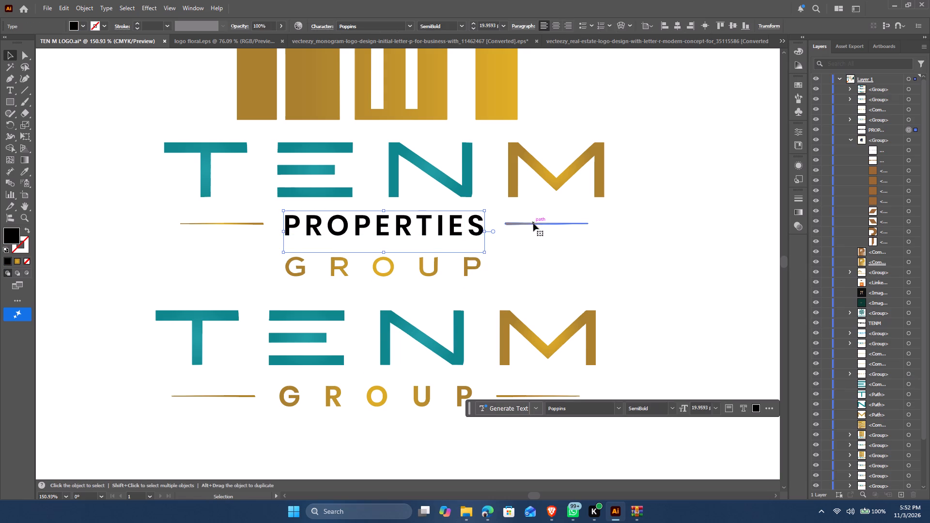
shift+click(253, 222)
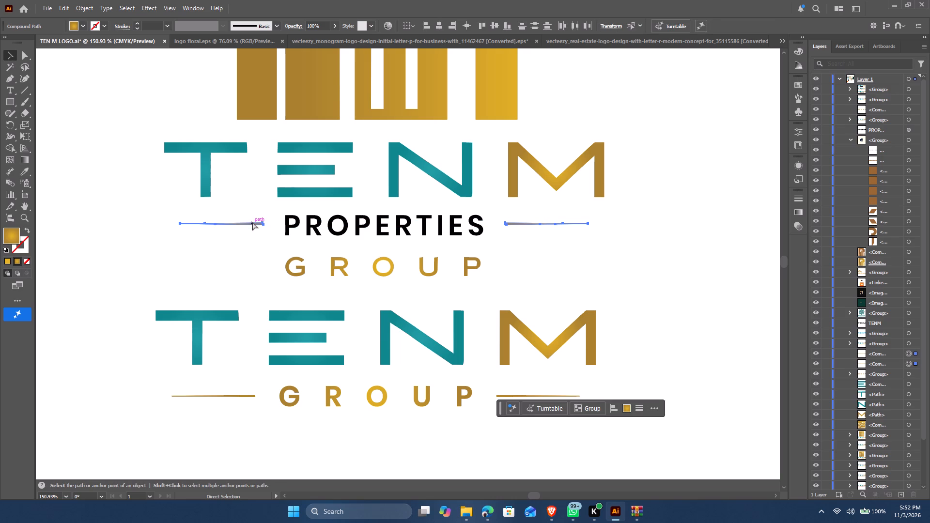
key(ctrl+7)
key(ctrl+8)
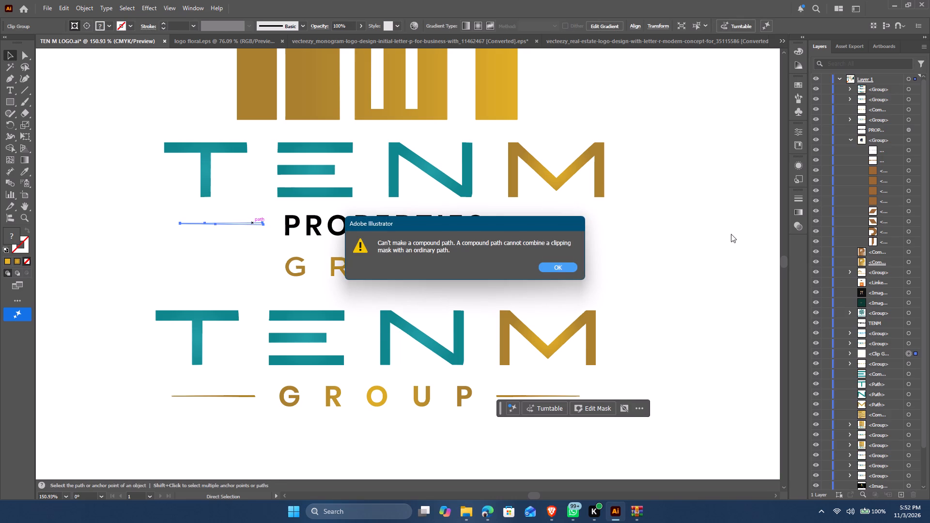
click(562, 264)
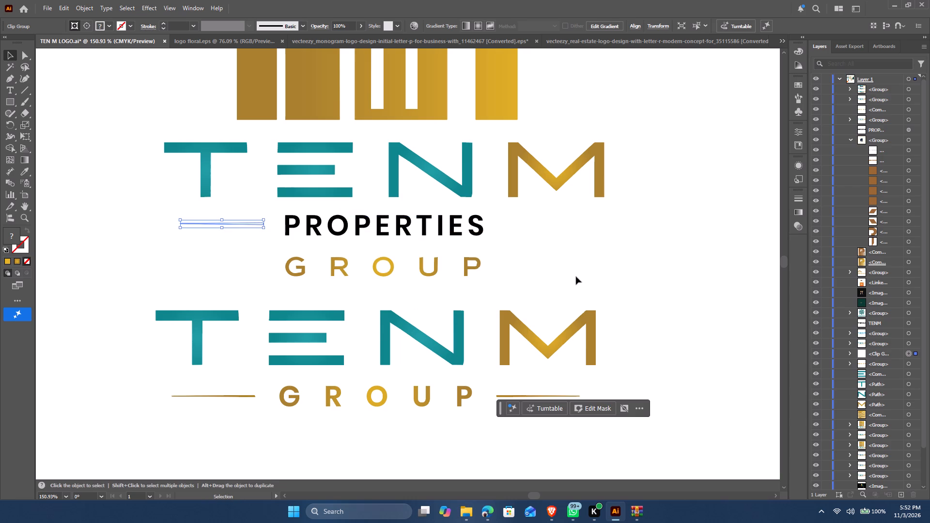
key(ctrl+z)
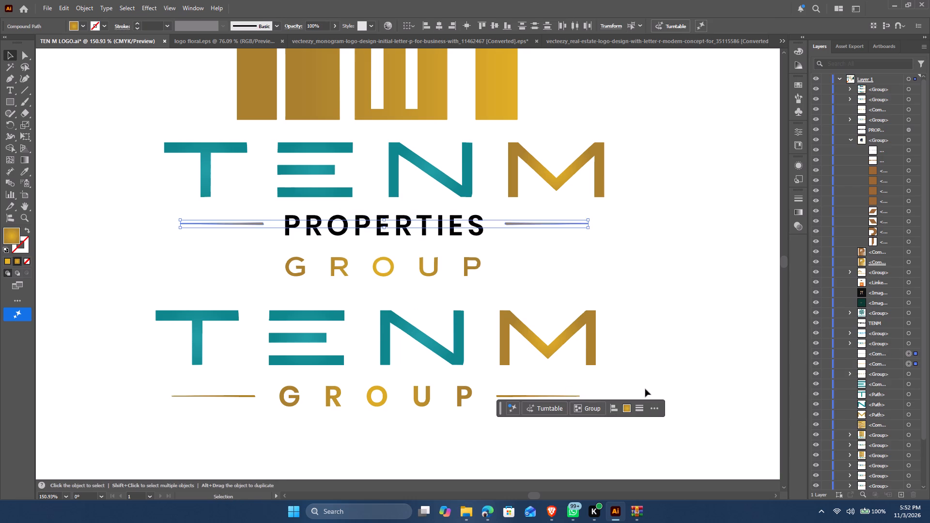
key(ctrl+8)
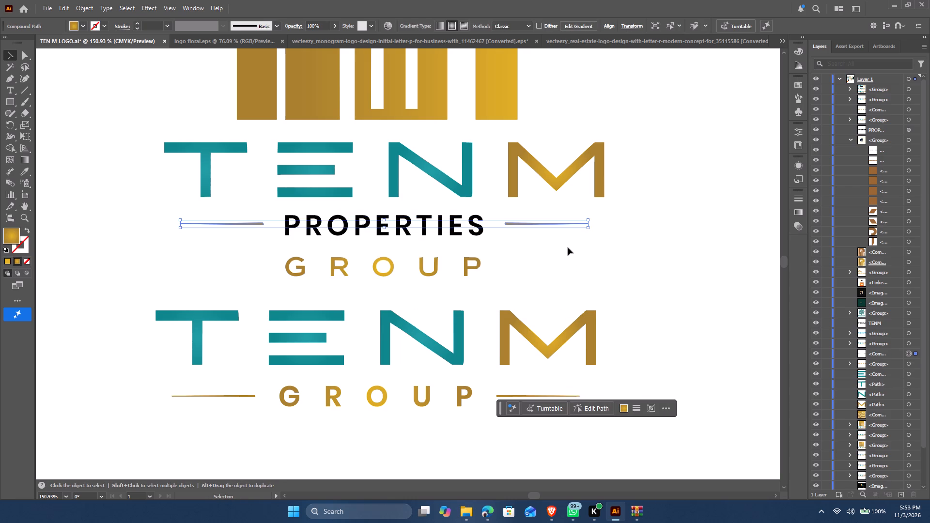
Expand the PROPERTIES text into outlines with object and fill, and make the letters one compound path.
click(469, 234)
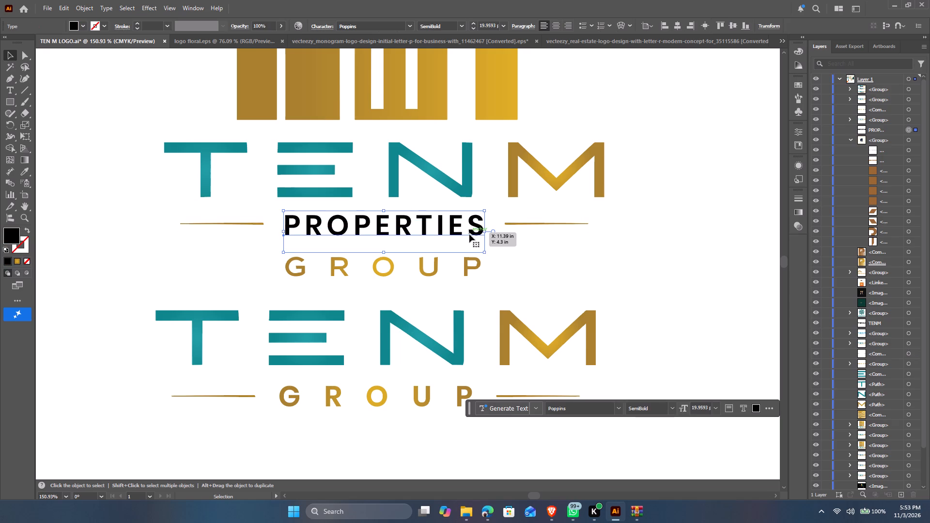
click(83, 1)
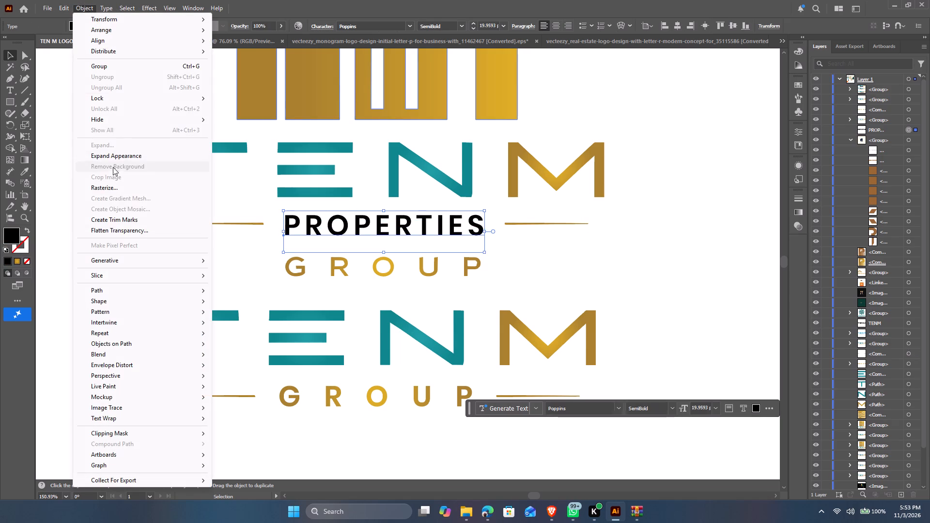
click(113, 155)
click(84, 9)
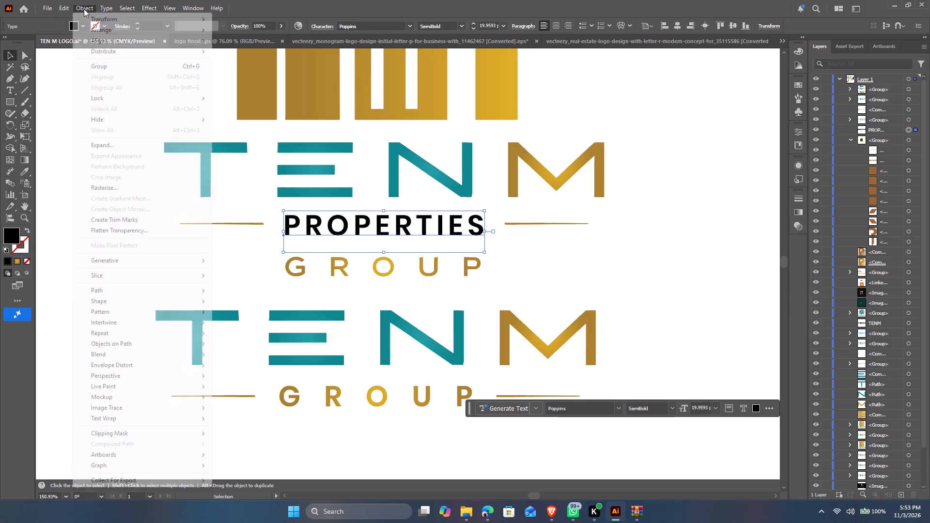
click(104, 146)
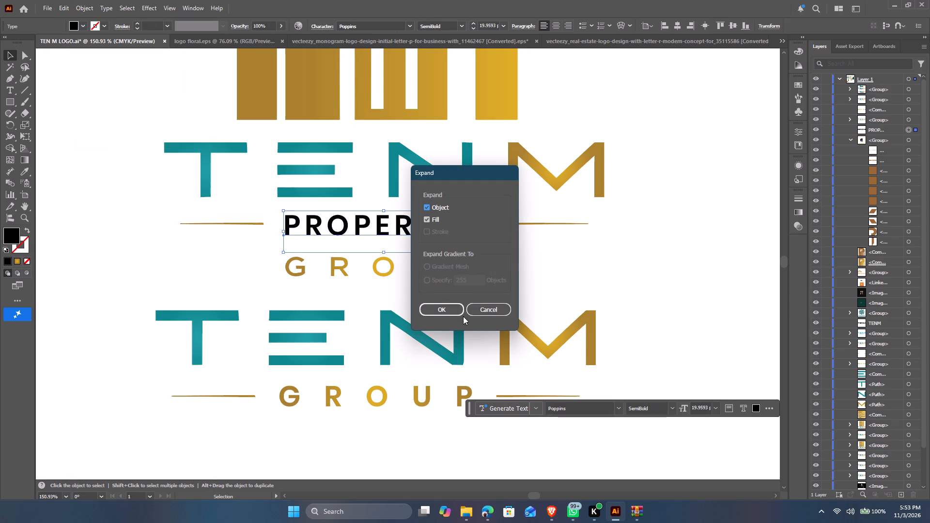
click(453, 309)
key(ctrl+8)
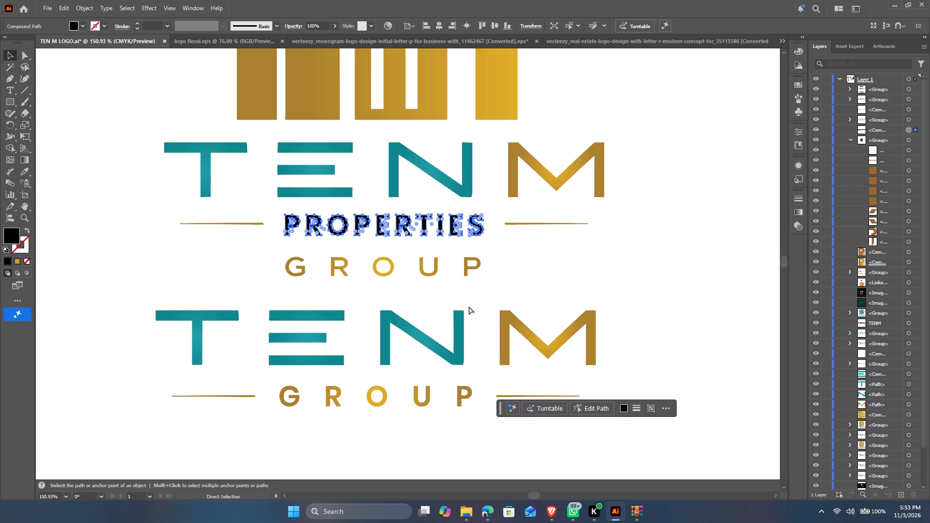
Apply the gold gradient sampled from the lower logo's GROUP tagline to the PROPERTIES lettering.
key(i)
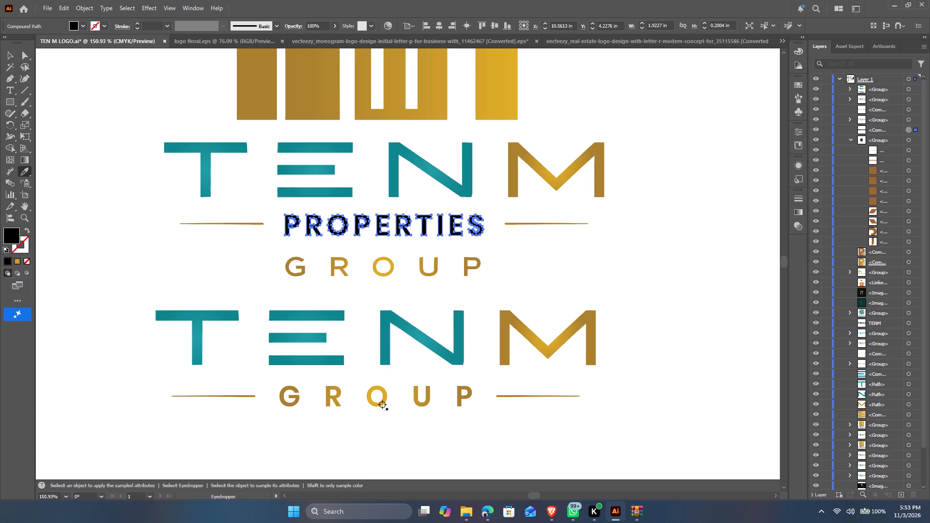
click(427, 392)
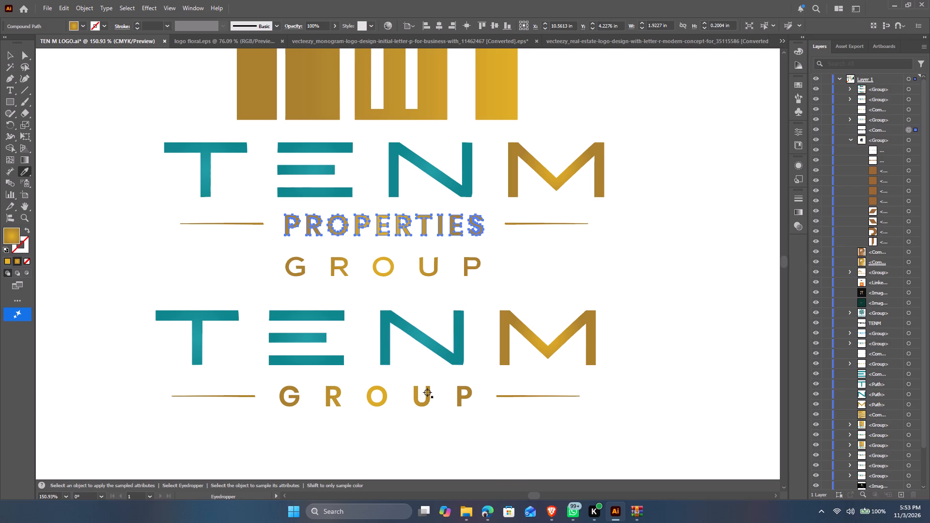
click(5, 56)
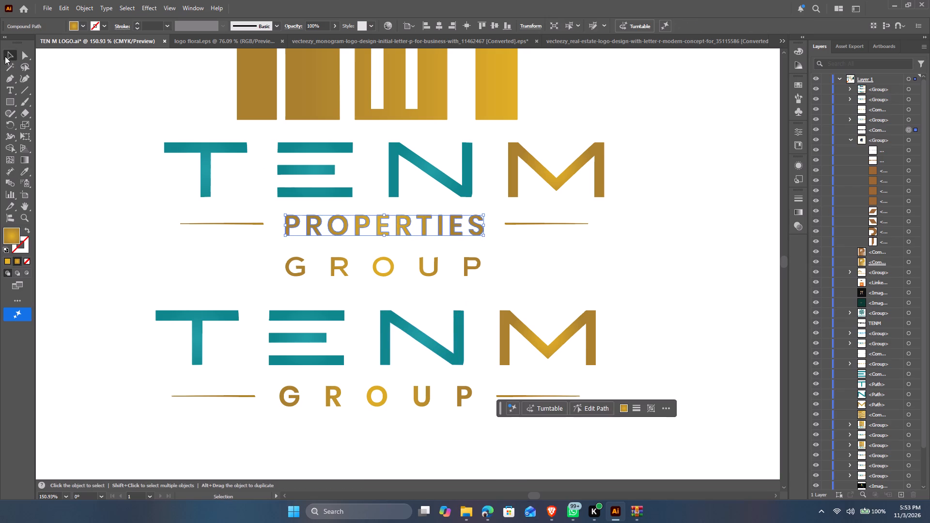
click(613, 260)
Centre the PROPERTIES lettering and its flanking lines on each other horizontally and vertically, and group them as one tagline.
drag(629, 213, 217, 239)
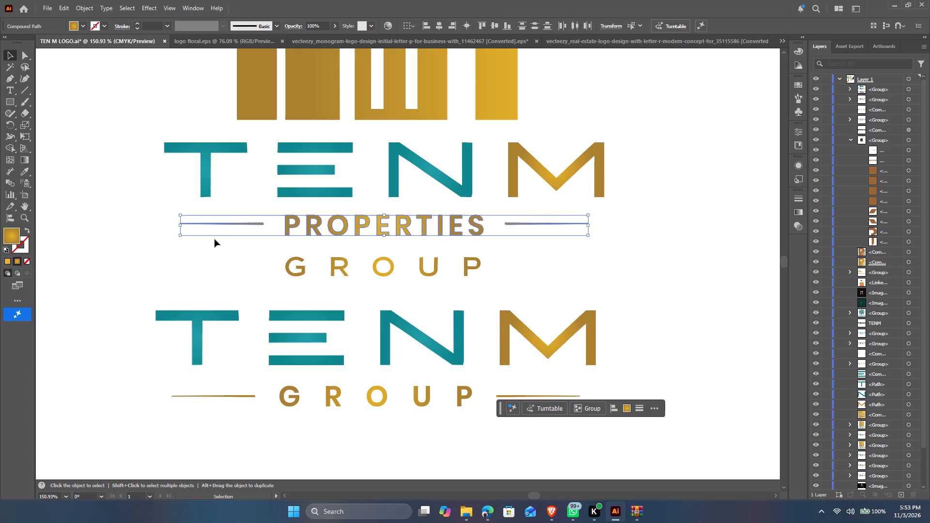
click(442, 22)
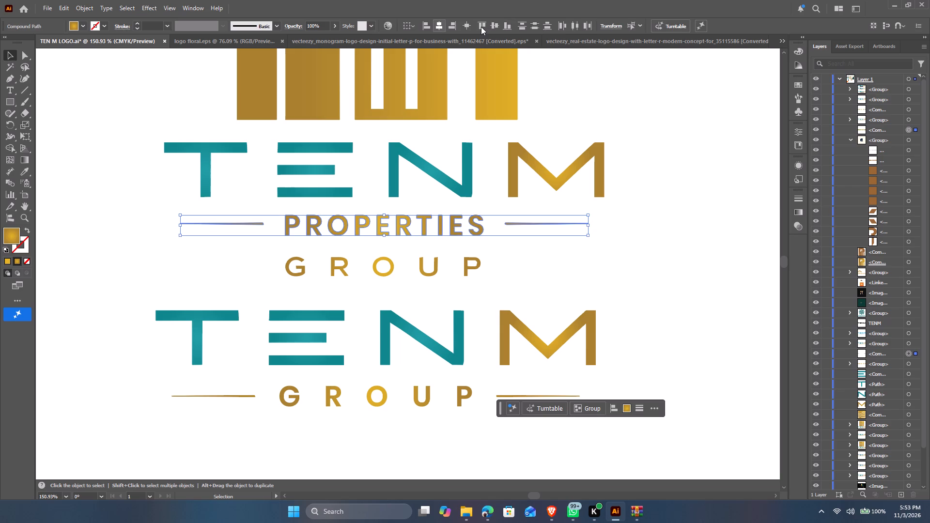
click(489, 24)
triple_click(491, 24)
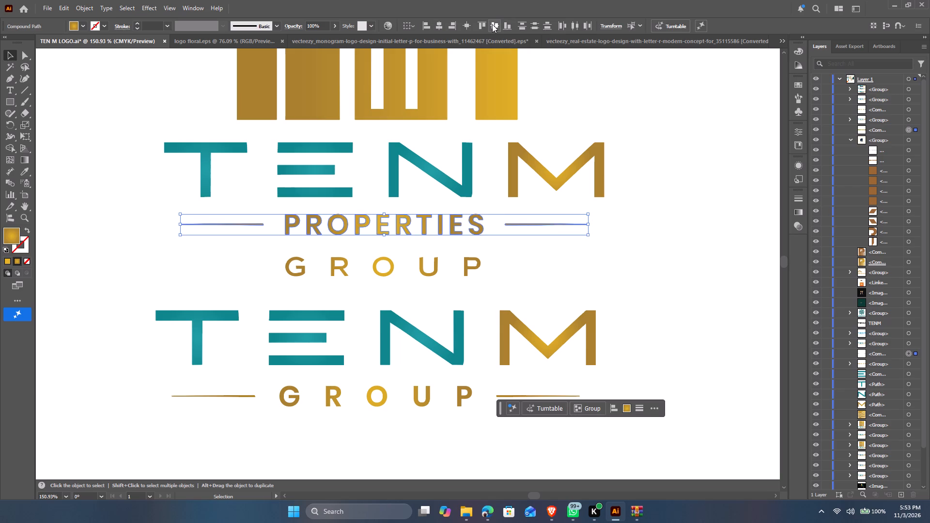
key(ctrl+g)
Lower the PROPERTIES tagline slightly so it sits with a clearer gap beneath the upper TENM wordmark.
key(shift+Up)
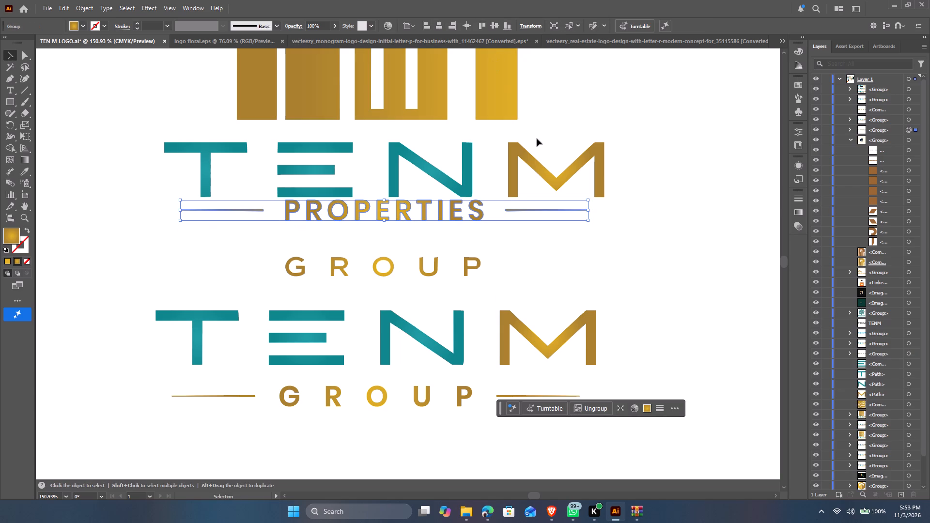
key(Up)
key(Up)
key(Down)
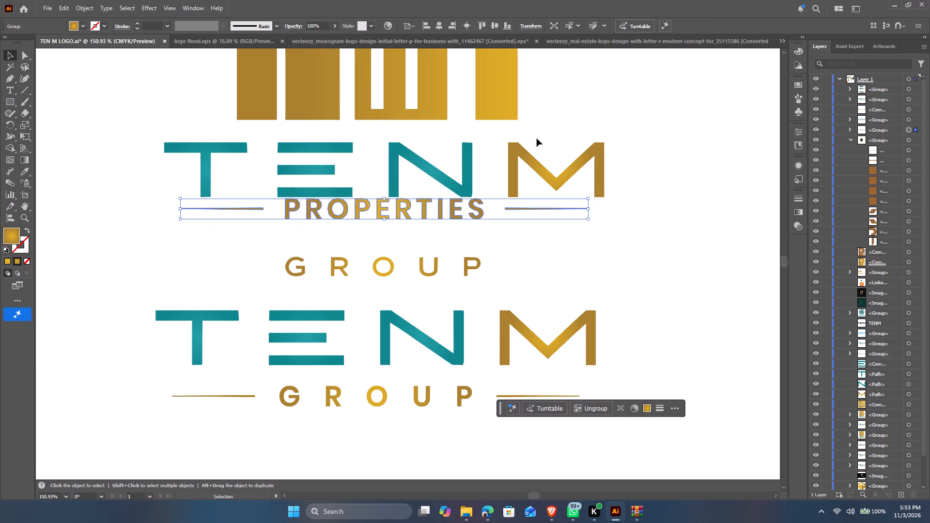
key(Up)
key(shift+Down)
key(Down)
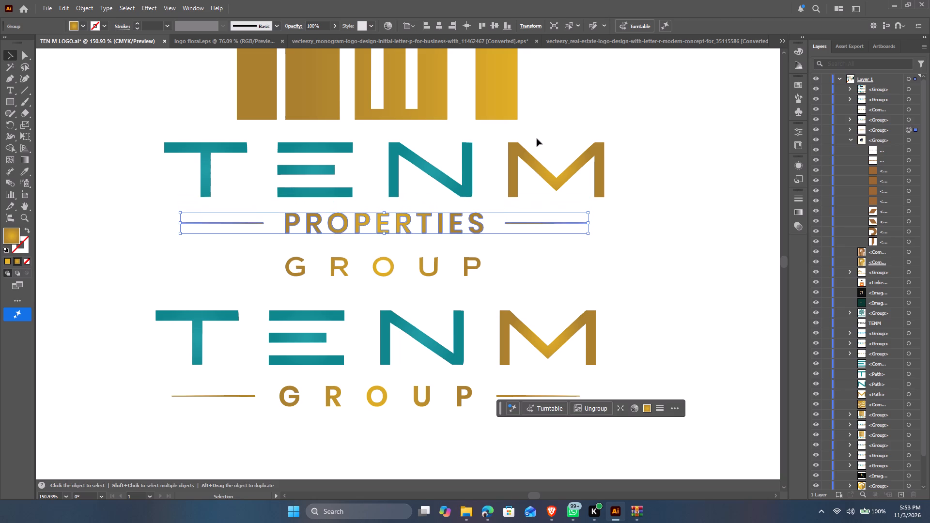
key(Down)
key(Down)
key(Down)
key(Down)
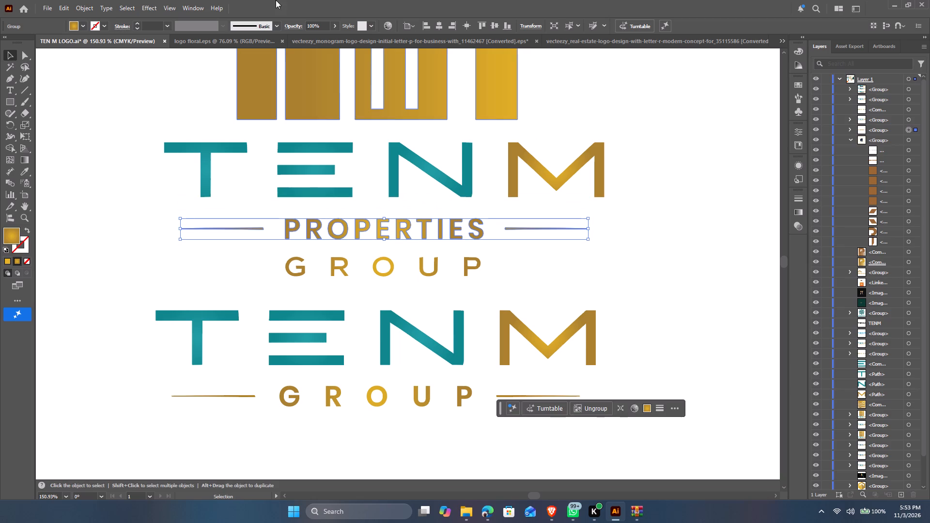
Delete the old GROUP lettering beneath the PROPERTIES tagline.
click(380, 271)
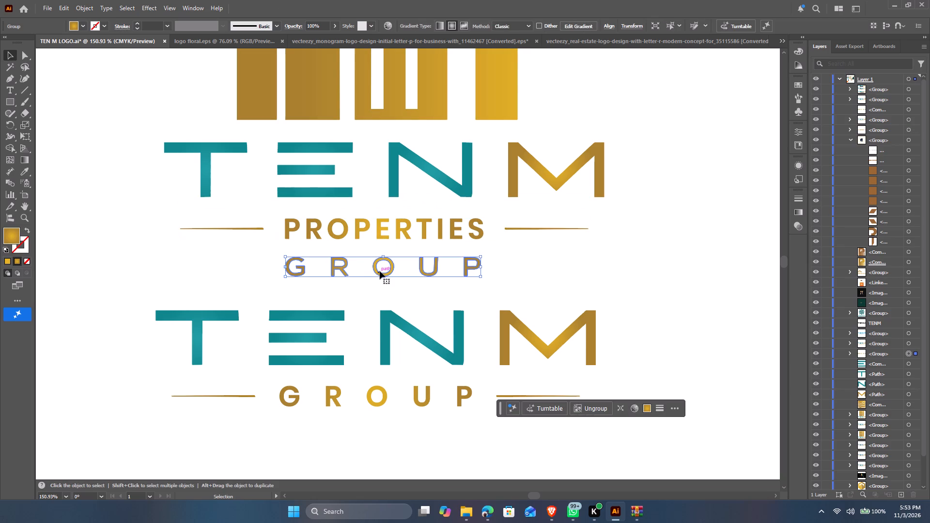
key(Delete)
Group the TENM letters above the PROPERTIES tagline into one wordmark.
drag(682, 157, 91, 180)
key(ctrl+g)
click(705, 195)
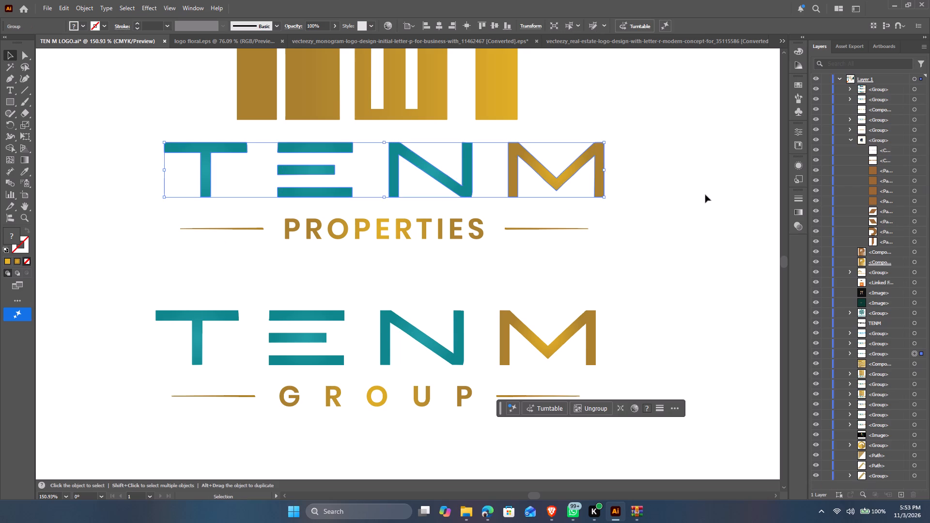
Centre the TENM wordmark and PROPERTIES tagline on each other horizontally, and group them as one logo.
drag(693, 162, 319, 268)
triple_click(439, 24)
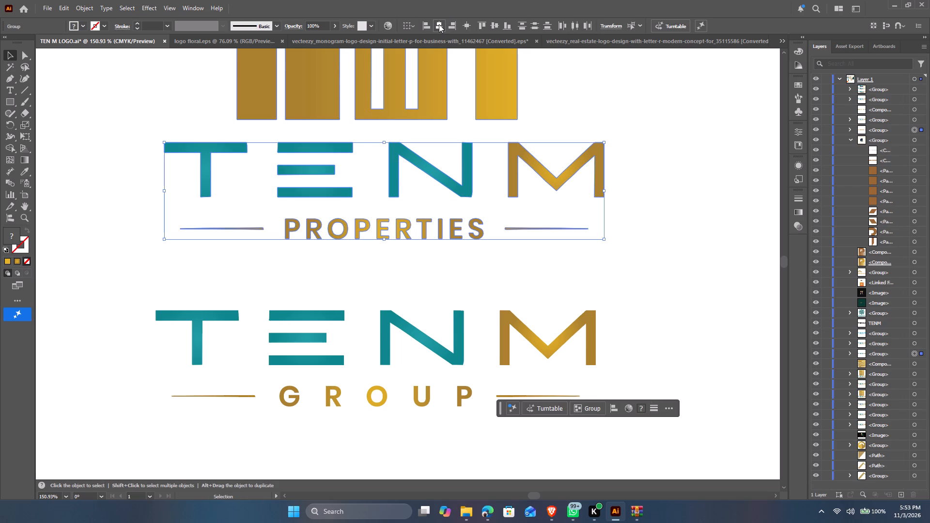
click(439, 24)
key(ctrl+g)
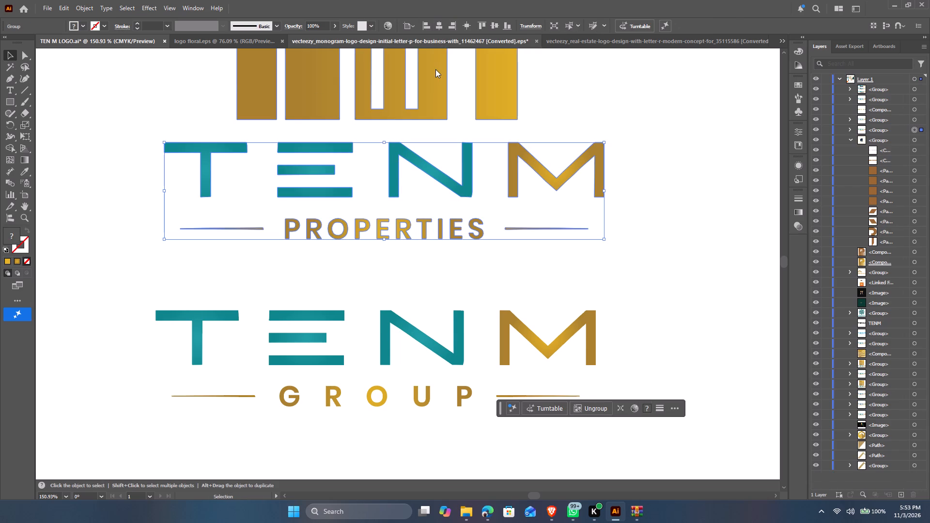
Ungroup the TENM HOMES logo so its wordmark and tagline can be moved separately.
click(25, 218)
drag(517, 209, 400, 296)
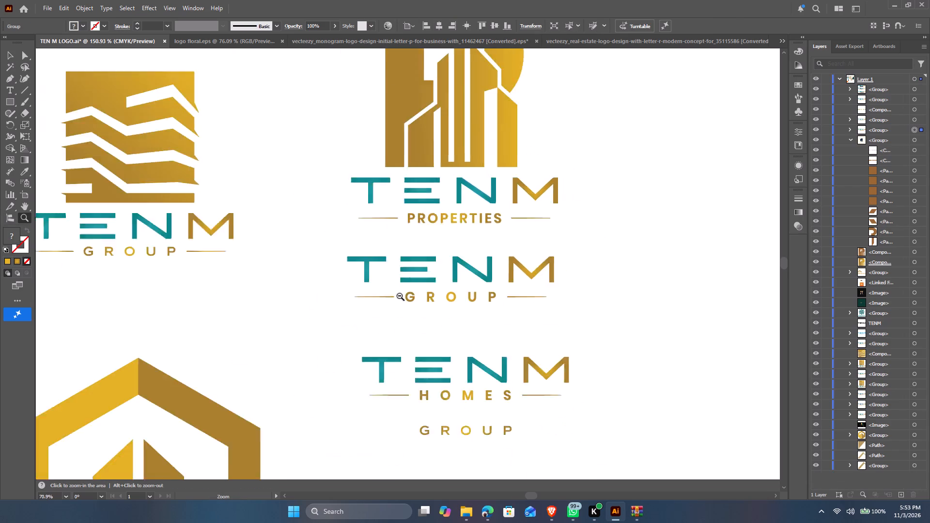
drag(400, 296, 312, 339)
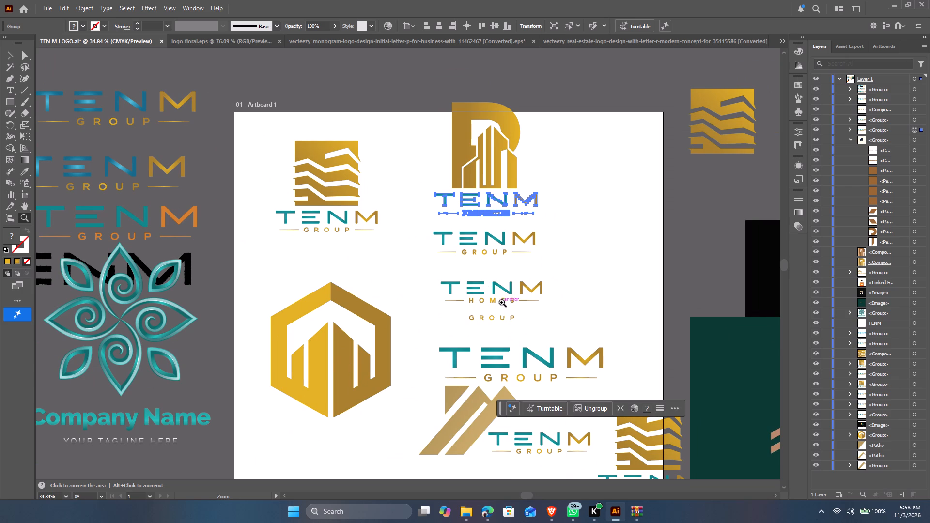
drag(493, 294, 663, 365)
click(8, 55)
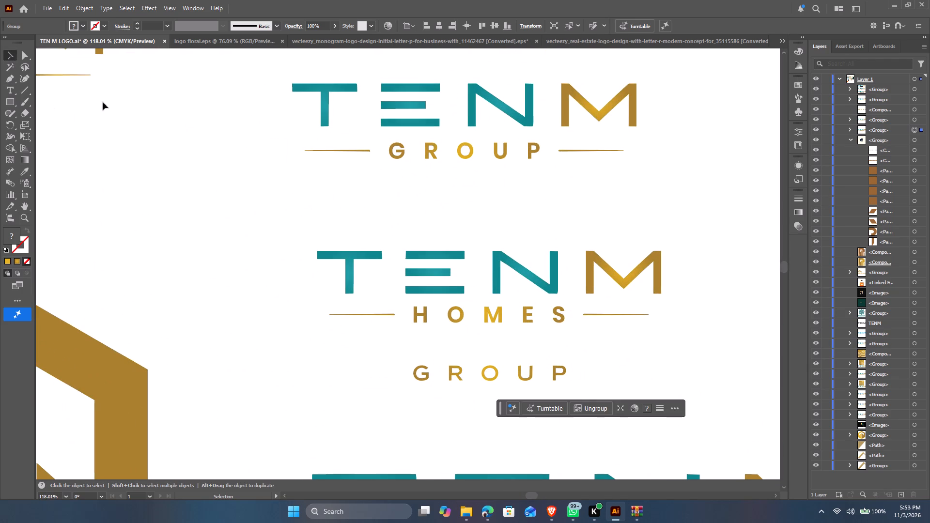
click(498, 156)
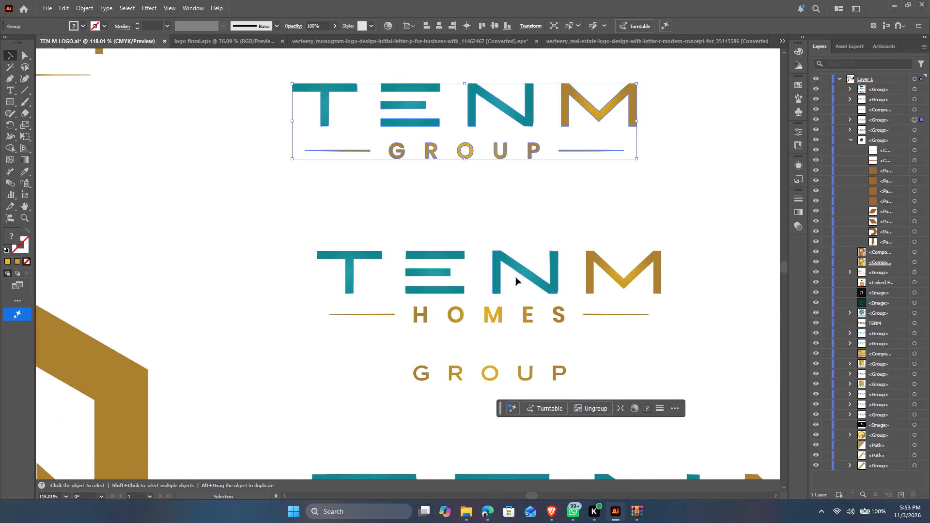
click(532, 275)
right_click(532, 275)
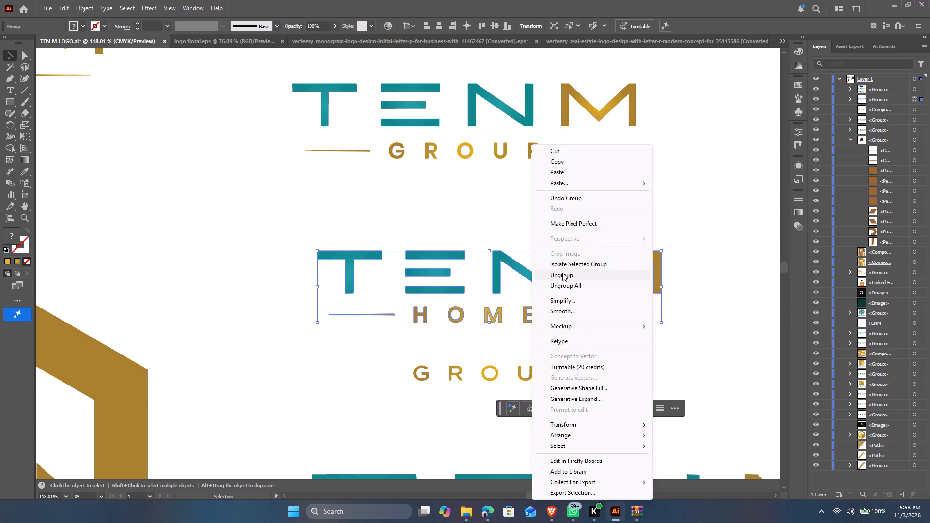
click(562, 273)
click(616, 348)
Lower the HOMES tagline with its flanking lines slightly to widen the gap beneath its TENM wordmark.
click(558, 321)
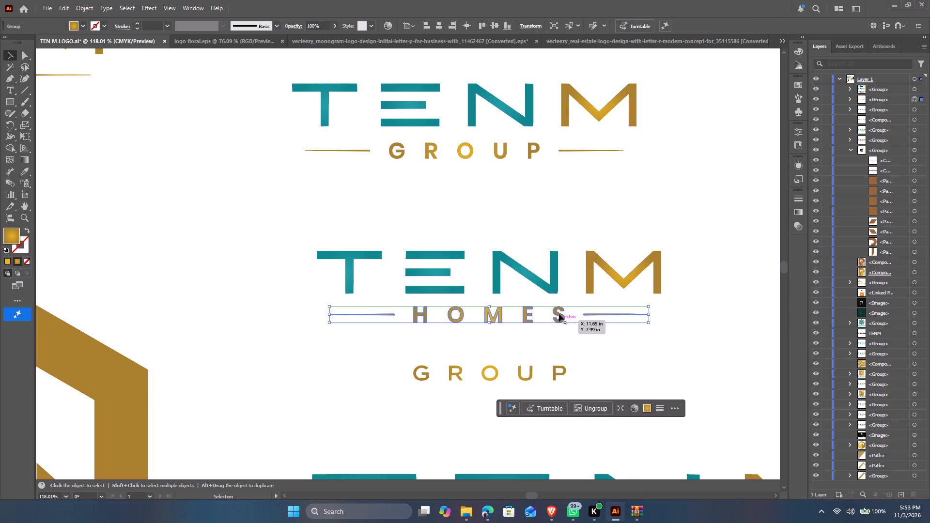
key(shift+Up)
key(Up)
key(Up)
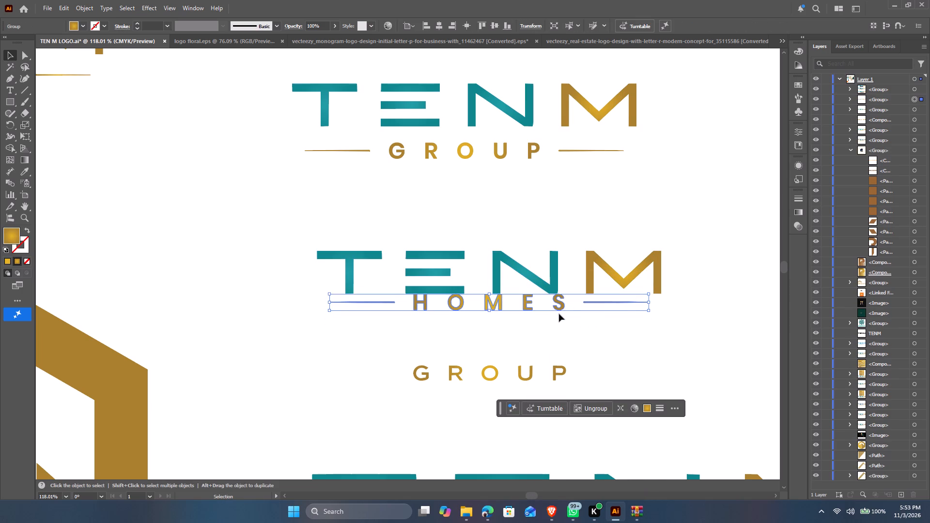
key(Down)
key(Up)
key(shift+Down)
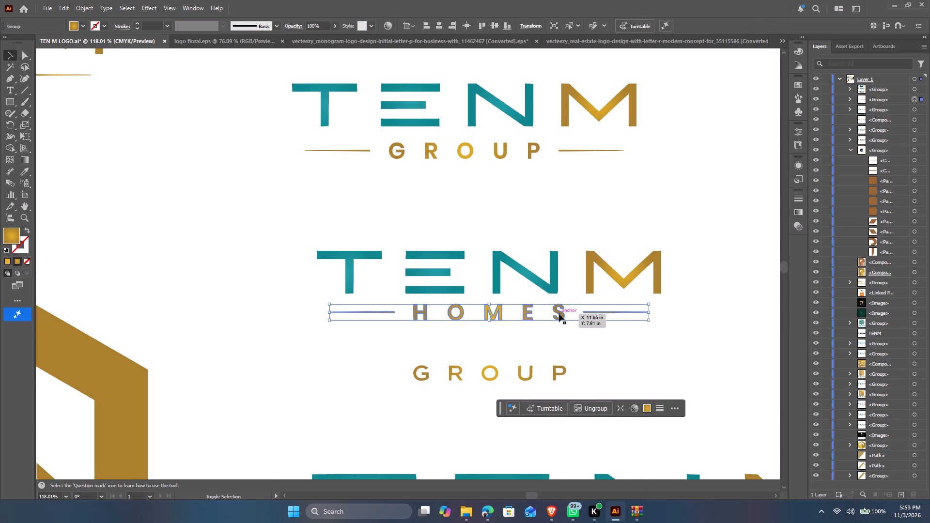
key(Down)
key(Down)
key(Down)
key(Down)
key(Down)
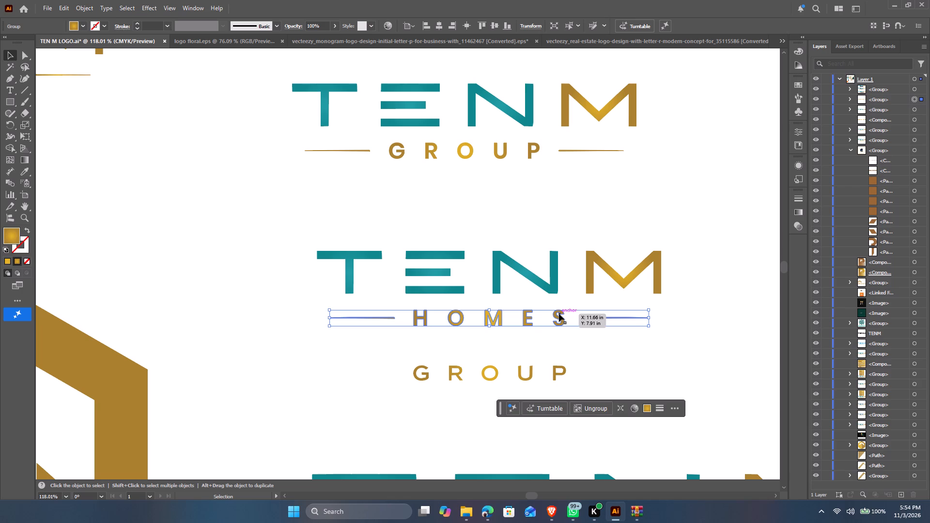
Centre the TENM wordmark and HOMES tagline on each other horizontally, and regroup them as one logo.
click(369, 255)
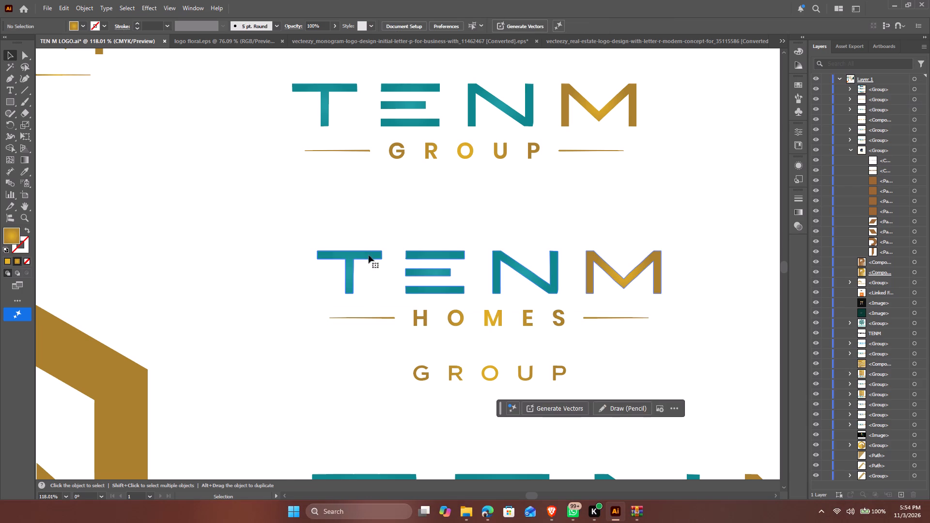
click(245, 218)
drag(254, 223, 457, 344)
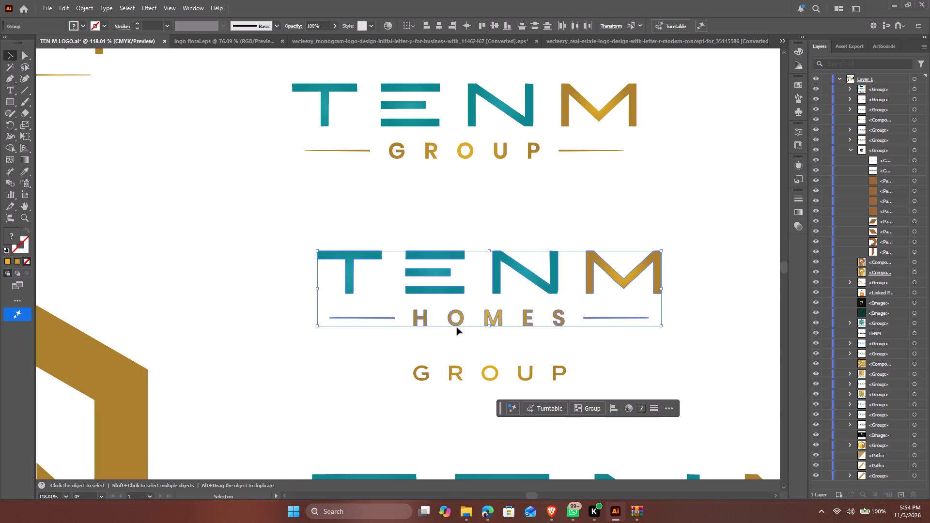
triple_click(437, 26)
key(ctrl+g)
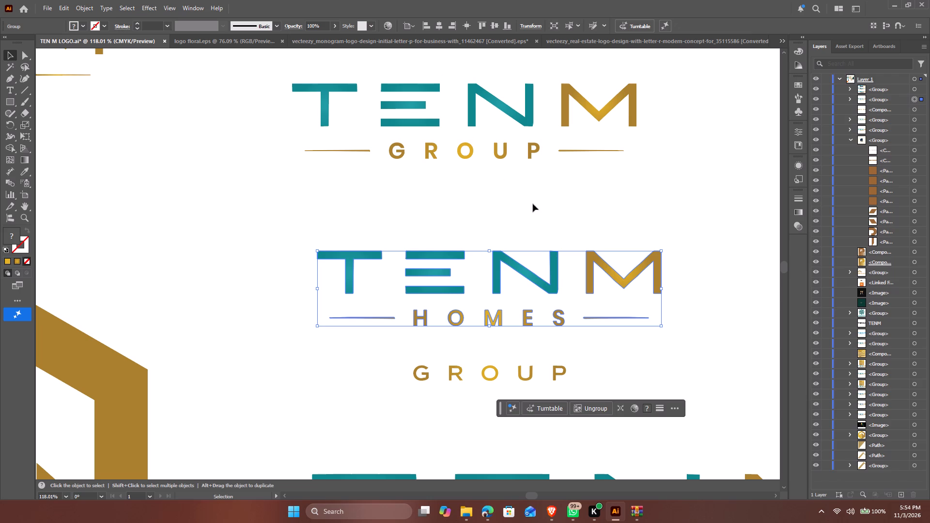
Delete the old GROUP lettering beneath the HOMES tagline.
drag(631, 361, 434, 371)
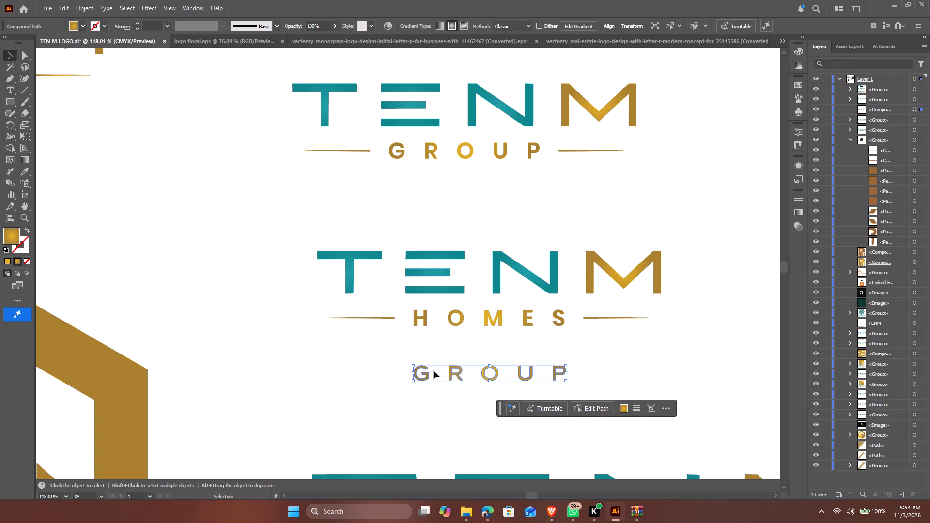
key(Delete)
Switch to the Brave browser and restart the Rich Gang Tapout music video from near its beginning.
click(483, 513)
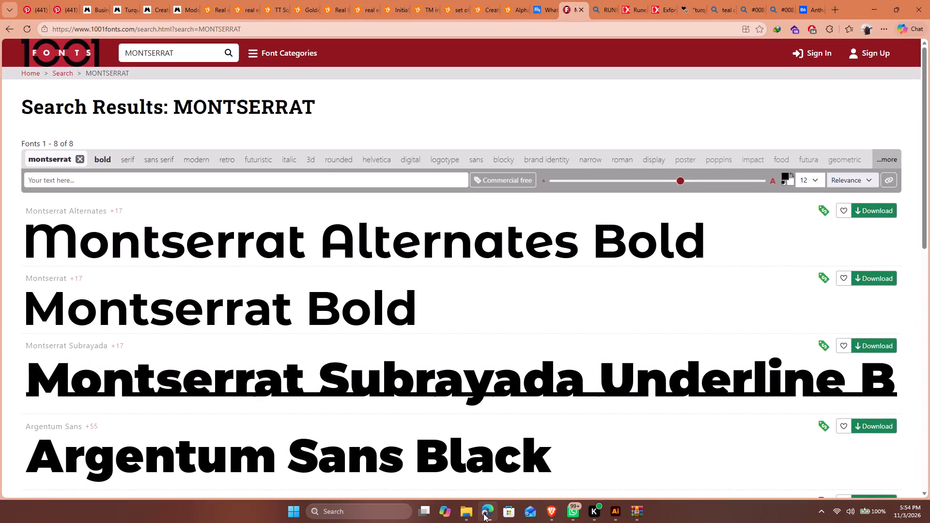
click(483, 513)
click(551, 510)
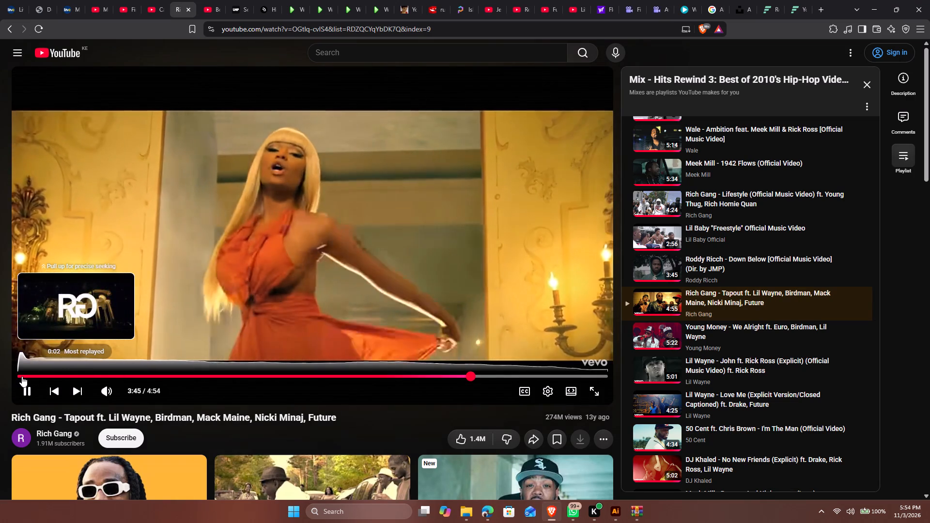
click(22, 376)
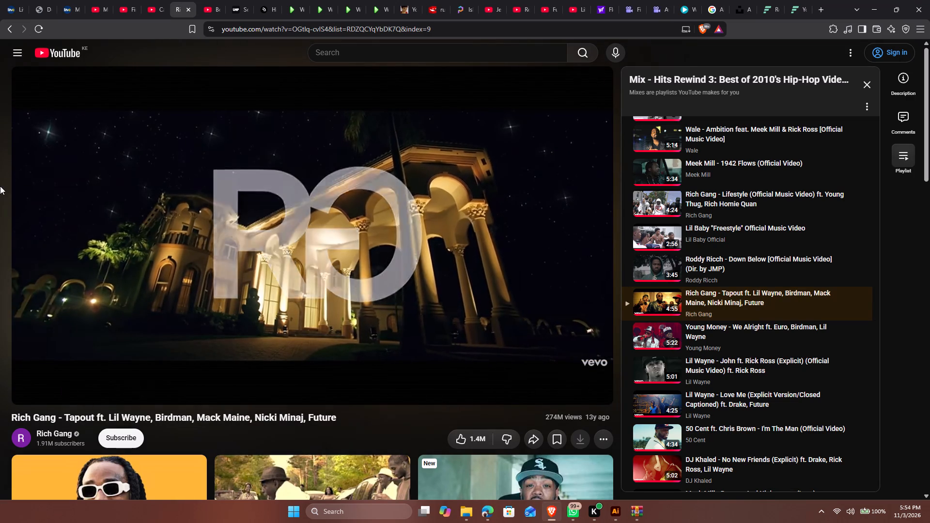
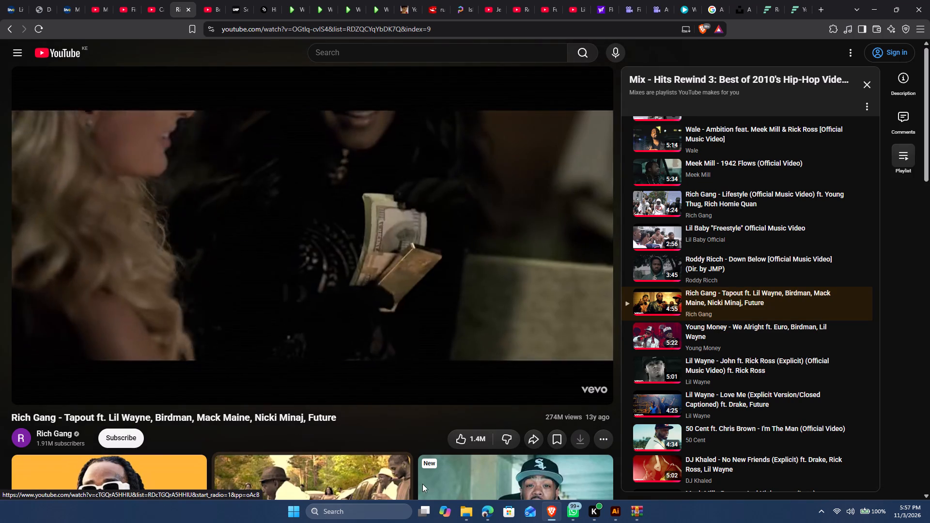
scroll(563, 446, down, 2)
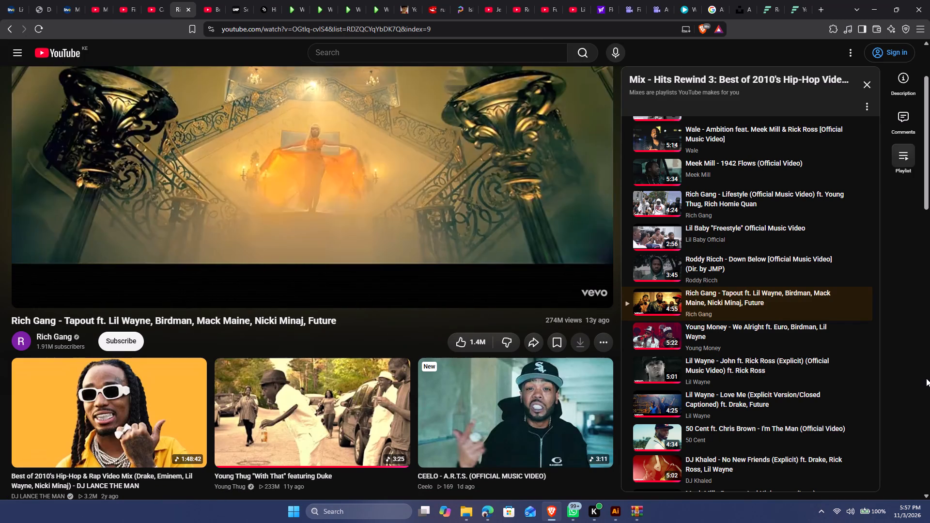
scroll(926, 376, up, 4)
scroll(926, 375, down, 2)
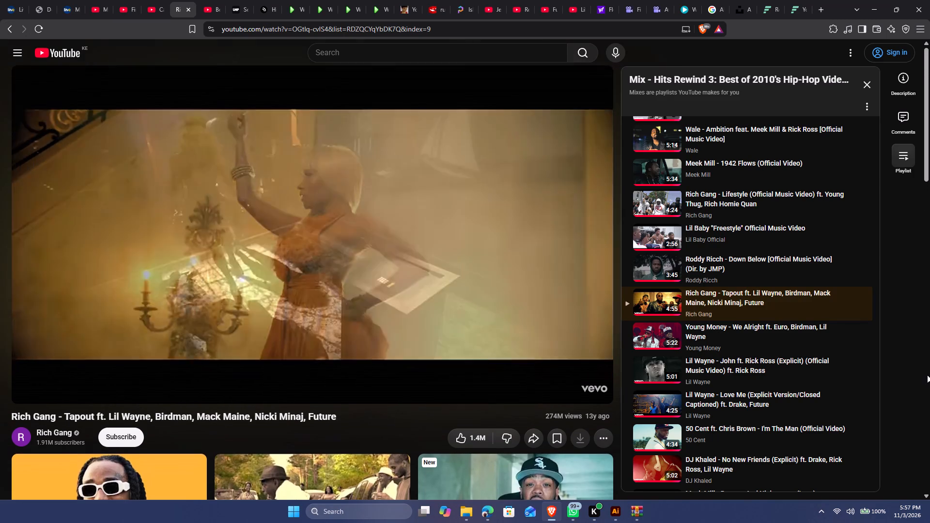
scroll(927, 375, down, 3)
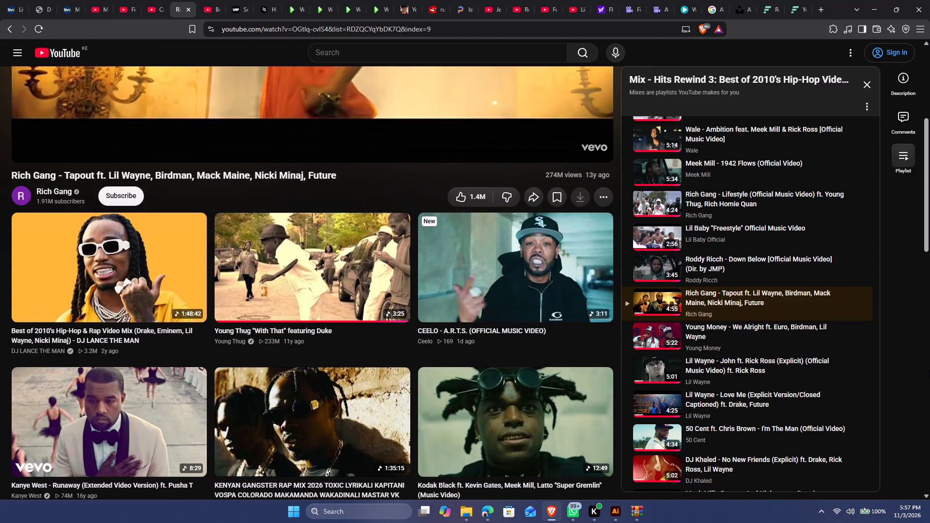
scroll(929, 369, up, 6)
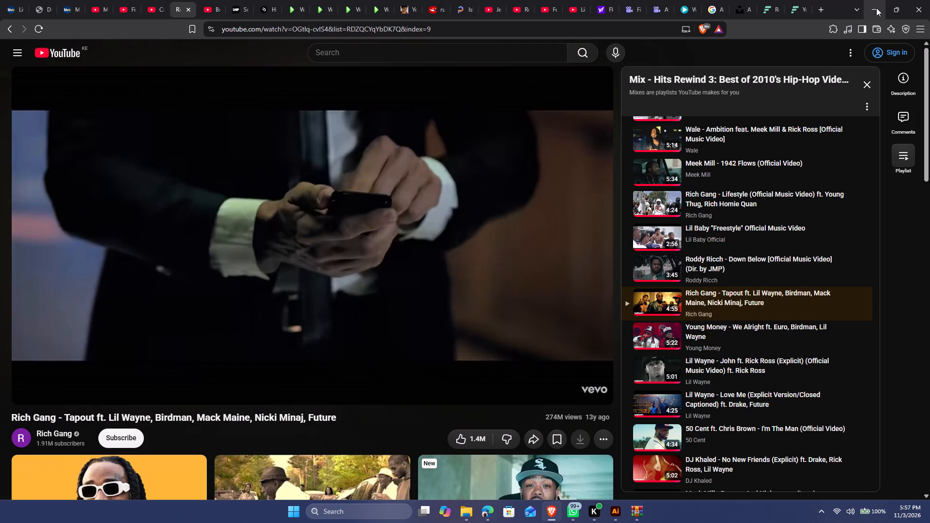
Return to Illustrator and shift the TENM GROUP logo with the striped building icon slightly up and left on the artboard.
click(877, 8)
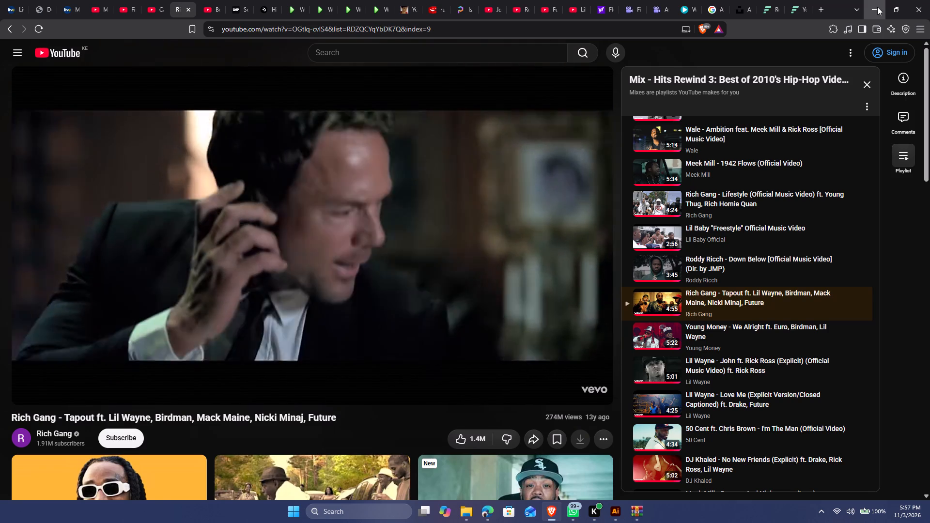
scroll(539, 210, up, 4)
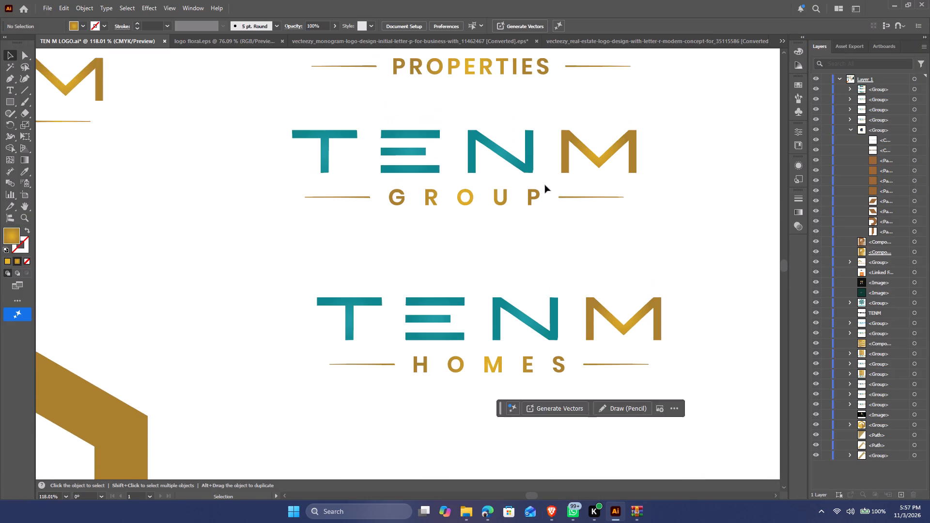
scroll(547, 176, up, 11)
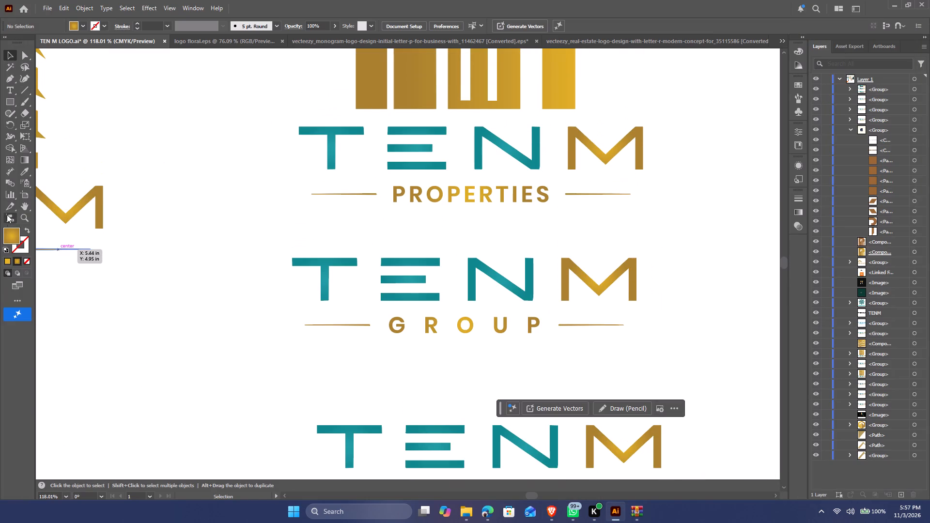
click(23, 215)
drag(454, 198, 323, 319)
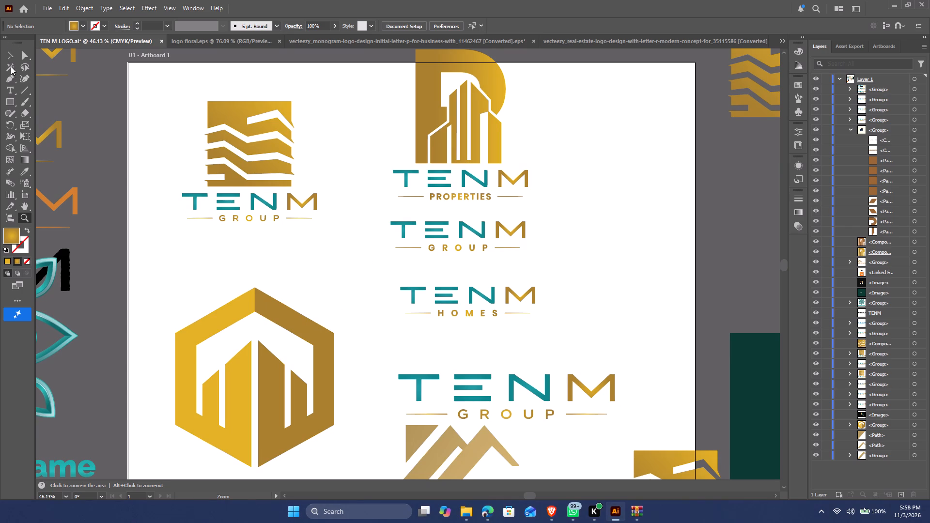
click(11, 54)
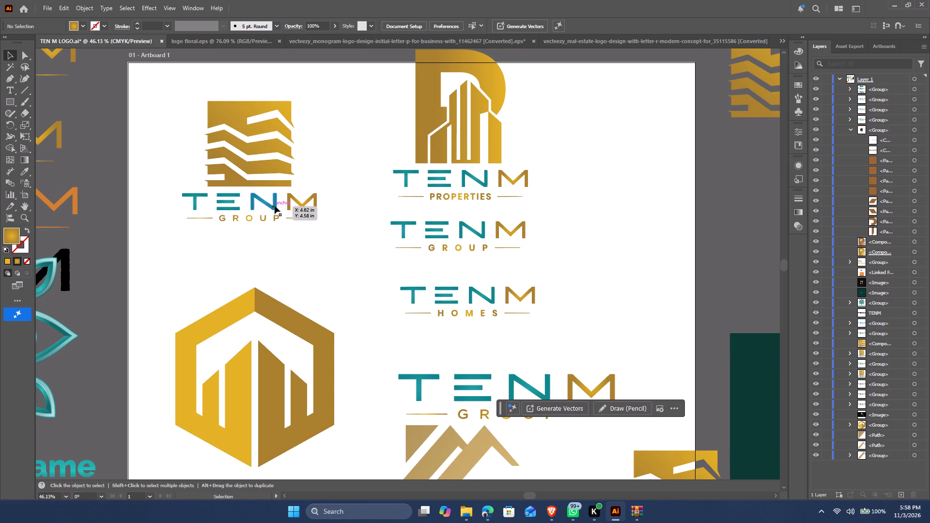
drag(275, 206, 268, 194)
right_click(268, 194)
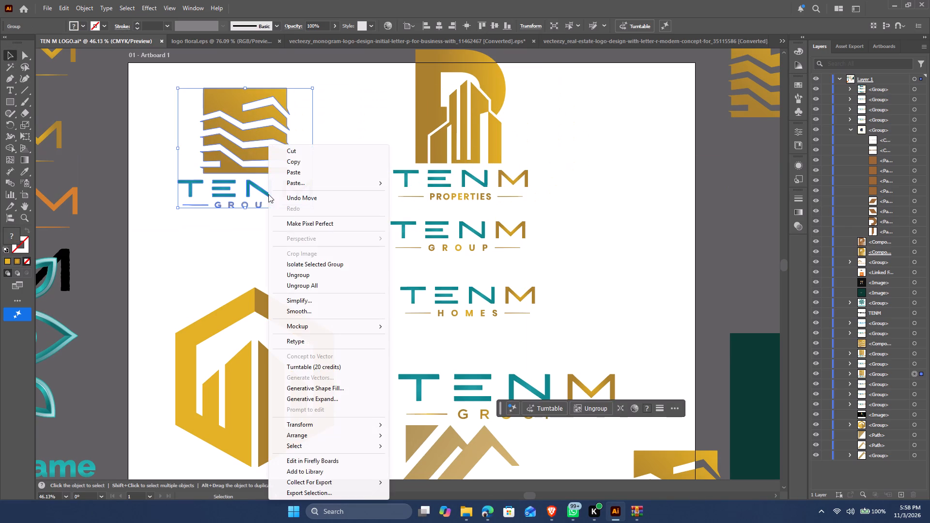
click(614, 154)
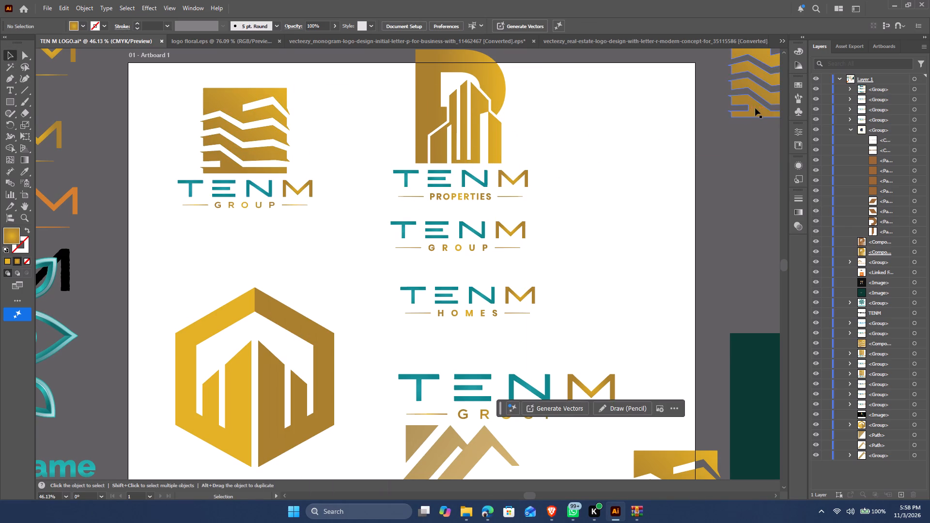
Replace the R-shaped building icon above the TENM PROPERTIES wordmark with the spare striped building icon, parking the R icon beside it.
drag(755, 107, 449, 200)
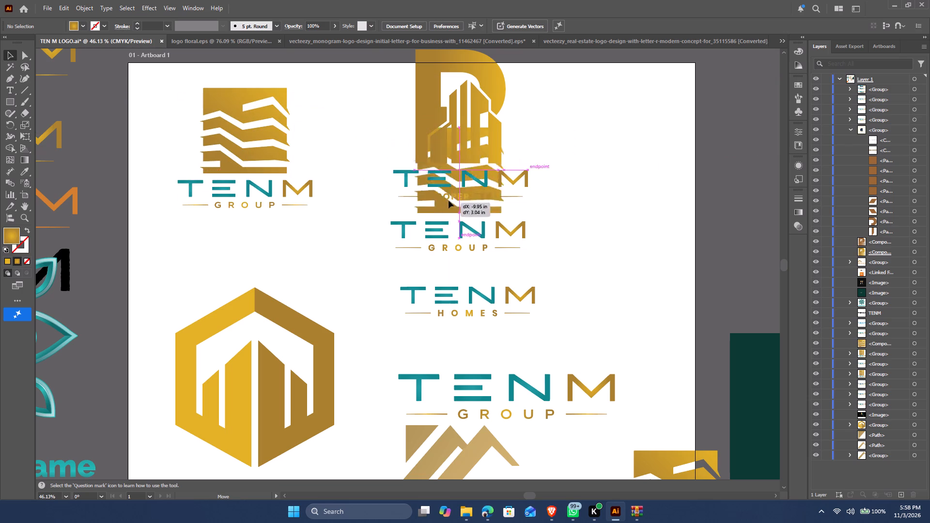
drag(449, 200, 445, 160)
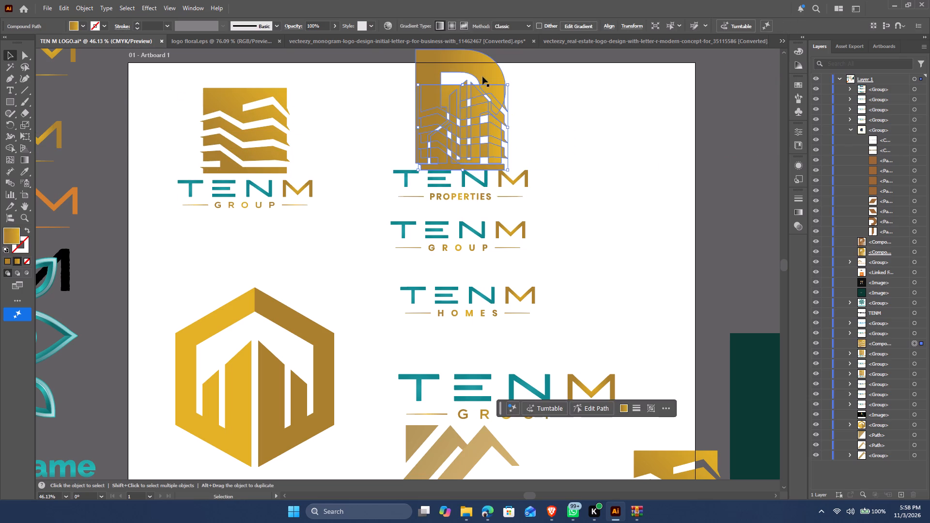
drag(485, 70, 722, 135)
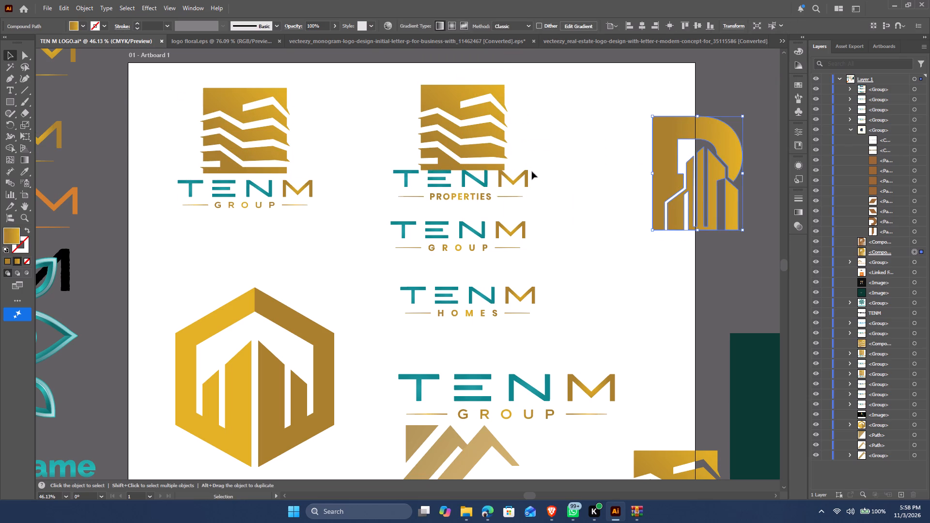
Lower the TENM PROPERTIES wordmark and tagline to leave a clear gap beneath the striped building icon.
click(519, 180)
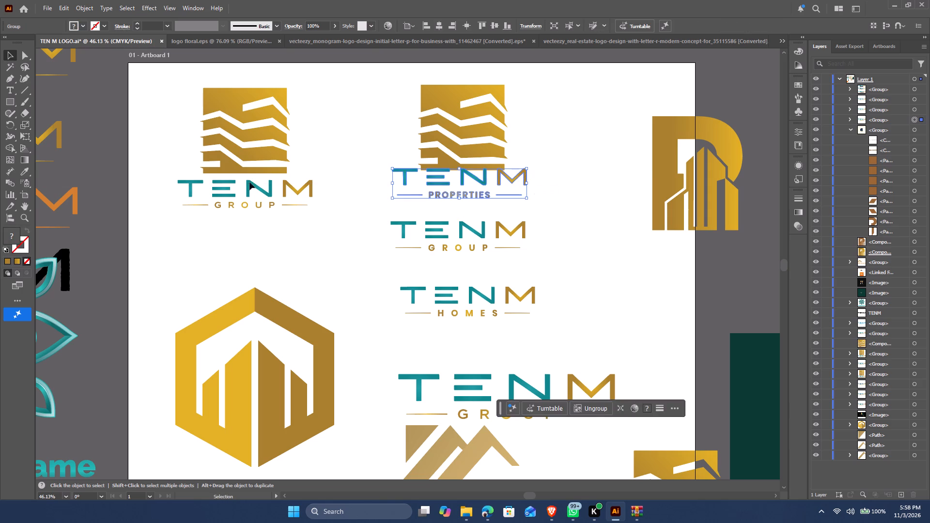
drag(20, 217, 50, 217)
drag(496, 156, 715, 284)
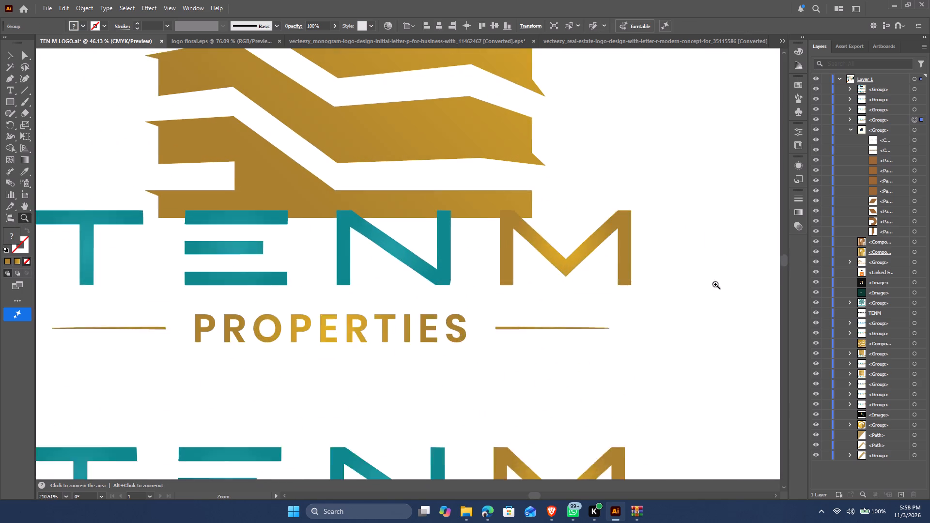
drag(715, 284, 716, 284)
drag(12, 46, 12, 51)
click(12, 52)
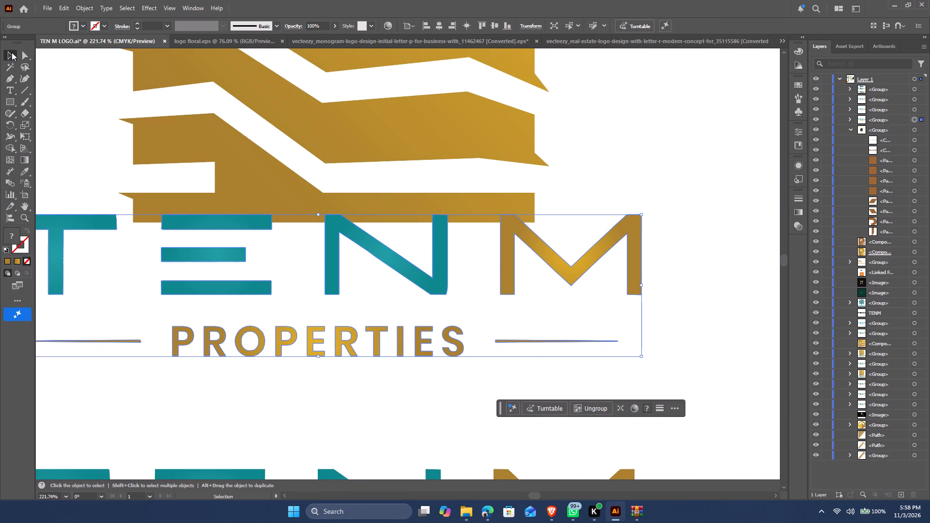
key(Down)
key(Down)
key(Down)
key(Down)
key(Down)
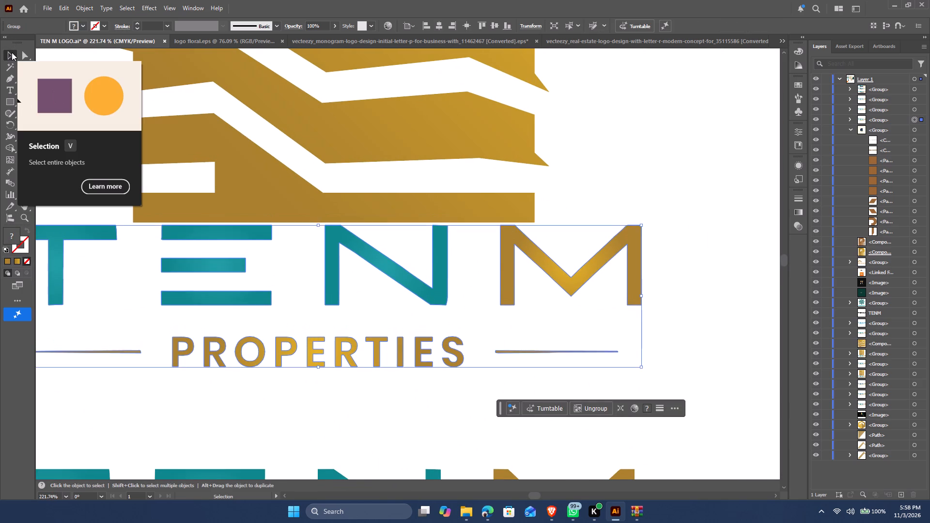
key(Up)
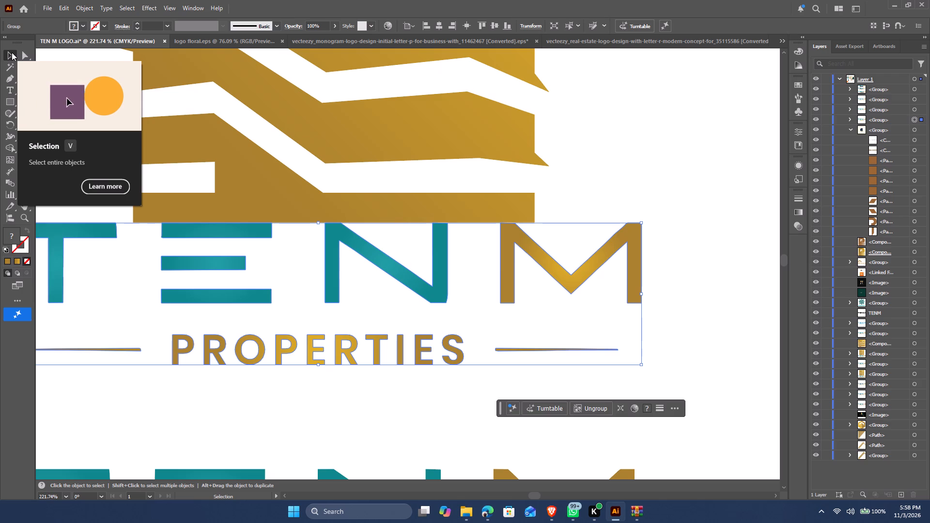
key(shift+Down)
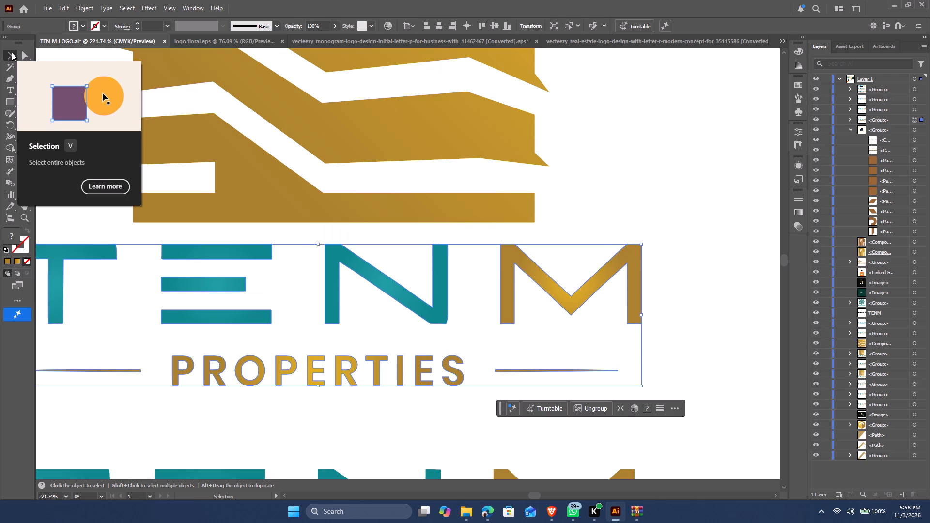
key(shift+Down)
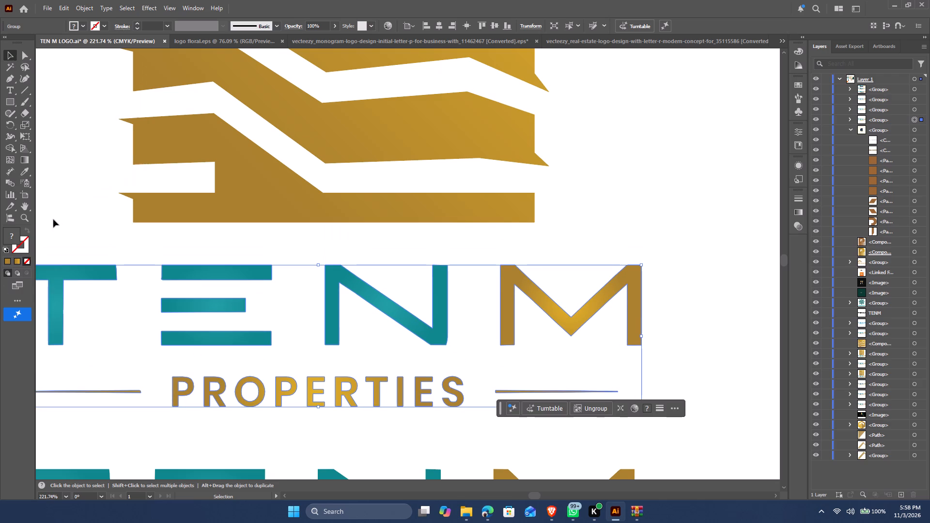
Centre the striped building icon and the TENM PROPERTIES wordmark on each other horizontally, and group them as one logo.
drag(28, 219, 33, 217)
drag(510, 208, 267, 377)
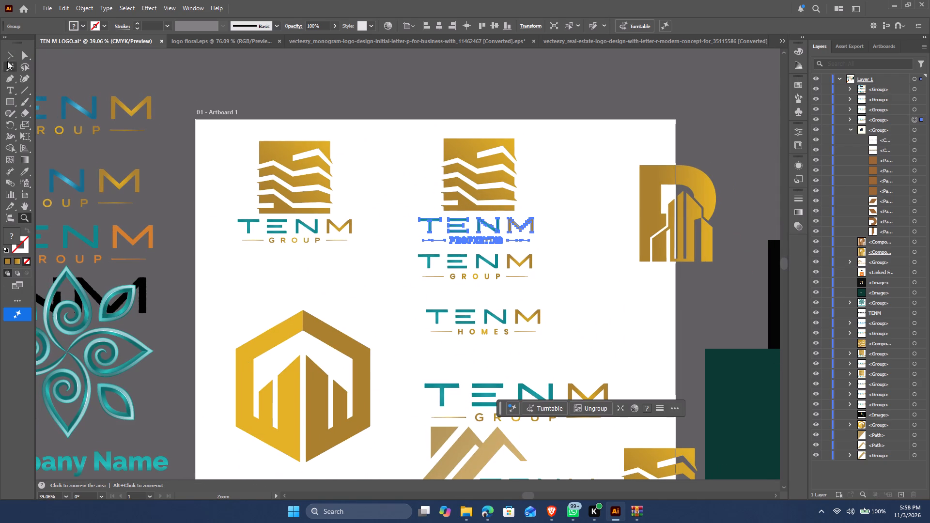
click(13, 56)
drag(564, 160, 451, 240)
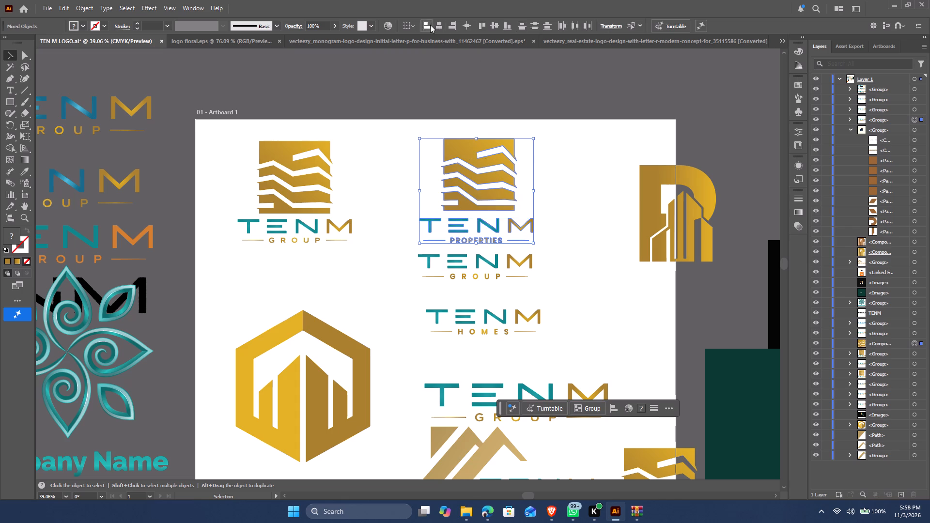
triple_click(443, 26)
triple_click(443, 26)
click(443, 26)
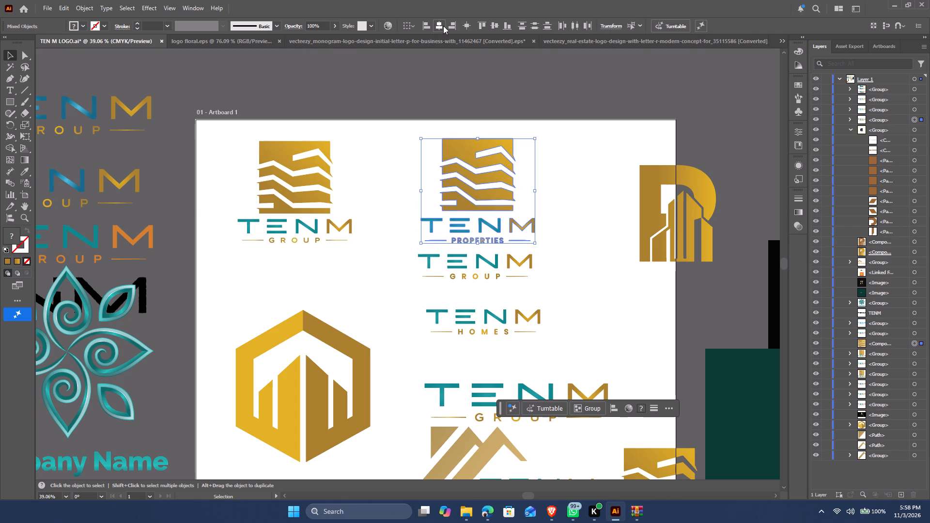
key(ctrl+g)
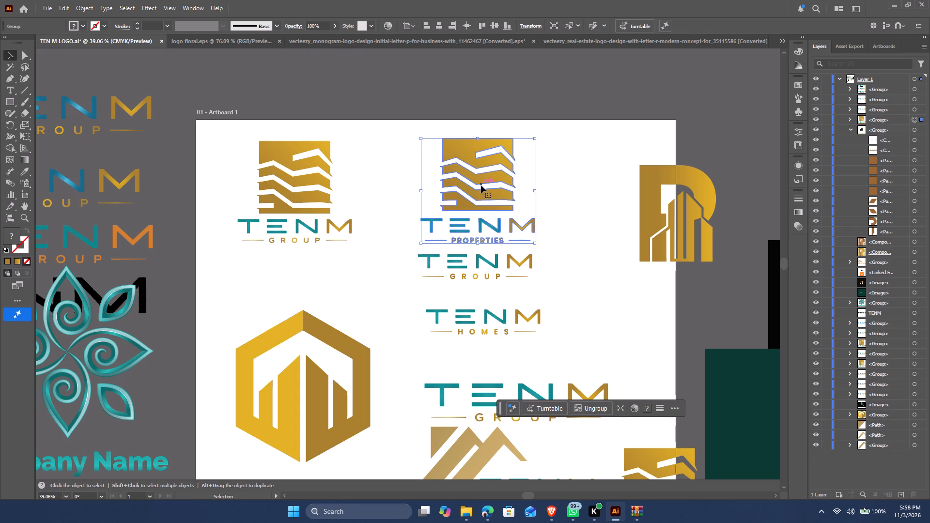
Move the TENM PROPERTIES logo up to the artboard's top edge and the striped-building TENM GROUP logo off above the artboard.
drag(481, 185, 477, 162)
drag(312, 179, 303, 59)
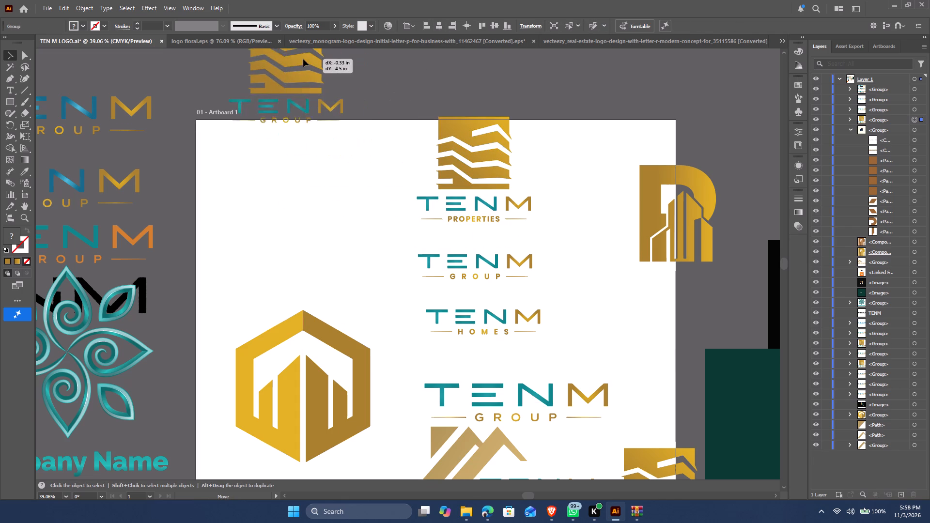
drag(303, 59, 343, 57)
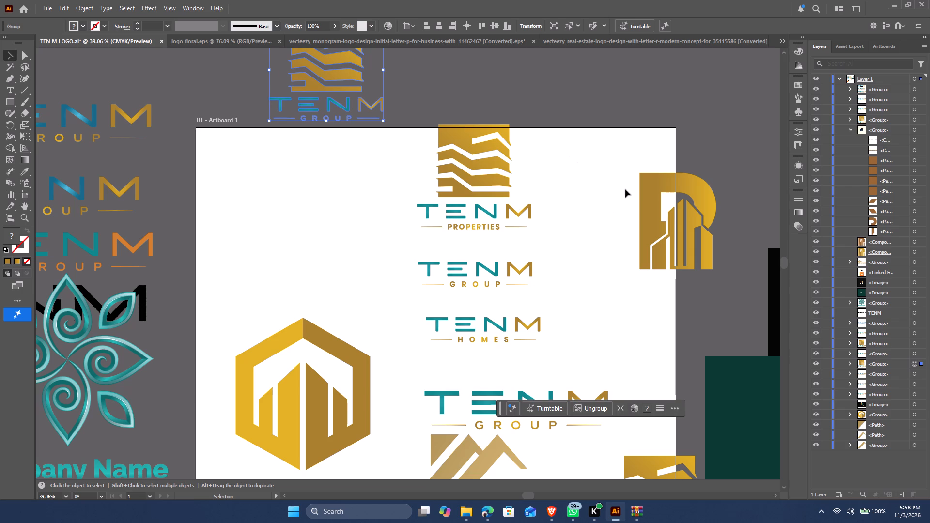
Ungroup the TENM PROPERTIES logo to separate its striped building icon from the lettering.
click(469, 185)
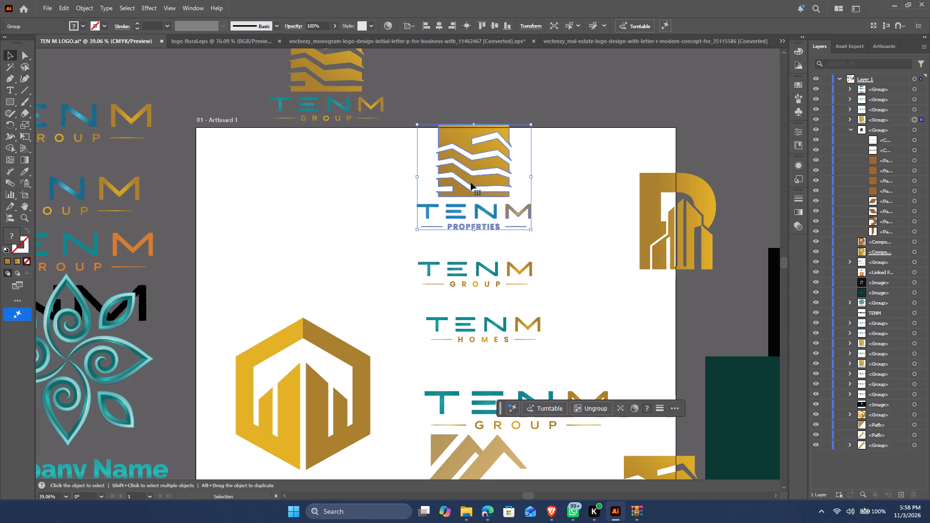
right_click(471, 183)
click(504, 274)
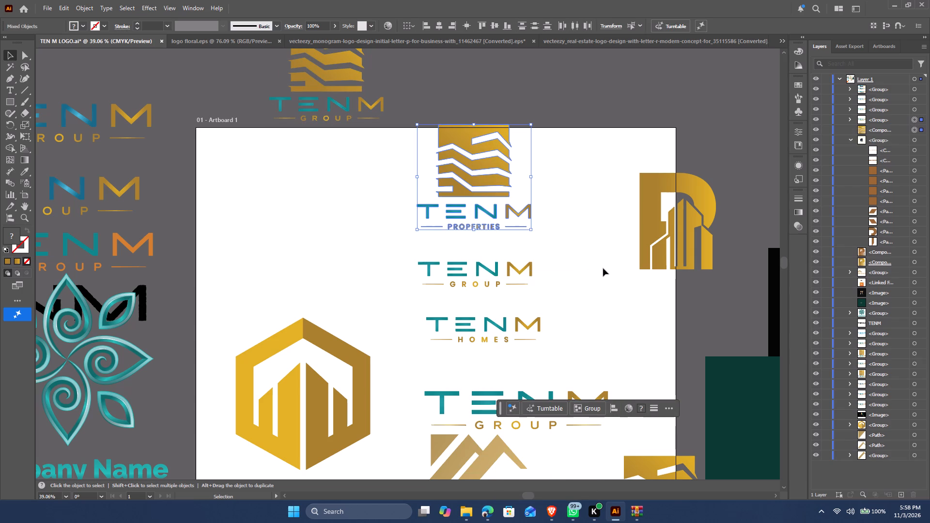
click(603, 269)
Ungroup the citi ESTATE reference logo near the artboard's bottom edge.
scroll(578, 255, down, 3)
scroll(624, 185, down, 5)
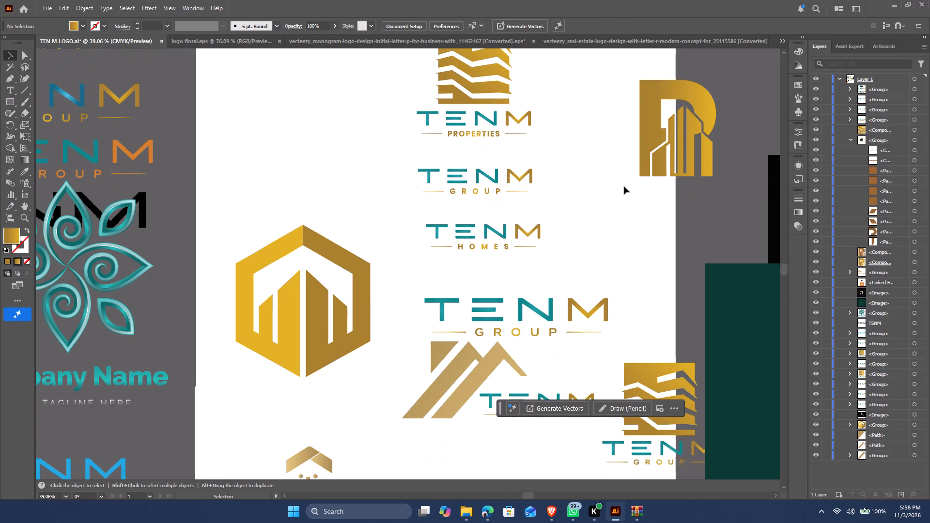
scroll(492, 350, down, 6)
click(296, 391)
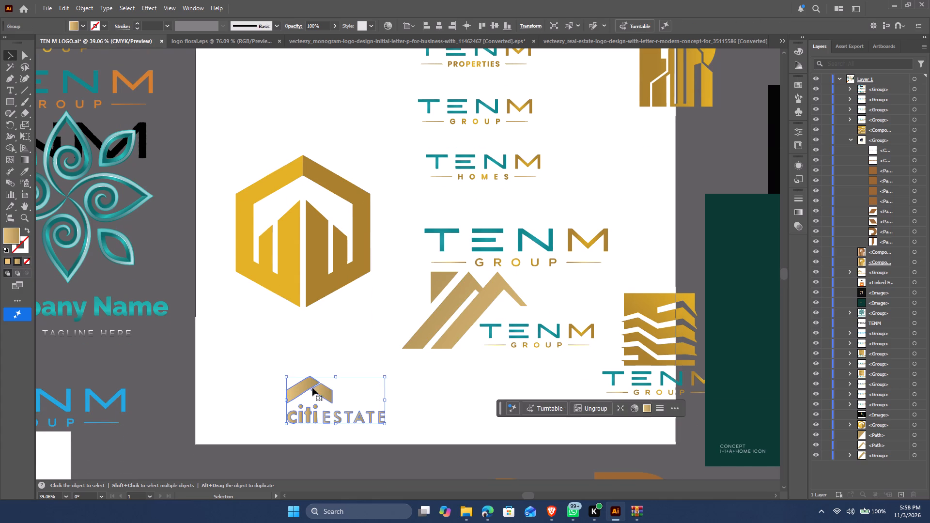
right_click(318, 387)
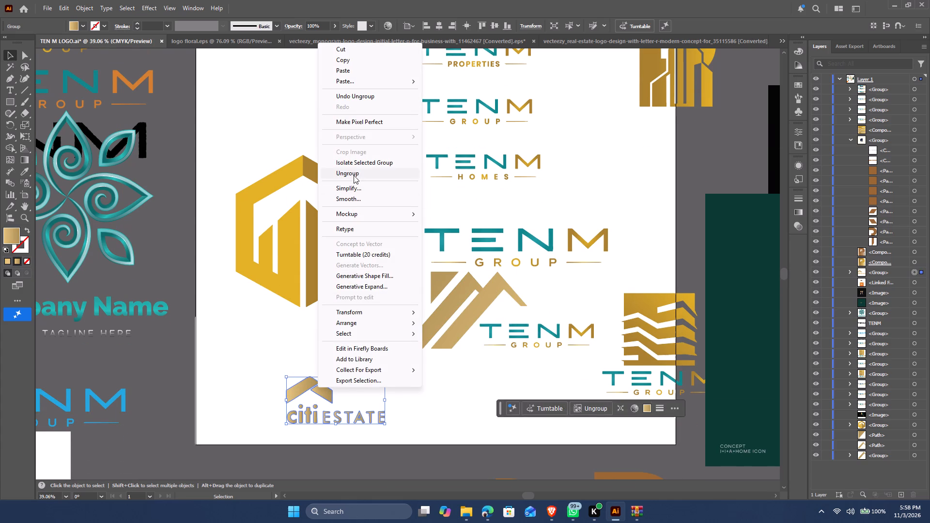
click(354, 174)
click(401, 403)
Duplicate the two-piece roof shape of the citi ESTATE logo into the empty space beside the small TENM GROUP wordmark.
drag(409, 378, 259, 394)
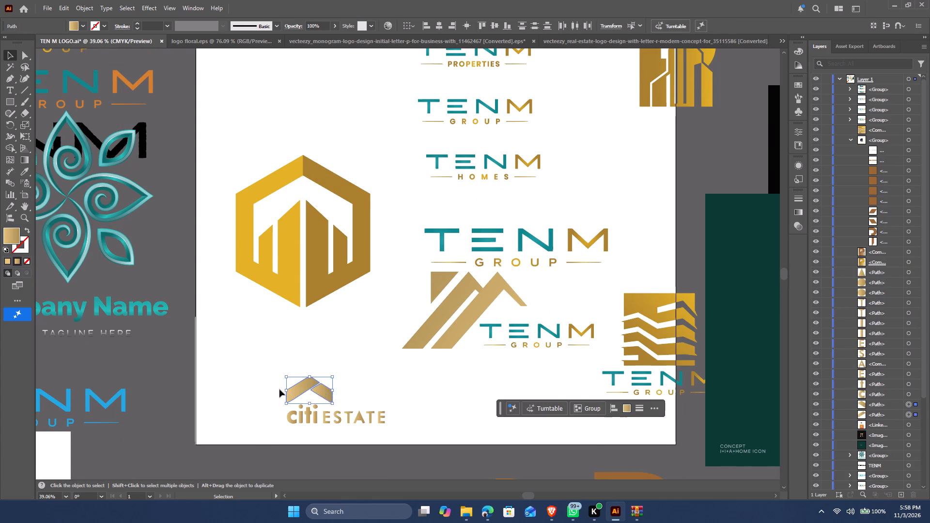
alt+drag(295, 388, 313, 92)
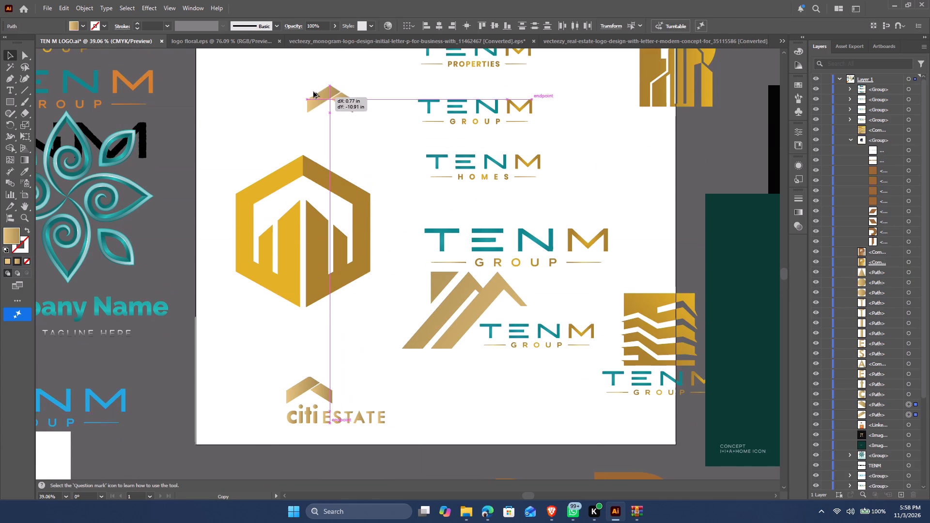
alt+drag(313, 92, 312, 90)
click(326, 120)
Recolour the copied roof's two pieces with the hexagon icon's colours: bright gold for the larger piece, dark gold for the smaller.
click(306, 91)
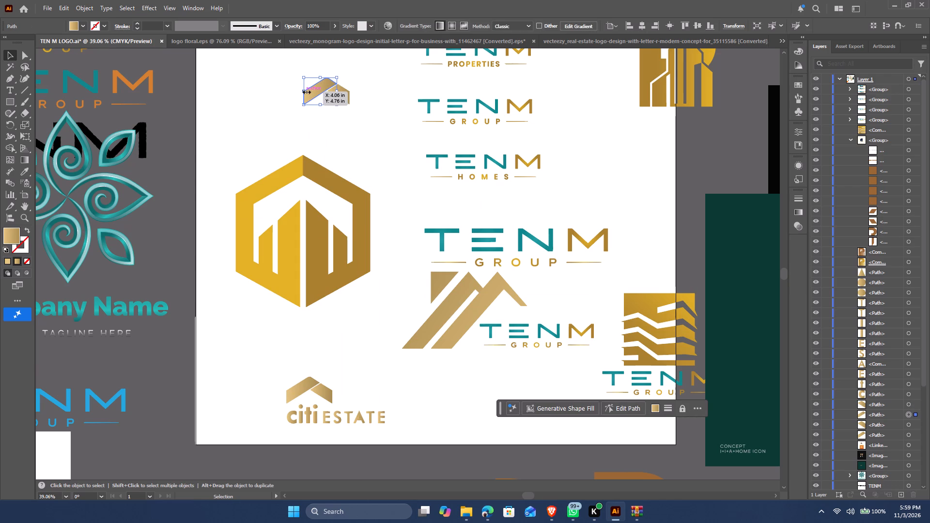
key(i)
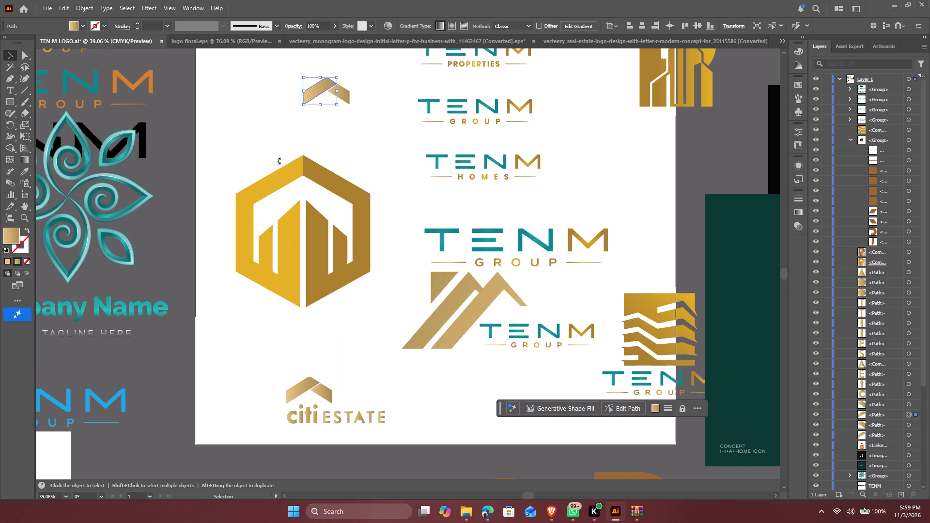
click(280, 178)
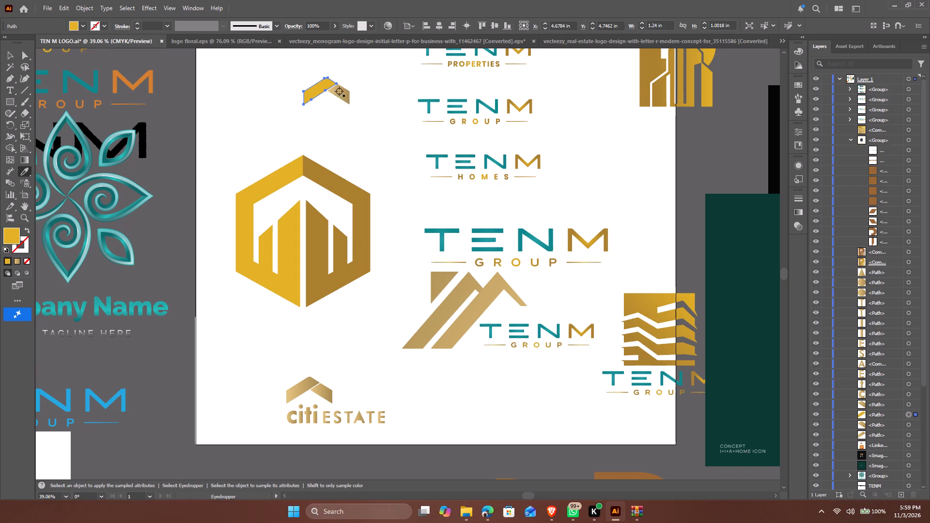
ctrl+click(338, 139)
ctrl+click(345, 96)
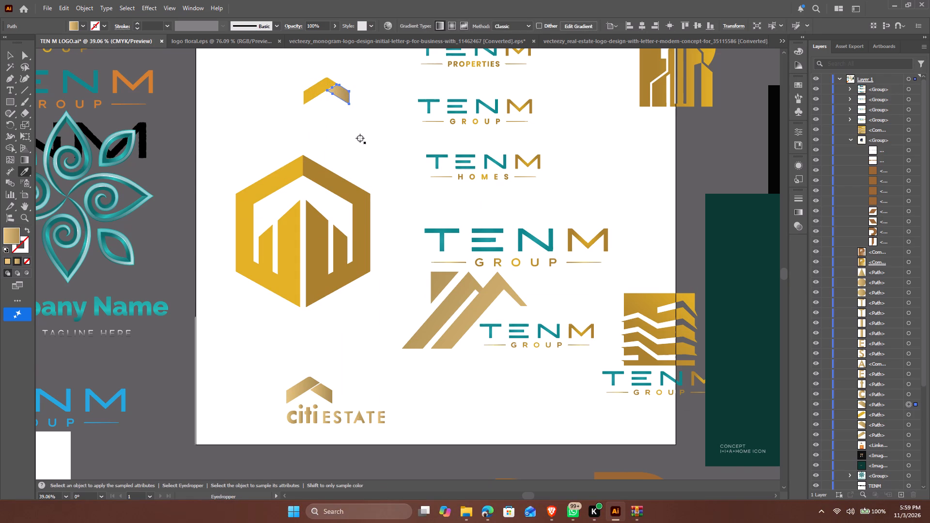
key(i)
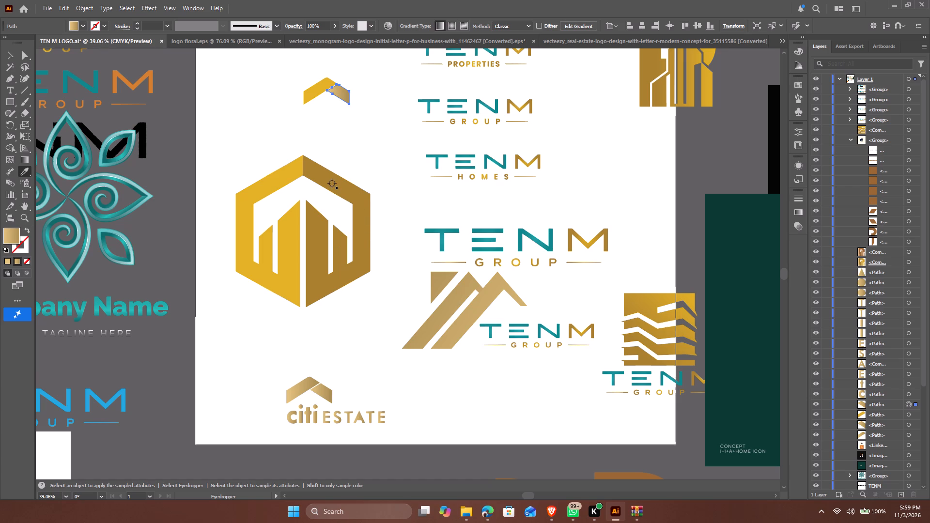
click(332, 183)
click(9, 56)
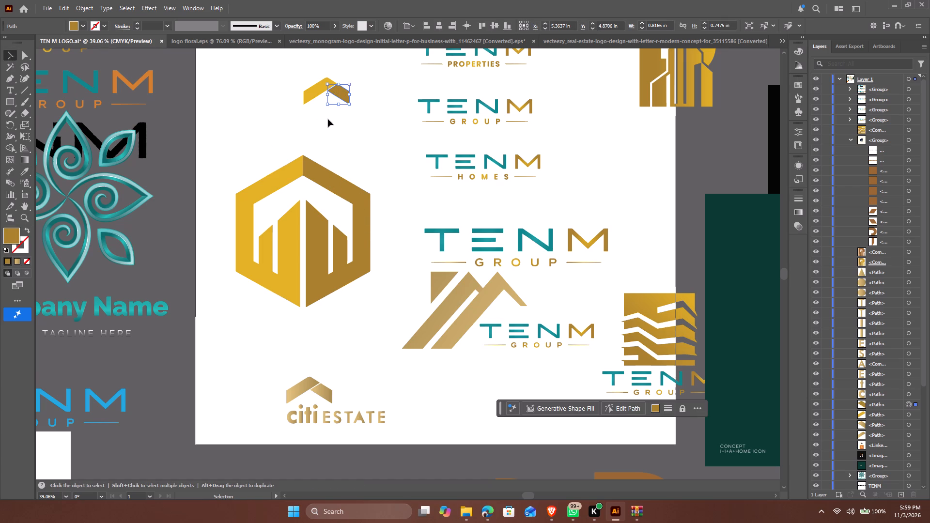
Group the two recoloured roof pieces into one roof icon.
click(328, 119)
drag(368, 76, 282, 123)
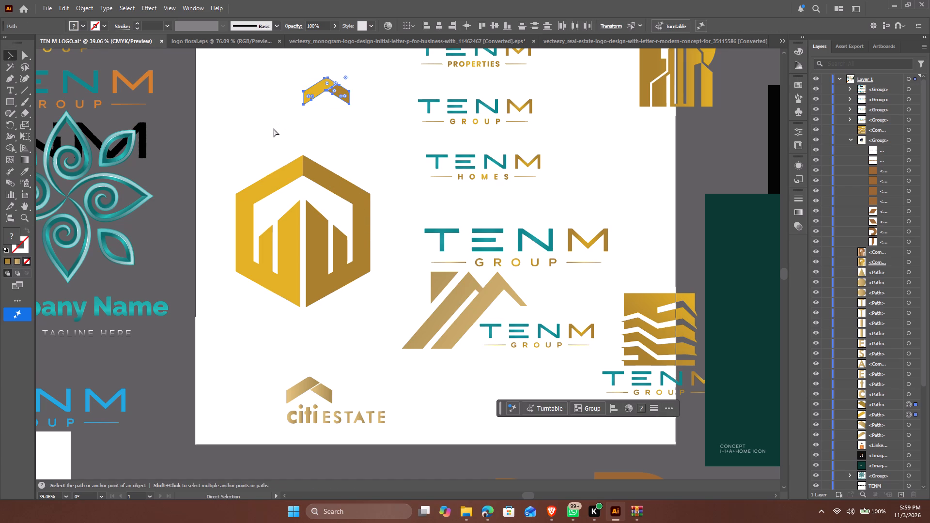
key(ctrl+g)
Move the gold R-shaped building icon from the artboard's side edge onto the TENM PROPERTIES logo, just above its lettering.
scroll(390, 124, up, 11)
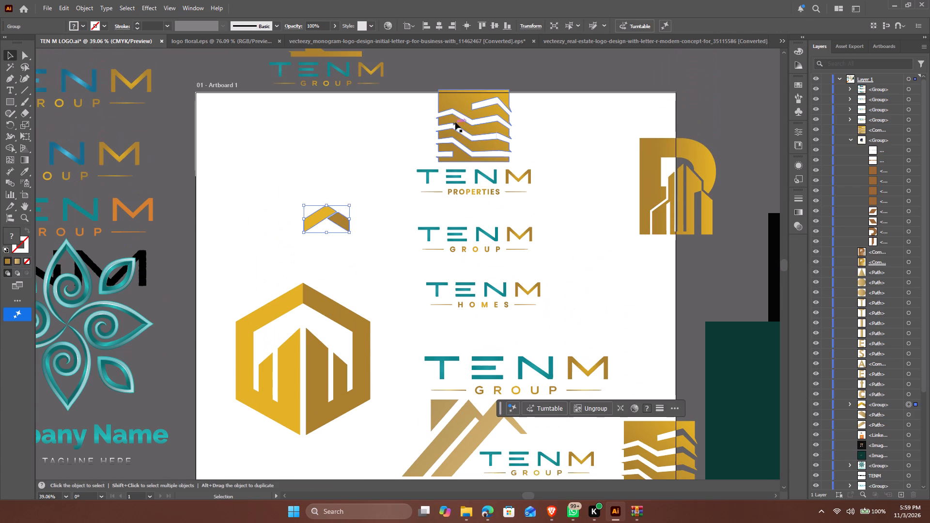
click(458, 121)
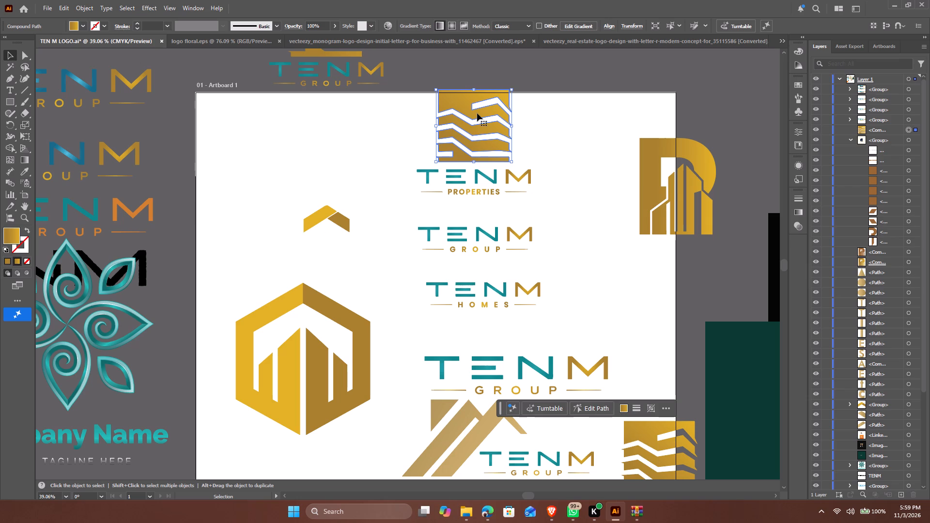
scroll(586, 208, down, 9)
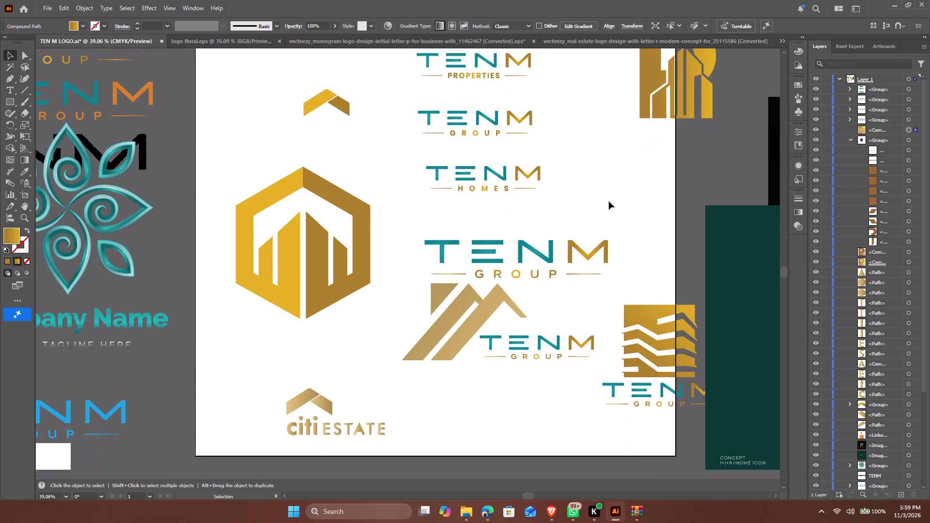
scroll(609, 201, down, 2)
scroll(613, 192, up, 5)
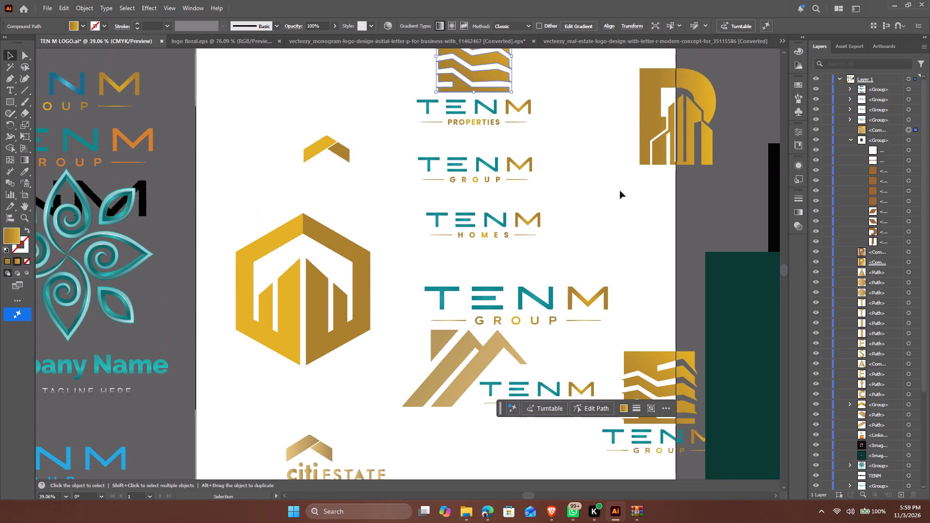
scroll(620, 191, up, 9)
click(650, 230)
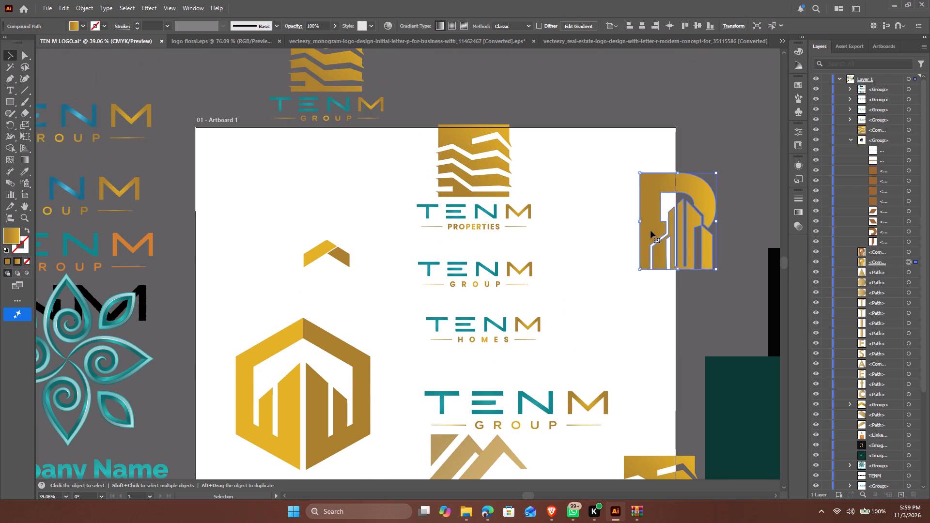
drag(651, 230, 448, 157)
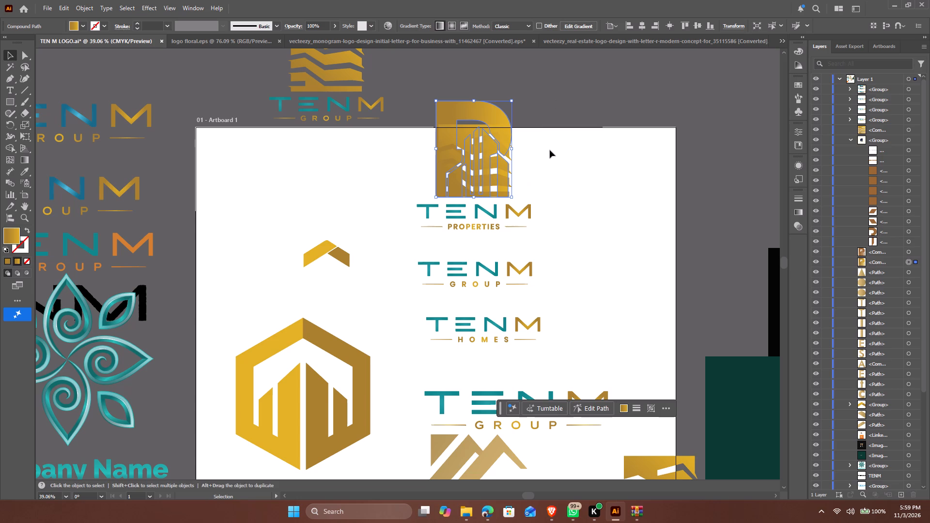
key(shift+Up)
key(shift+Down)
key(shift+Down)
key(shift+Down)
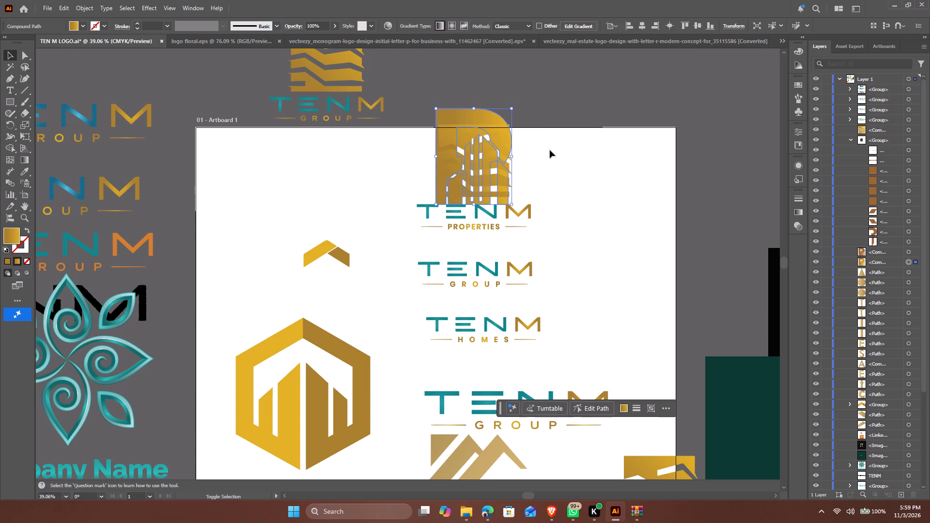
key(Up)
key(Up)
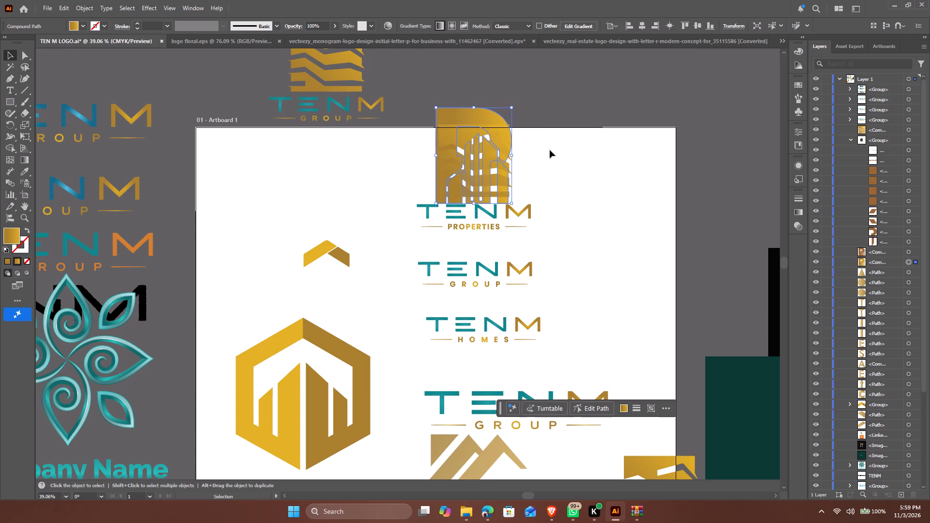
key(shift+Up)
click(550, 164)
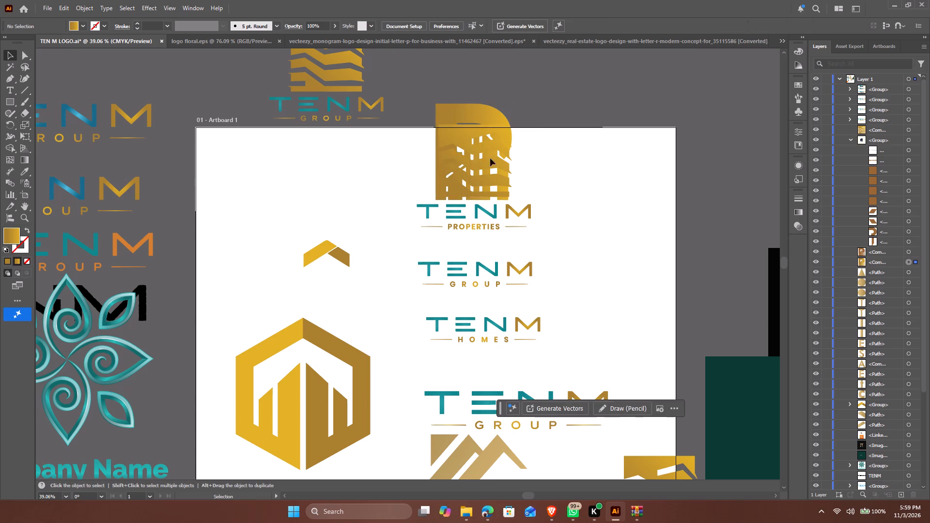
Move the striped building icon out of the TENM PROPERTIES logo into the empty space above the roof icon.
drag(462, 147, 311, 166)
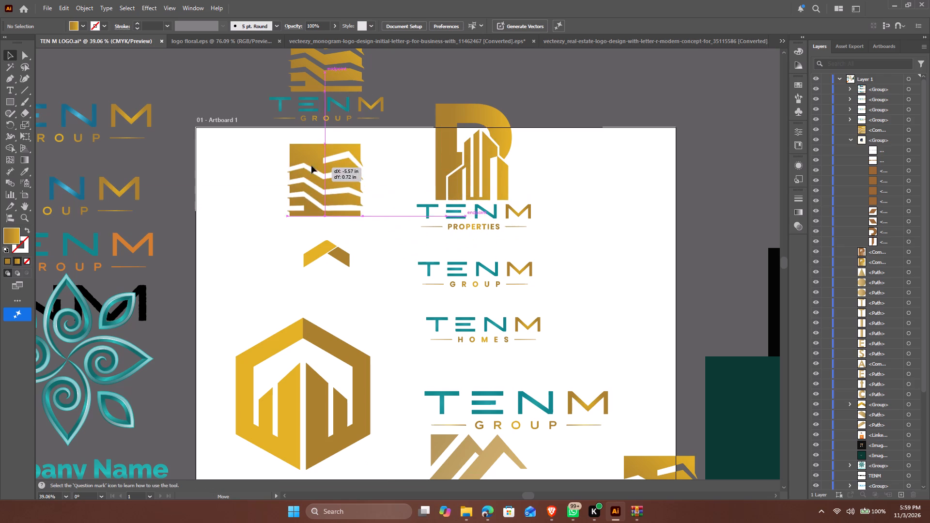
drag(311, 166, 310, 165)
Snap the R-shaped building icon's base to the top of the TENM PROPERTIES lettering, then raise it by two large nudges.
drag(23, 219, 29, 219)
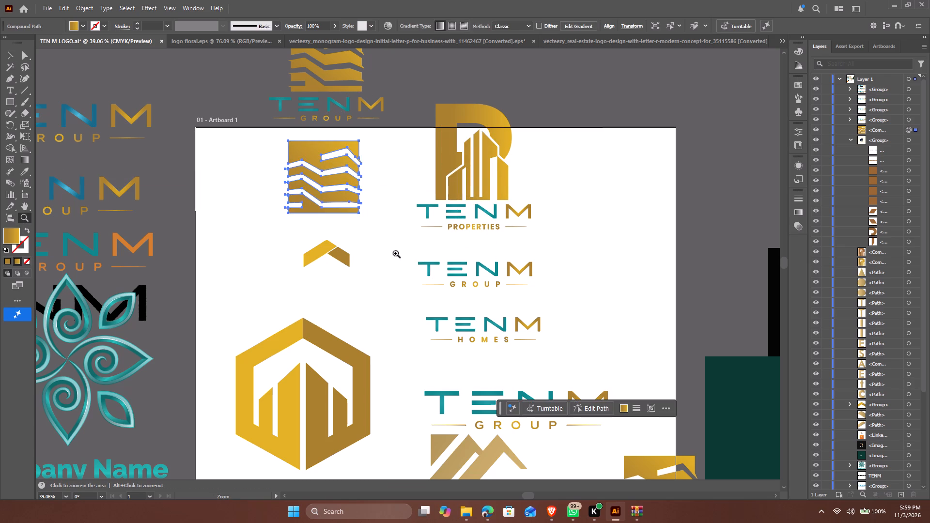
drag(396, 253, 467, 293)
key(space)
key(space)
key(space)
key(space)
key(space)
key(space)
key(space)
key(space)
key(space)
key(space)
key(space)
key(space)
key(space)
key(space)
key(space)
key(space)
key(space)
drag(563, 288, 350, 312)
drag(362, 249, 421, 278)
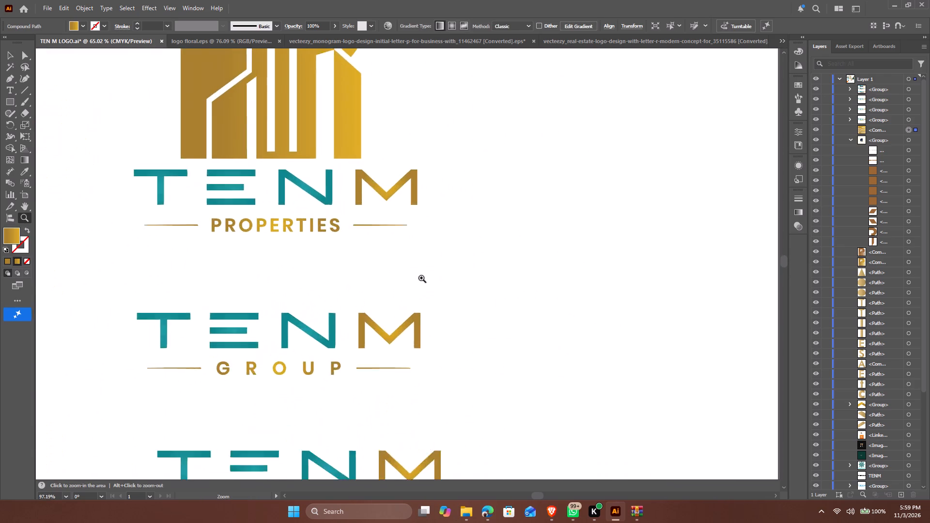
drag(421, 278, 443, 292)
key(space)
key(space)
key(space)
key(space)
key(space)
key(space)
key(space)
key(space)
key(space)
key(space)
key(space)
key(space)
key(space)
key(space)
key(space)
key(space)
key(space)
key(space)
drag(378, 155, 716, 286)
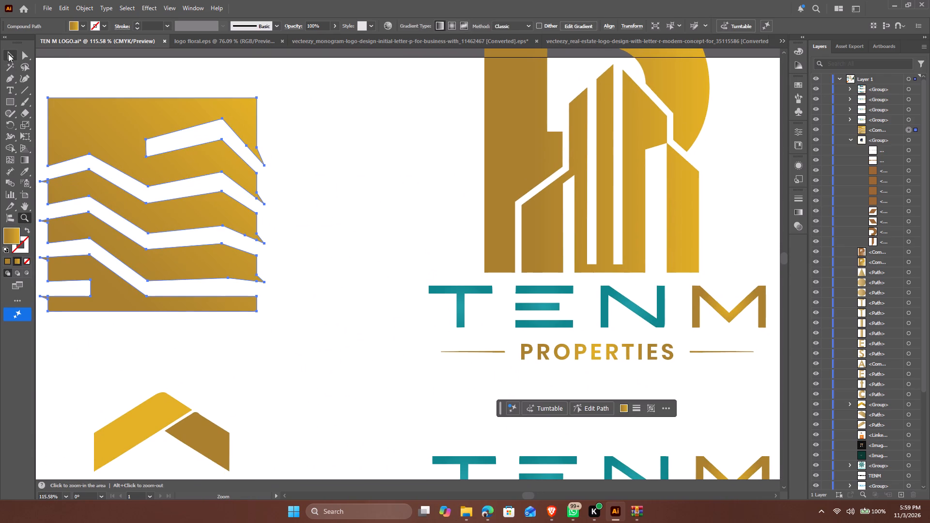
click(8, 53)
drag(535, 148, 526, 162)
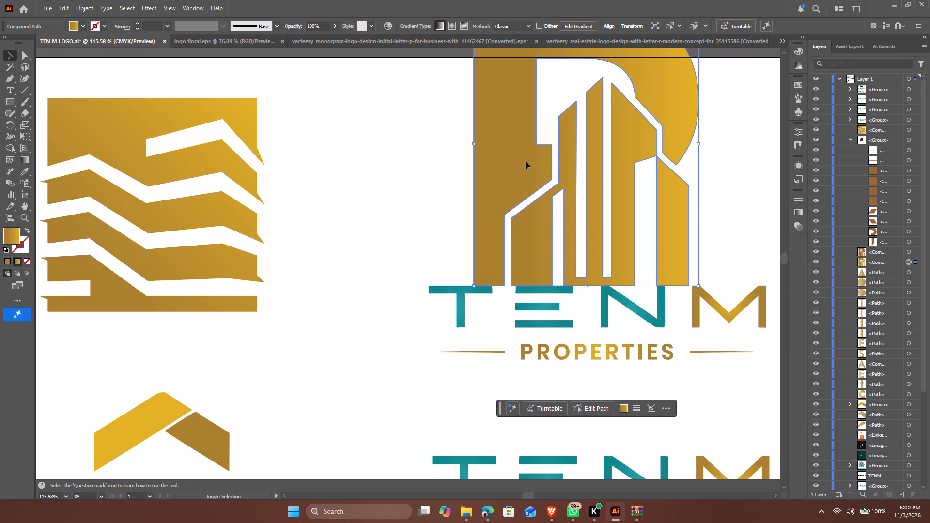
key(shift+Up)
key(shift+Up)
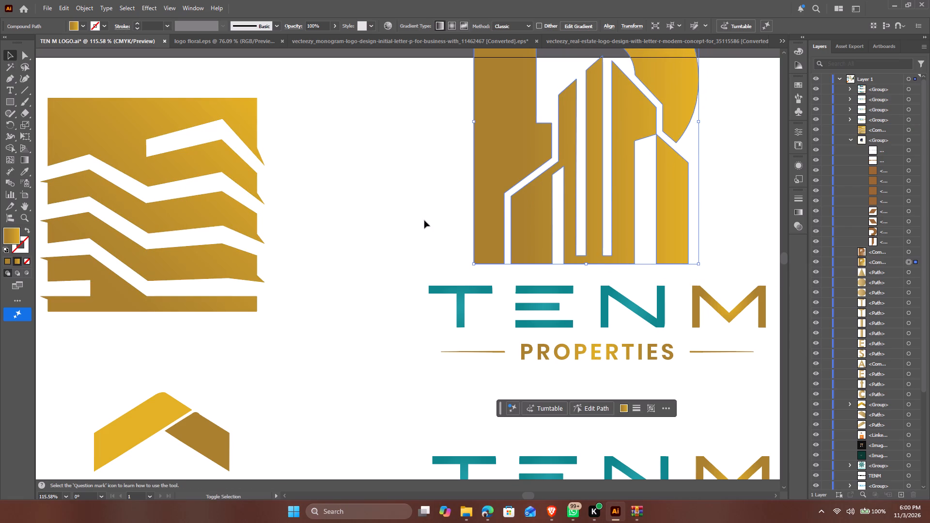
Centre the R-shaped building icon and the TENM PROPERTIES wordmark horizontally on each other and group them.
drag(403, 189, 597, 349)
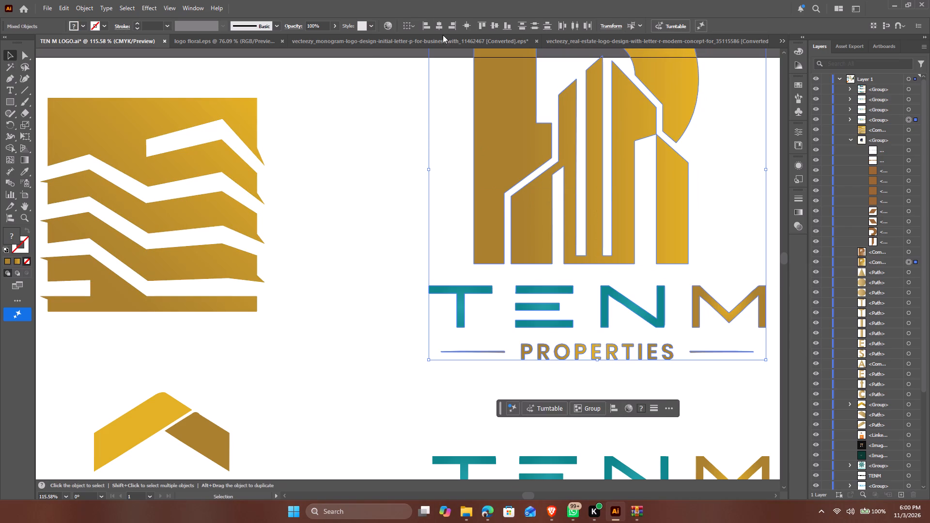
click(441, 24)
triple_click(441, 24)
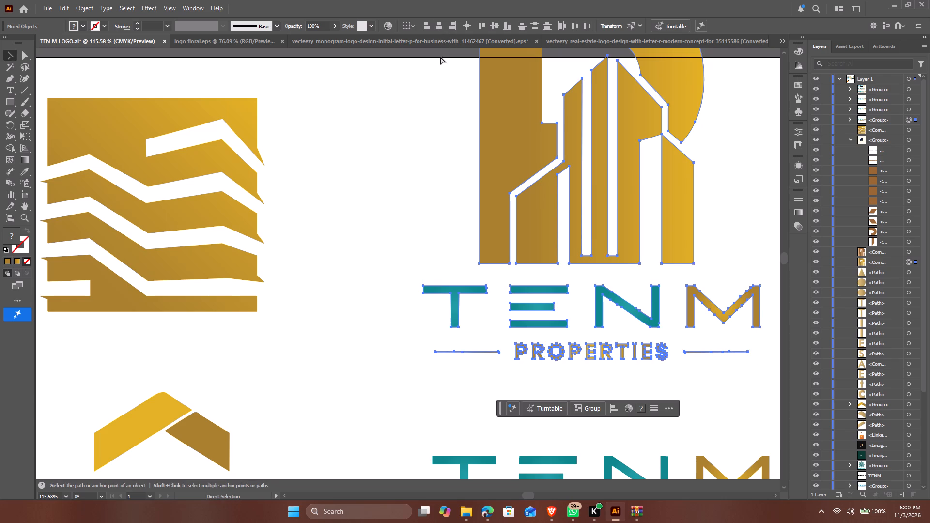
key(ctrl+g)
Move the two-tone roof icon down into the empty space between the hexagon icon and the TENM GROUP and HOMES wordmarks.
key(space)
key(space)
key(space)
key(space)
key(space)
key(space)
key(space)
key(space)
key(space)
key(space)
key(space)
key(space)
key(space)
key(space)
key(space)
key(space)
key(space)
key(space)
key(space)
key(space)
drag(637, 168, 652, 19)
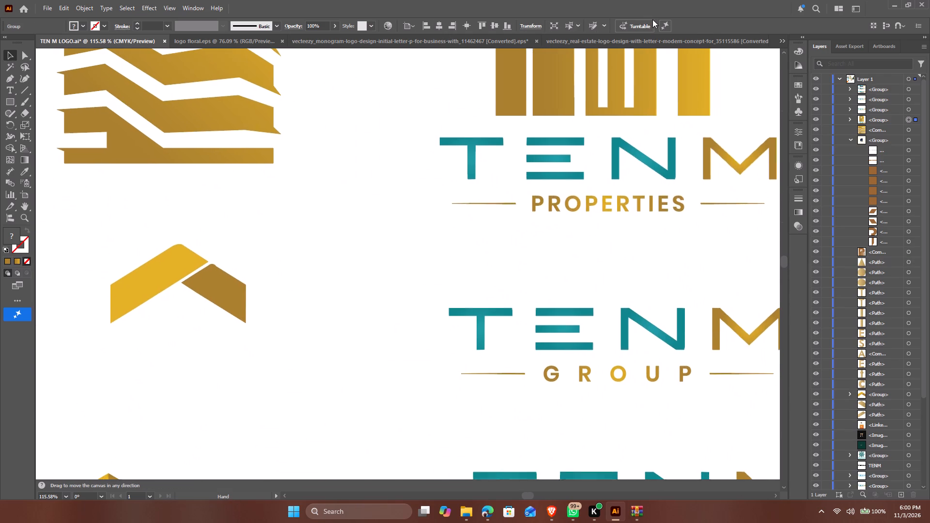
drag(652, 19, 649, 19)
click(622, 325)
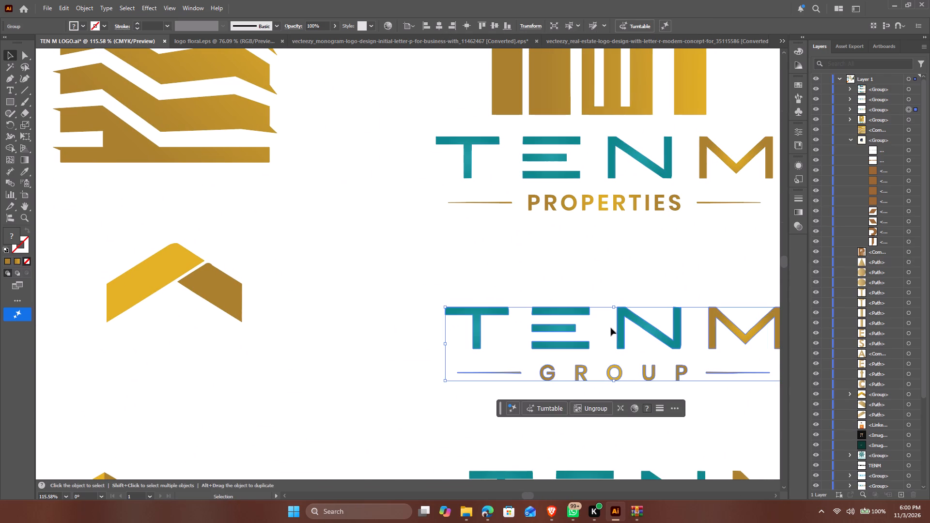
click(167, 271)
drag(154, 268, 343, 405)
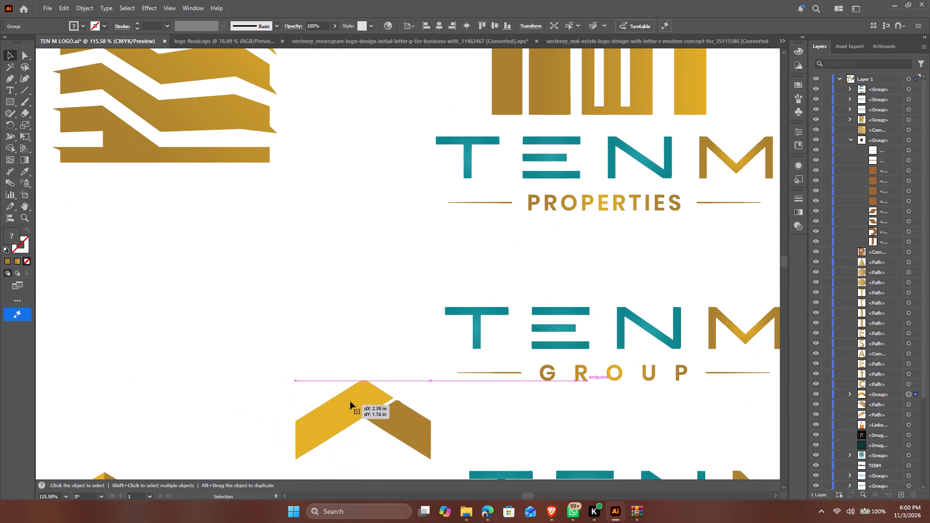
Move the small TENM GROUP wordmark directly beneath the striped building icon.
drag(578, 310, 143, 166)
Snap the striped building icon's base to the top of the TENM GROUP lettering, then raise it by two large nudges.
key(space)
key(space)
key(space)
key(space)
key(space)
key(space)
key(space)
drag(114, 138, 296, 174)
drag(293, 177, 285, 163)
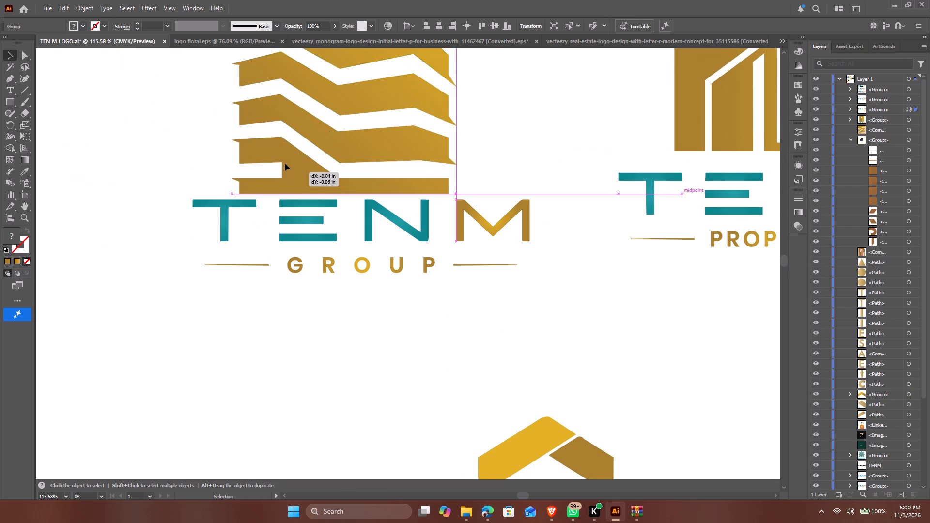
drag(285, 163, 253, 178)
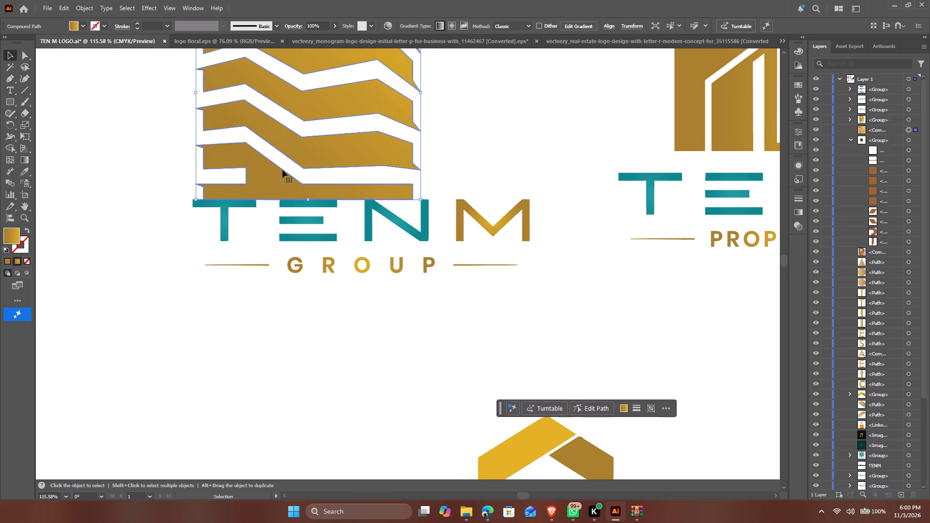
key(Up)
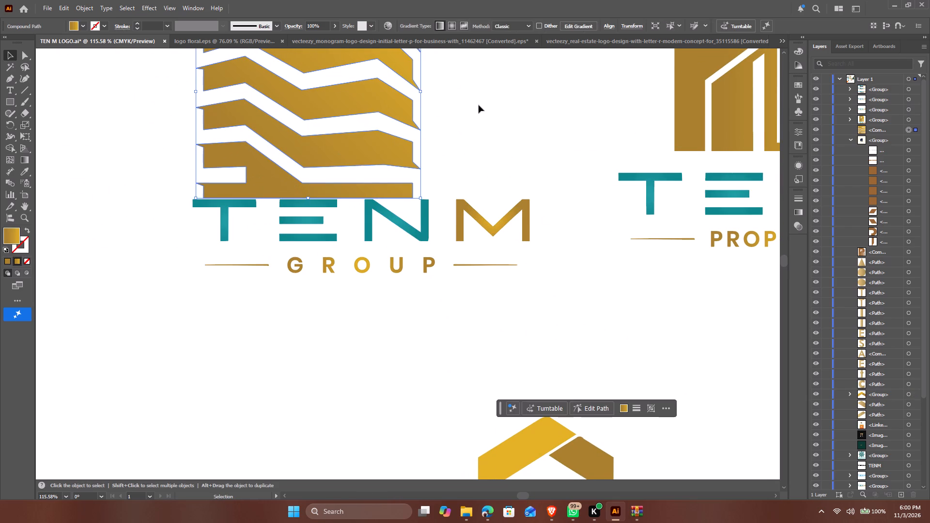
key(Up)
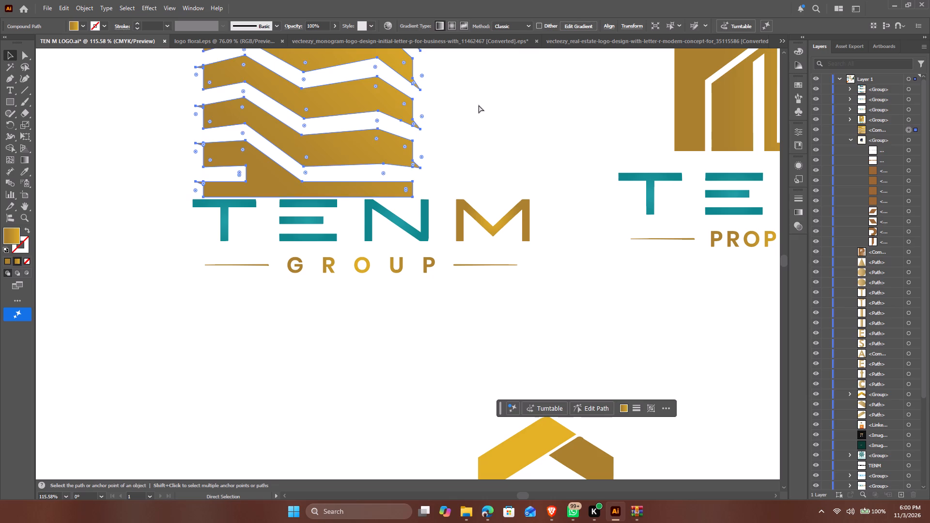
key(ctrl+z)
key(ctrl+z)
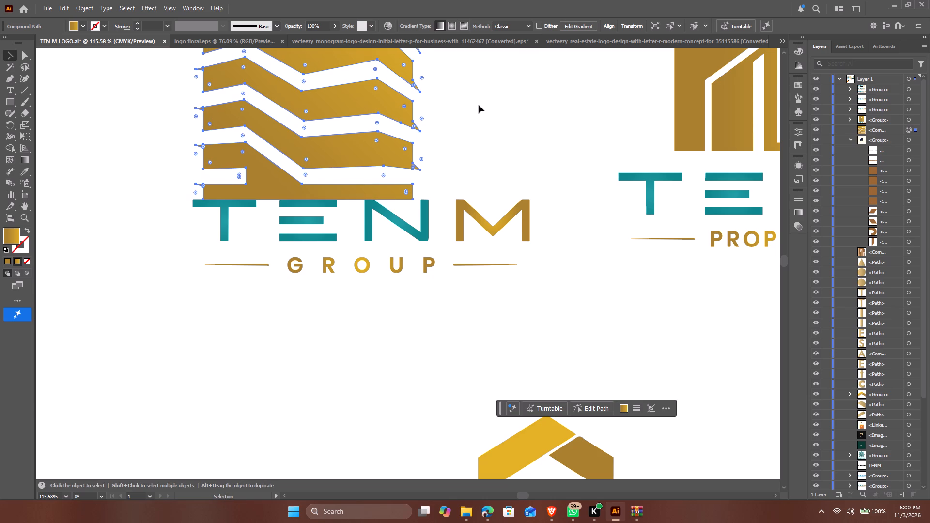
key(shift+Up)
key(shift+Up)
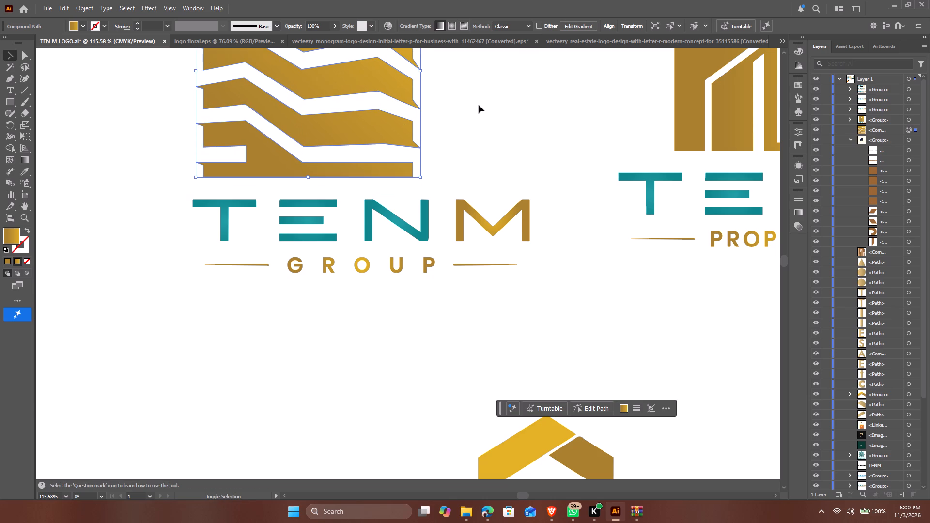
Centre the striped building icon and the TENM GROUP wordmark horizontally on each other.
drag(503, 102, 296, 289)
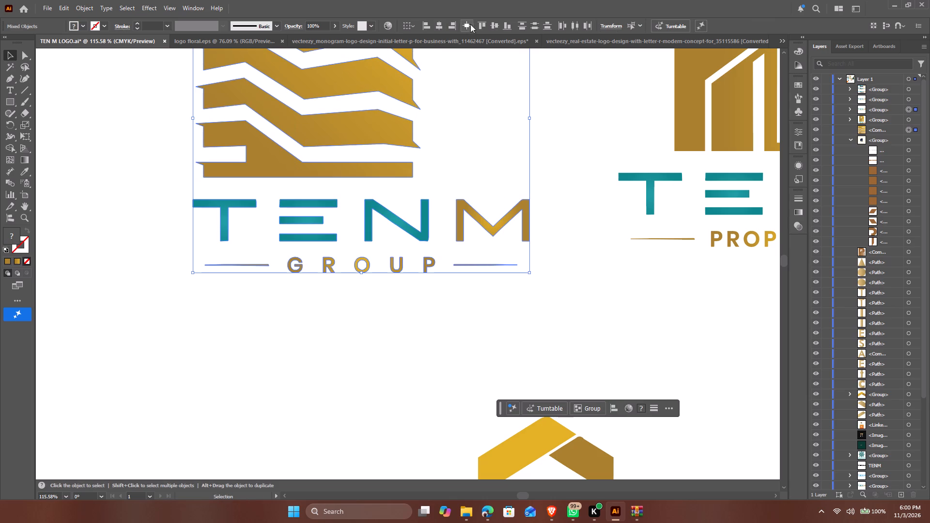
triple_click(441, 30)
click(441, 30)
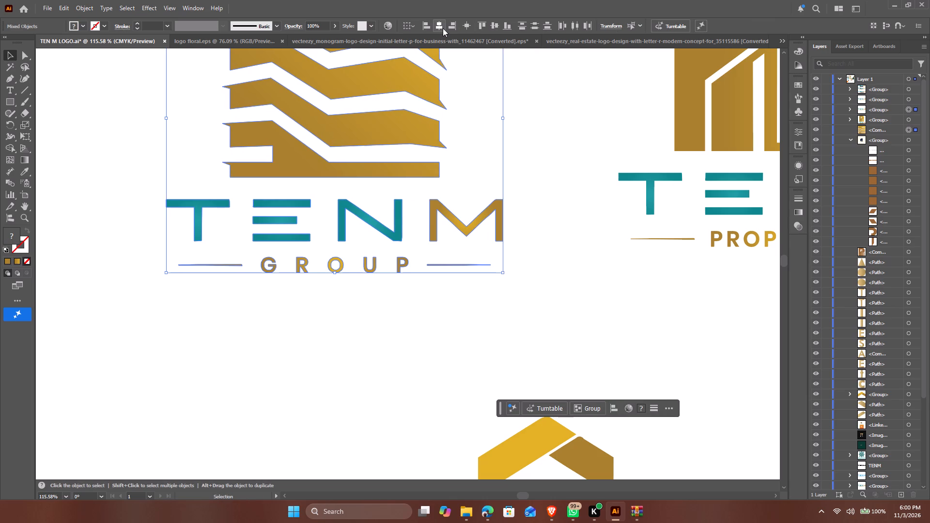
Group the striped building icon with its TENM GROUP wordmark.
key(ctrl+g)
Duplicate the TENM HOMES wordmark into the open space above the original, about 2.4 in higher and slightly to its left.
key(space)
key(space)
key(space)
key(space)
key(space)
key(space)
key(space)
key(space)
key(space)
key(space)
key(space)
key(space)
key(space)
key(space)
key(space)
key(space)
key(space)
key(space)
key(space)
key(space)
drag(508, 212, 260, 11)
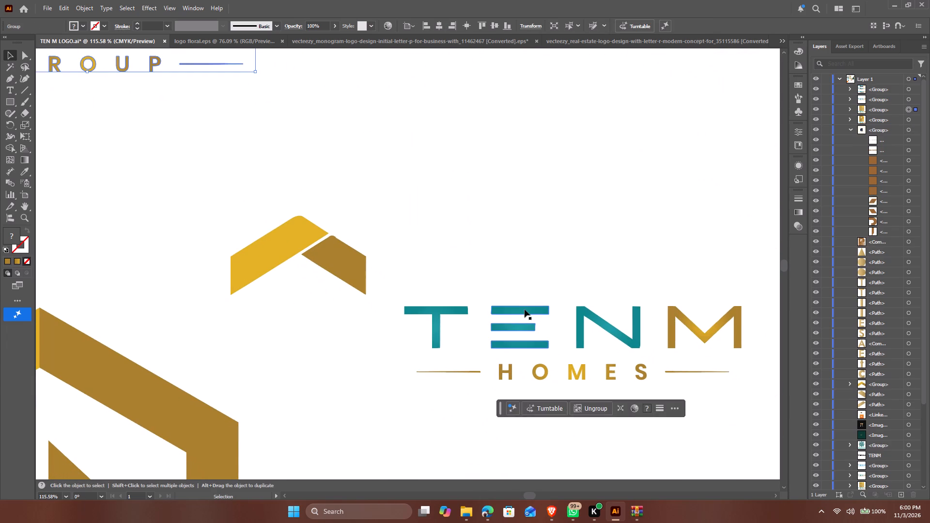
click(525, 309)
alt+drag(525, 310, 492, 121)
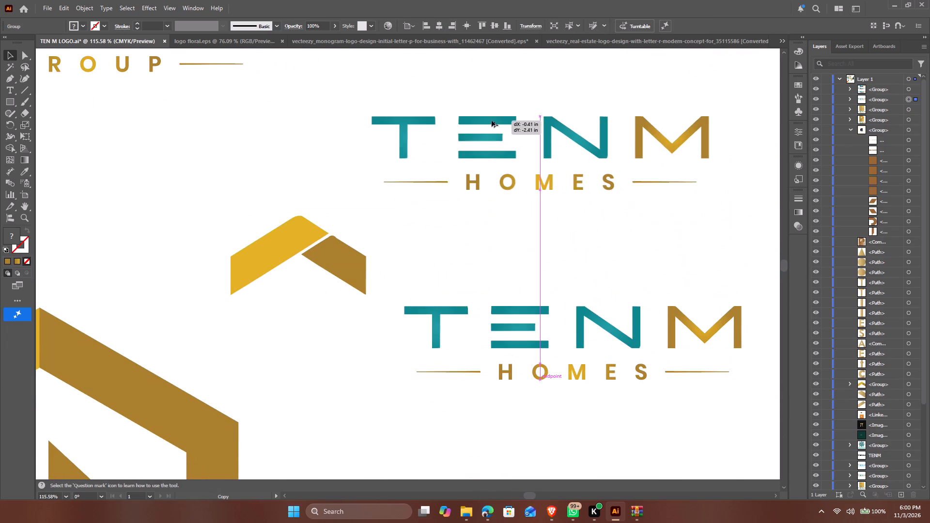
alt+drag(492, 121, 489, 121)
Move the two-tone roof icon just above the middle of the duplicated TENM HOMES wordmark.
click(473, 256)
drag(336, 259, 475, 79)
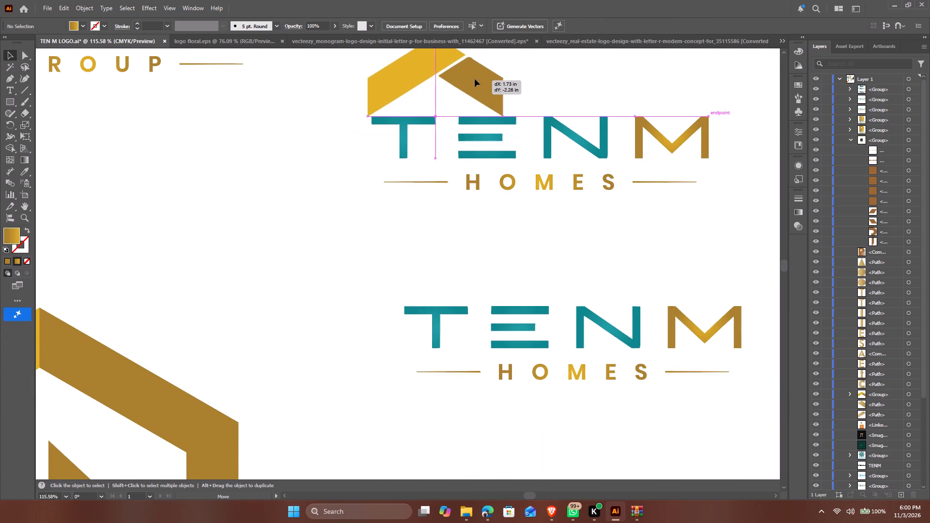
drag(475, 79, 422, 83)
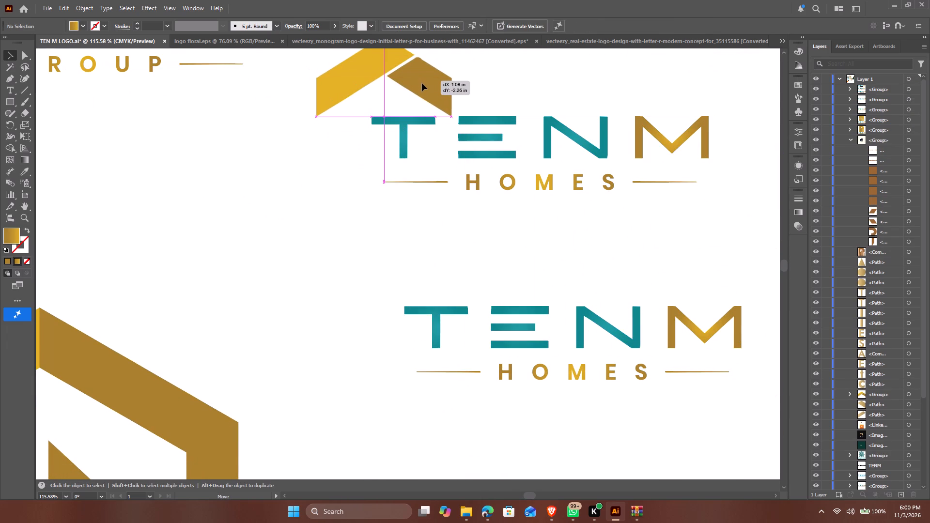
drag(422, 83, 422, 84)
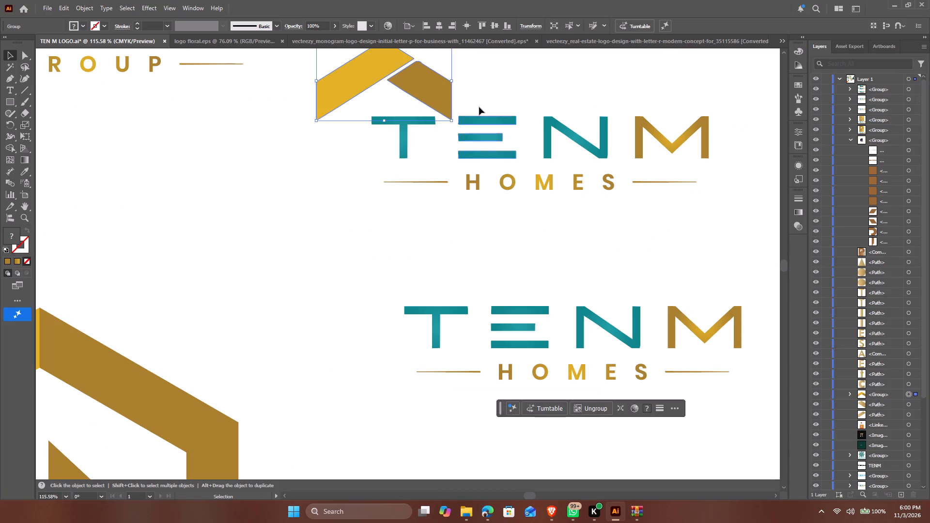
drag(401, 83, 511, 72)
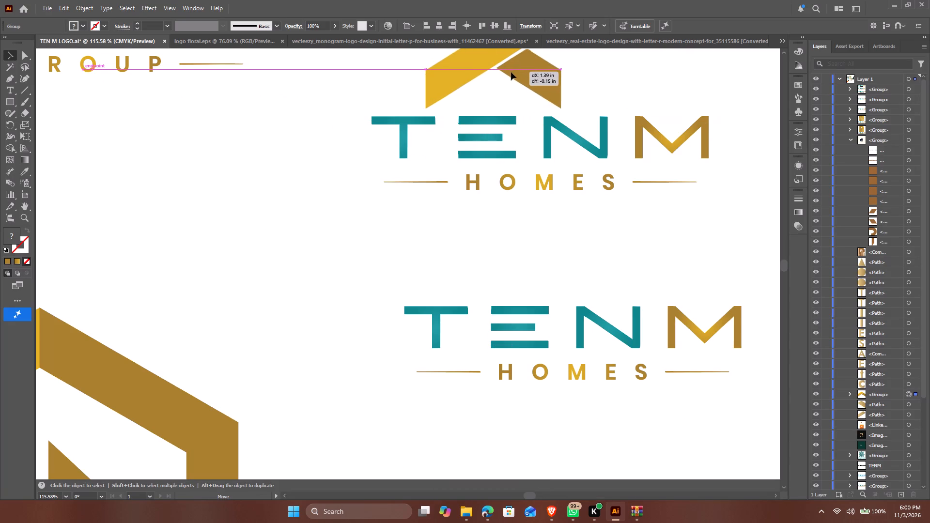
drag(511, 72, 558, 67)
Centre the roof icon and the duplicated TENM HOMES wordmark horizontally on each other.
scroll(618, 107, up, 7)
drag(696, 159, 503, 265)
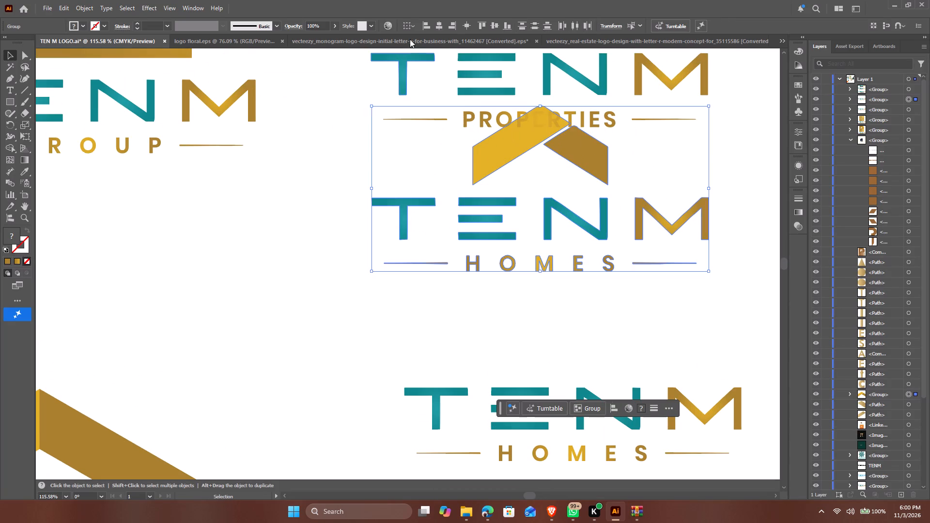
triple_click(438, 22)
click(438, 21)
Move the roof icon and TENM HOMES wordmark together down and left, clear of the PROPERTIES lettering.
drag(583, 158, 546, 199)
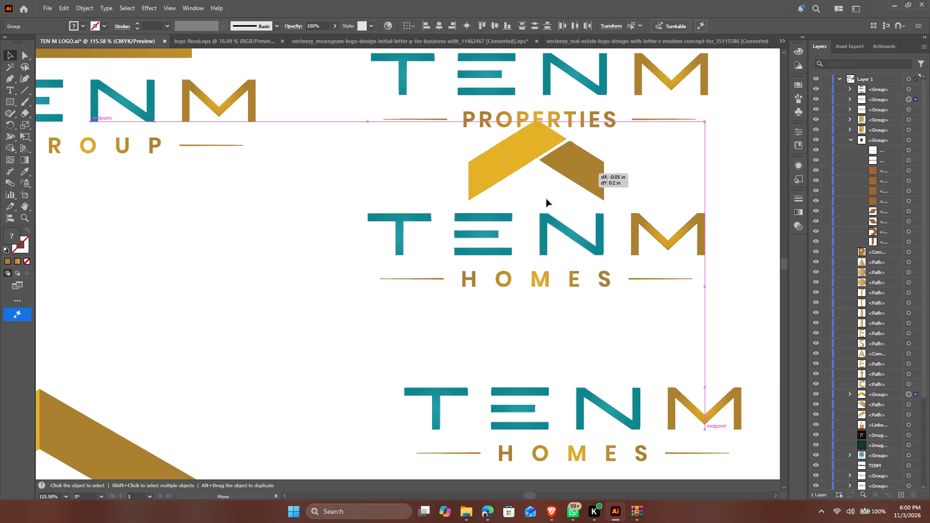
drag(546, 199, 361, 227)
click(602, 233)
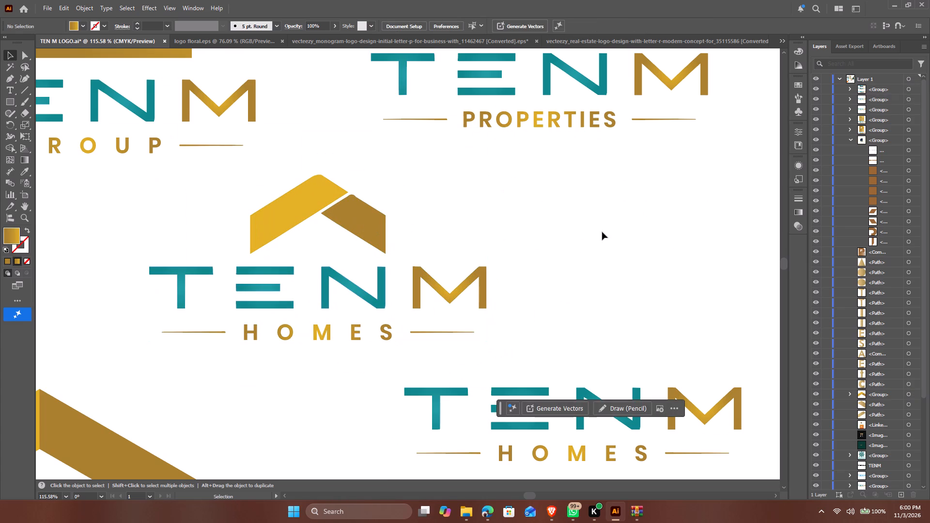
Group the roof icon with the TENM HOMES wordmark below it.
drag(545, 192, 158, 351)
drag(158, 351, 155, 348)
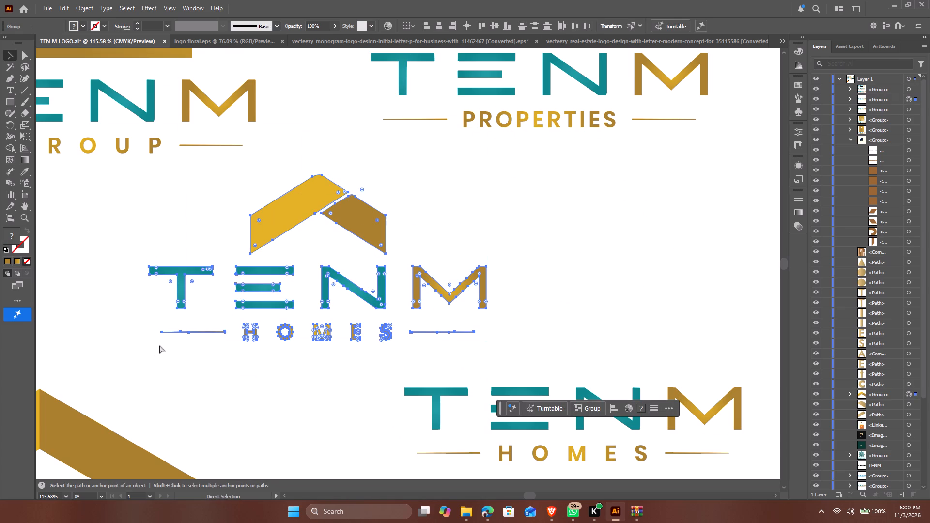
key(ctrl+g)
Review the grouped TENM HOMES logo alongside the other logos and icons across the whole artboard.
key(space)
key(space)
key(space)
key(space)
key(space)
key(space)
key(space)
key(space)
key(space)
key(space)
key(space)
key(space)
key(space)
key(space)
key(space)
key(space)
key(space)
key(space)
key(space)
key(space)
drag(492, 271, 410, 266)
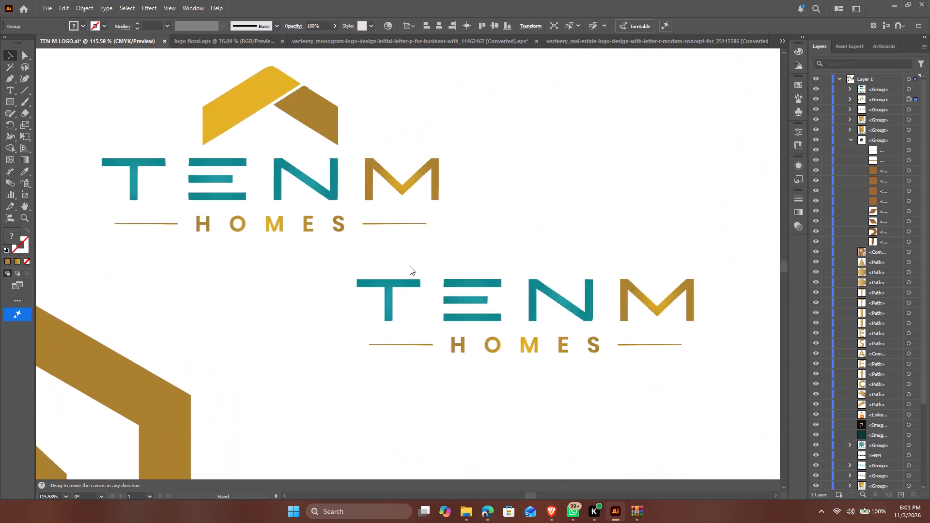
drag(410, 266, 575, 373)
drag(411, 245, 241, 185)
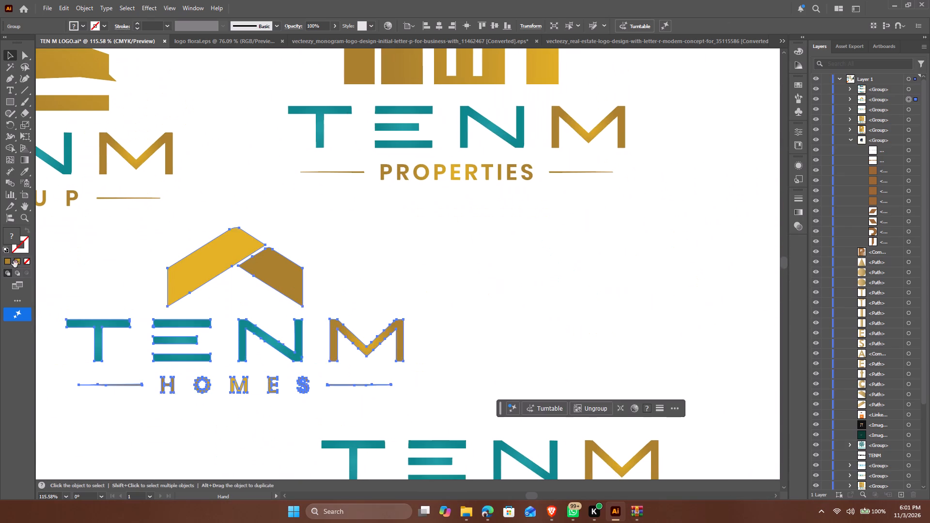
drag(23, 217, 29, 217)
drag(471, 224, 291, 374)
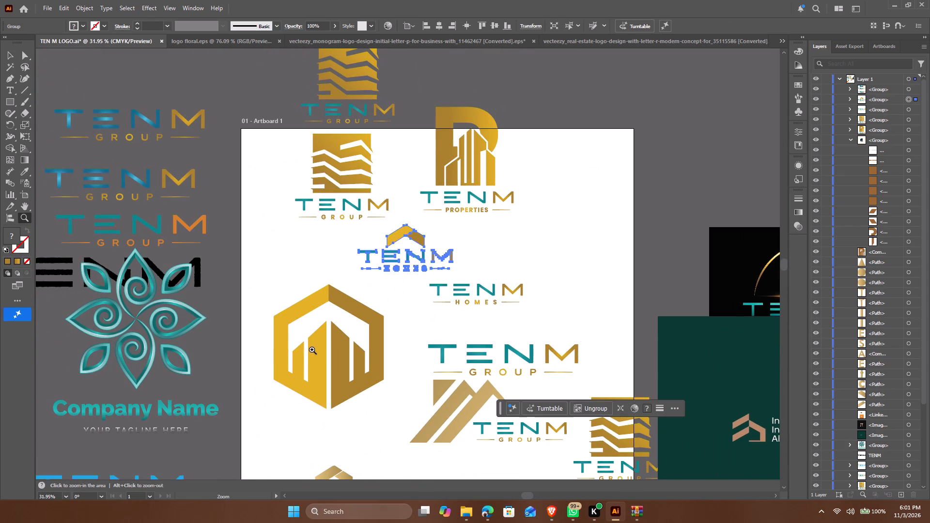
click(5, 52)
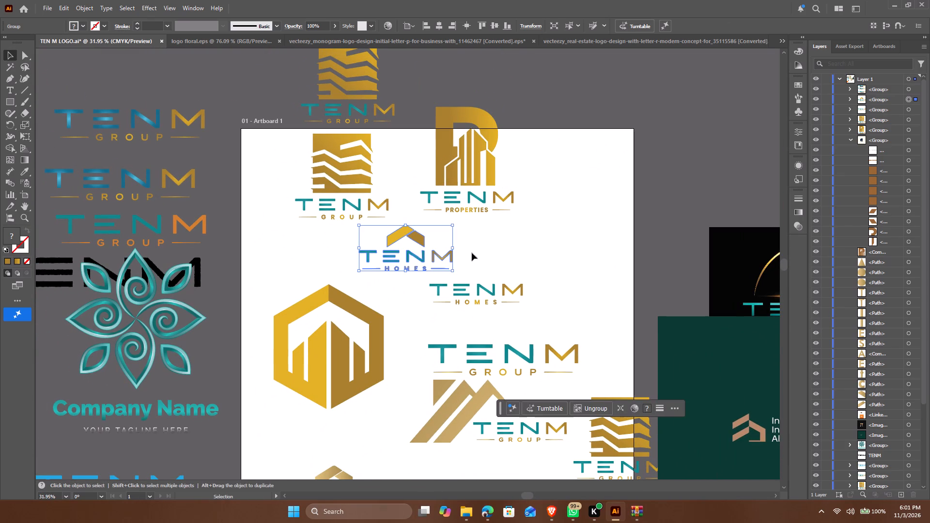
click(568, 259)
key(space)
key(space)
key(space)
key(space)
key(space)
key(space)
key(space)
key(space)
key(space)
key(space)
key(space)
key(space)
key(space)
key(space)
key(space)
key(space)
key(space)
key(space)
key(space)
key(space)
drag(576, 252, 528, 0)
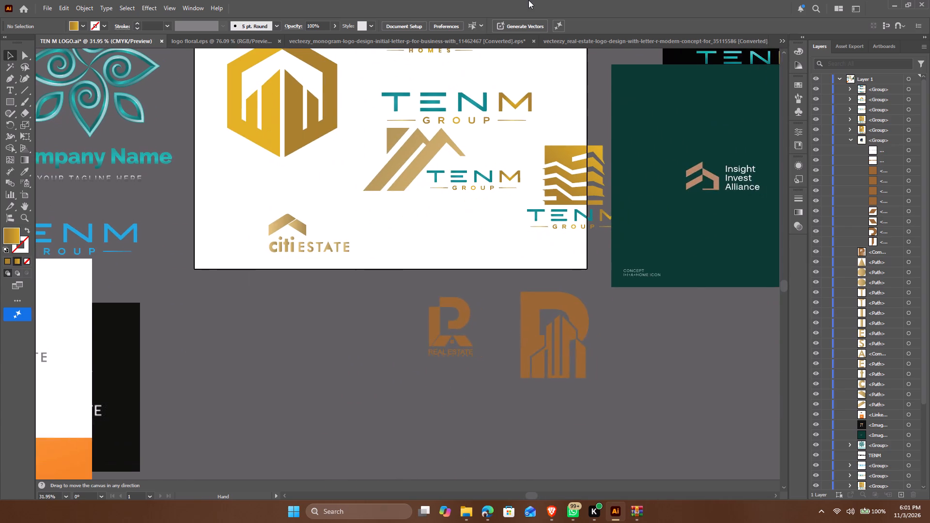
drag(528, 0, 578, 170)
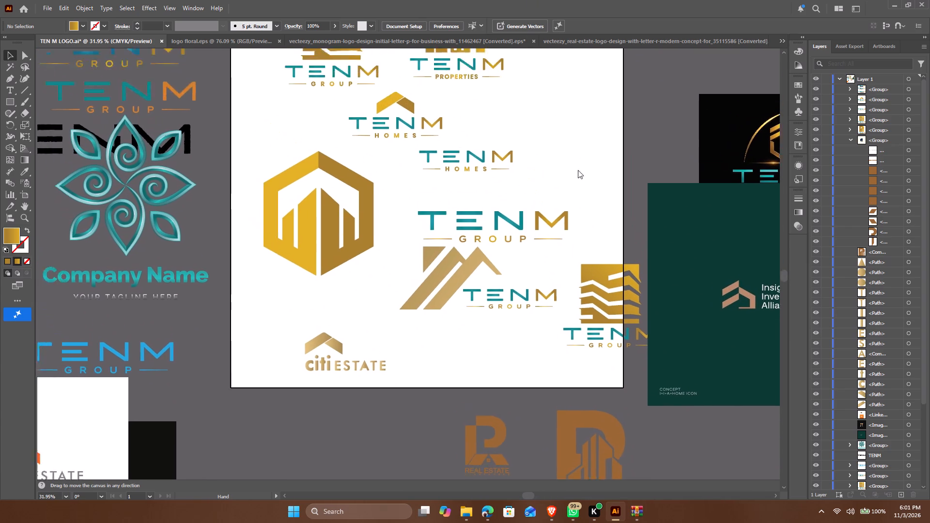
drag(578, 170, 585, 201)
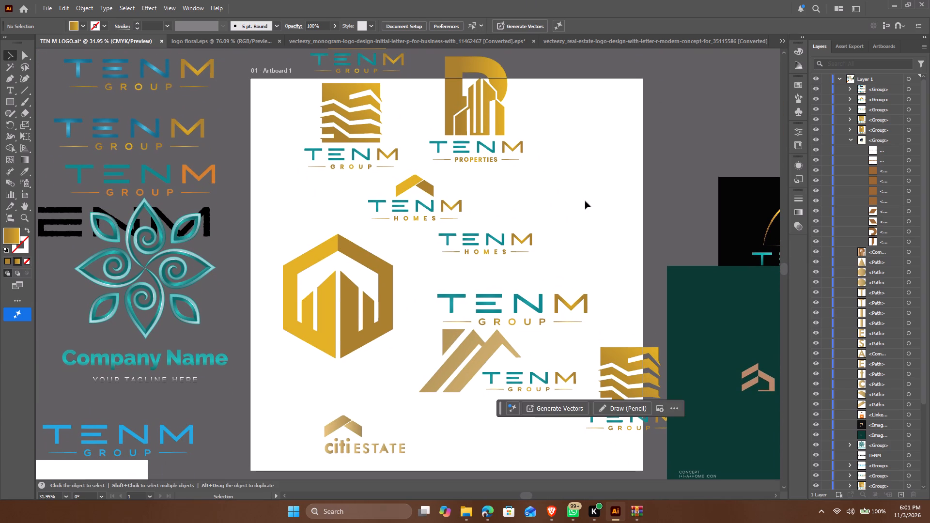
scroll(546, 216, down, 5)
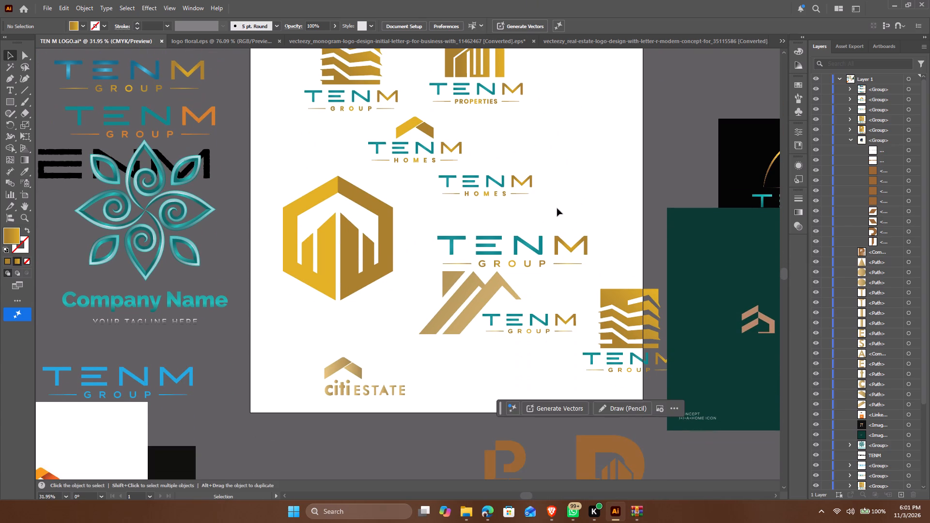
scroll(553, 223, up, 3)
scroll(558, 232, down, 4)
scroll(560, 225, up, 3)
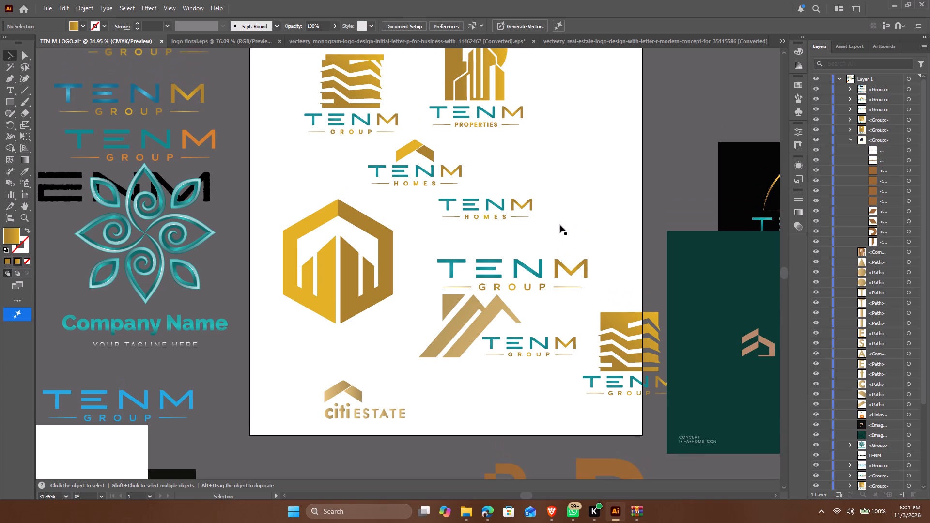
scroll(560, 225, up, 4)
Move the grouped TENM HOMES logo beneath the TENM GROUP logo, and the gold hexagon icon to the artboard's right edge.
drag(431, 221, 355, 240)
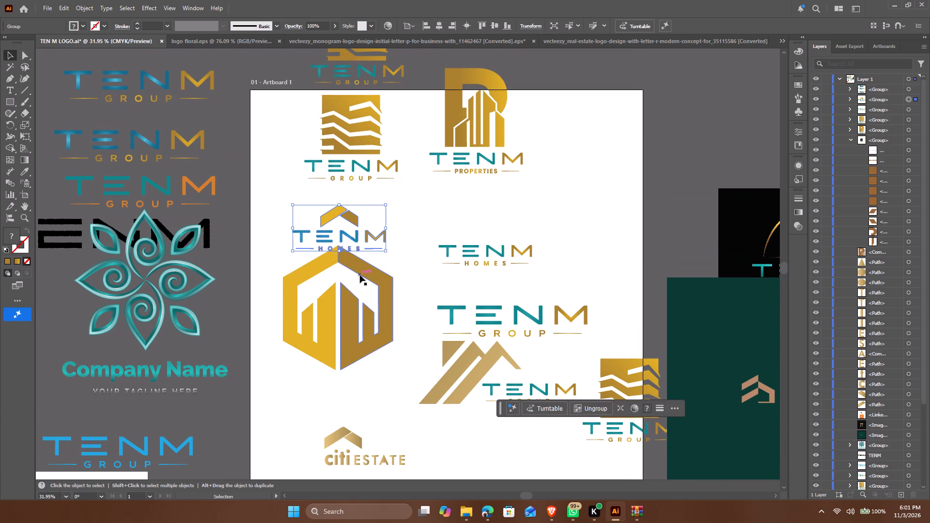
drag(363, 272, 631, 169)
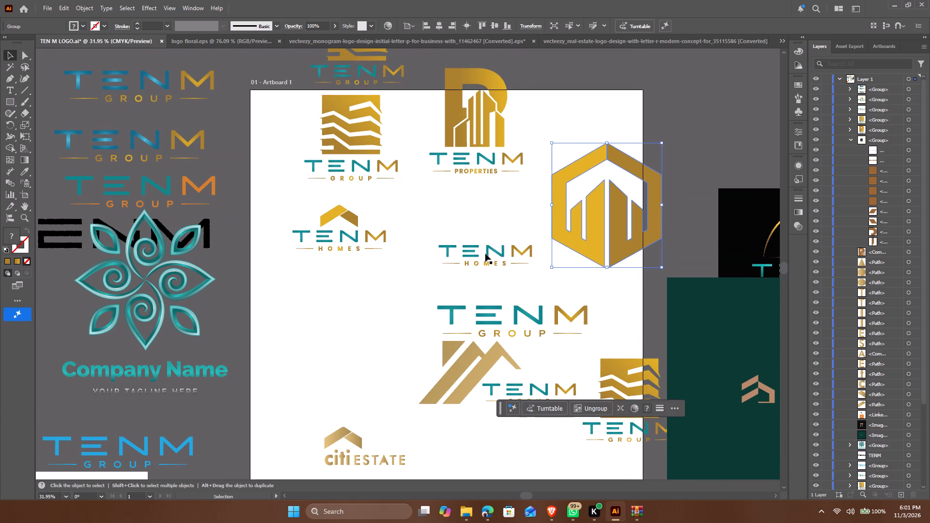
Move the spare TENM HOMES wordmark to the artboard's left side, below the grouped TENM HOMES logo.
click(488, 252)
drag(488, 250, 327, 319)
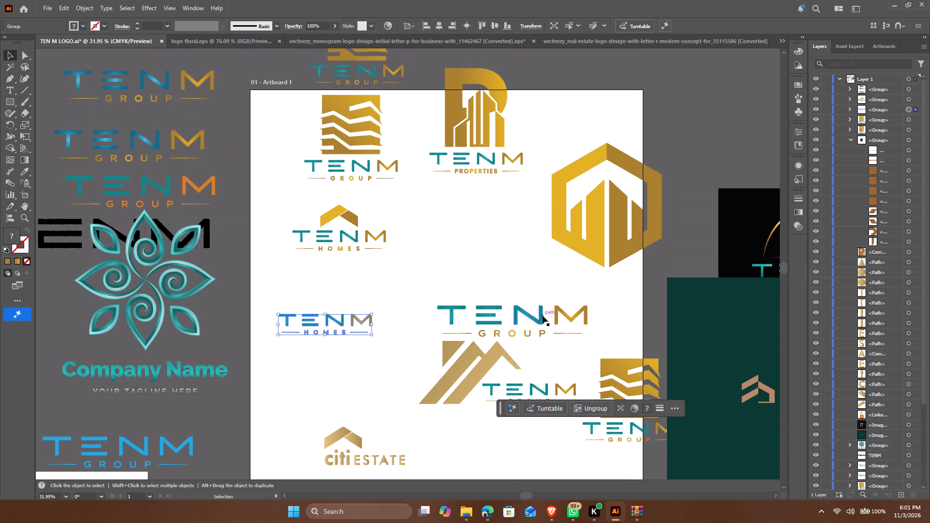
Delete the large TENM GROUP wordmark above the gold diagonal roof icon.
click(542, 316)
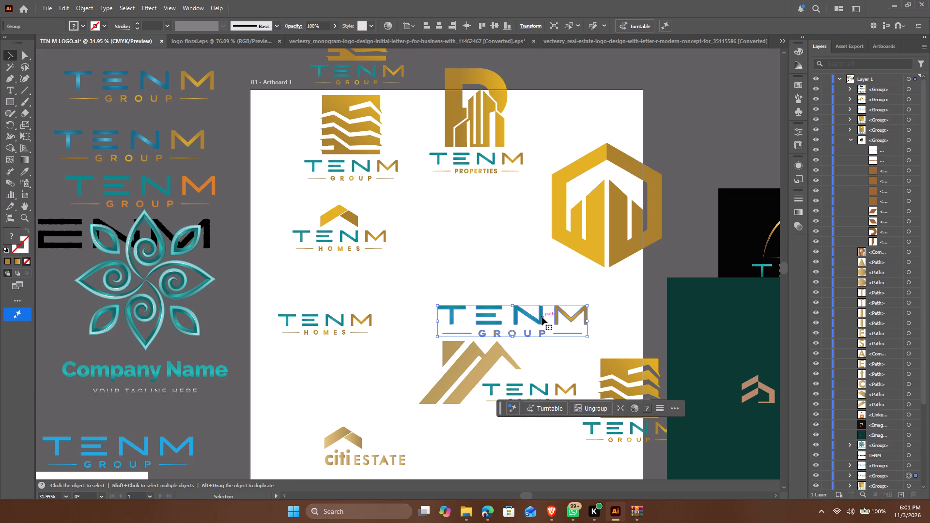
key(Delete)
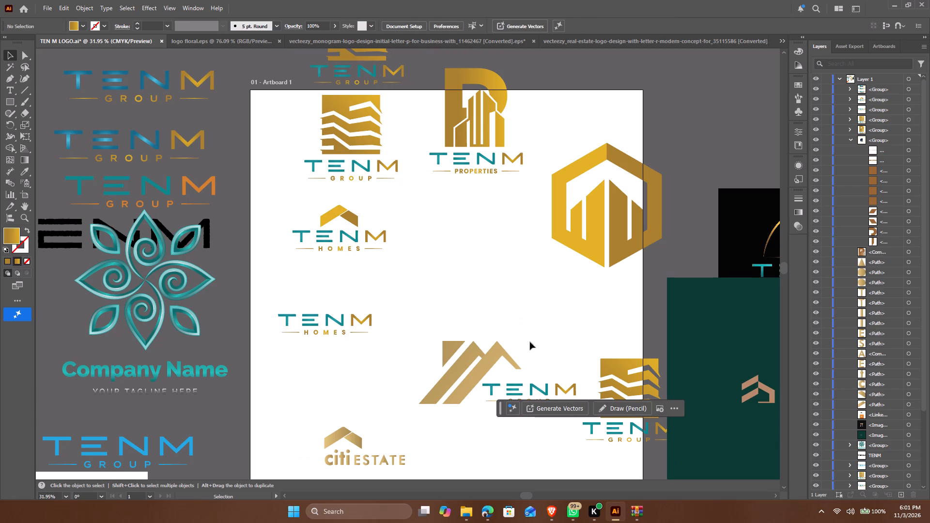
Duplicate the striped building TENM GROUP logo into the empty space below the TENM PROPERTIES logo.
click(372, 166)
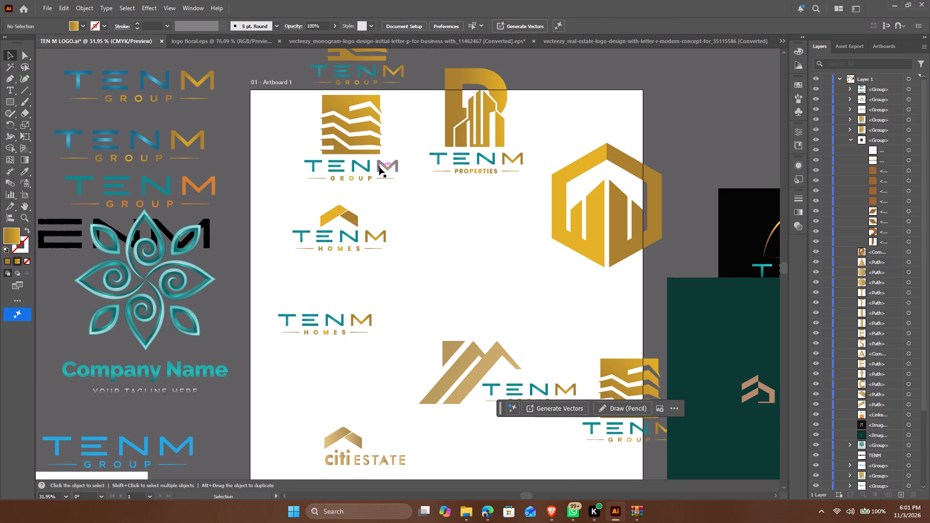
click(379, 167)
alt+drag(377, 164, 521, 299)
Place the gold hexagon icon over the duplicated logo's striped building and shrink it proportionally to about 2.8 in wide.
drag(602, 235, 593, 242)
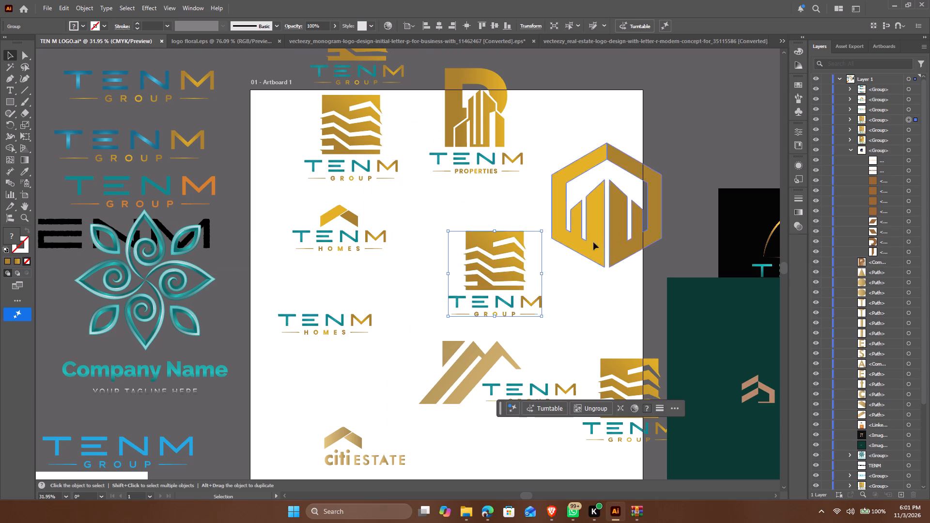
drag(593, 242, 513, 271)
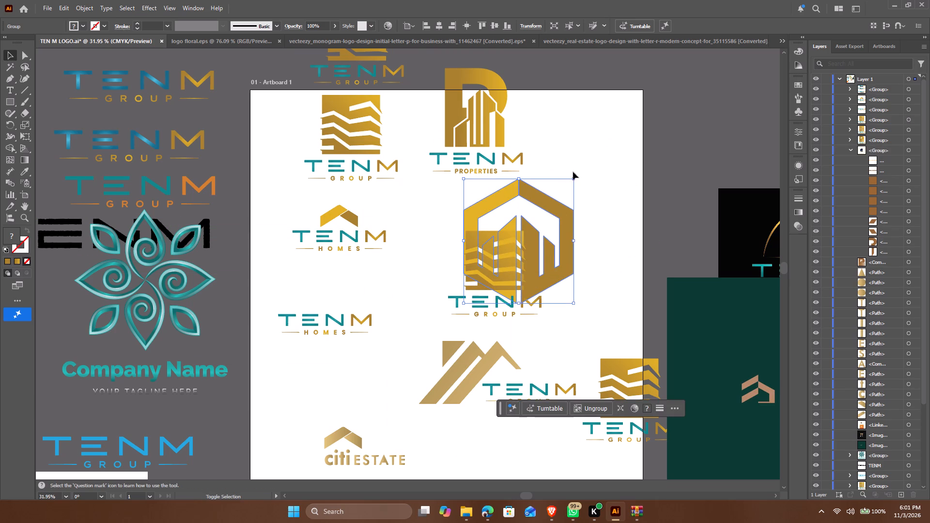
shift+drag(573, 177, 527, 207)
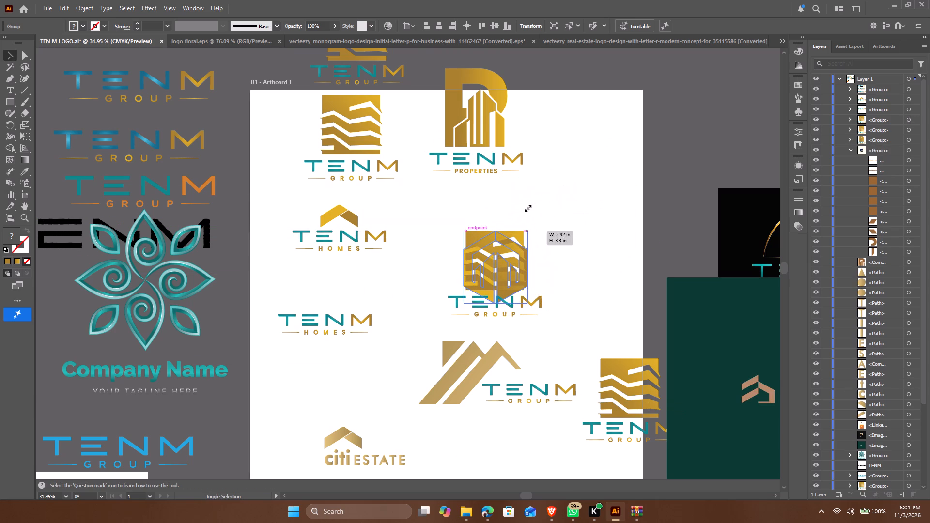
shift+drag(527, 207, 526, 207)
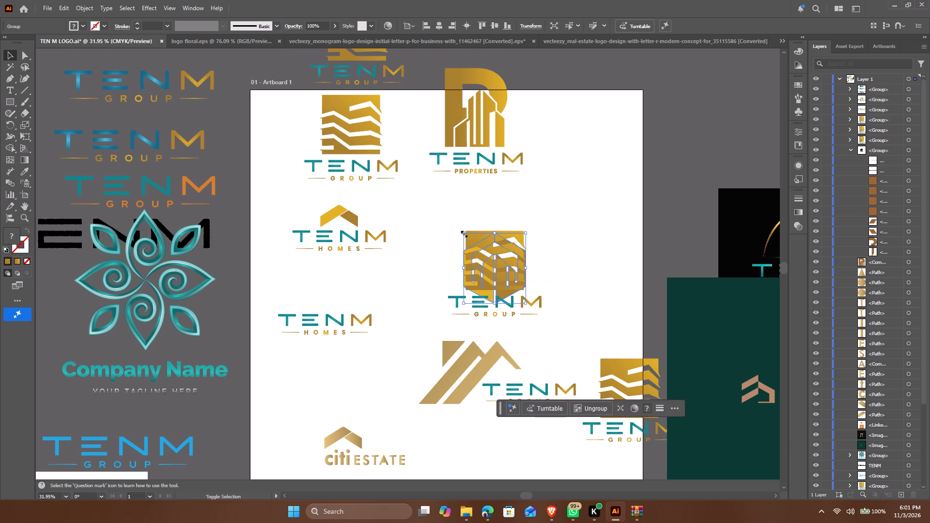
shift+click(463, 233)
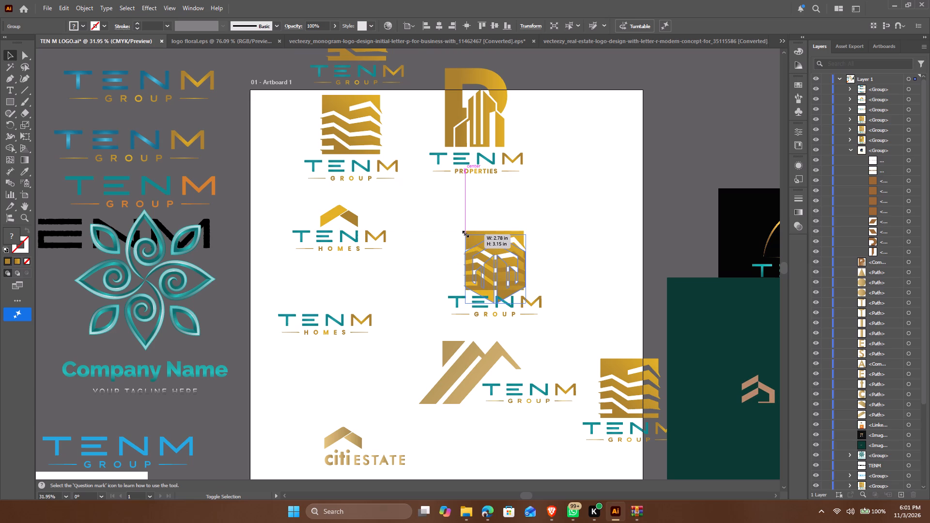
Ungroup the duplicated TENM GROUP logo so its striped building separates from the wordmark.
click(574, 238)
click(482, 234)
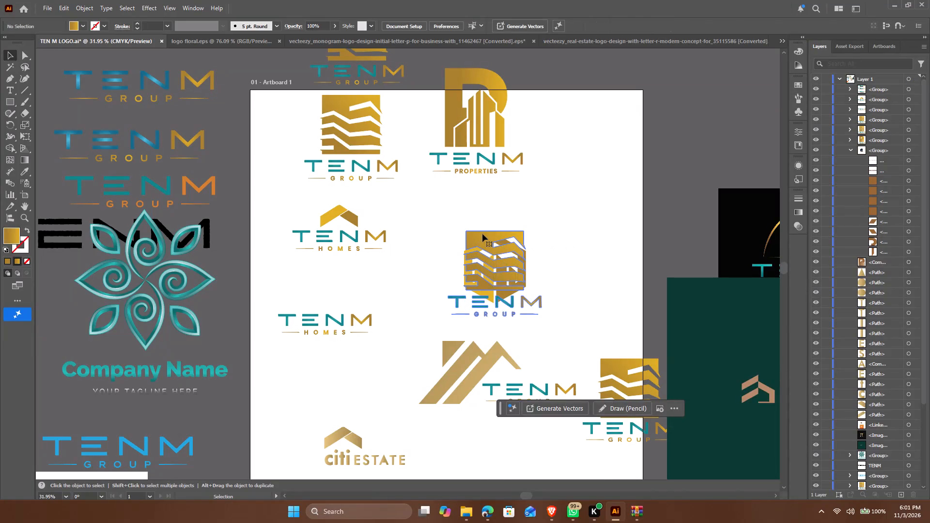
right_click(482, 234)
click(513, 273)
drag(632, 271, 627, 271)
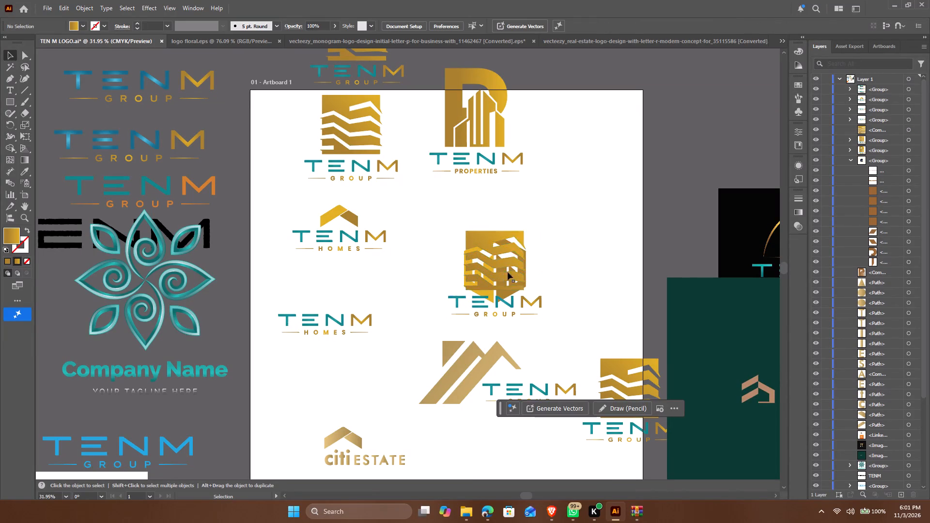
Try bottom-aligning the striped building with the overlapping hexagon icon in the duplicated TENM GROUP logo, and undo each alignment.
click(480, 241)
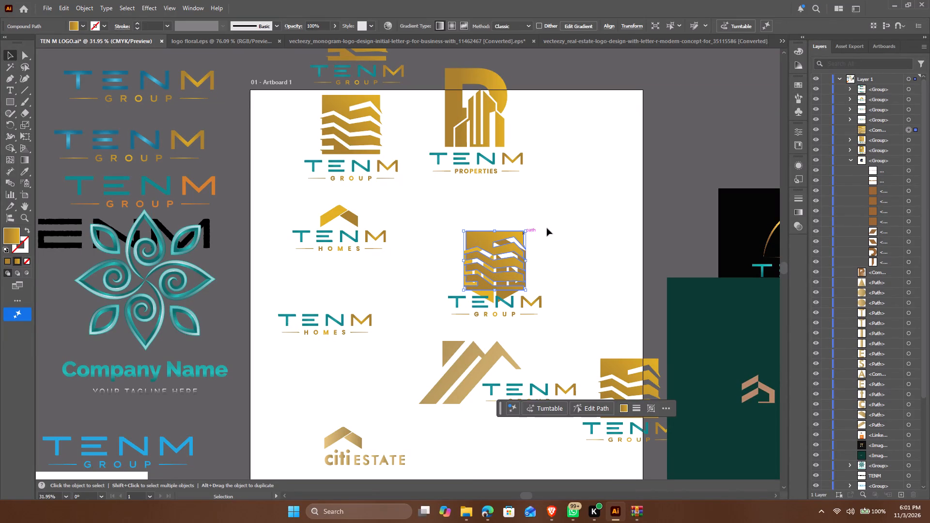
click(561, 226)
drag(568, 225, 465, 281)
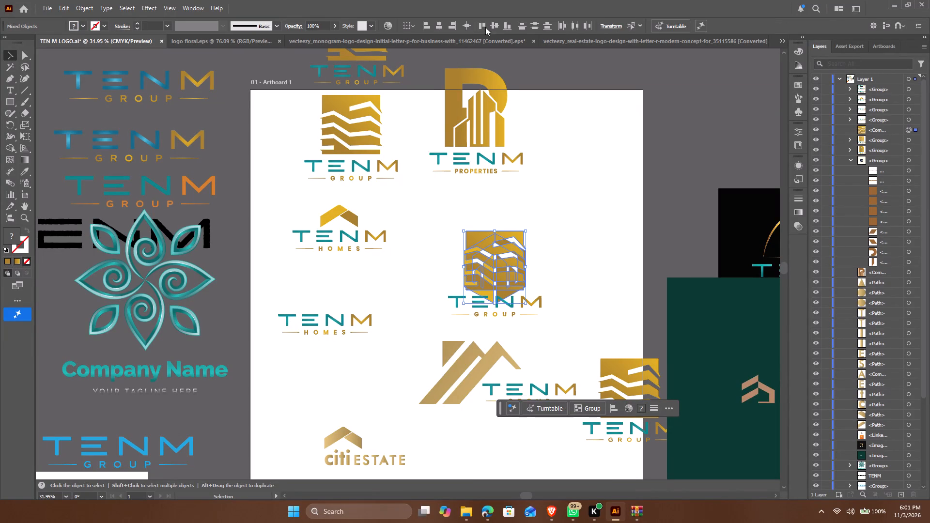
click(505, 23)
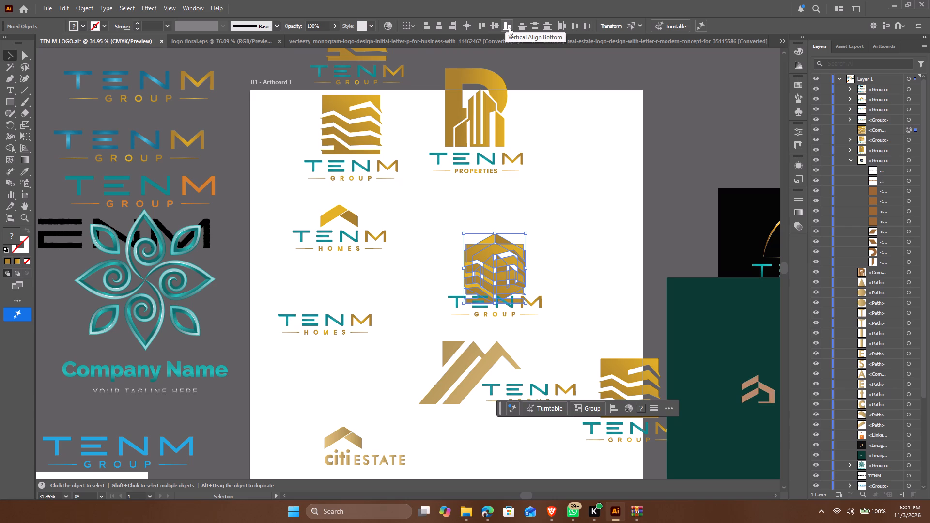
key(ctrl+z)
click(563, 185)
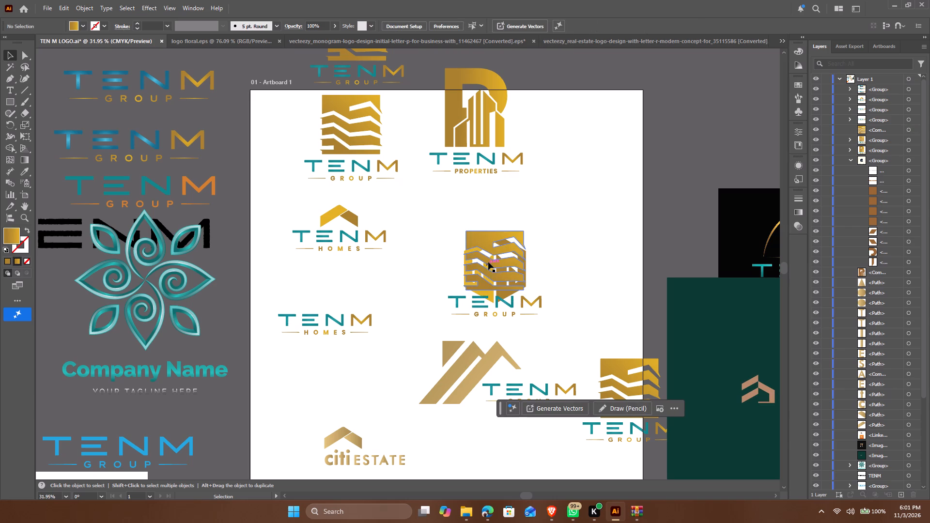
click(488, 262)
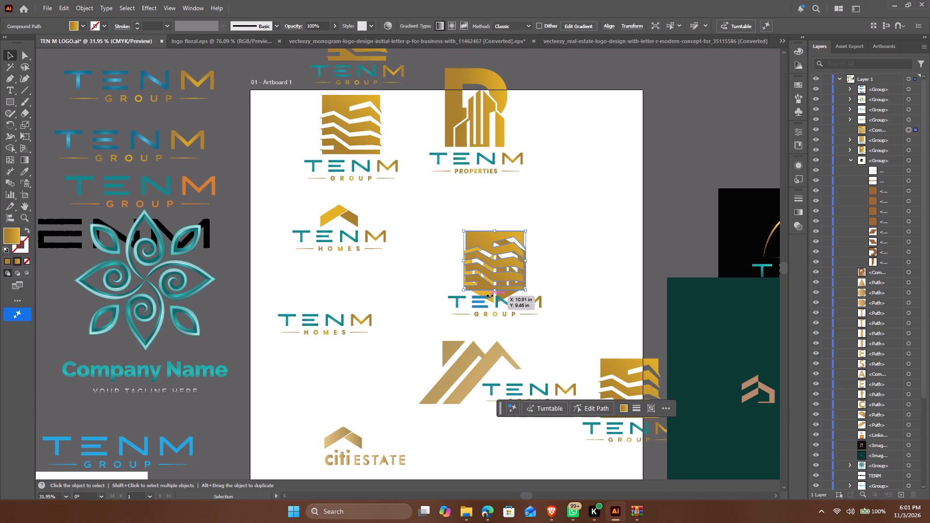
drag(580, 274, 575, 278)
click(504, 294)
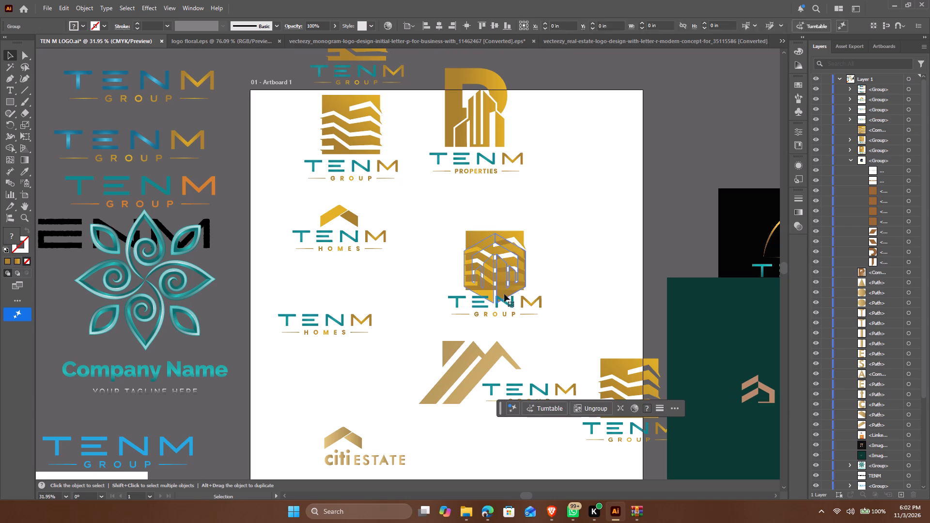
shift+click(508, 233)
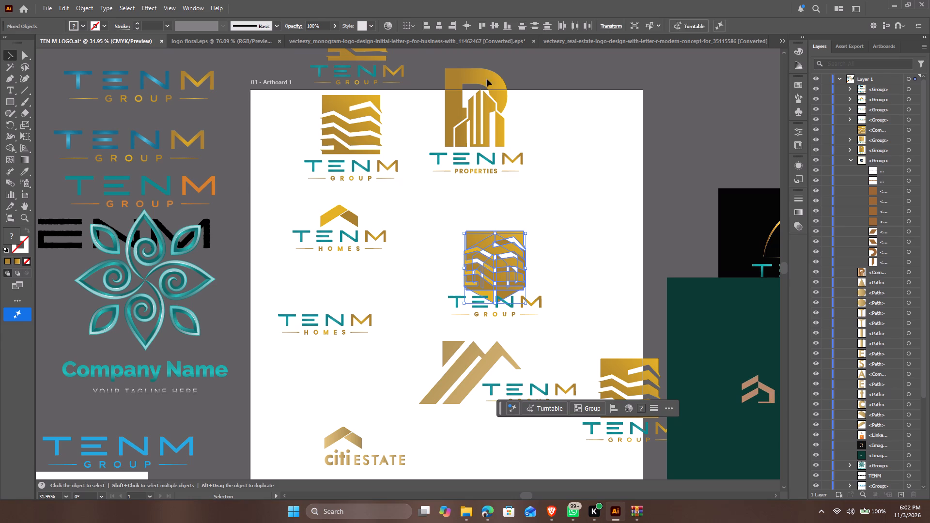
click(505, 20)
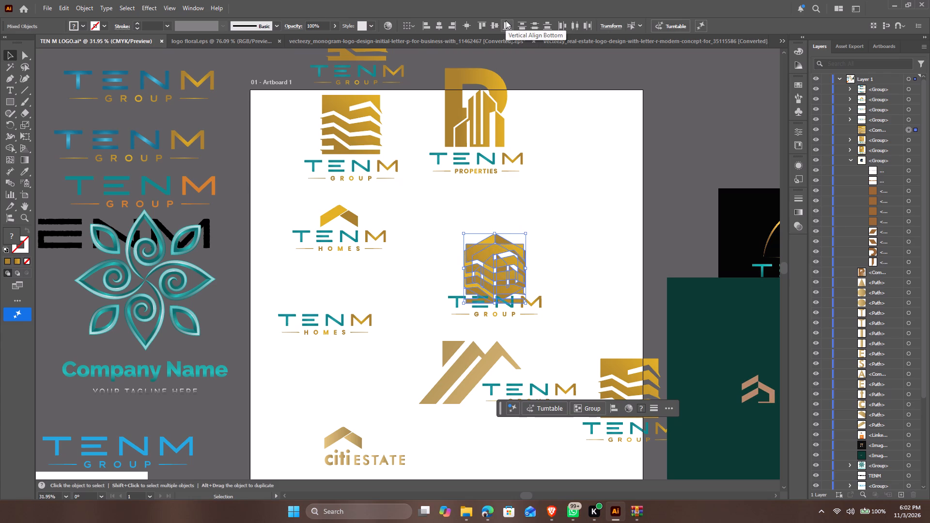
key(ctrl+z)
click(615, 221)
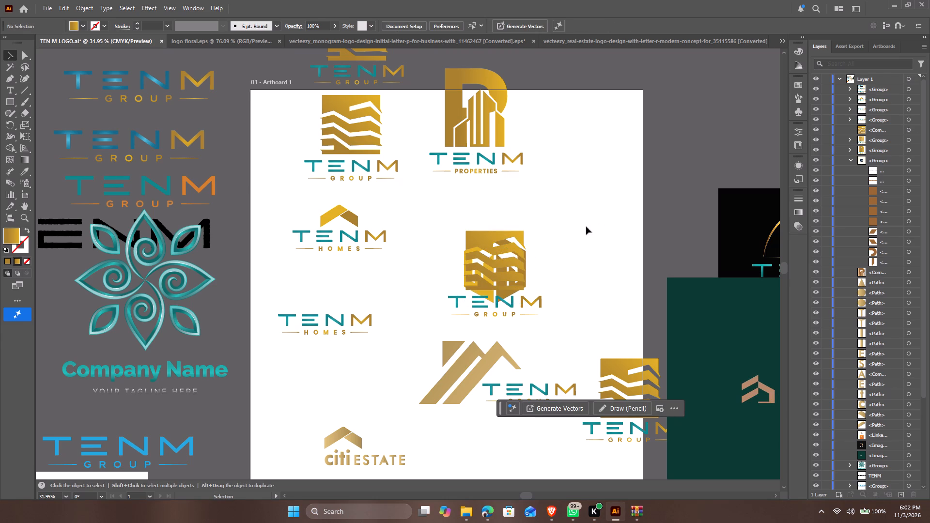
Delete the striped building that overlaps the hexagon icon in the duplicated TENM GROUP logo.
click(513, 234)
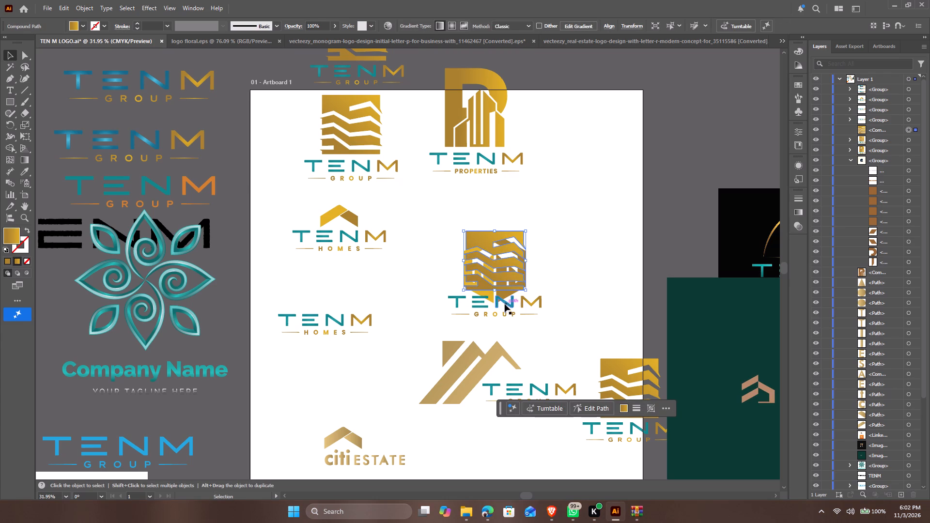
click(501, 293)
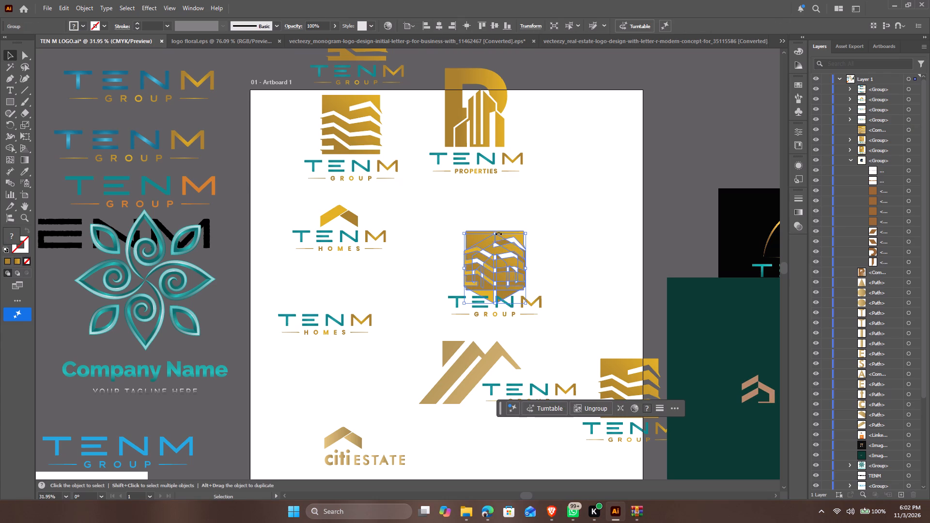
click(471, 238)
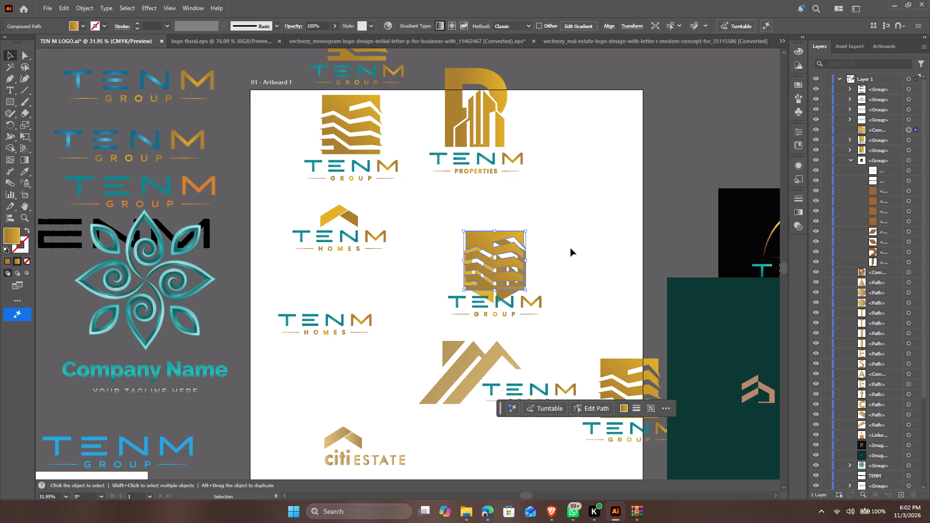
key(Delete)
Move the hexagon icon up until it sits clear above the TENM GROUP wordmark.
drag(501, 281, 499, 275)
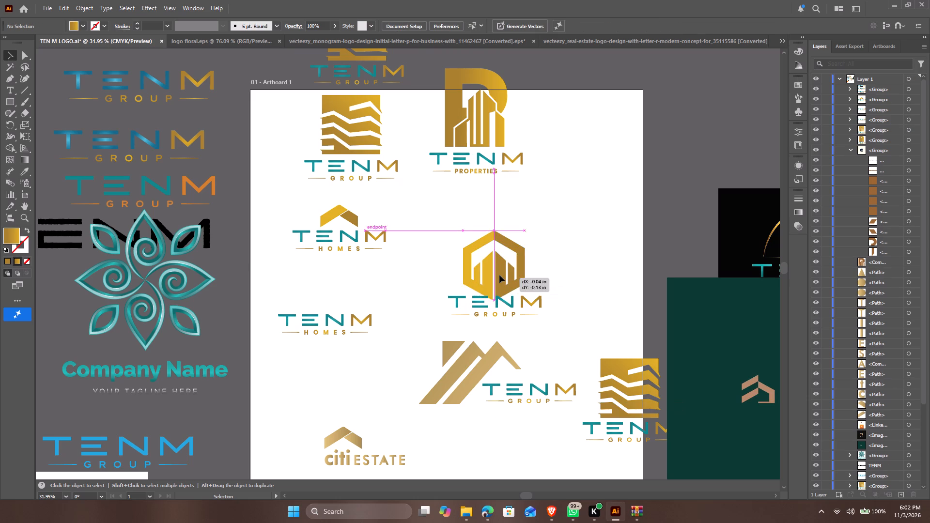
drag(499, 275, 489, 275)
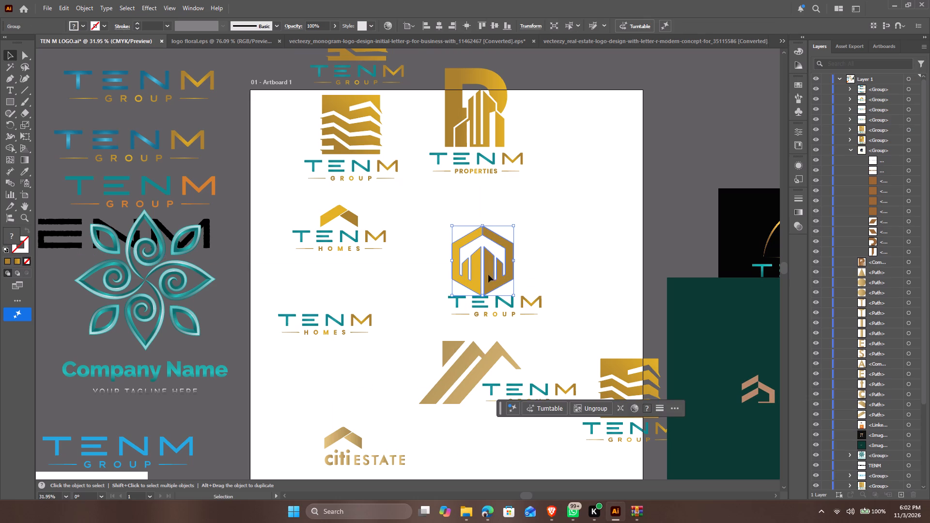
key(shift+Up)
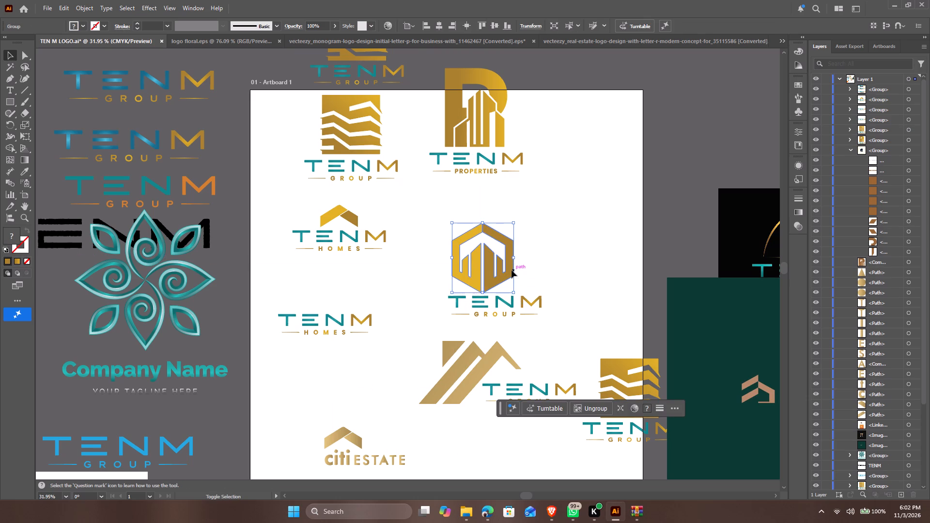
key(shift+Up)
Centre the hexagon horizontally with its TENM GROUP wordmark, group them, and move the logo up below the TENM PROPERTIES logo.
drag(586, 249, 449, 318)
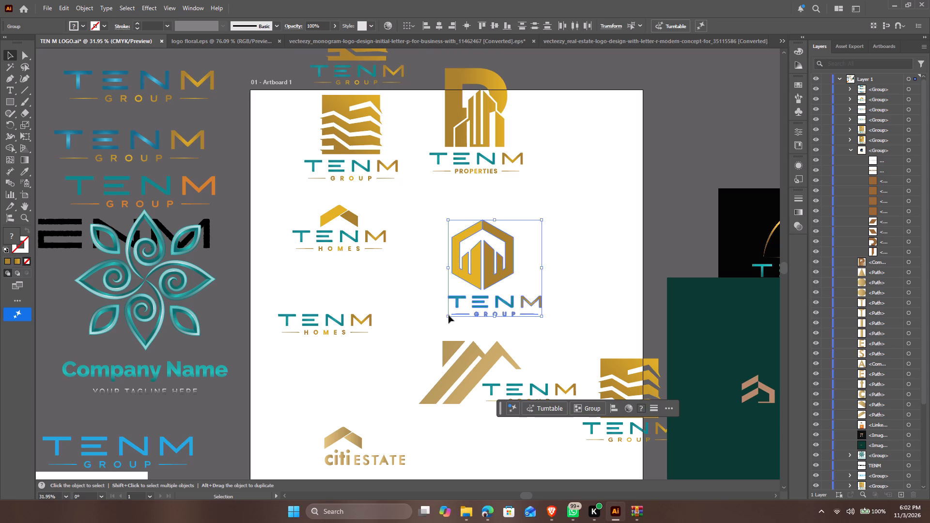
triple_click(437, 25)
double_click(438, 24)
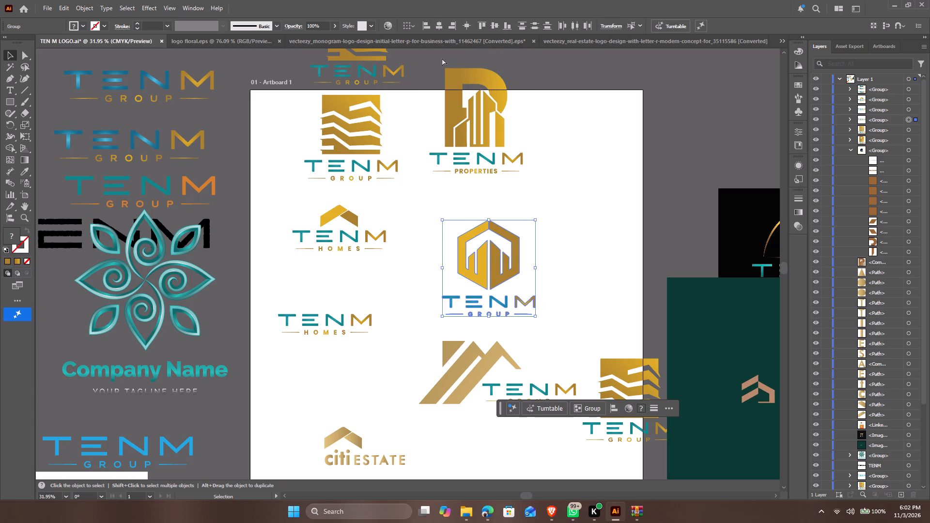
key(ctrl+g)
click(575, 270)
drag(489, 266, 480, 242)
Ungroup the TENM HOMES logo that has the small gold roof icon.
click(354, 219)
right_click(354, 219)
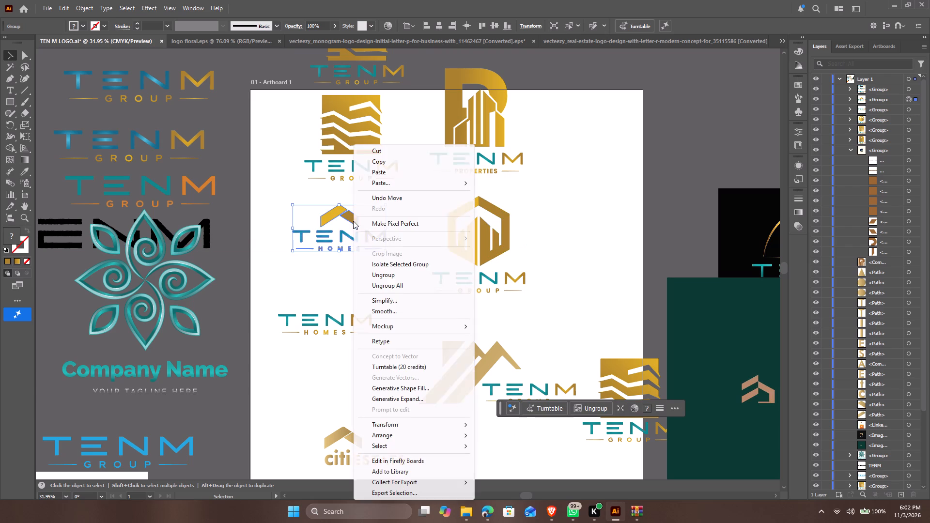
click(380, 277)
click(401, 287)
Nudge the gold roof icon upward to widen the gap above its TENM HOMES wordmark.
click(344, 215)
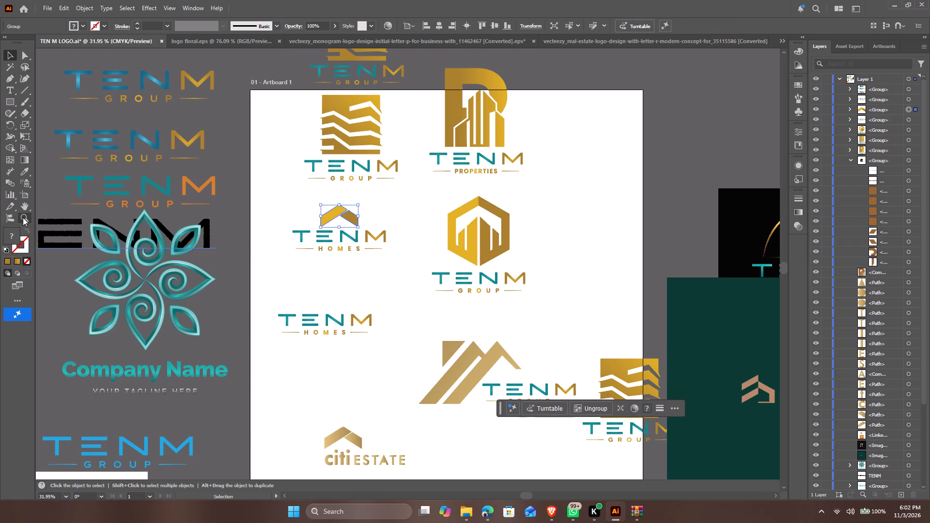
drag(23, 217, 35, 217)
drag(329, 206, 575, 300)
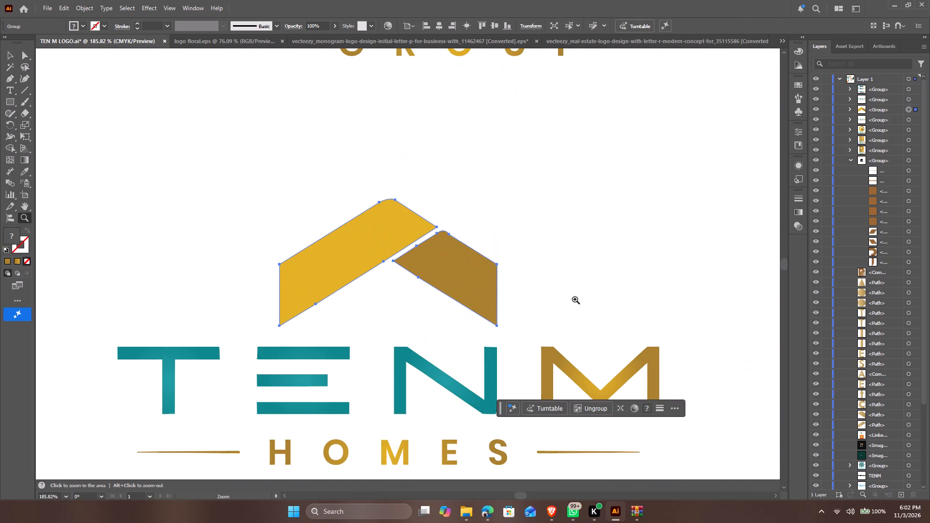
key(shift+Down)
key(Down)
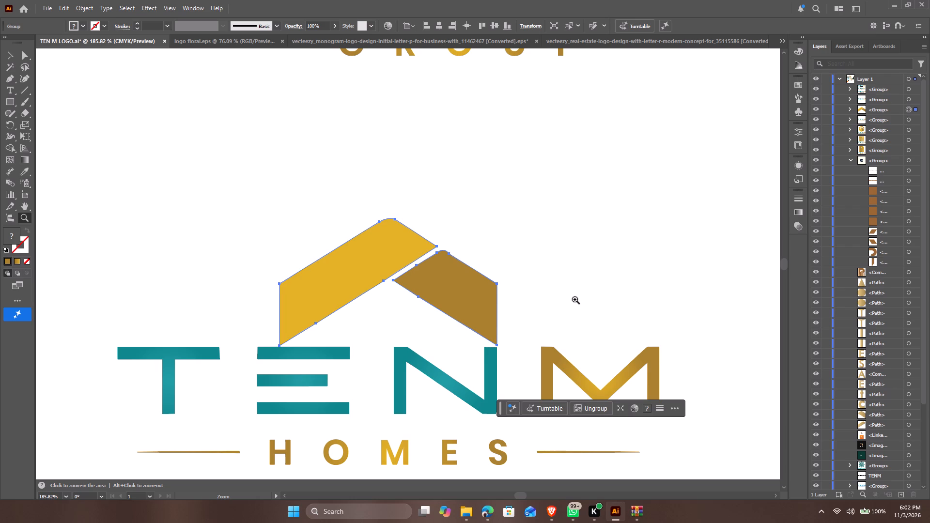
key(Down)
key(shift+Up)
key(shift+Up)
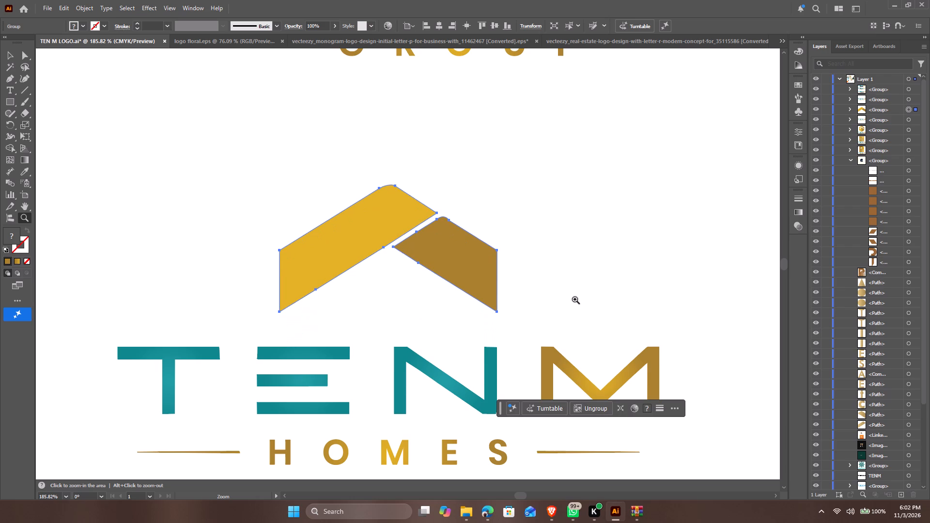
Centre the gold roof icon horizontally with its TENM HOMES wordmark and group them into one logo.
drag(637, 339, 456, 447)
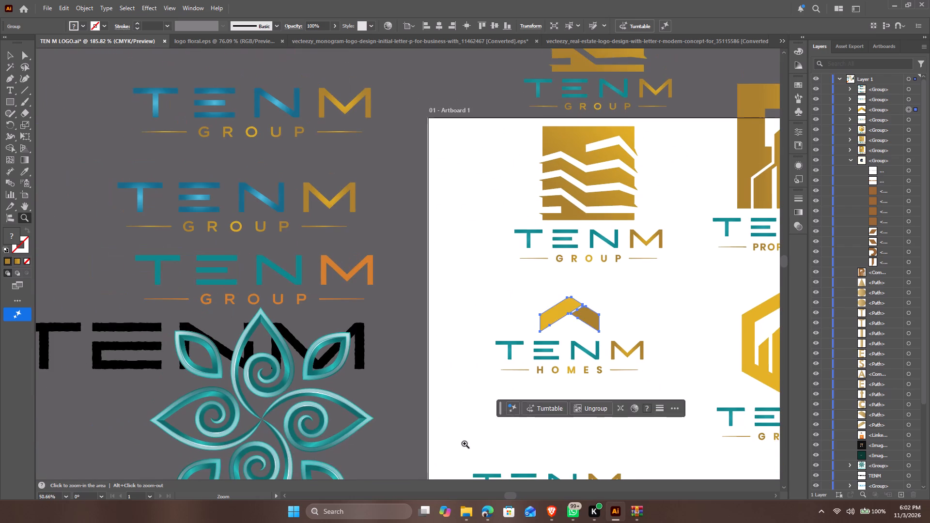
scroll(591, 385, down, 4)
click(10, 58)
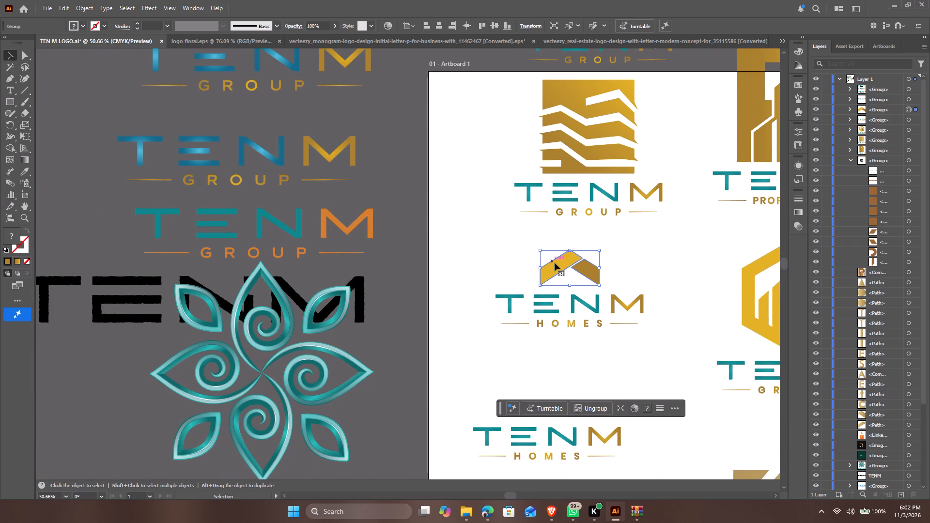
click(725, 292)
drag(663, 254, 474, 352)
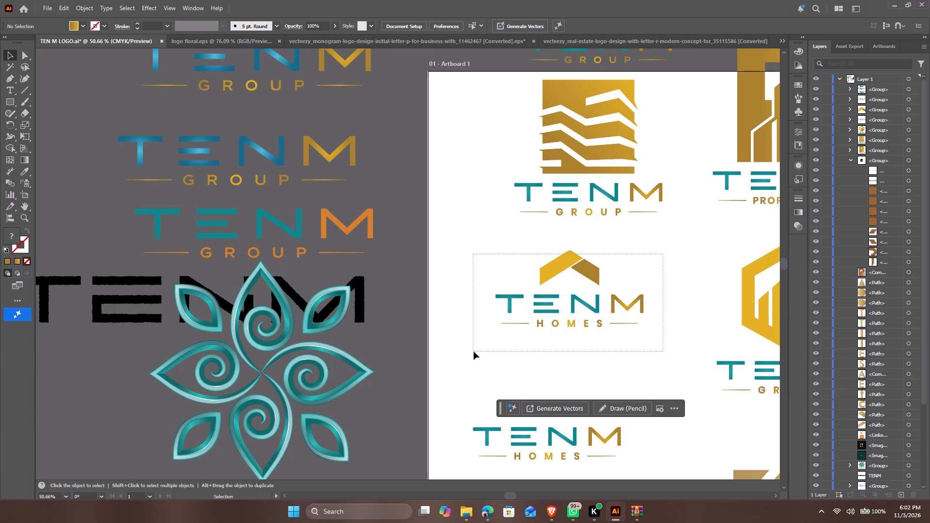
click(435, 28)
double_click(435, 28)
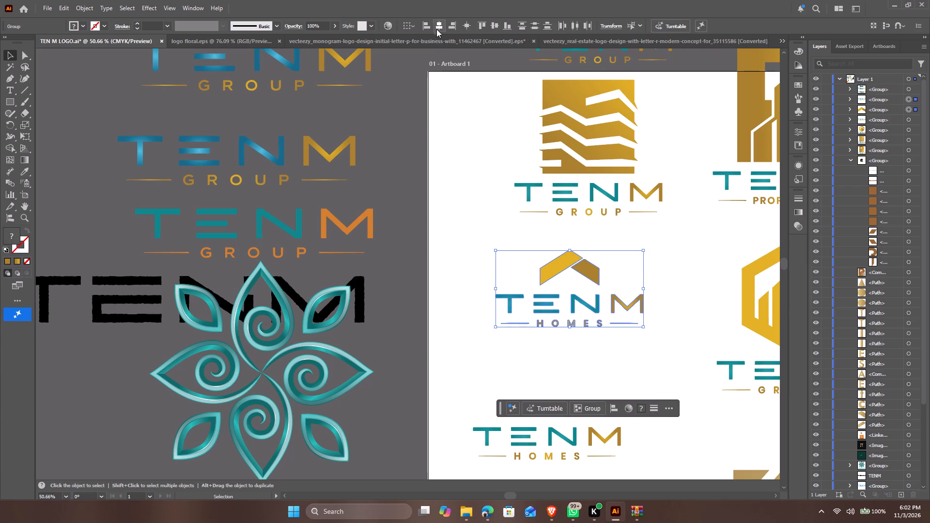
key(ctrl+g)
Move the grouped TENM HOMES roof logo slightly down, closer to the centre line of the striped TENM GROUP logo above.
key(space)
key(space)
key(space)
key(space)
key(space)
key(space)
key(space)
key(space)
key(space)
key(space)
key(space)
key(space)
key(space)
key(space)
key(space)
key(space)
key(space)
key(space)
key(space)
key(space)
drag(675, 250, 403, 227)
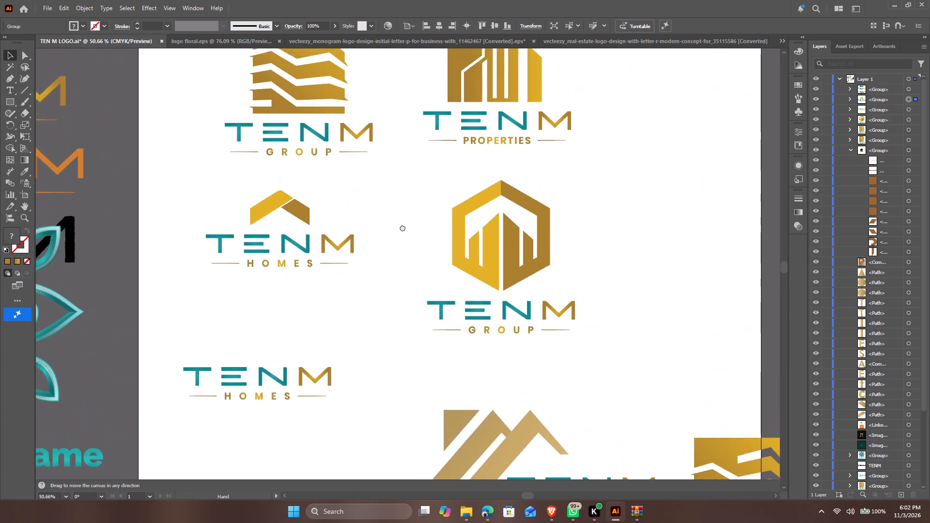
drag(403, 227, 411, 277)
drag(319, 299, 327, 315)
Group the separate pieces of the gold diagonal roof icon beside the lower TENM GROUP wordmark.
scroll(461, 320, down, 6)
scroll(519, 210, down, 10)
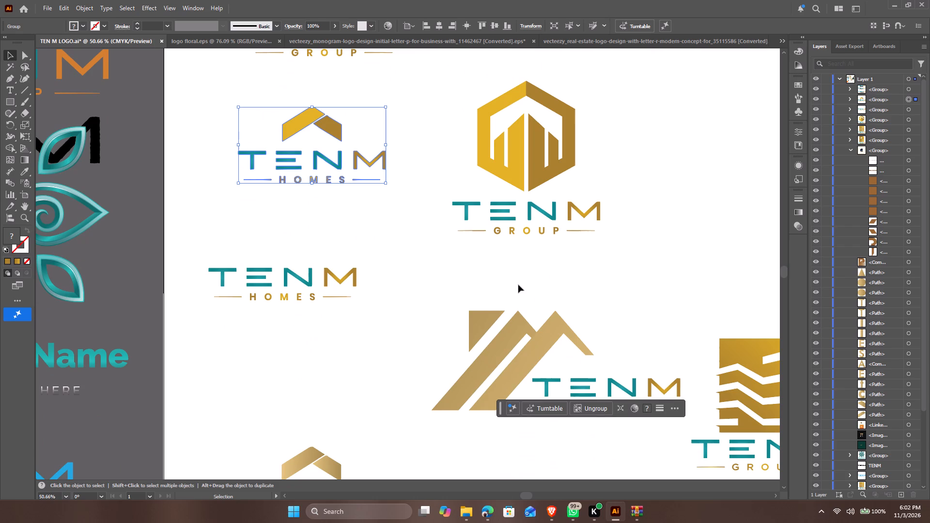
key(space)
key(space)
key(space)
key(space)
key(space)
key(space)
key(space)
key(space)
key(space)
key(space)
key(space)
key(space)
key(space)
key(space)
key(space)
key(space)
key(space)
key(space)
key(space)
key(space)
drag(682, 261, 745, 215)
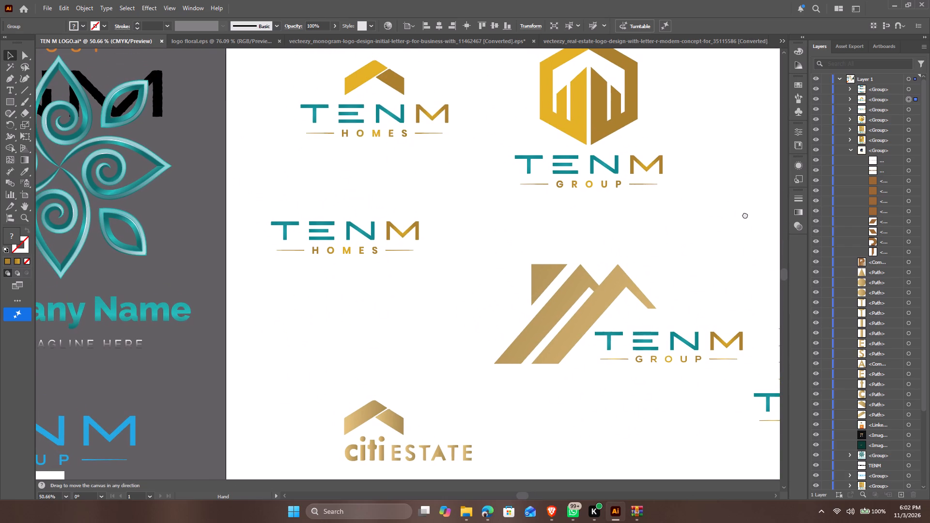
drag(745, 215, 745, 214)
drag(680, 260, 509, 319)
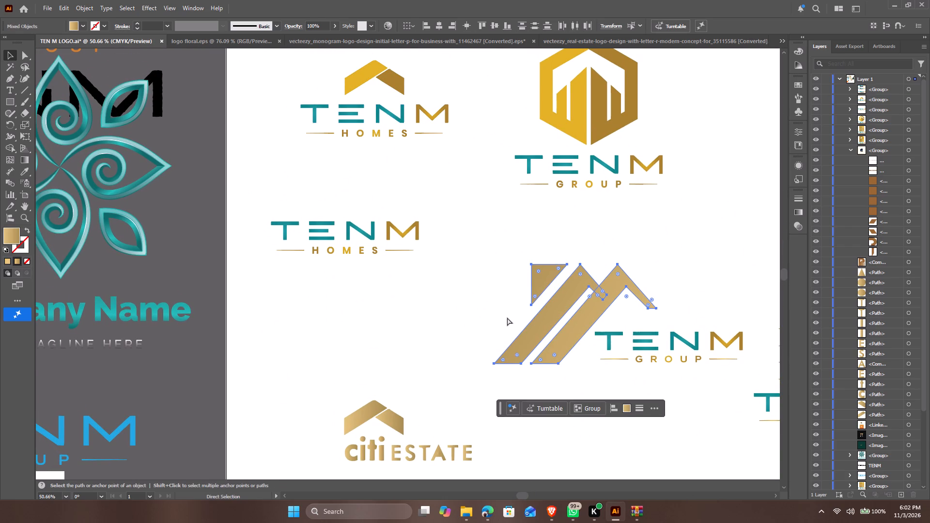
key(ctrl+g)
Move the grouped diagonal roof icon over to the start of the icon-less TENM HOMES wordmark.
drag(588, 320, 278, 204)
key(space)
key(space)
key(space)
key(space)
key(space)
key(space)
key(space)
key(space)
drag(364, 229, 511, 261)
click(643, 362)
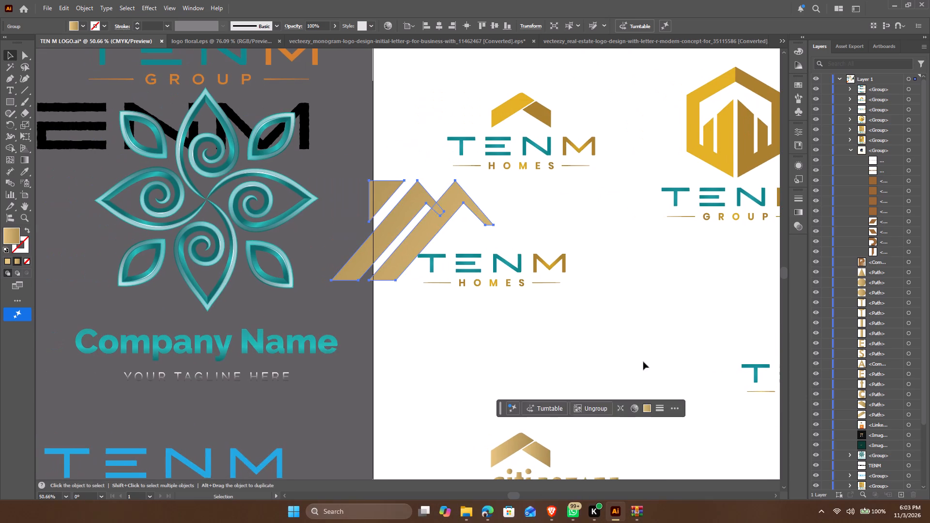
Move the icon-less TENM HOMES wordmark up and centre it beneath the TENM HOMES roof logo.
drag(495, 267, 512, 255)
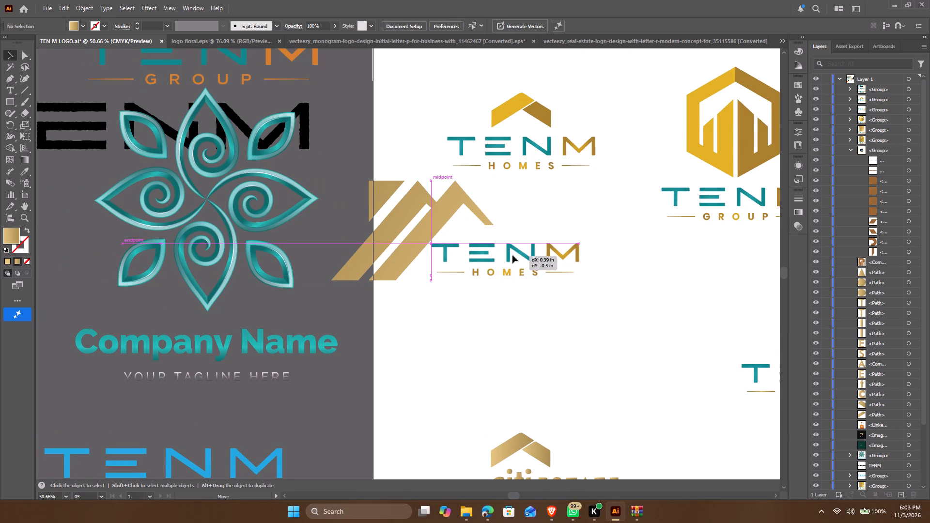
drag(512, 255, 527, 243)
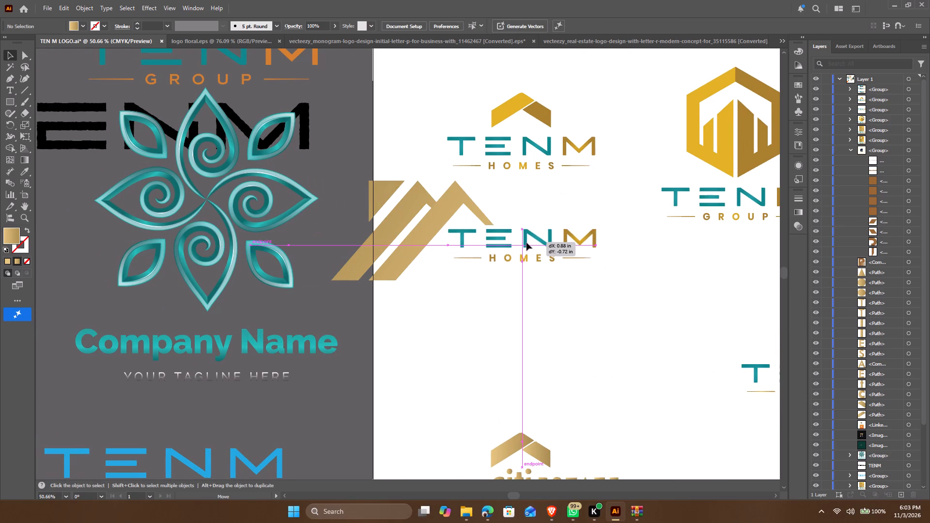
drag(527, 243, 525, 236)
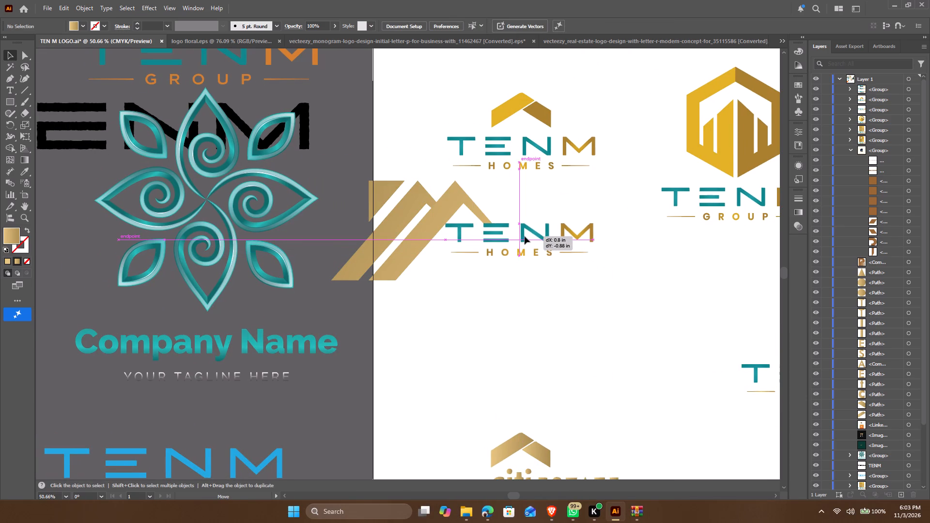
drag(525, 236, 526, 236)
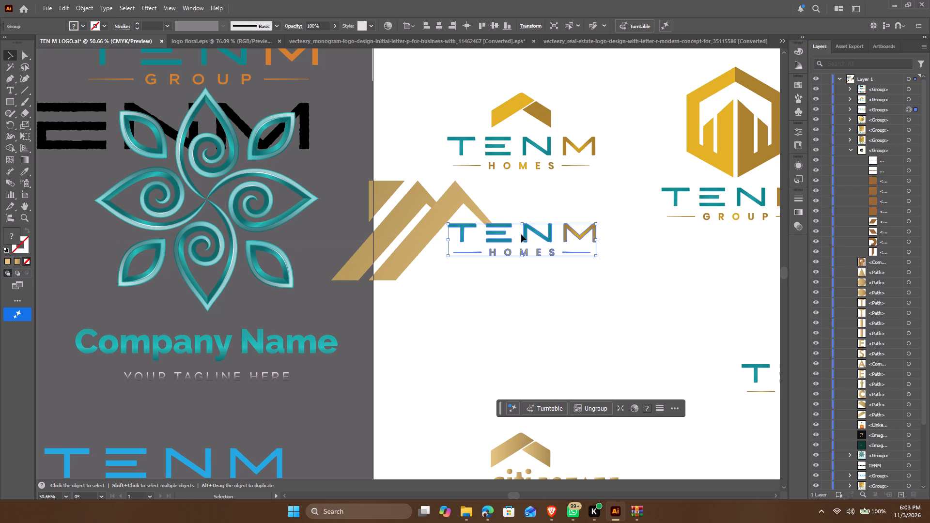
Nudge the icon-less TENM HOMES wordmark slightly left and further down beneath the TENM HOMES roof logo.
key(Left)
key(Left)
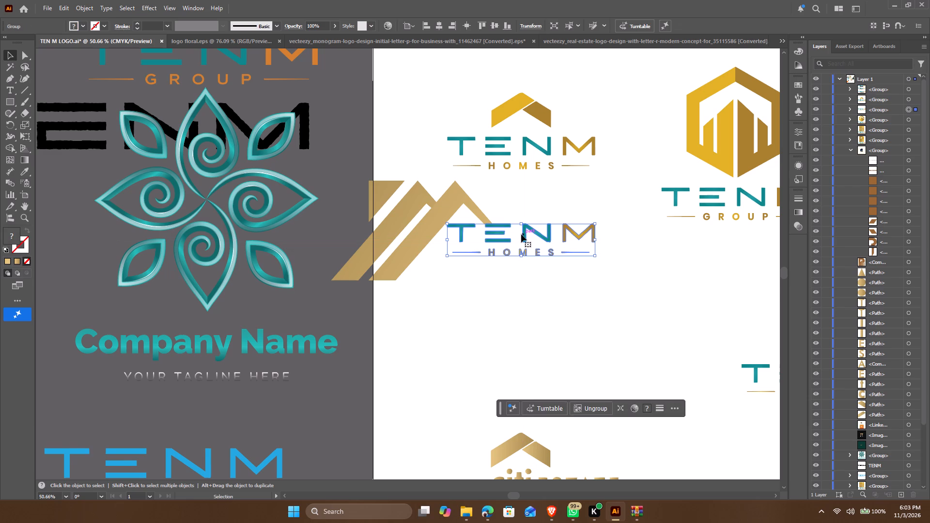
key(shift+Down)
key(shift+Down)
key(shift+Down)
key(shift+Down)
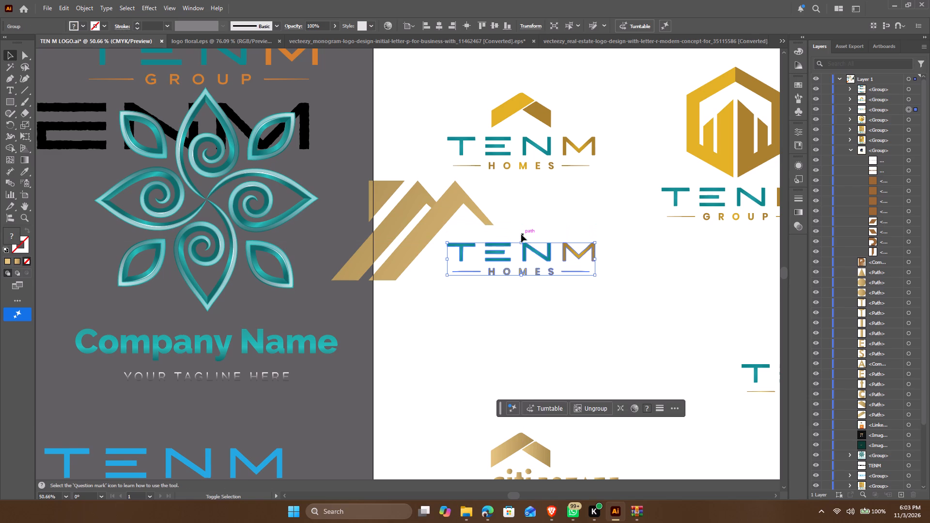
key(shift+Up)
key(shift+Down)
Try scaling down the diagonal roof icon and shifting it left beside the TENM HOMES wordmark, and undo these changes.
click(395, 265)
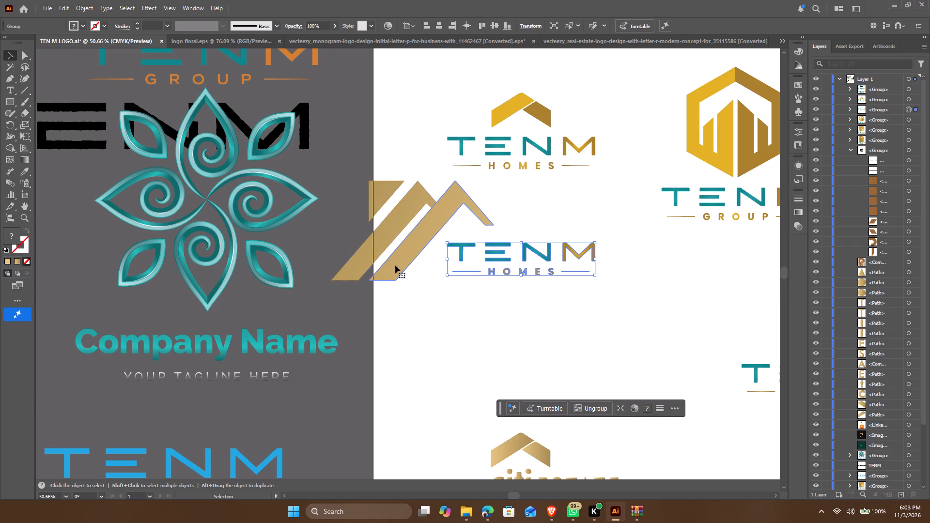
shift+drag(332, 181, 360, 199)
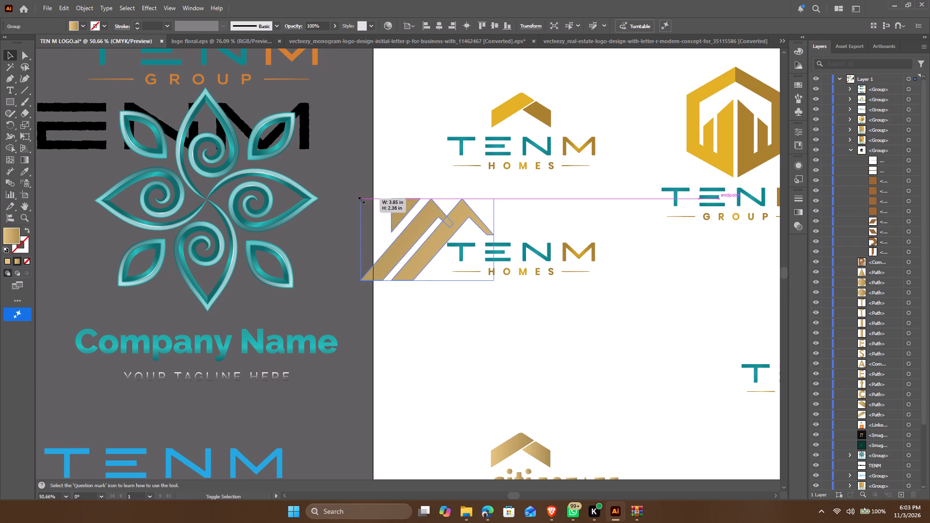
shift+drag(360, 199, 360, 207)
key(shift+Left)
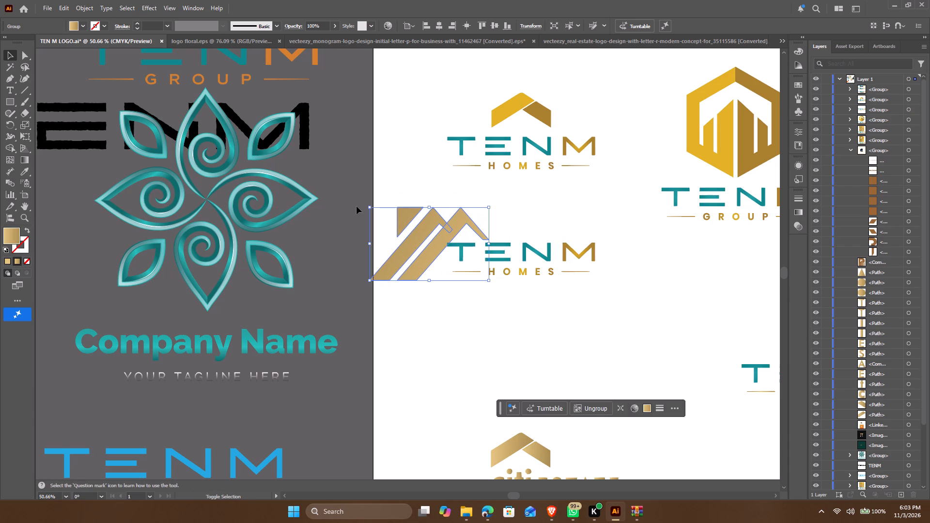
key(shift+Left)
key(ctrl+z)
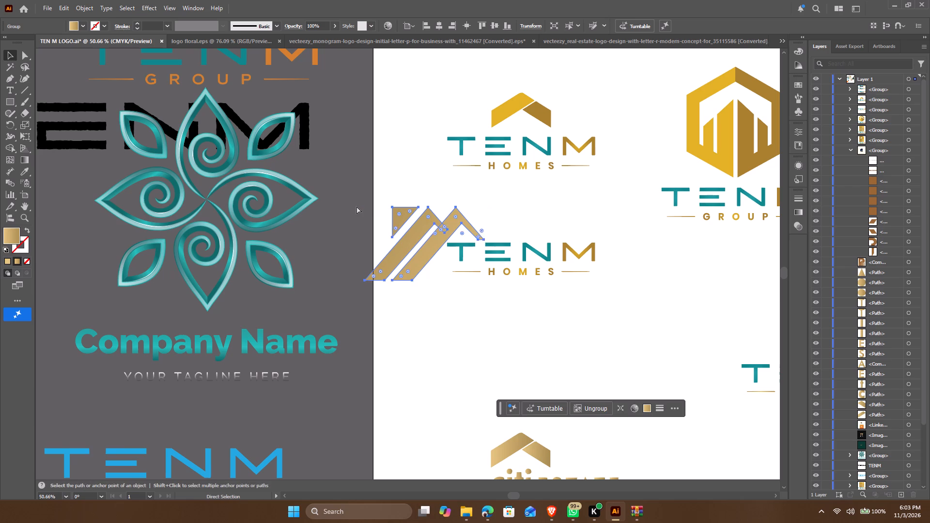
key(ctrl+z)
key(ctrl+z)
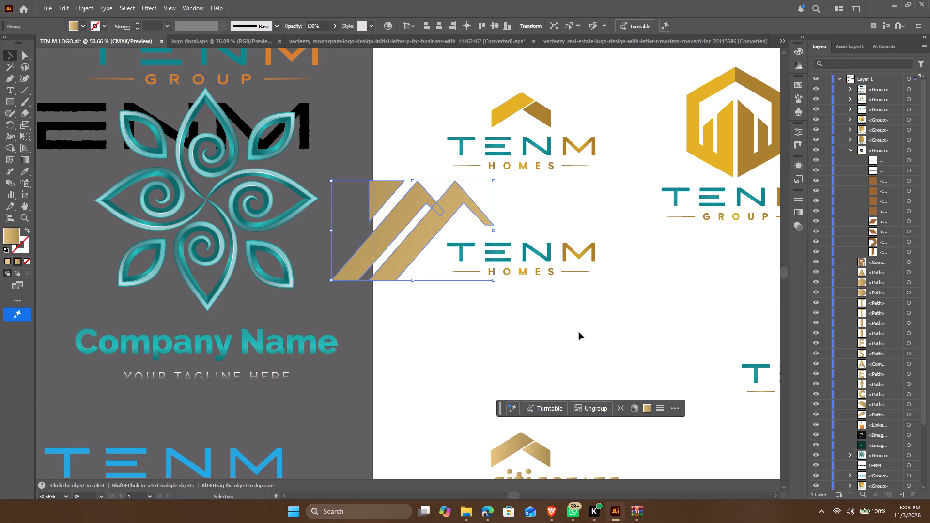
Move the diagonal roof icon and TENM HOMES wordmark together fully onto the white artboard, and scale both down proportionally.
click(579, 332)
drag(631, 245, 370, 302)
drag(405, 251, 493, 307)
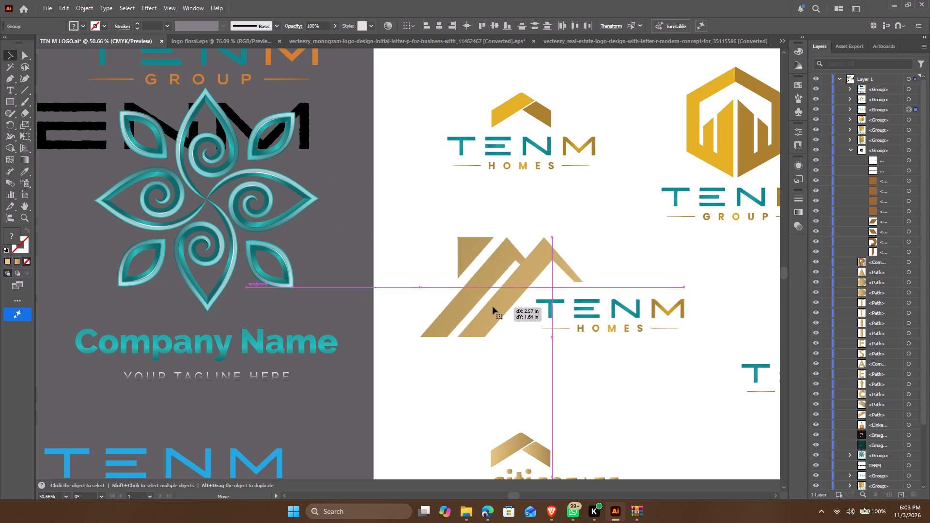
drag(493, 307, 493, 307)
shift+drag(684, 336, 646, 317)
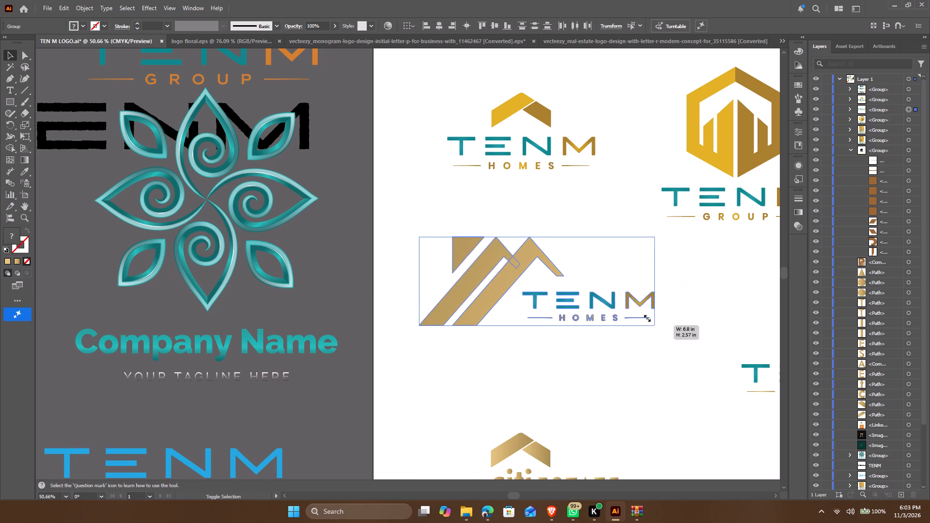
shift+drag(646, 317, 599, 291)
click(645, 311)
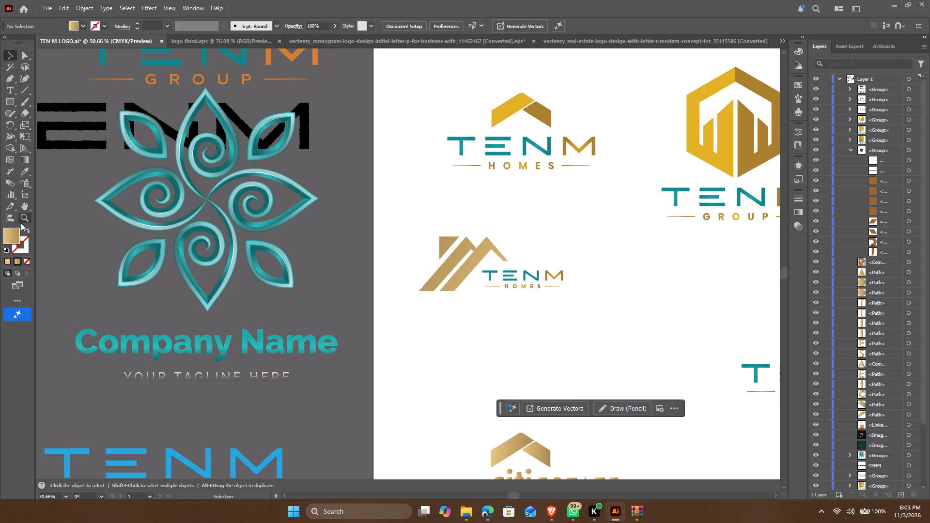
Lower the diagonal roof icon by about 0.3 in so its short roof arm reaches the top of the E in TENM.
drag(24, 216, 77, 231)
drag(499, 275, 661, 343)
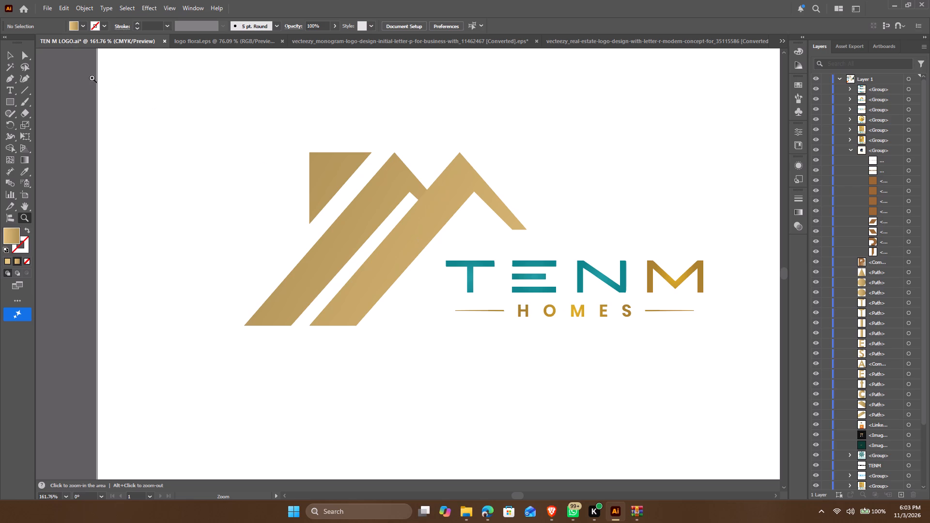
click(15, 56)
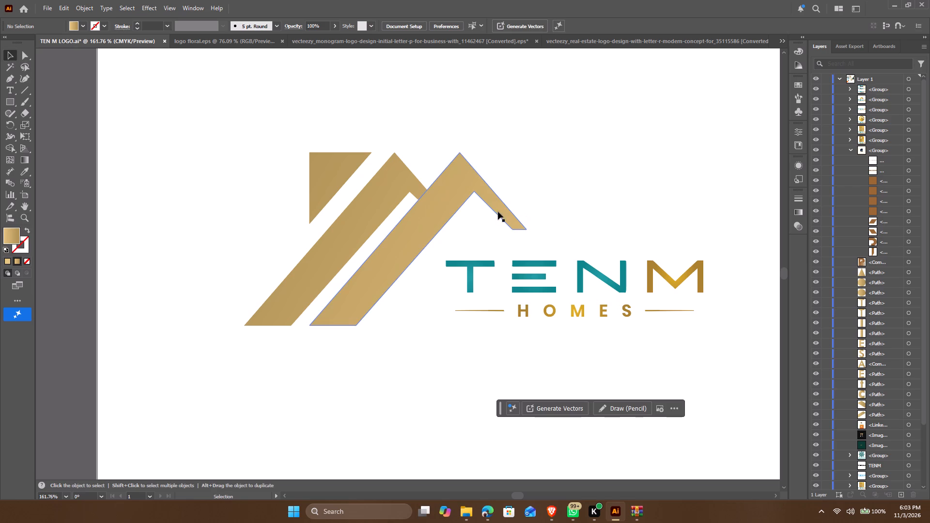
drag(498, 211, 501, 244)
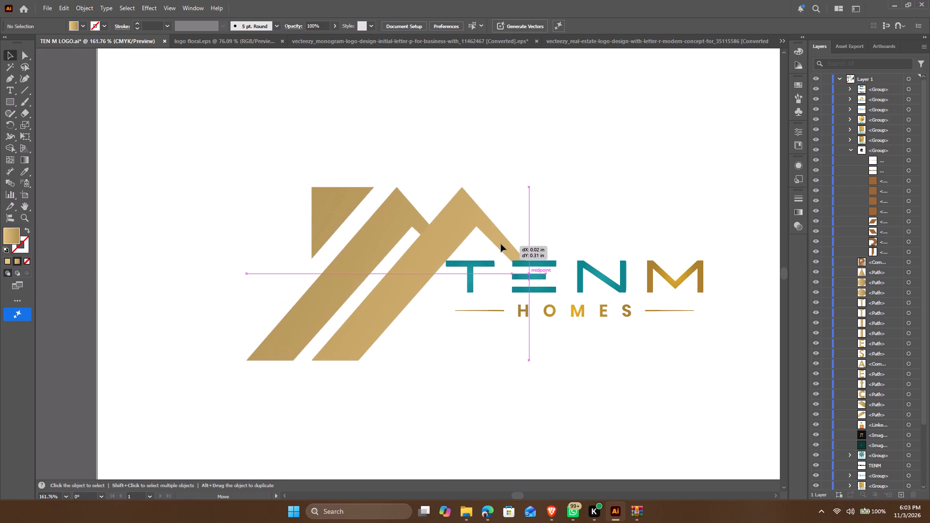
drag(501, 244, 501, 244)
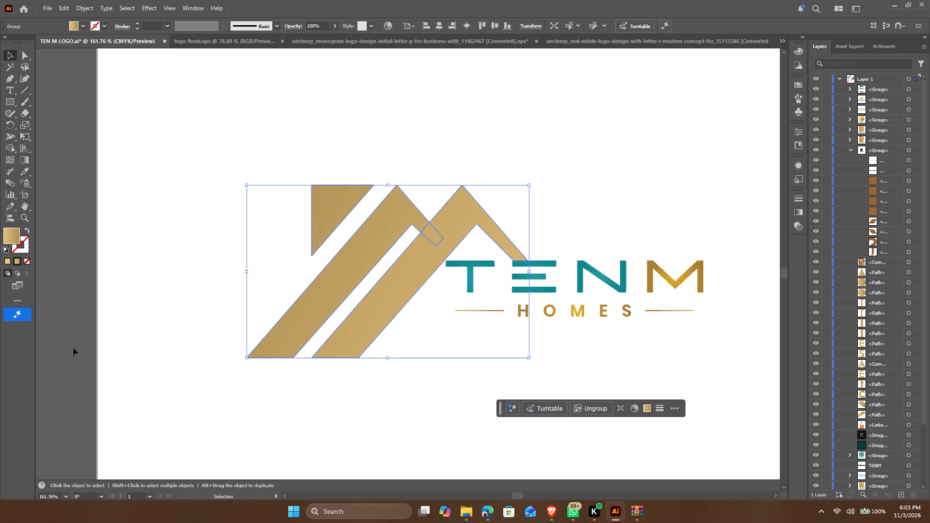
Fine-tune the diagonal roof icon's position so its short arm's inner edge meets the upper-left corner of the E's top bar.
click(27, 214)
drag(493, 259, 697, 342)
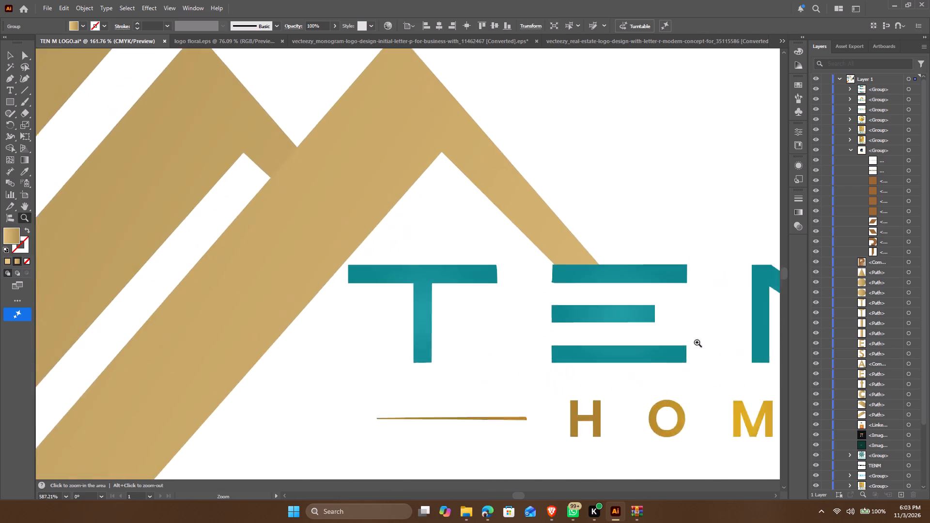
drag(697, 342, 854, 385)
click(7, 54)
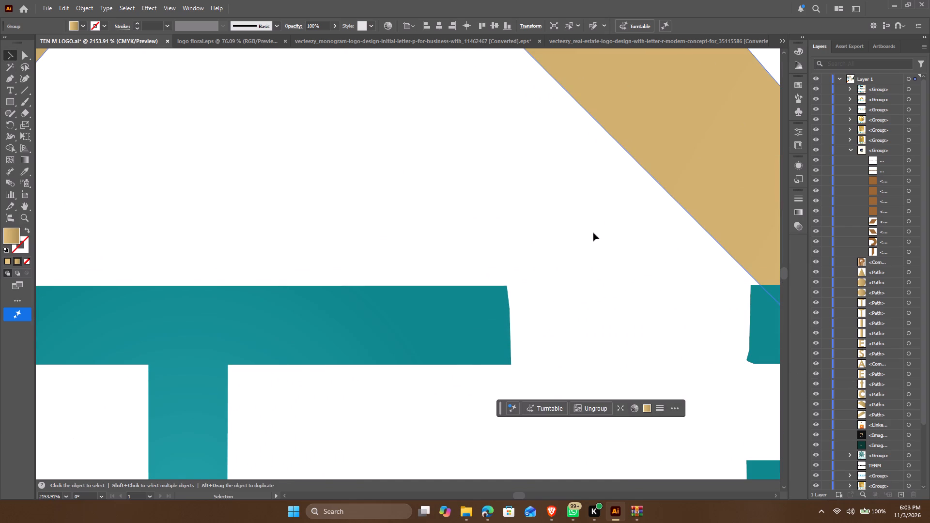
key(space)
key(space)
key(space)
key(space)
key(space)
key(space)
key(space)
key(space)
drag(654, 226, 303, 198)
drag(463, 228, 454, 230)
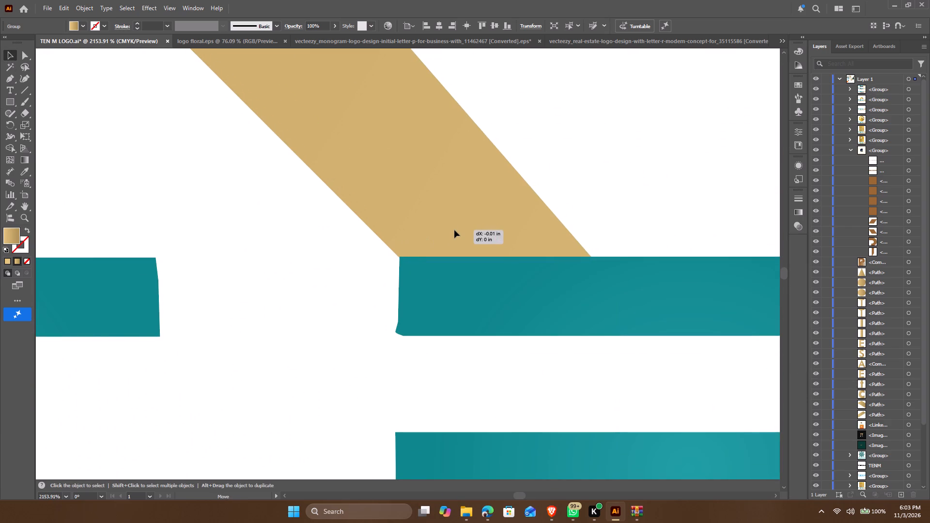
drag(454, 230, 456, 230)
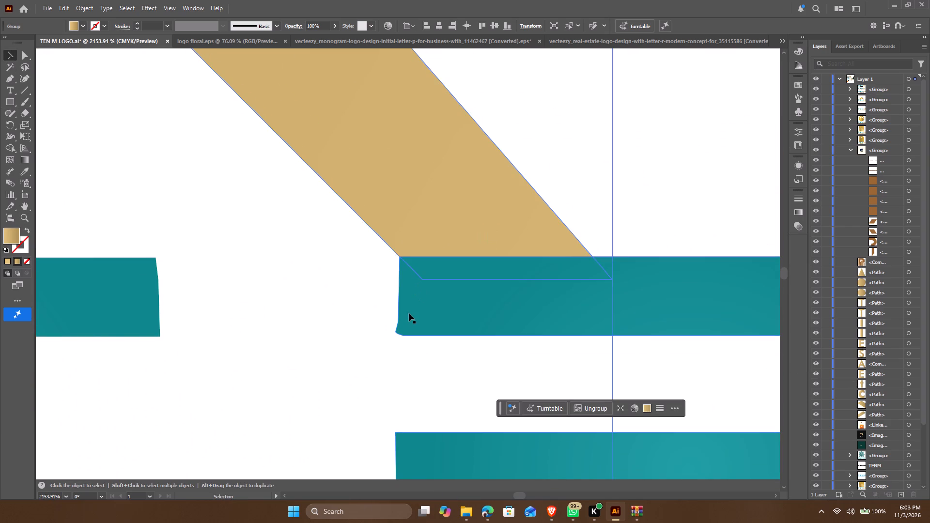
Straighten the left end of the E's top bar in TENM by horizontally left-aligning its end anchor points.
click(409, 314)
drag(25, 216, 30, 217)
drag(420, 233, 94, 477)
drag(431, 250, 585, 292)
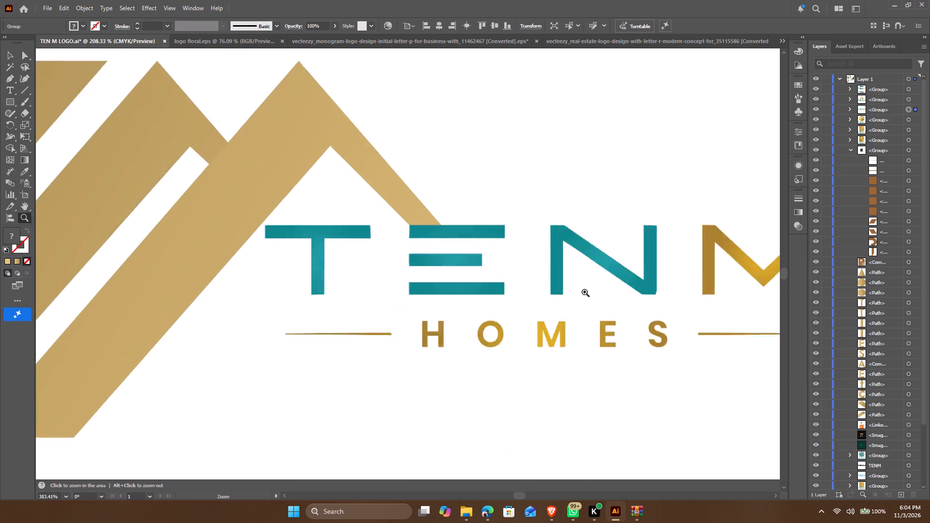
drag(585, 292, 749, 327)
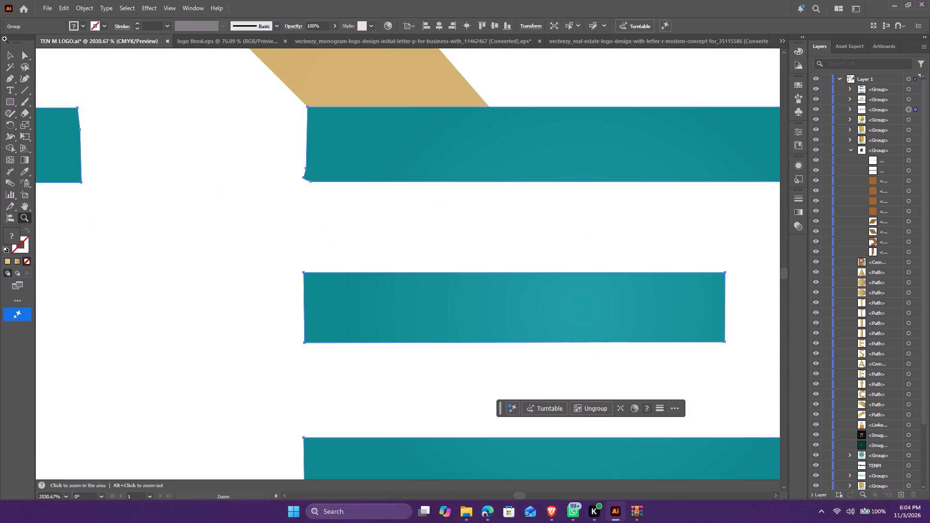
click(20, 54)
click(372, 154)
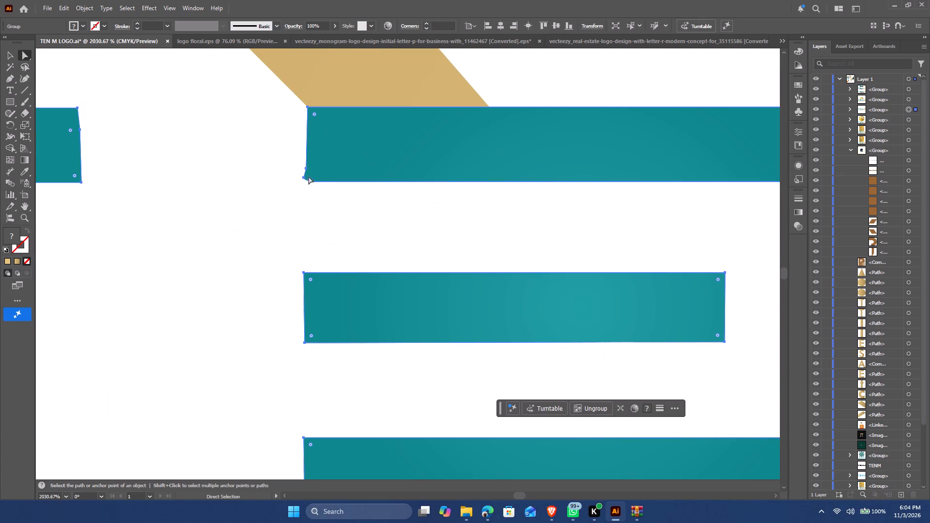
click(303, 178)
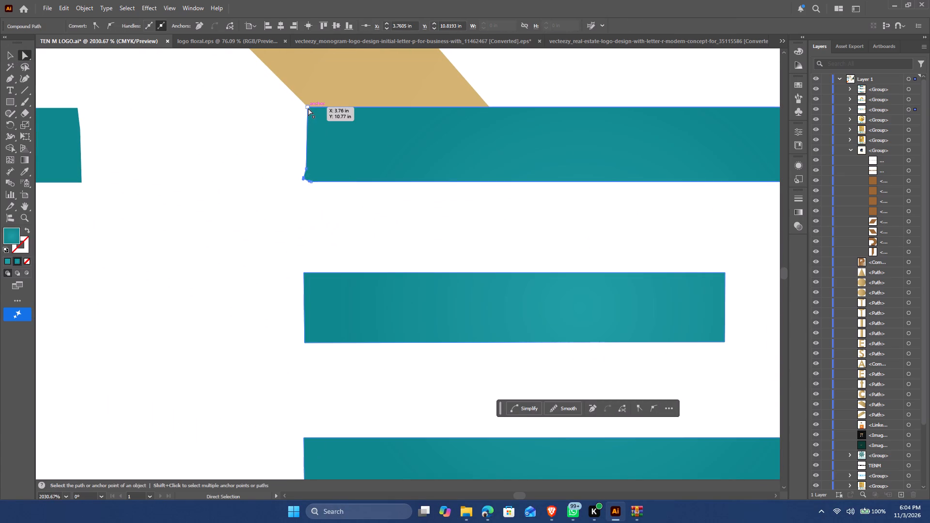
shift+click(308, 108)
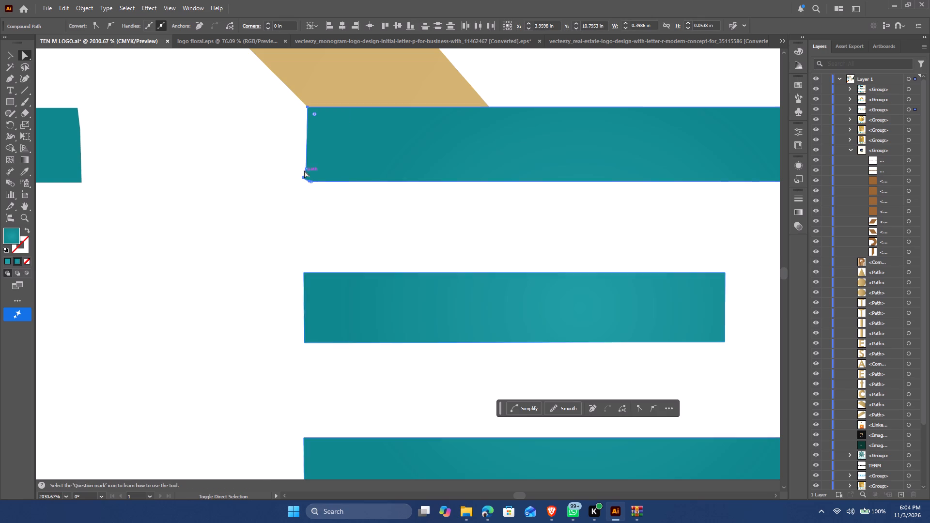
shift+click(307, 168)
shift+click(310, 182)
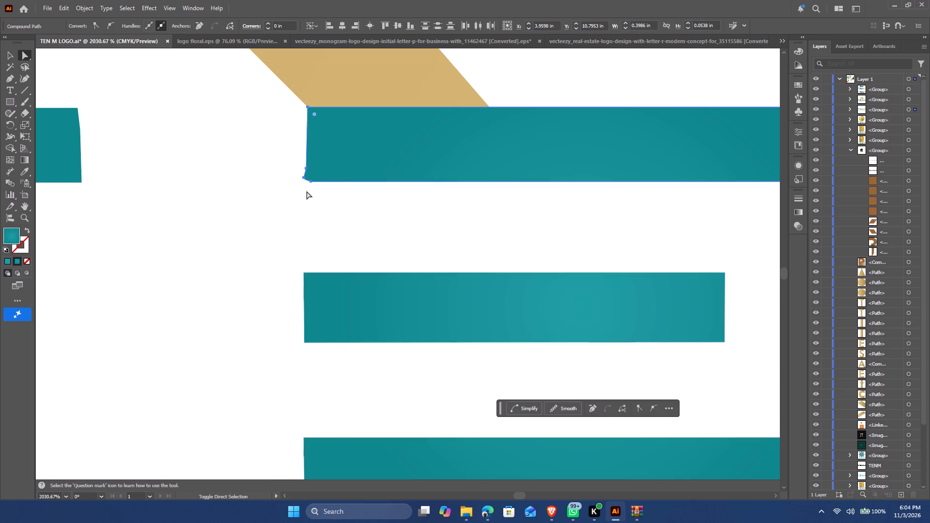
click(330, 26)
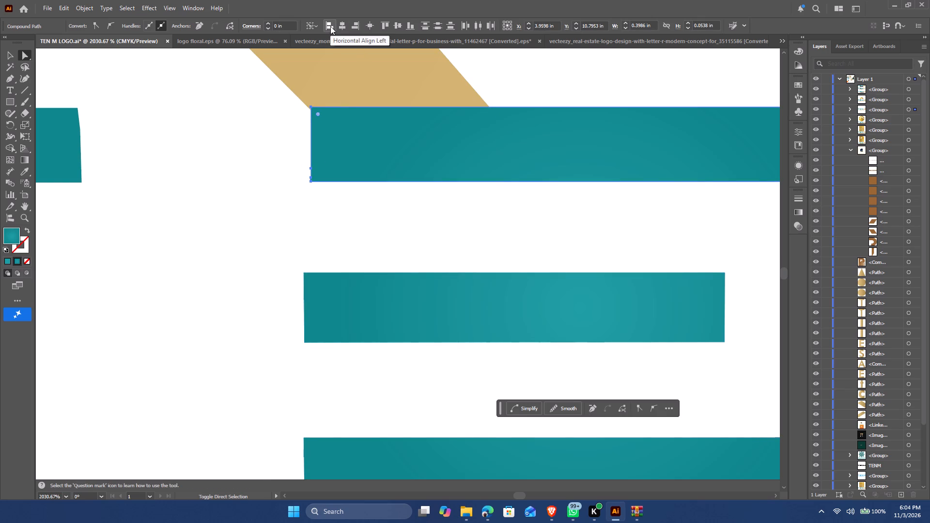
click(330, 26)
Reselect the anchor points around the lower-left corner of the E's top bar and left-align them again.
click(253, 201)
drag(288, 161, 330, 206)
click(265, 22)
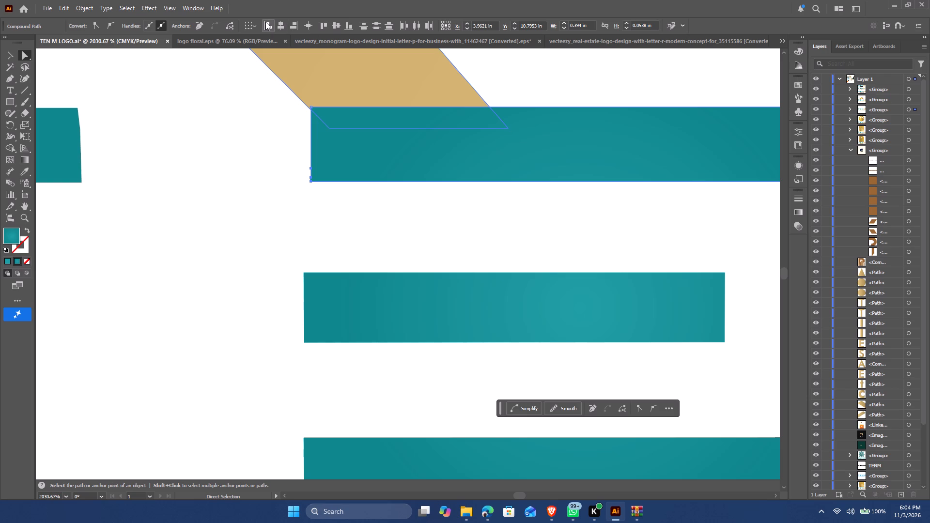
double_click(265, 22)
click(248, 209)
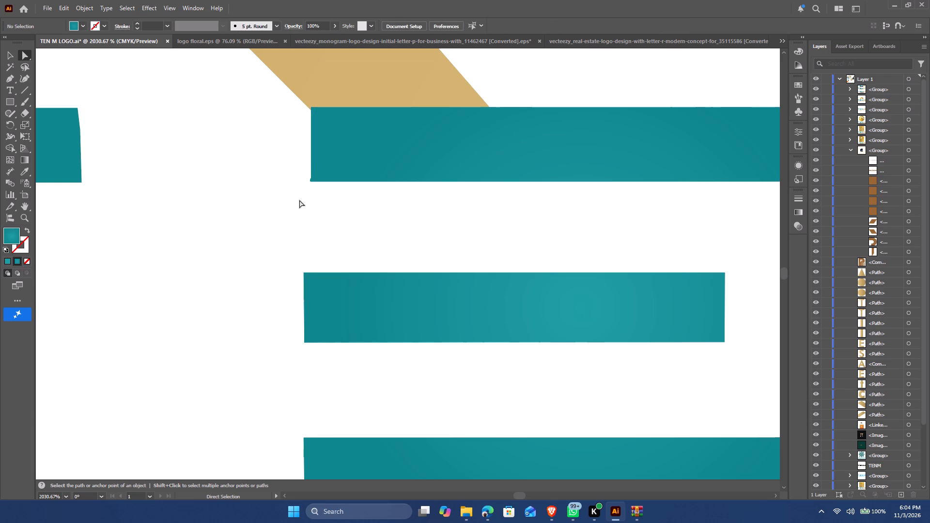
Delete the stray curved anchor point bulging out at the lower-left corner of the E's top bar in TENM.
click(309, 182)
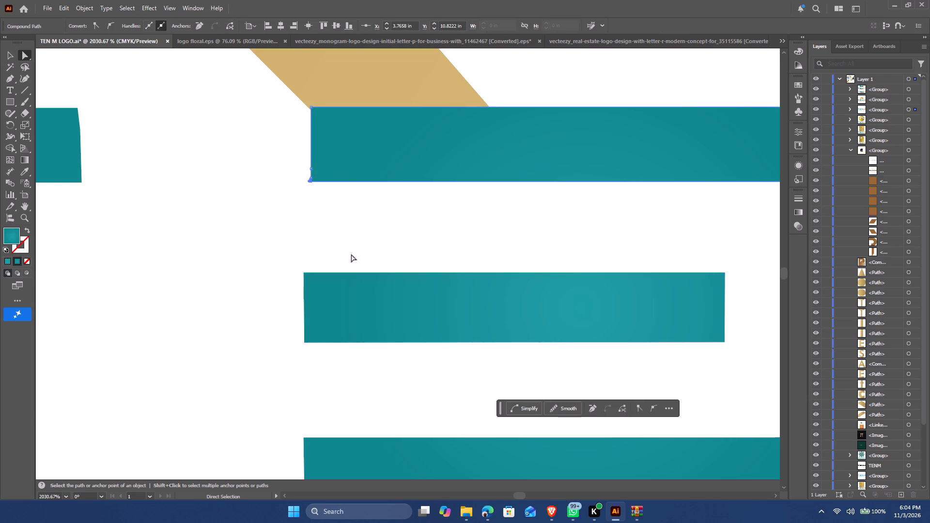
drag(19, 214, 25, 214)
drag(309, 173, 705, 348)
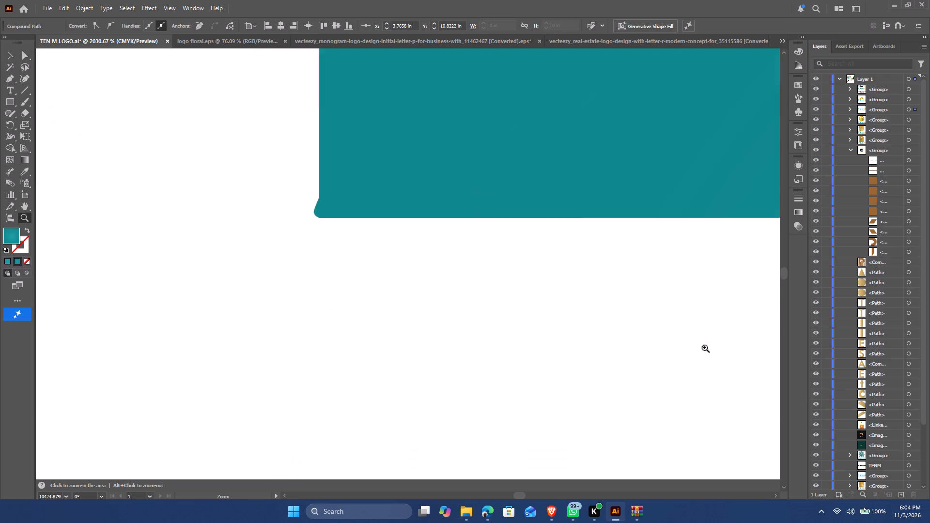
drag(705, 348, 779, 357)
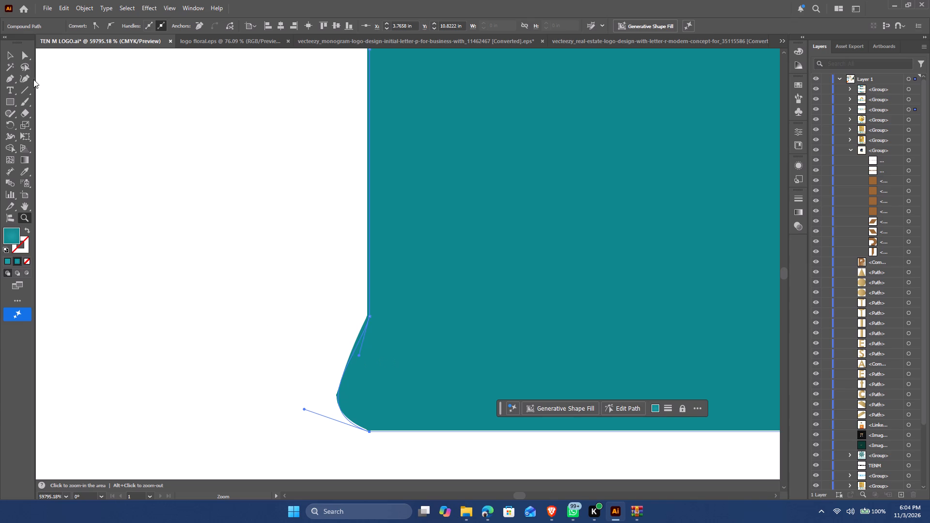
click(27, 57)
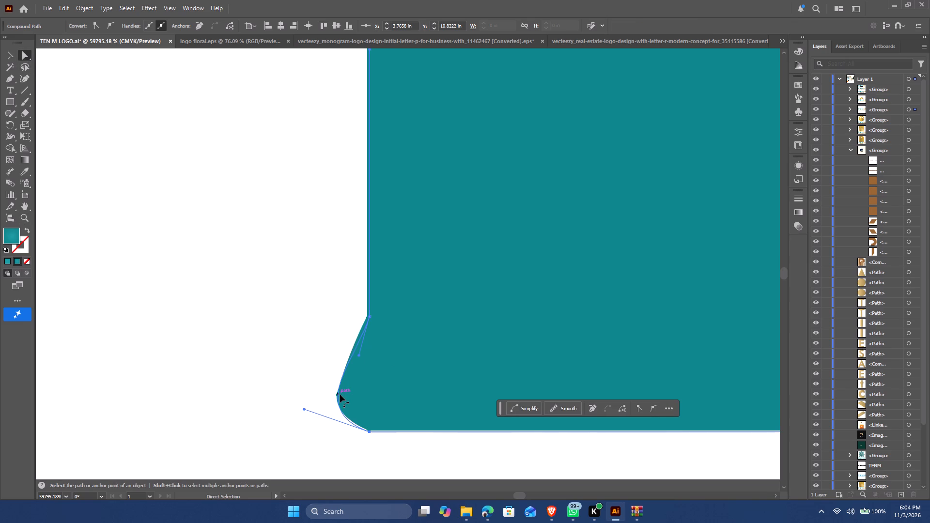
click(339, 395)
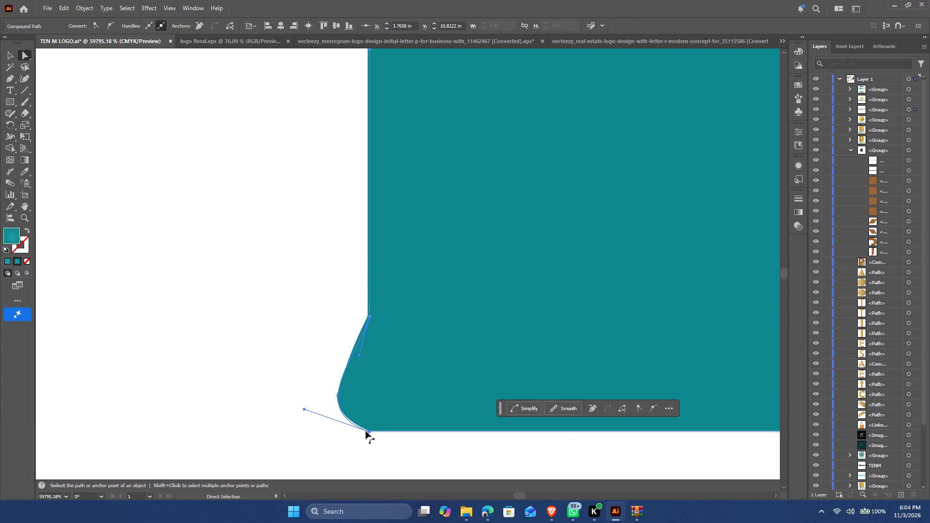
alt+click(370, 433)
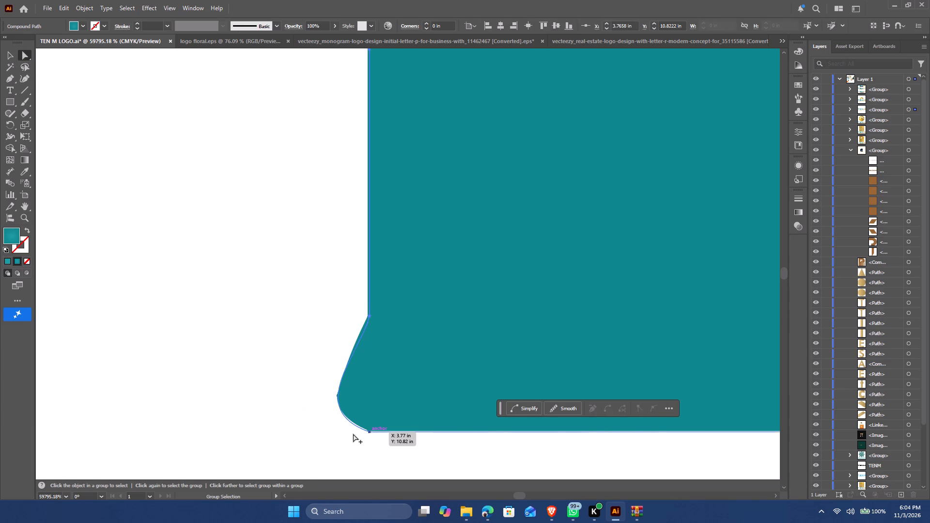
alt+click(339, 396)
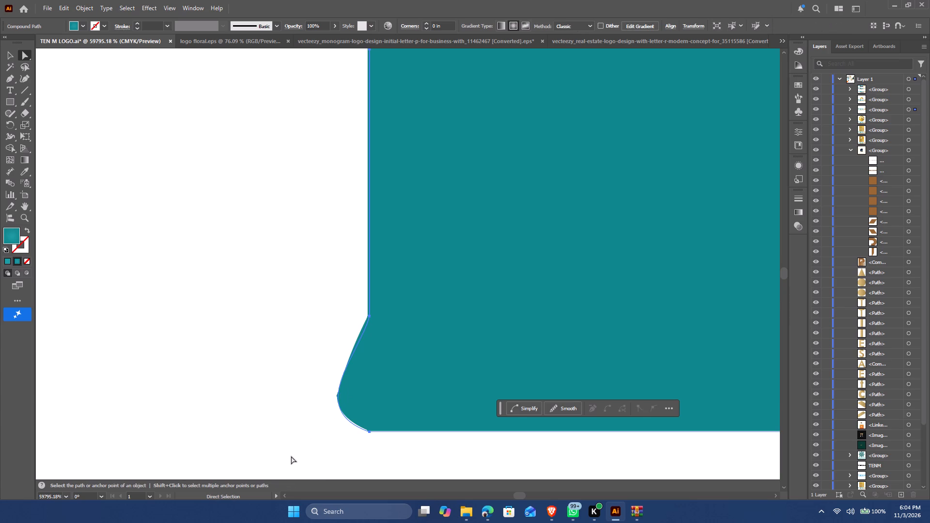
key(Delete)
key(ctrl+z)
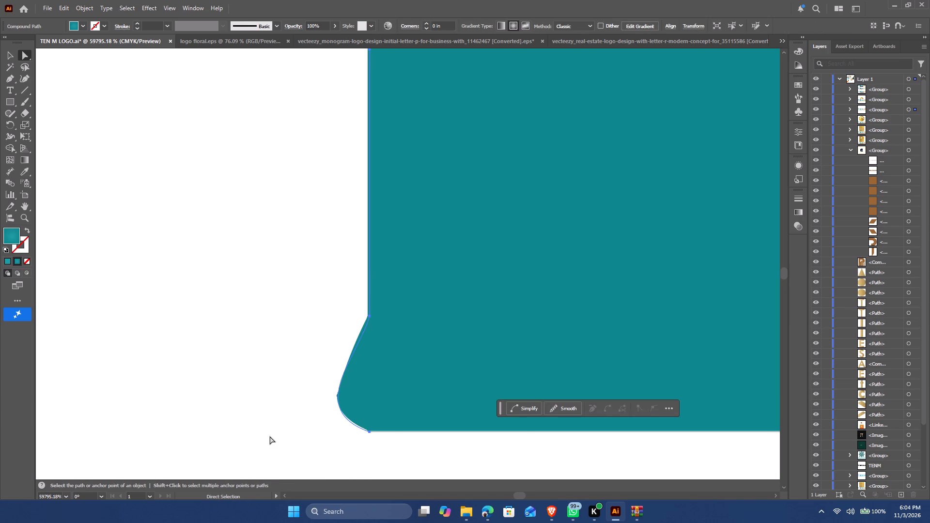
click(271, 436)
click(338, 395)
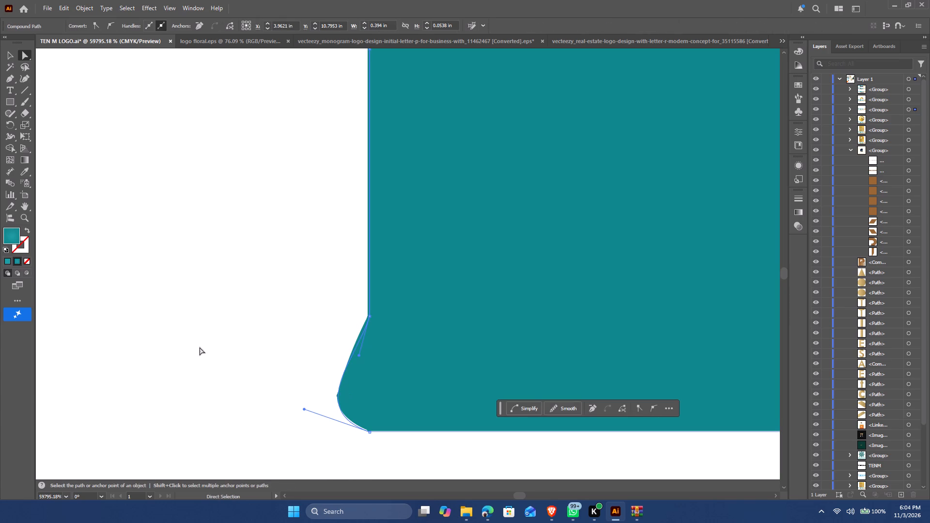
key(Delete)
Close the open left edge of the E's top bar by joining its two end anchor points with the Pen tool.
click(371, 314)
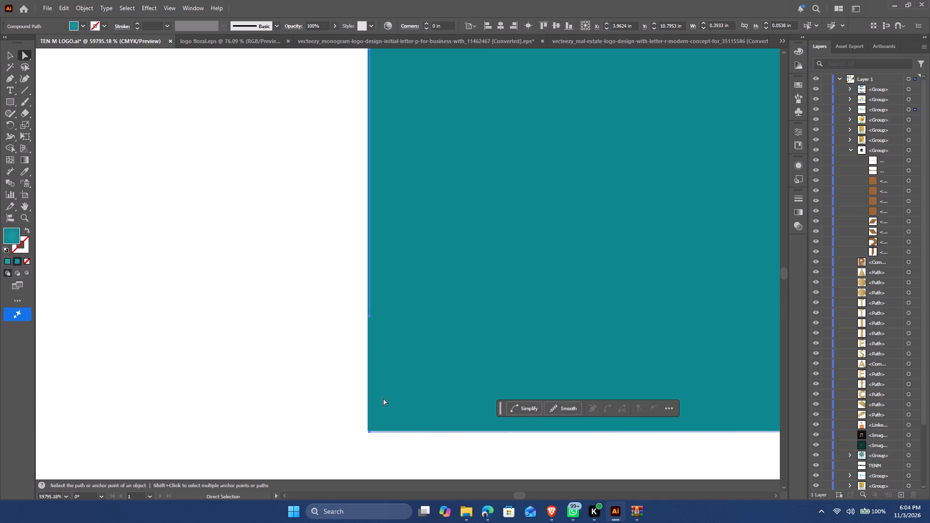
click(9, 79)
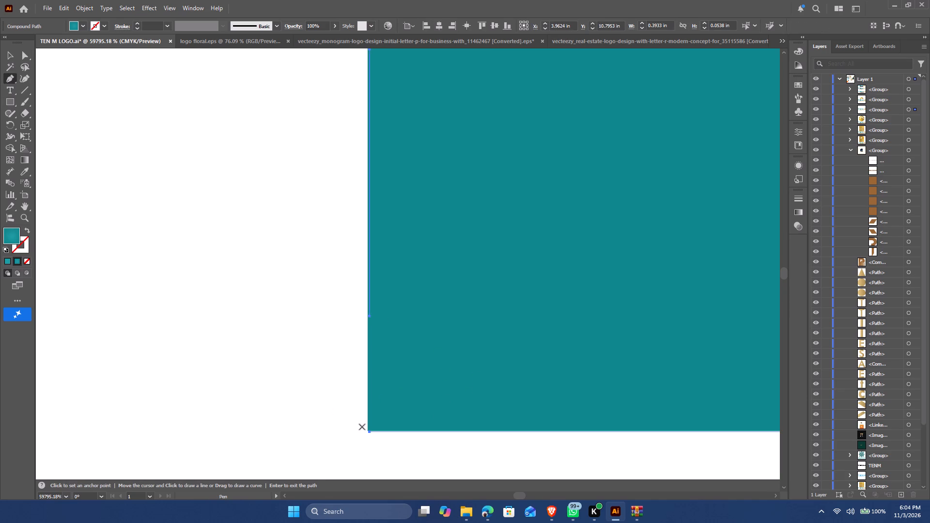
click(370, 433)
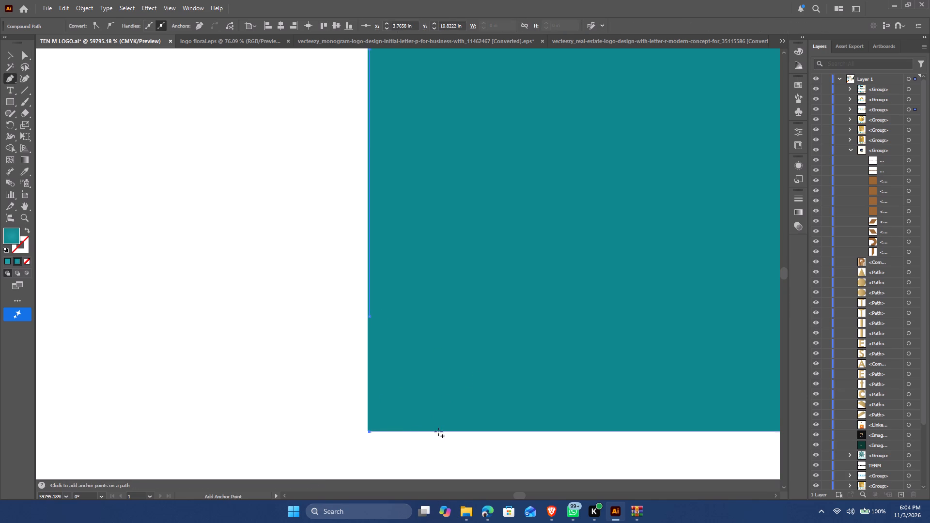
click(371, 317)
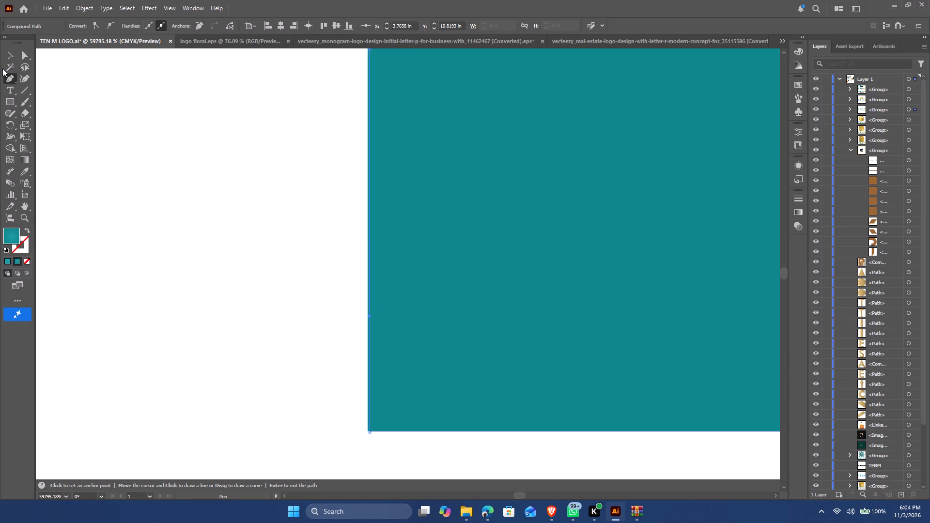
drag(7, 55, 12, 59)
click(157, 152)
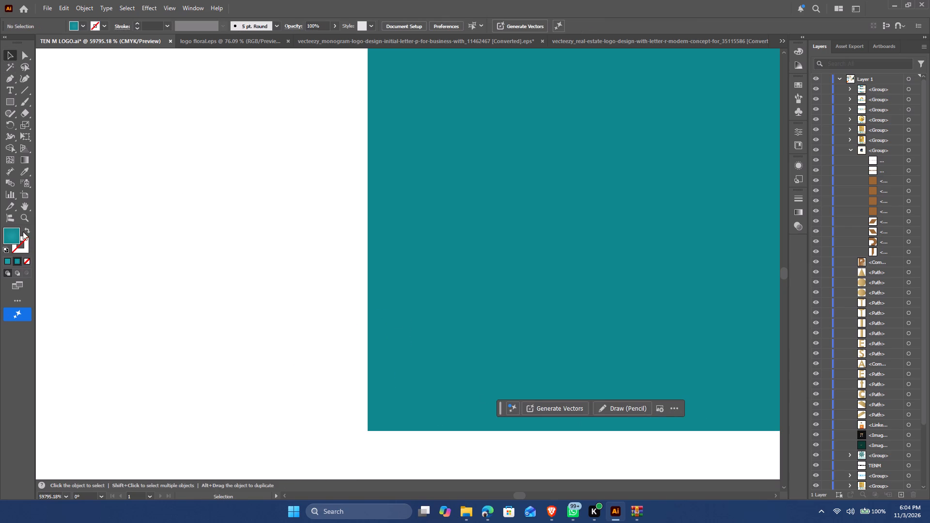
Straighten the right end of the T's crossbar in TENM by horizontally right-aligning its end anchor points.
click(23, 216)
drag(536, 252, 176, 477)
drag(558, 217, 409, 335)
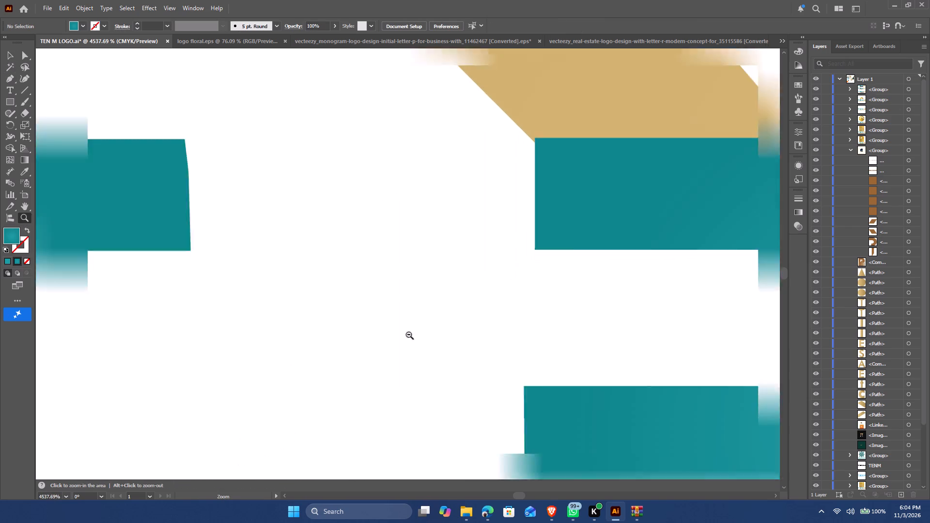
drag(409, 335, 320, 387)
drag(634, 239, 578, 296)
key(space)
key(space)
key(space)
key(space)
key(space)
key(space)
key(space)
key(space)
key(space)
drag(642, 229, 436, 254)
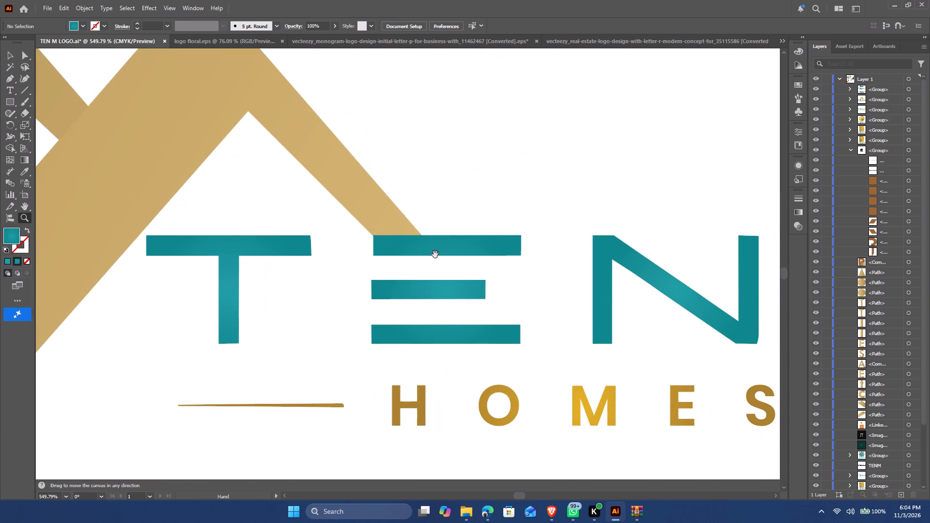
drag(21, 55, 26, 65)
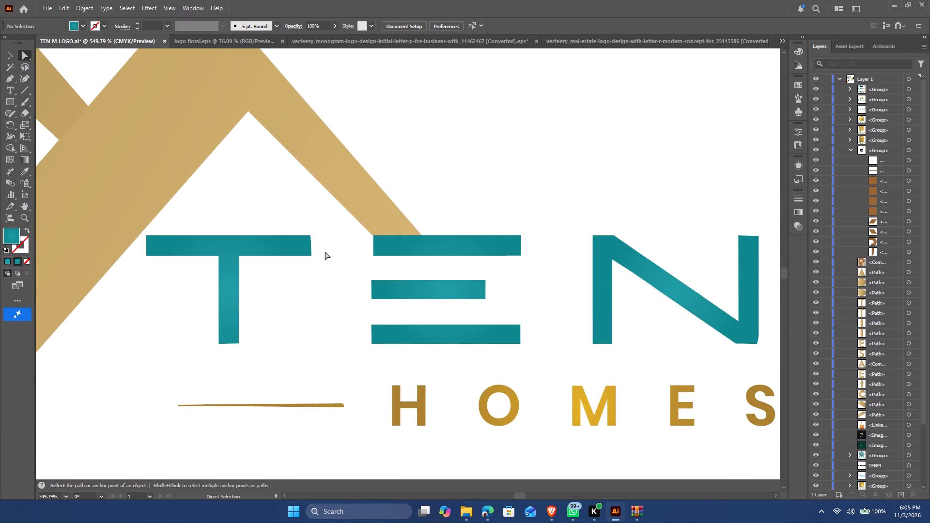
drag(325, 228, 295, 271)
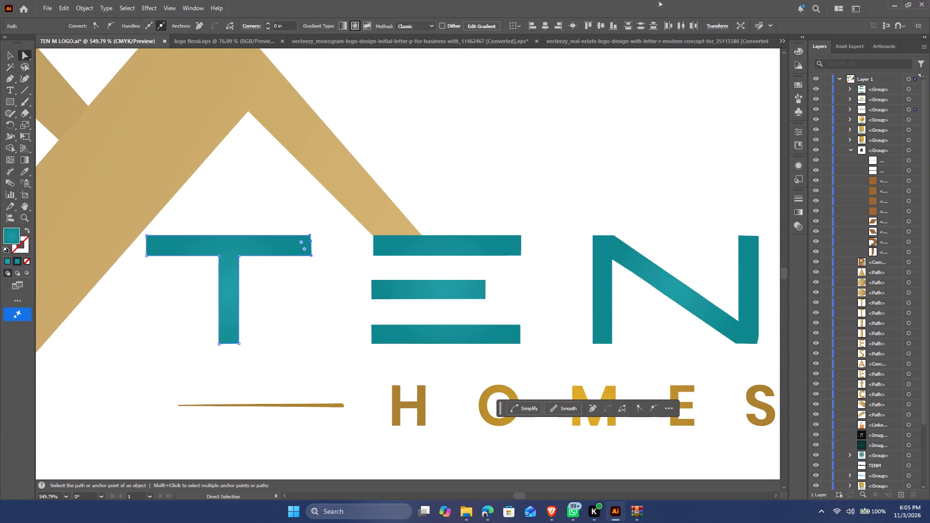
click(558, 21)
click(558, 21)
click(336, 268)
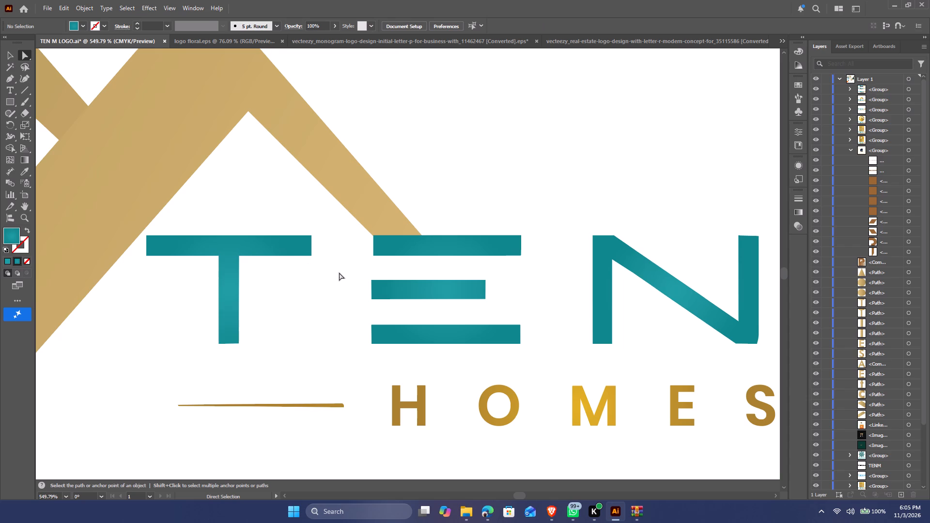
Straighten the outer edge of the N's right stem by horizontally right-aligning its top and bottom anchor points.
key(space)
key(space)
key(space)
key(space)
key(space)
key(space)
key(space)
key(space)
key(space)
key(space)
key(space)
key(space)
key(space)
key(space)
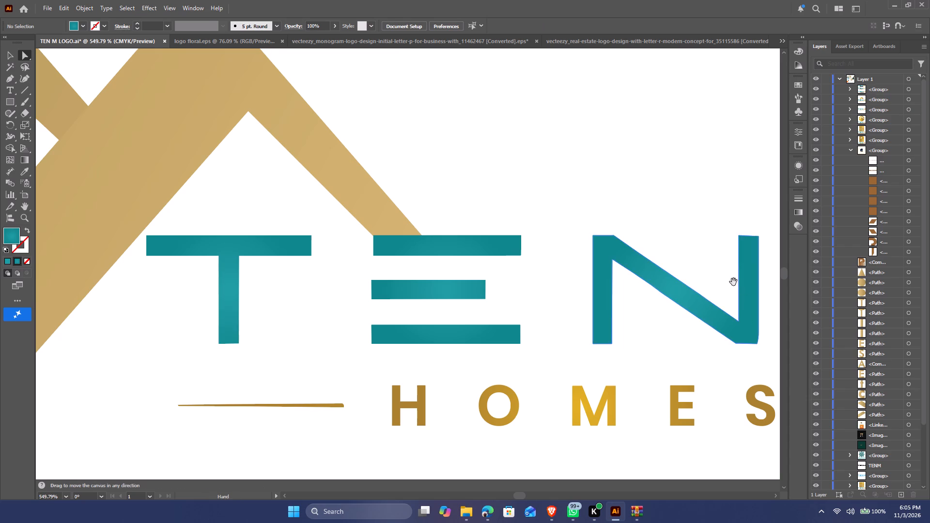
drag(722, 281, 400, 252)
drag(465, 181, 429, 323)
triple_click(559, 22)
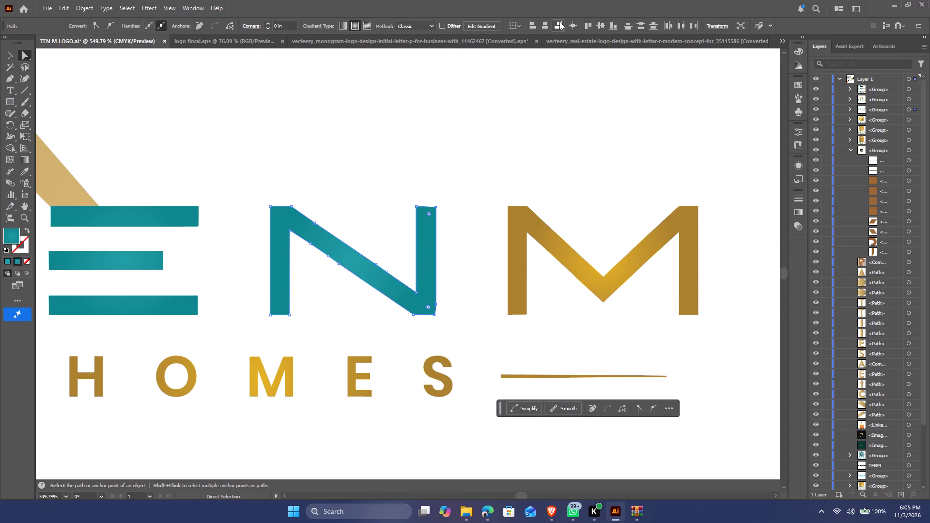
click(464, 199)
Level the top edges of the N's two stems by vertically top-aligning their upper anchor points.
drag(461, 191, 375, 217)
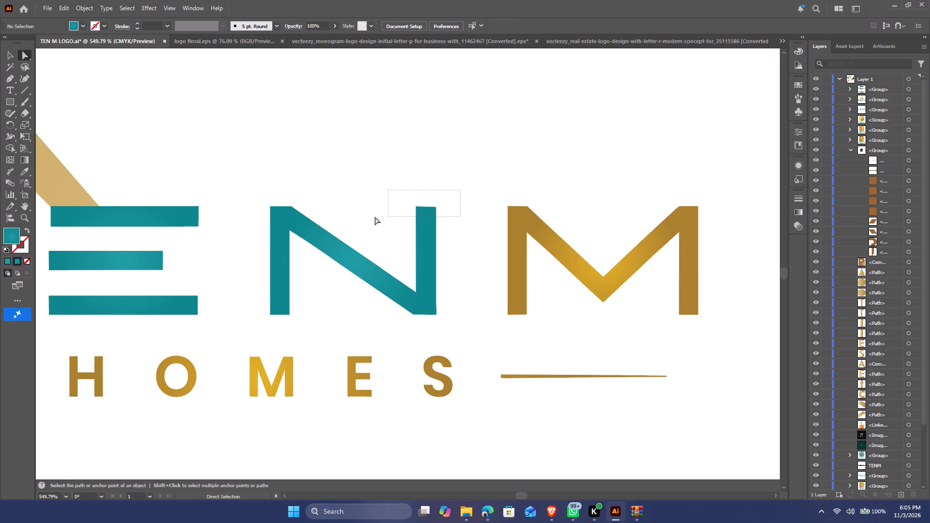
drag(375, 217, 223, 212)
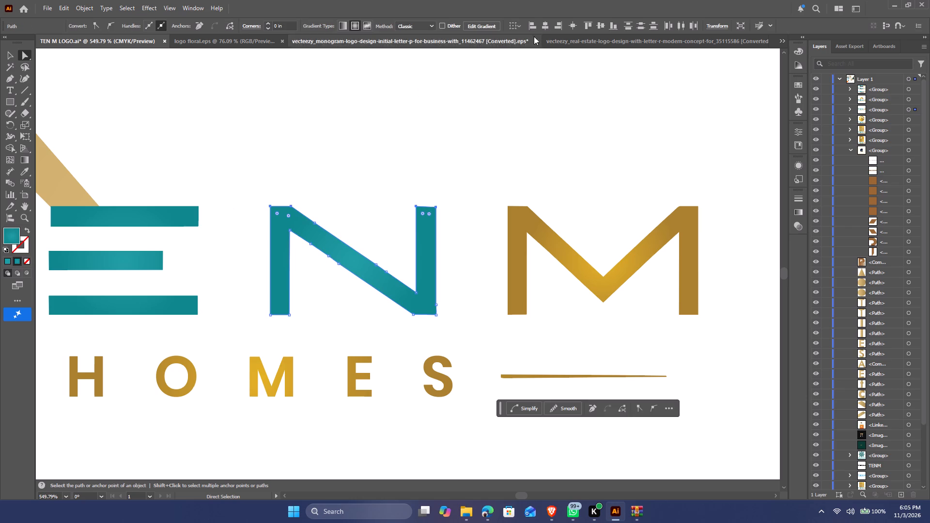
click(586, 21)
double_click(587, 21)
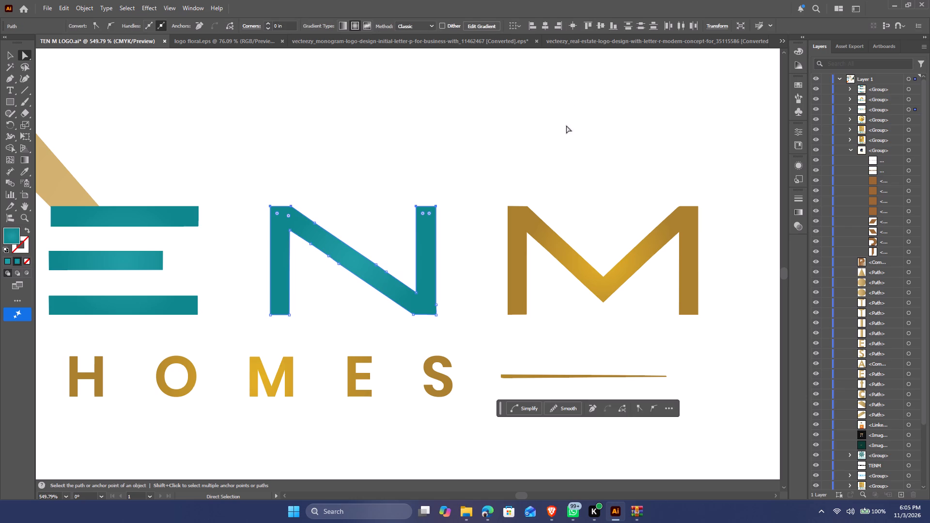
click(630, 145)
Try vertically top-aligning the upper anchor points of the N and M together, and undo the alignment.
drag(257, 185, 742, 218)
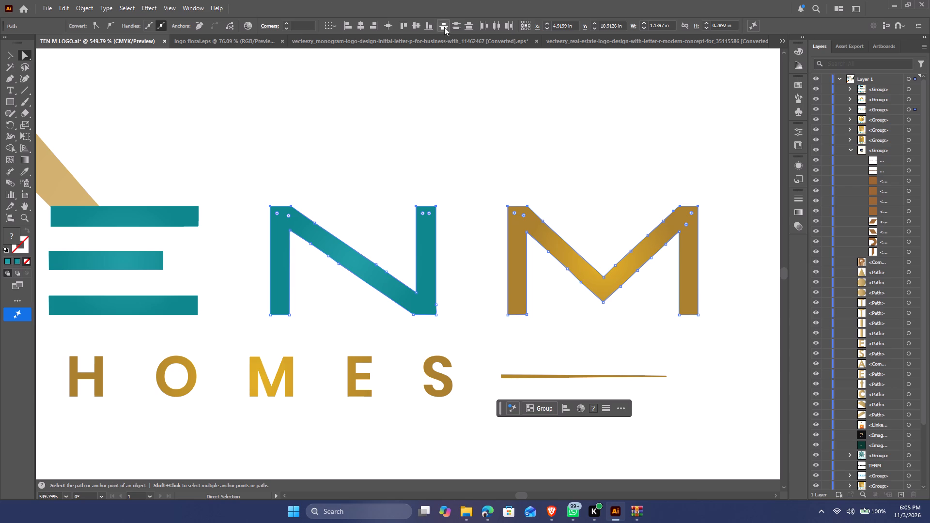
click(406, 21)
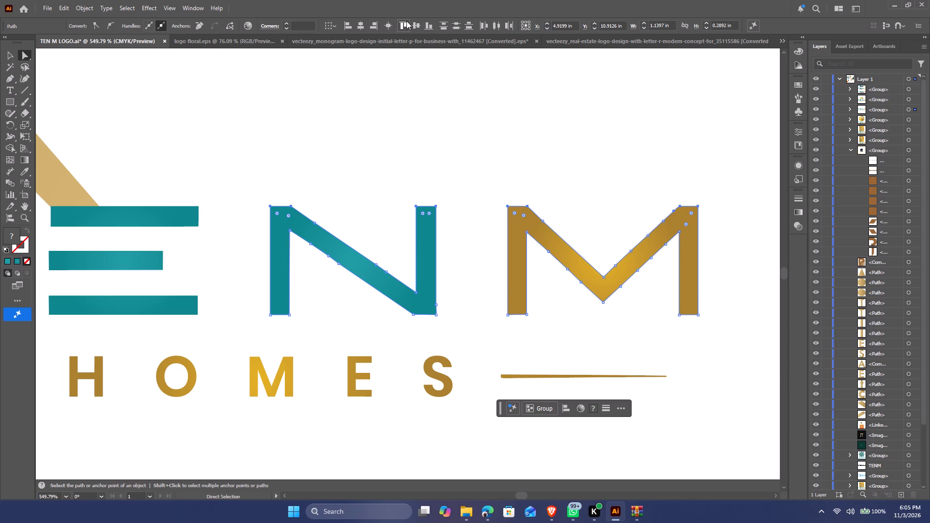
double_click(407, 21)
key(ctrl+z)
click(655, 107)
Vertically top-align the upper anchor points of the E's top bar, the N and the M to a common height.
drag(192, 135, 321, 200)
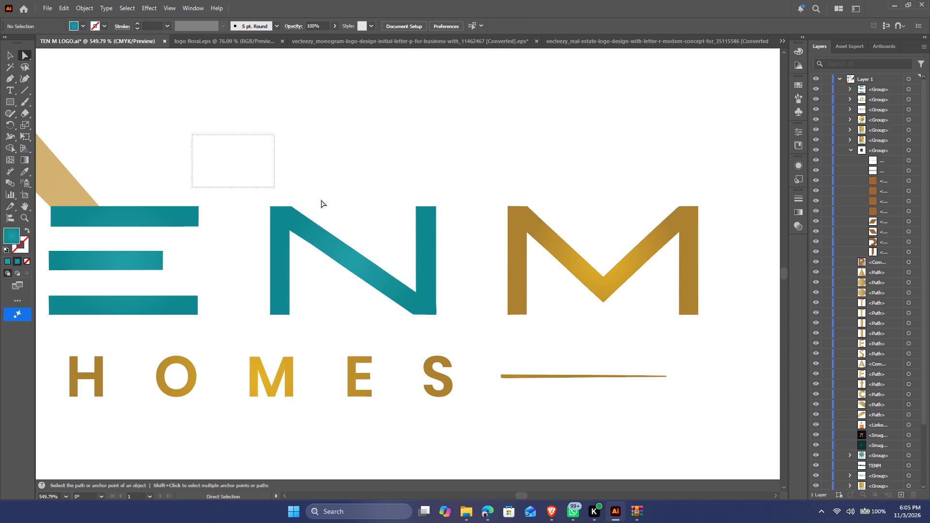
drag(321, 200, 739, 209)
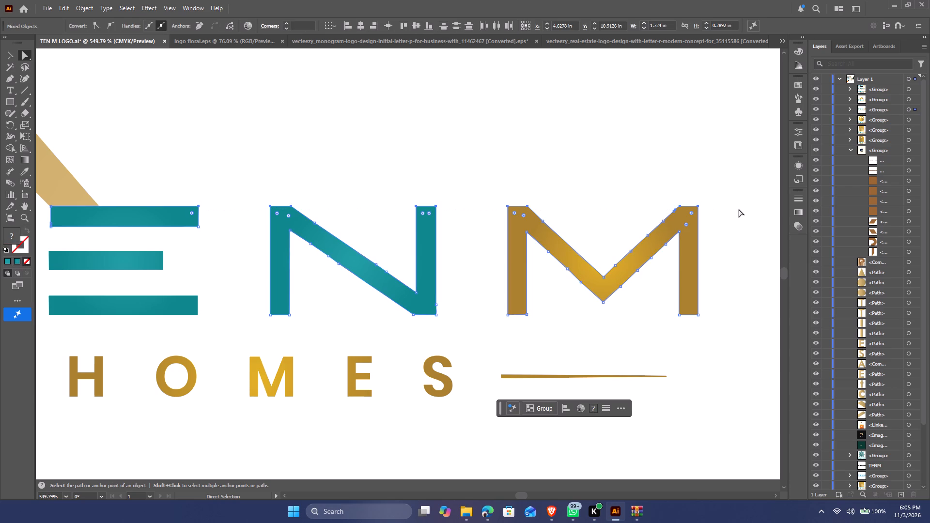
click(405, 23)
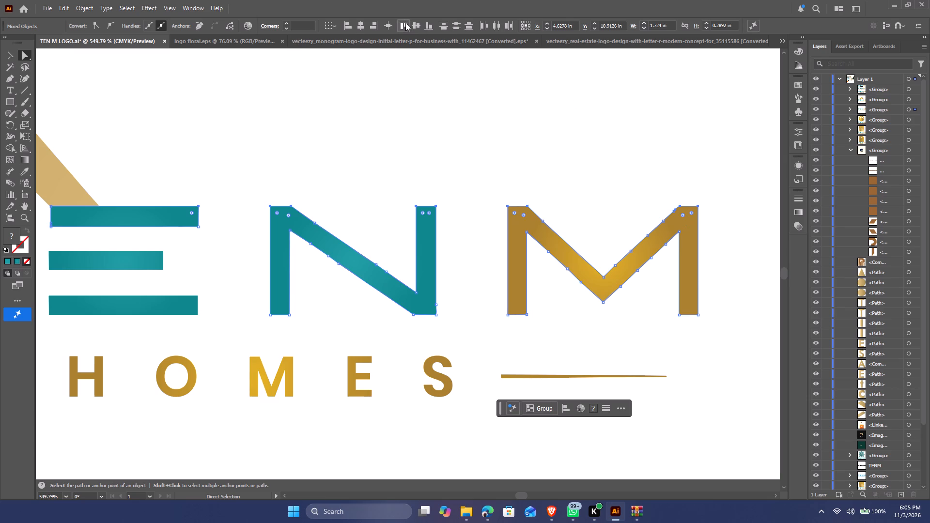
click(405, 23)
click(489, 164)
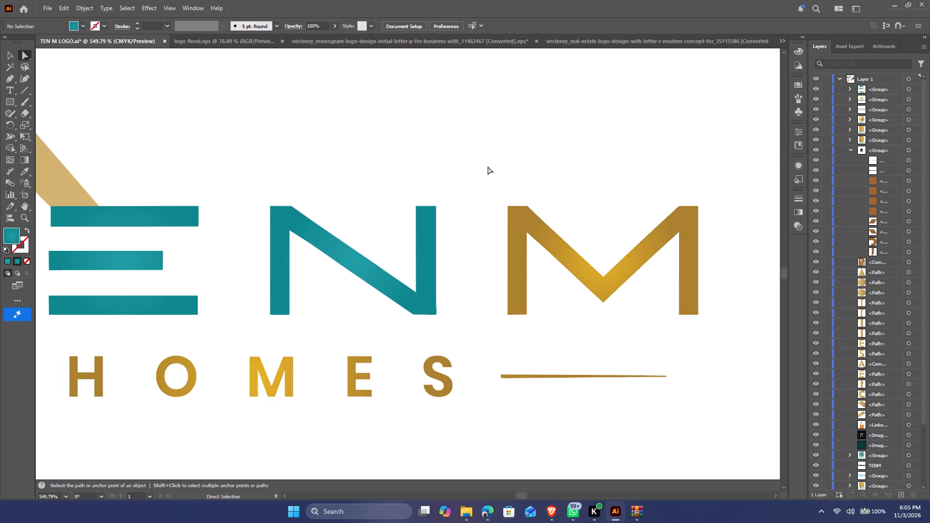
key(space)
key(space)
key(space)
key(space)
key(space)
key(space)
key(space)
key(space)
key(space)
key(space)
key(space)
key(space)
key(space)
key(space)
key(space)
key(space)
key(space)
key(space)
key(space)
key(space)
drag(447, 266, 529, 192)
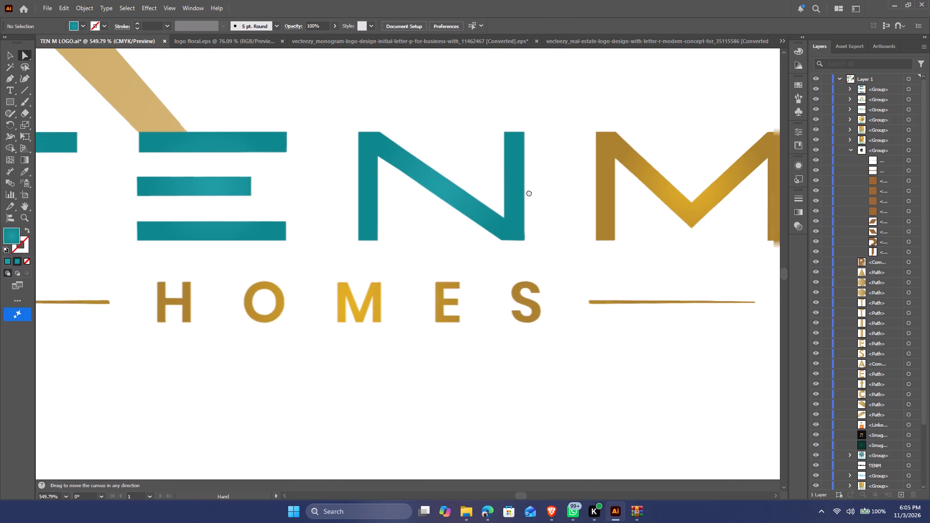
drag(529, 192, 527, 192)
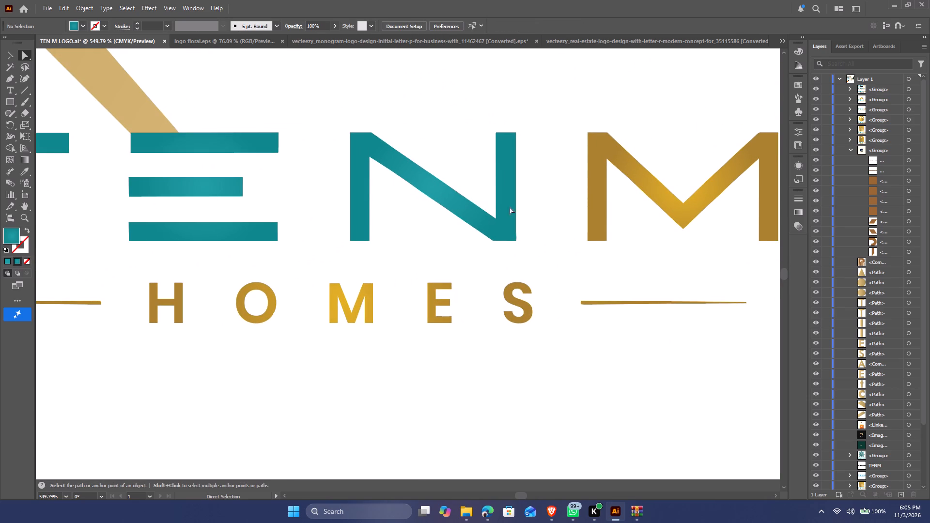
Recolour the front roof chevron with the teal gradient sampled from the E's middle bar using the Eyedropper.
drag(21, 214, 27, 214)
drag(392, 236, 468, 217)
key(space)
key(space)
key(space)
key(space)
key(space)
key(space)
key(space)
key(space)
key(space)
key(space)
key(space)
key(space)
key(space)
key(space)
key(space)
key(space)
key(space)
key(space)
key(space)
key(space)
drag(136, 165, 684, 353)
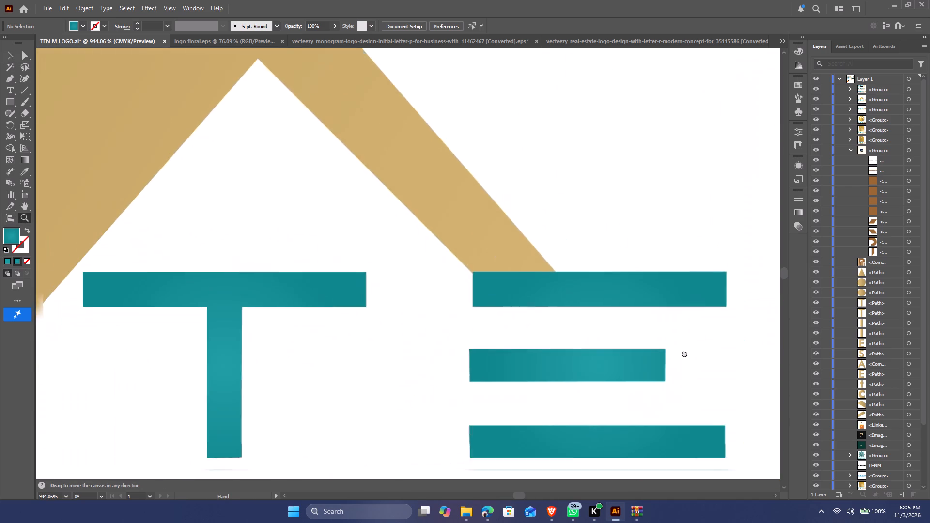
drag(684, 353, 738, 328)
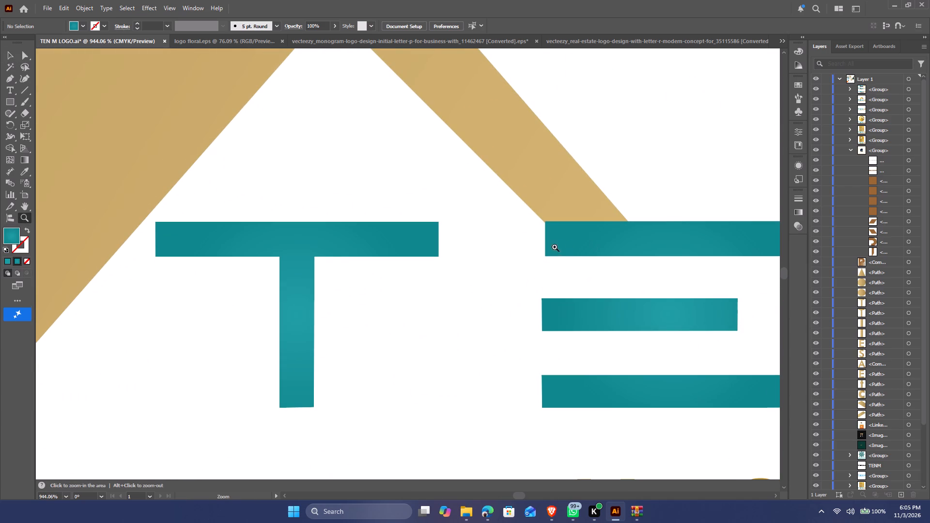
drag(559, 252, 385, 399)
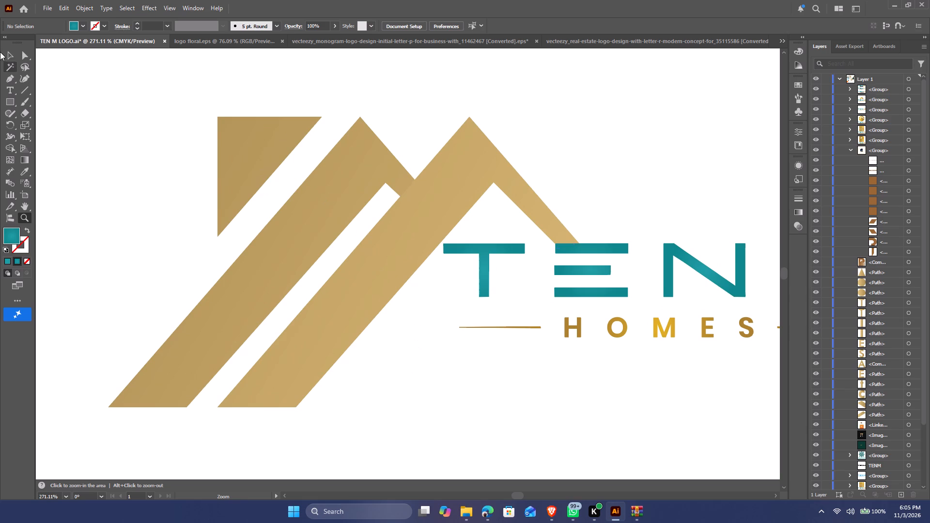
click(22, 51)
click(404, 246)
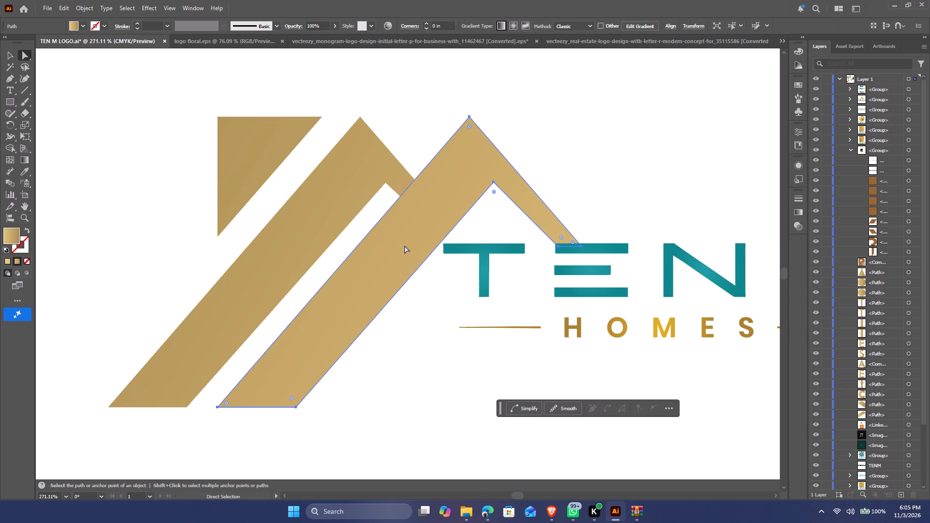
key(i)
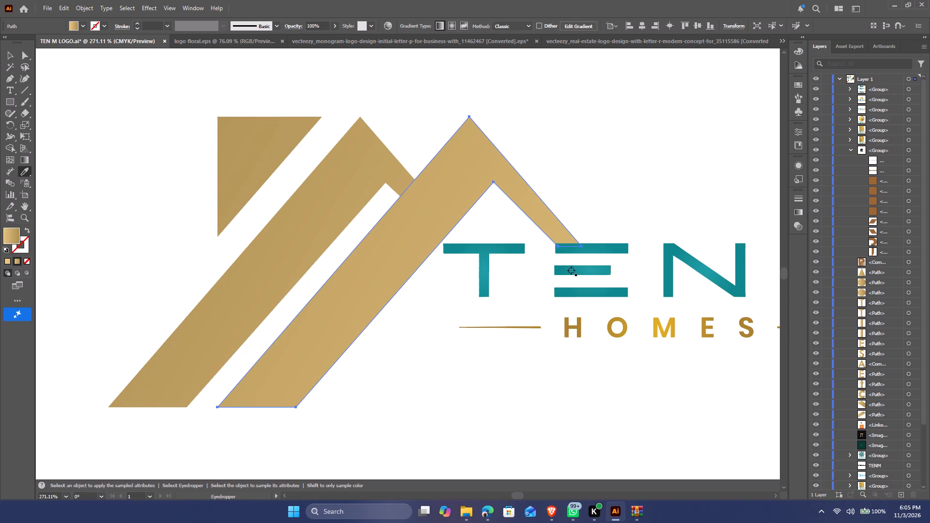
click(574, 266)
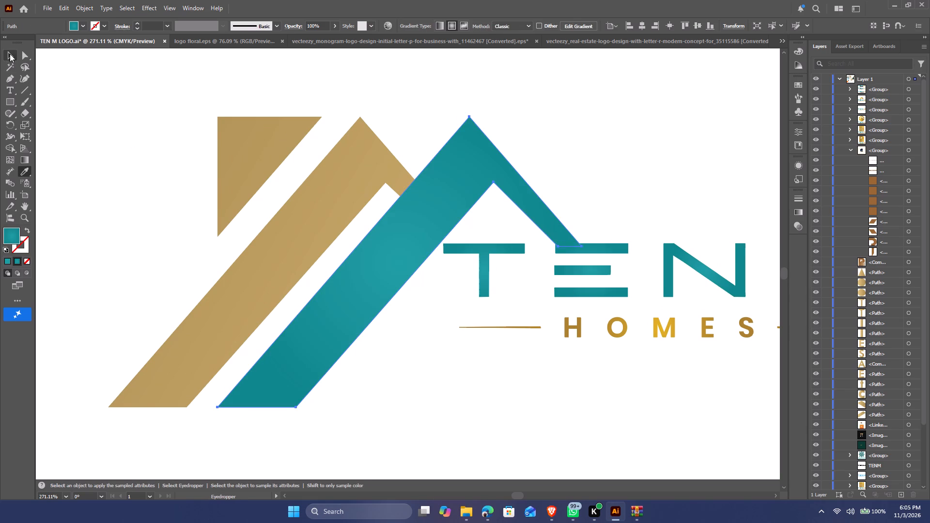
click(10, 54)
click(98, 85)
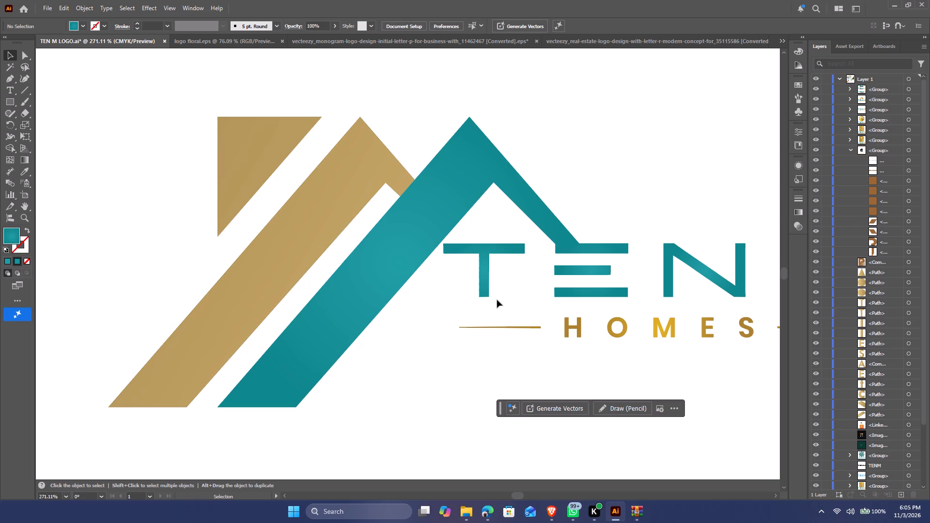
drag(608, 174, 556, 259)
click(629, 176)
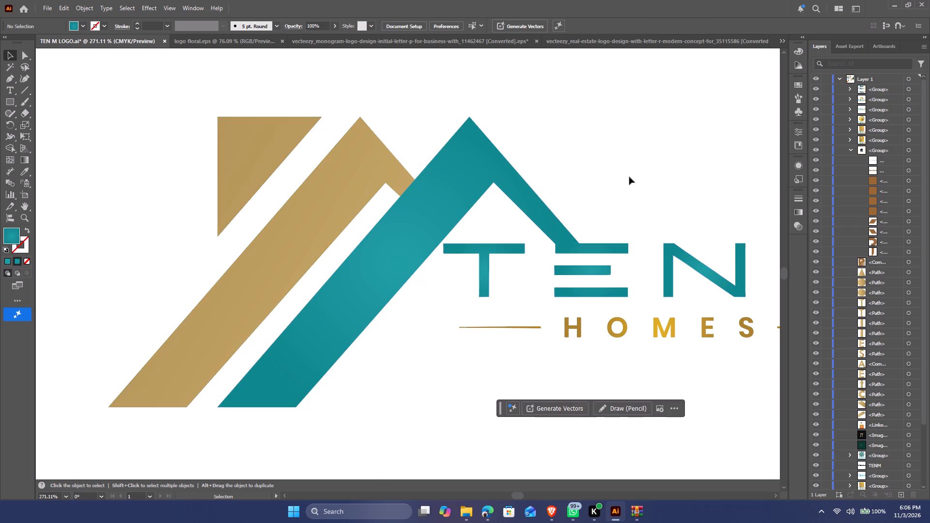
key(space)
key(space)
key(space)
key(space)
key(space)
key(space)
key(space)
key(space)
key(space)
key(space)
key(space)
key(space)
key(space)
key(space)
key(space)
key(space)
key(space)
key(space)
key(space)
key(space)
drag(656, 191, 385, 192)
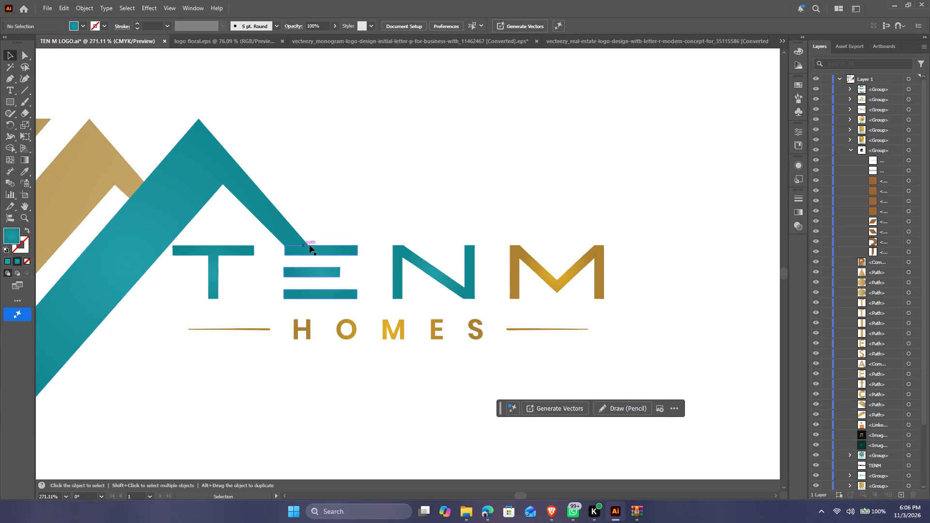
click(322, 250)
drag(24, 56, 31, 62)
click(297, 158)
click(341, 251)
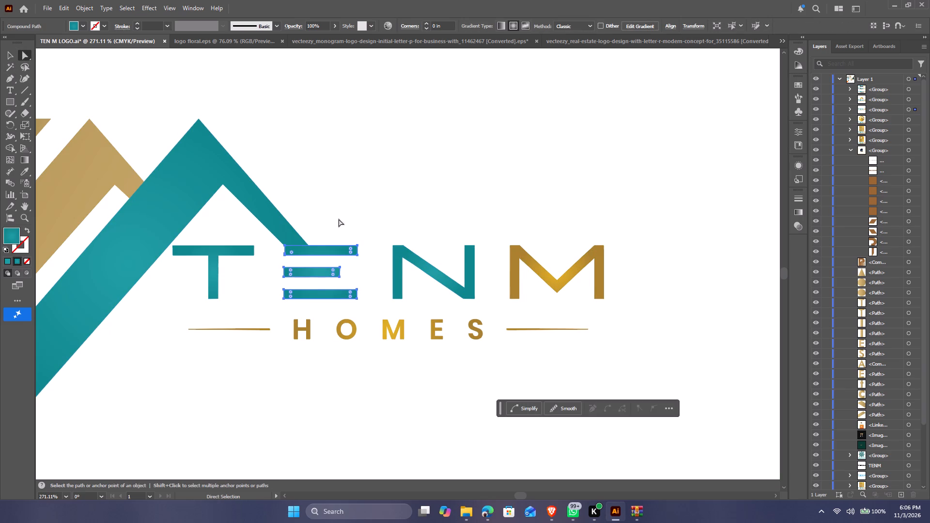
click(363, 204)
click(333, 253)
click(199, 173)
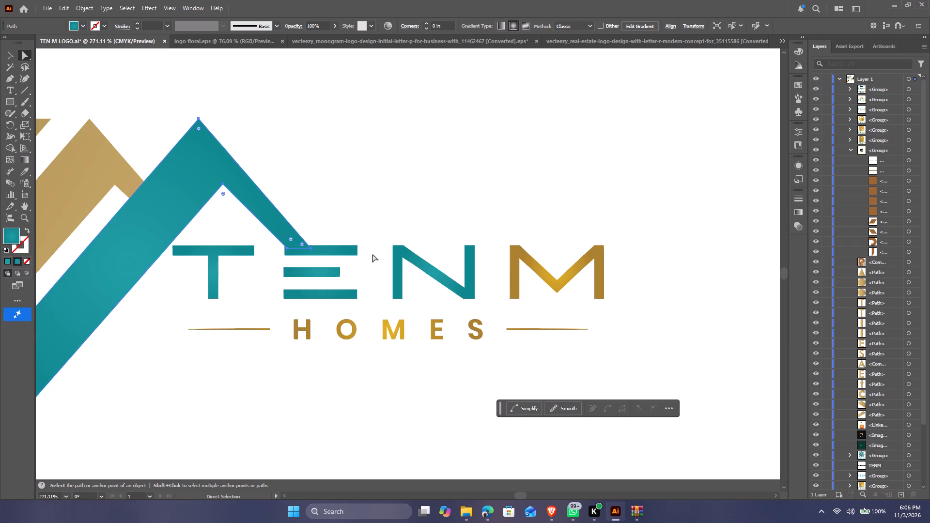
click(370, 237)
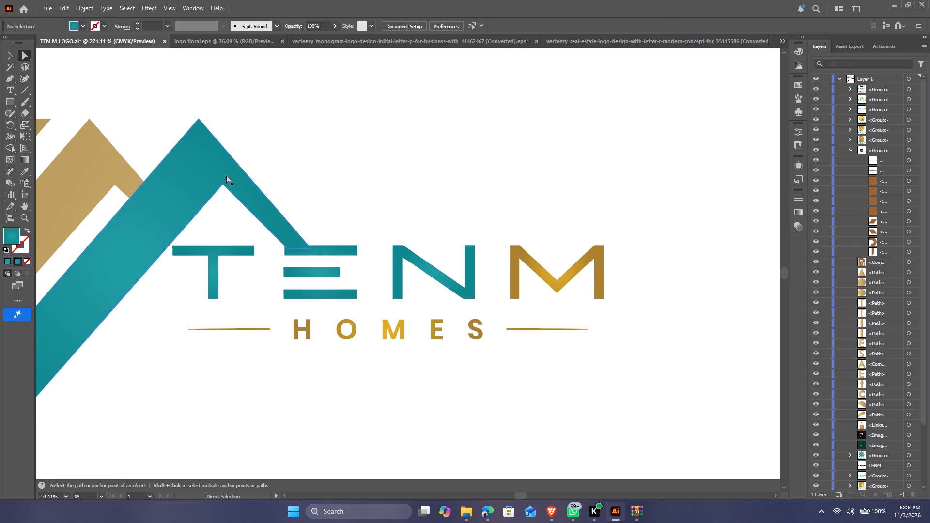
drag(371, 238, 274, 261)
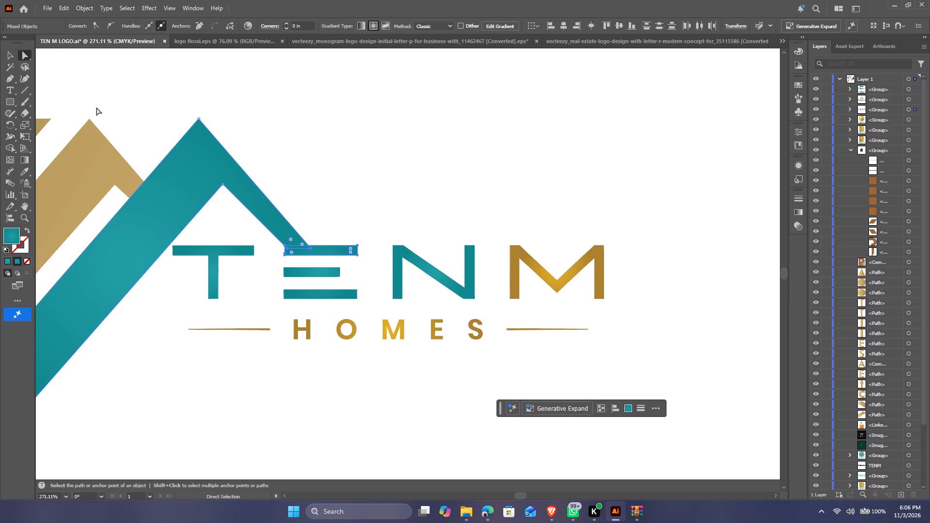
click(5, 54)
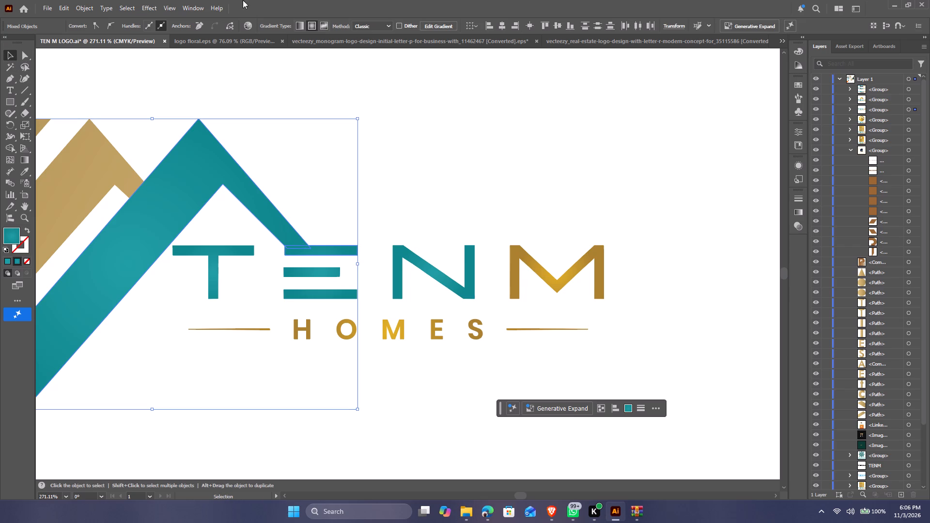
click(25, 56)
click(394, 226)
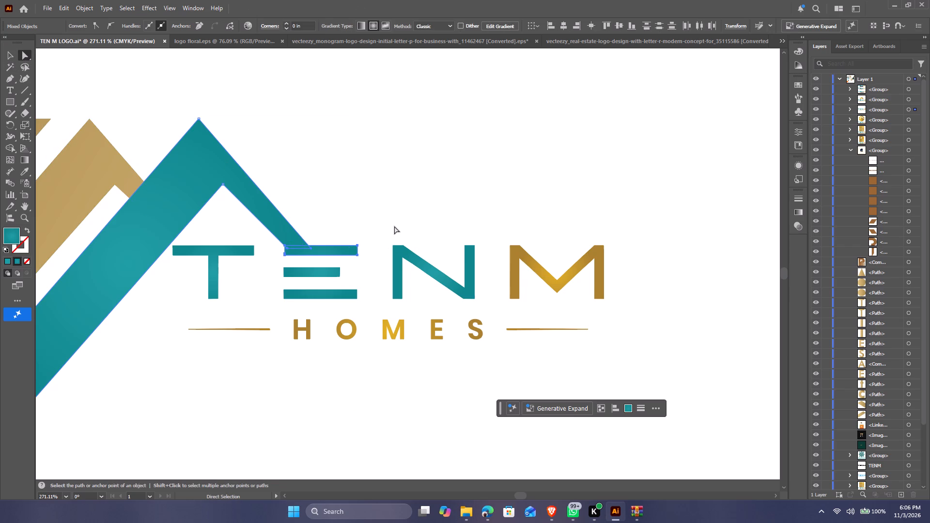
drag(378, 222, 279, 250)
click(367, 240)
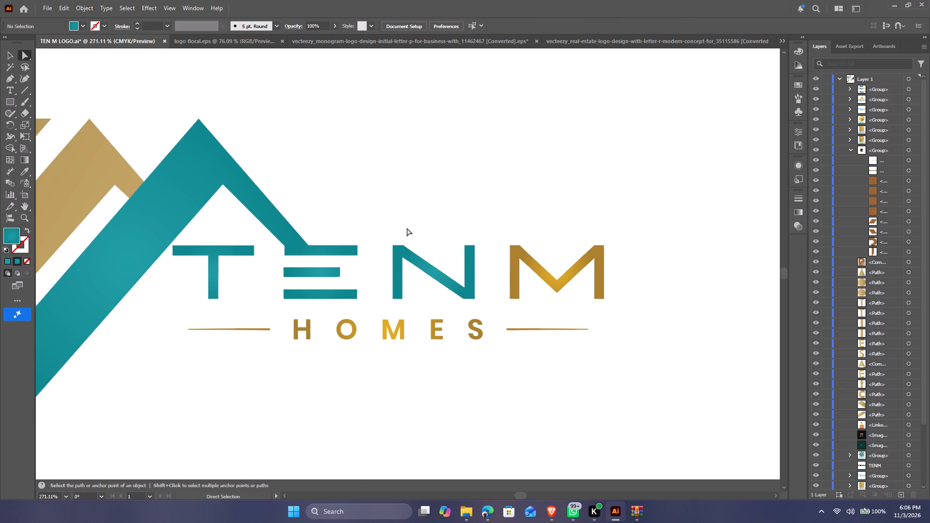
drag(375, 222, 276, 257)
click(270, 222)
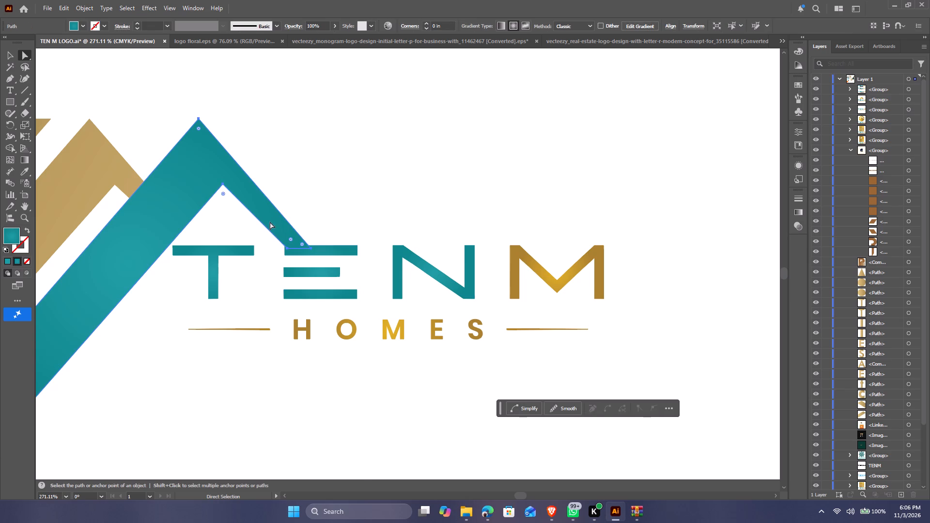
Move the roof icon group by about -0.01 in X and 0.04 in Y so its leg meets the lower-left corner of the E's top bar.
click(23, 218)
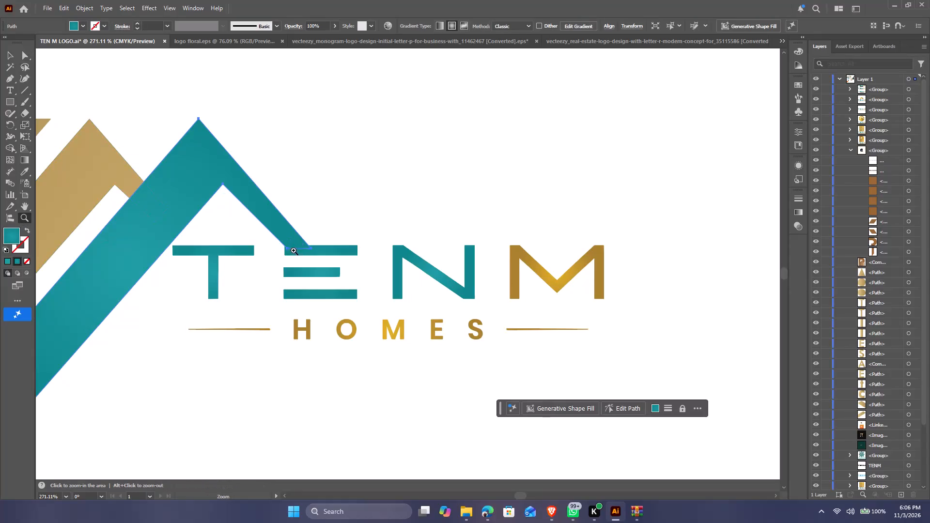
drag(291, 247, 475, 317)
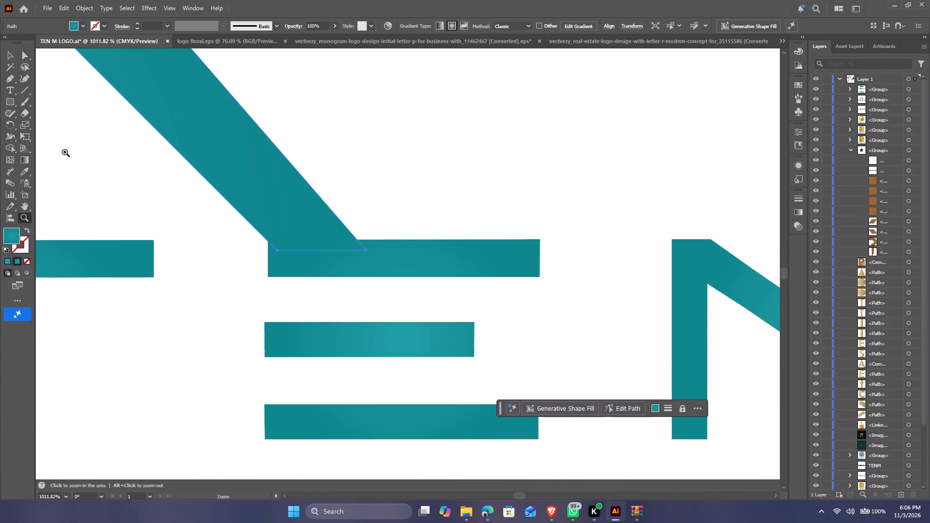
drag(411, 270, 410, 295)
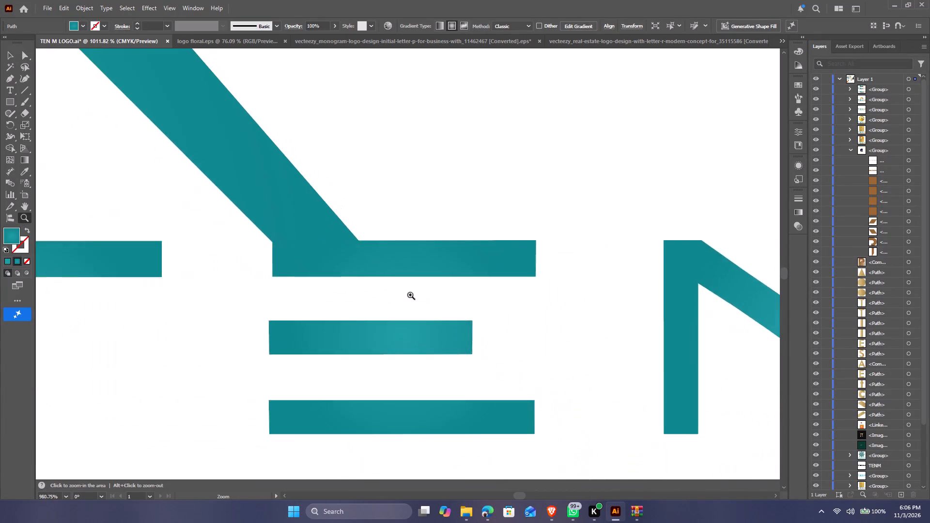
drag(410, 295, 444, 286)
click(16, 54)
click(235, 184)
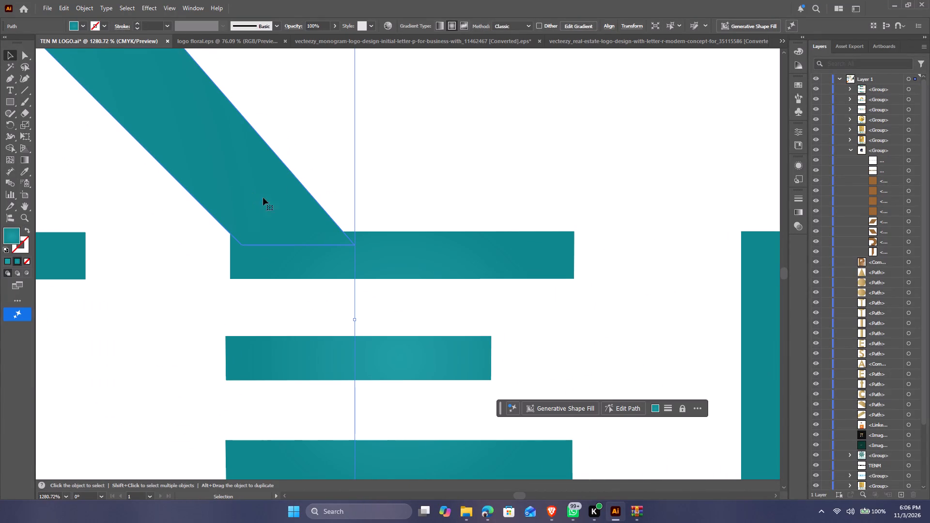
click(538, 155)
click(191, 164)
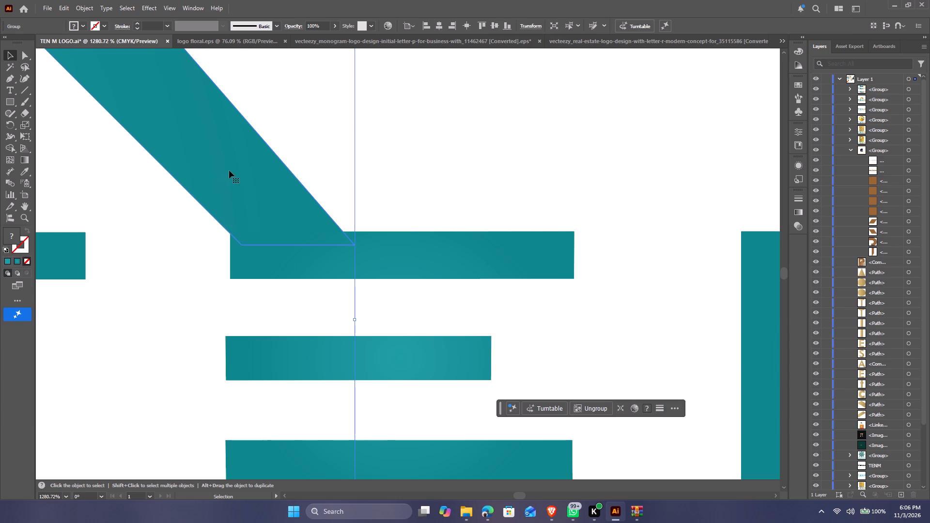
drag(233, 166, 221, 199)
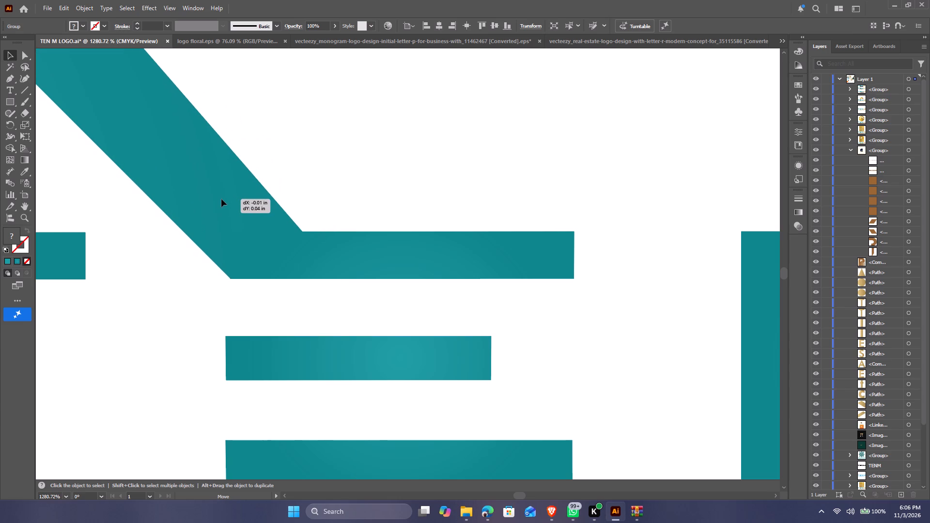
drag(221, 199, 221, 199)
click(326, 146)
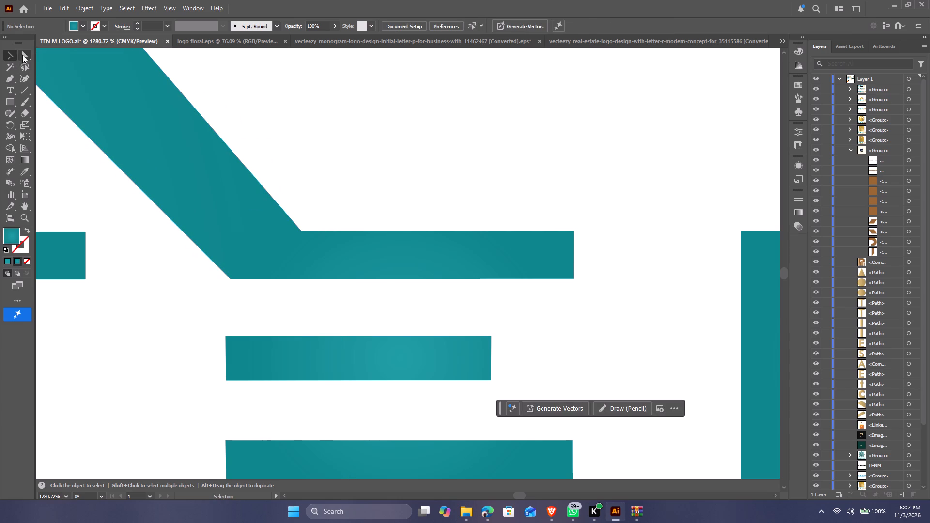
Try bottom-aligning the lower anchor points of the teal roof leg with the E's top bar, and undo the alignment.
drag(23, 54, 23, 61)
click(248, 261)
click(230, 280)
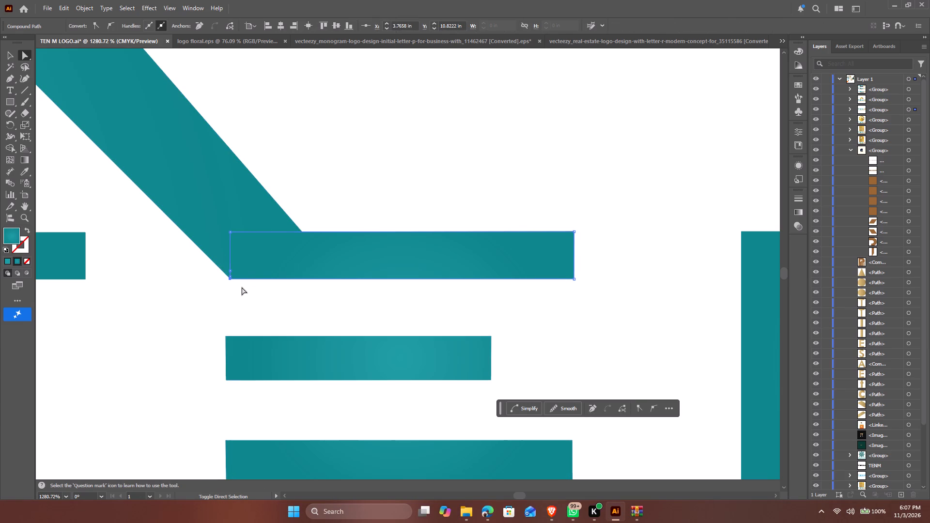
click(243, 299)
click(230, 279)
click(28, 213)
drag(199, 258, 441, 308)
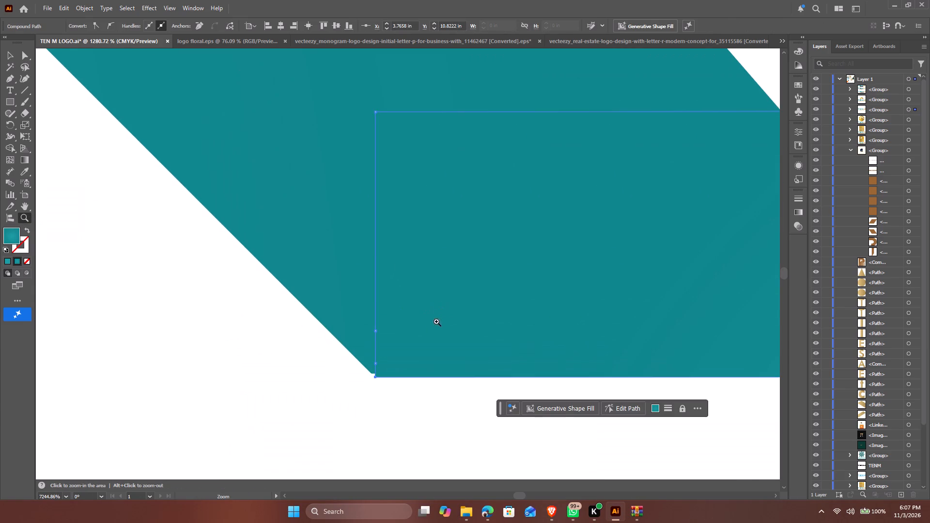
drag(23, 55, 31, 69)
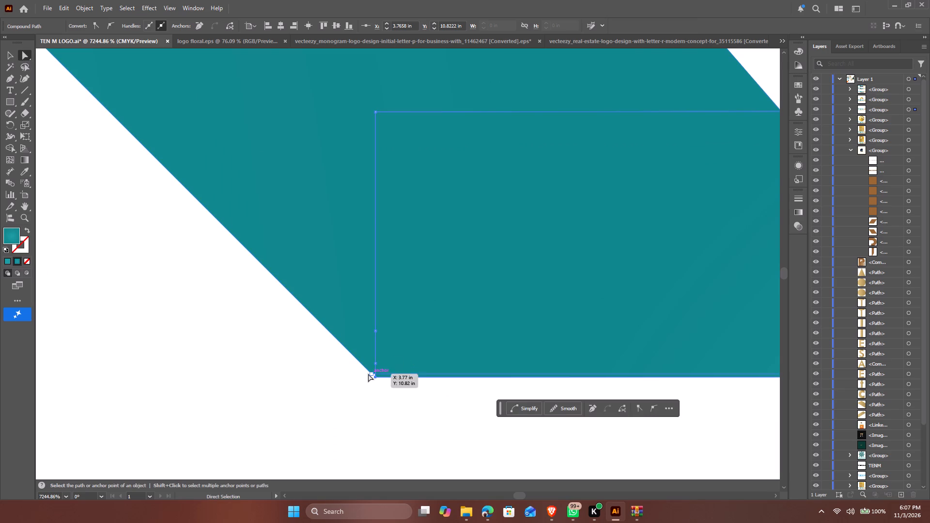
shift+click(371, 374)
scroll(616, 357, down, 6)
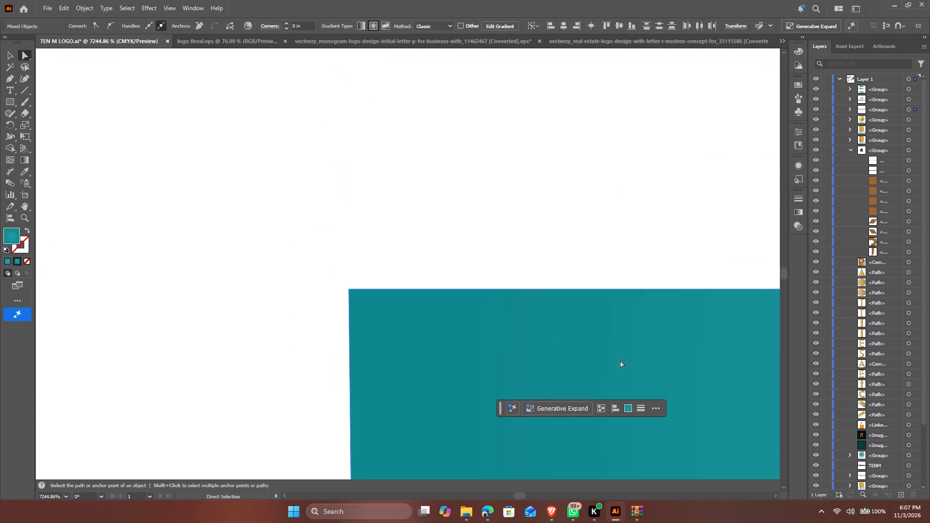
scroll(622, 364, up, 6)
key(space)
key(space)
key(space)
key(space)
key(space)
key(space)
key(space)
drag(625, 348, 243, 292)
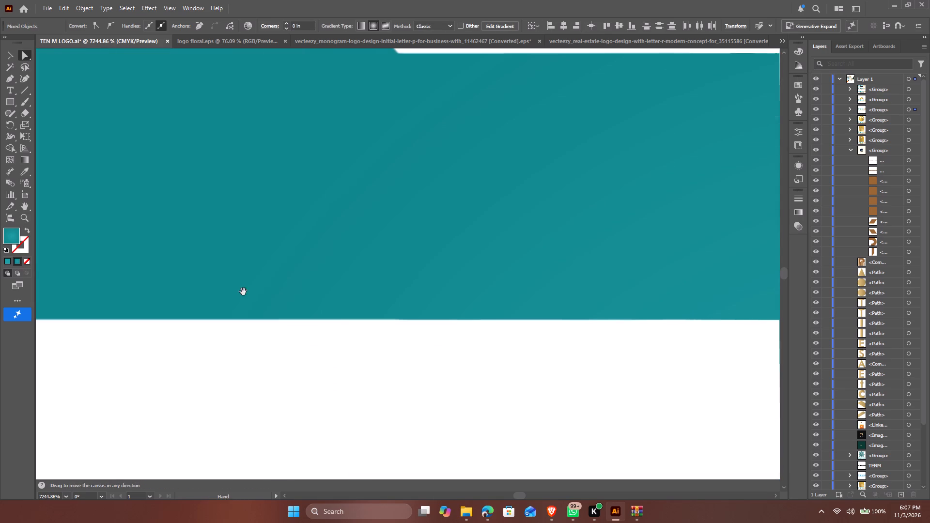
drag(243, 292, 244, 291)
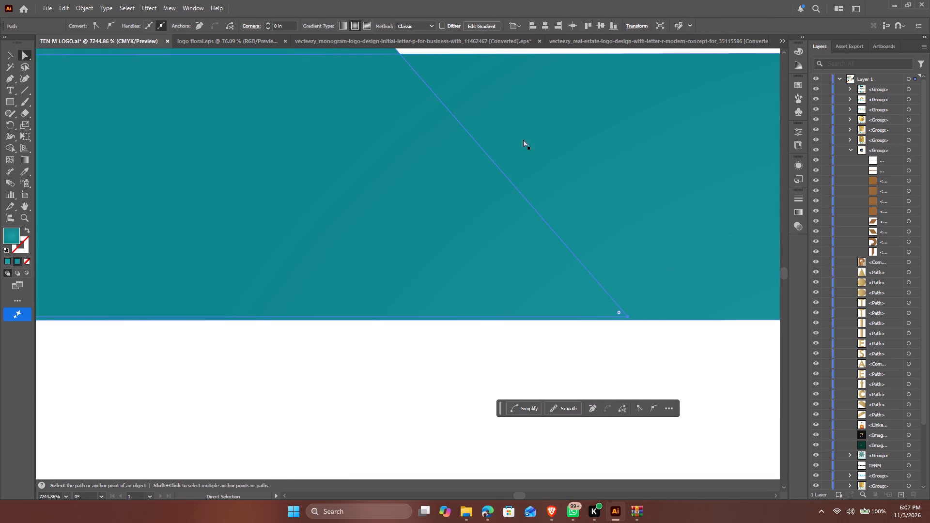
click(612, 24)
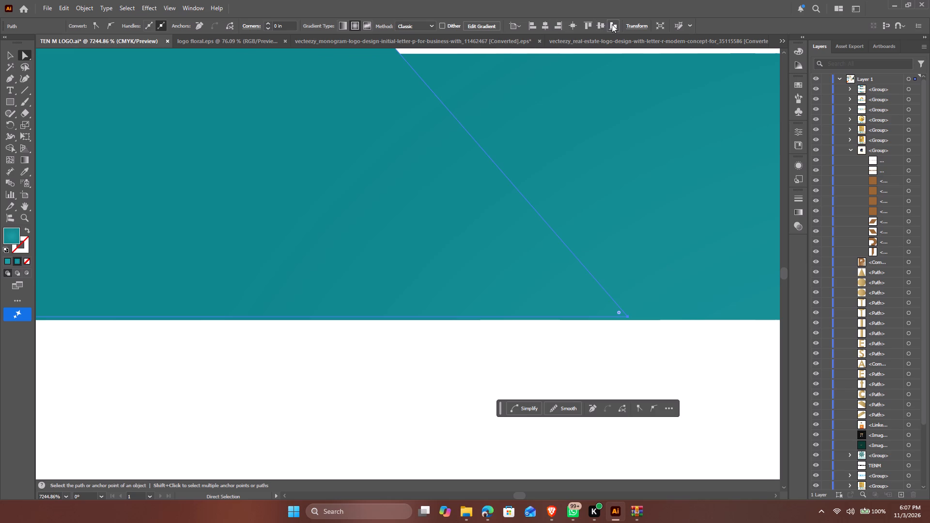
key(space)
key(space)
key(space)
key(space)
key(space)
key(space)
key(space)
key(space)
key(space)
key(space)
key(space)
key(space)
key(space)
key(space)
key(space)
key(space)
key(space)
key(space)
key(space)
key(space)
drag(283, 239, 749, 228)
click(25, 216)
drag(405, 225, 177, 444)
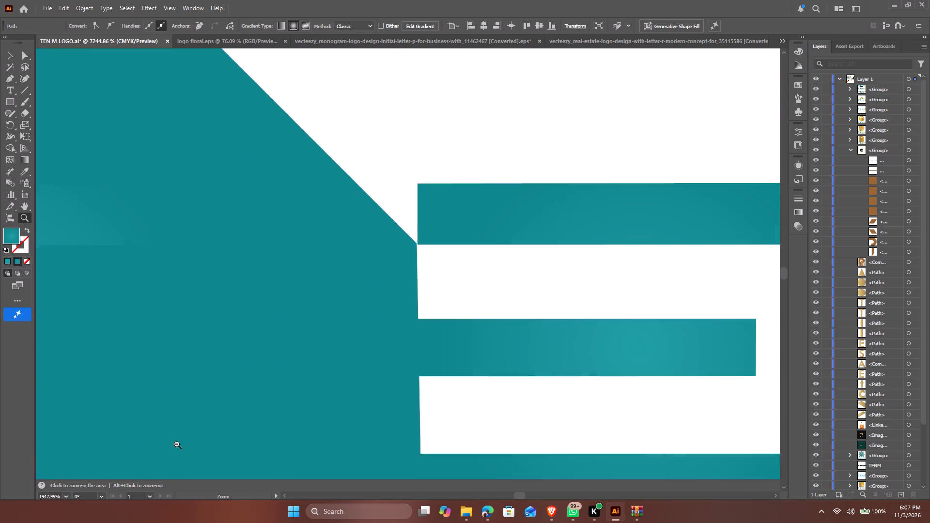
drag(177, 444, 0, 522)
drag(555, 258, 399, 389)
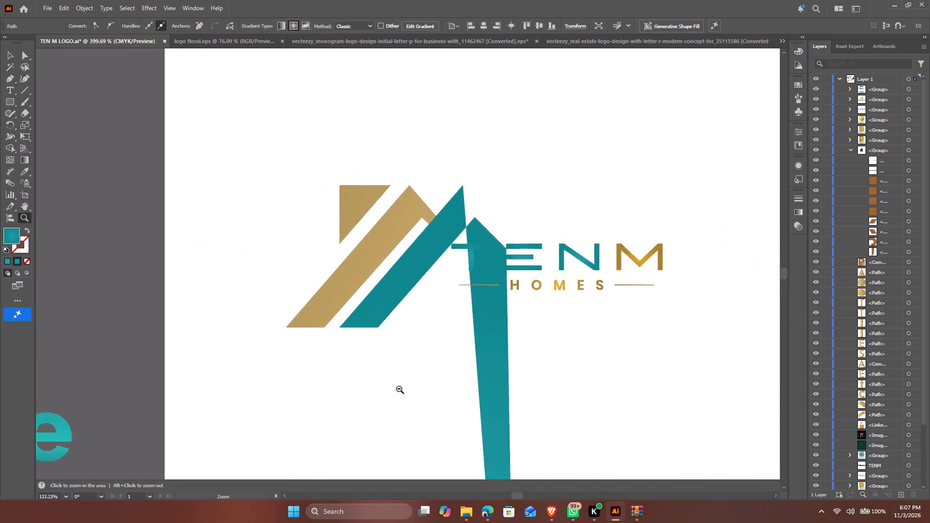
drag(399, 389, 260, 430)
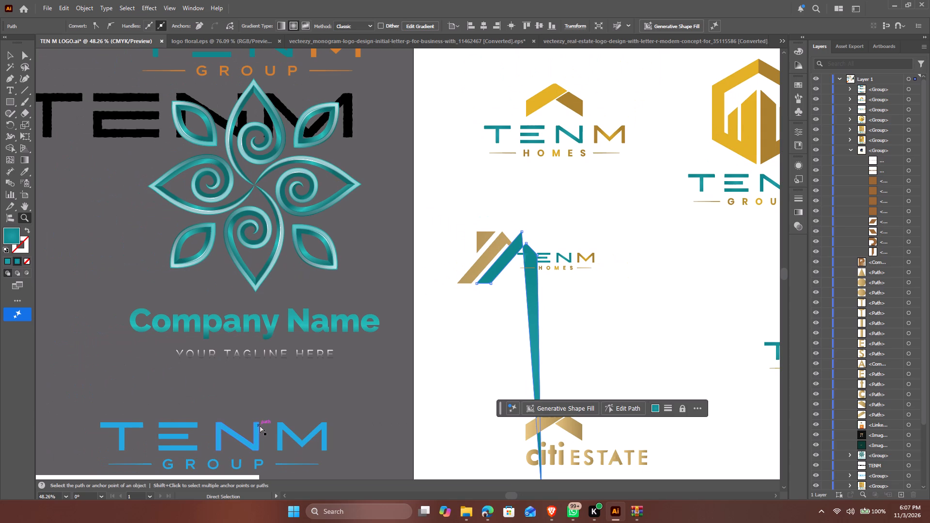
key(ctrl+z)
Vertically bottom-align the lower anchor points of the teal roof leg and the E's top bar to one common baseline.
drag(540, 241, 675, 338)
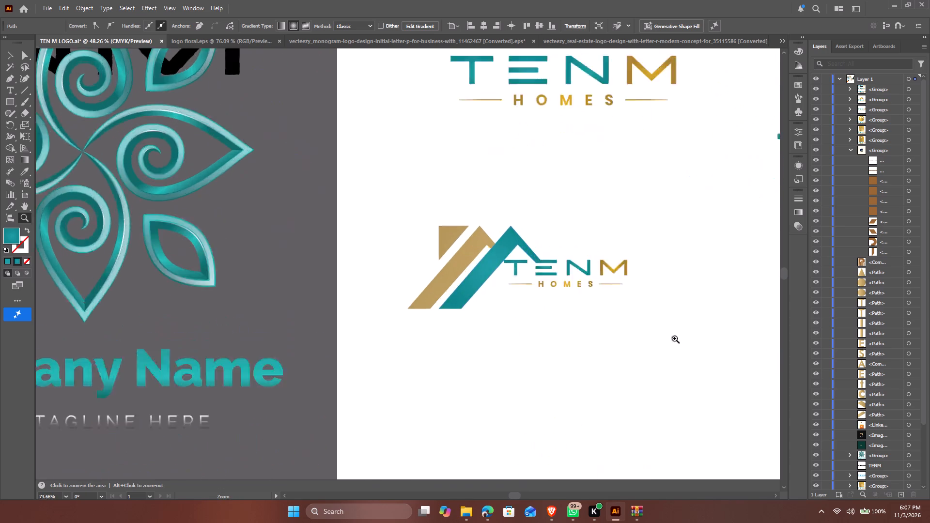
drag(675, 338, 917, 465)
drag(558, 351, 620, 371)
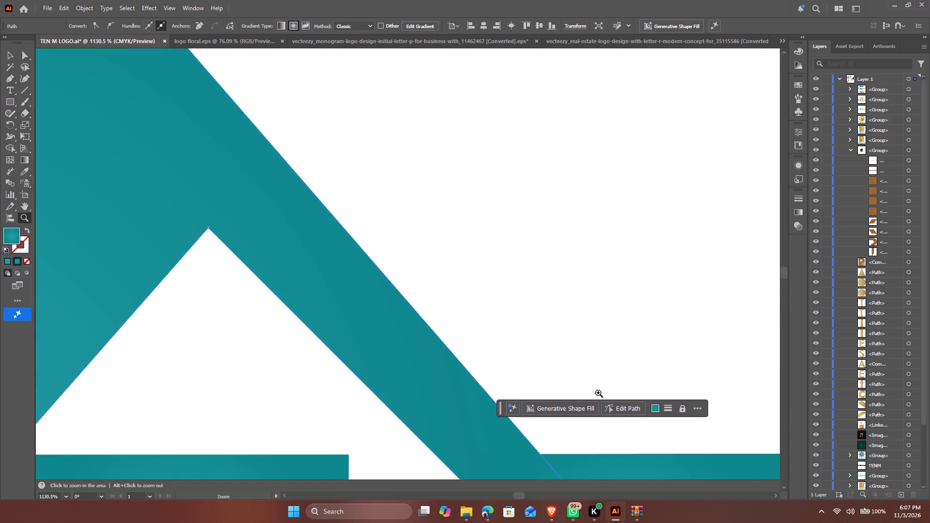
key(space)
key(space)
key(space)
key(space)
key(space)
drag(573, 394, 359, 143)
drag(298, 182, 405, 209)
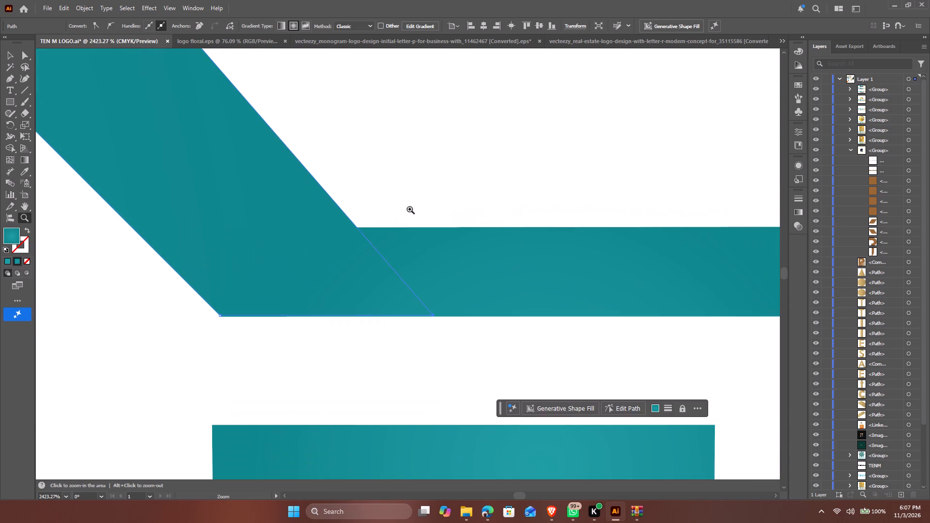
key(v)
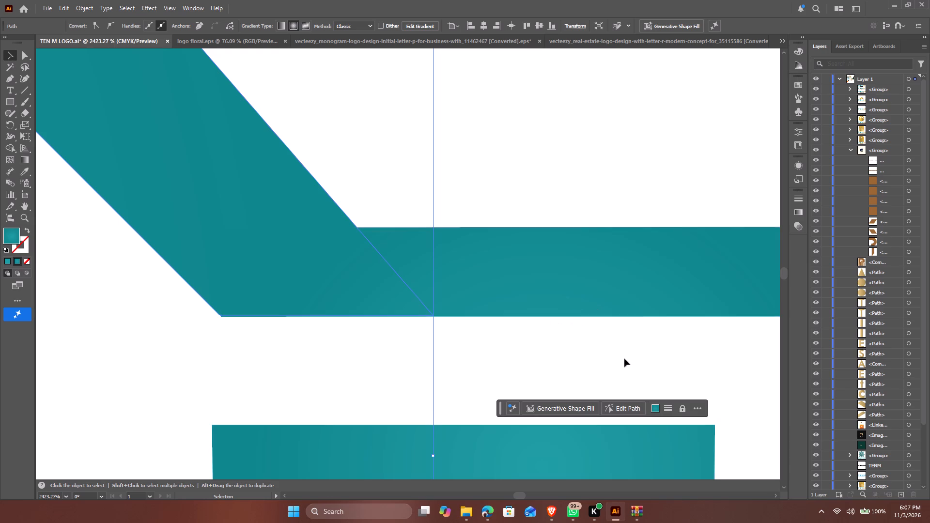
key(space)
key(space)
key(space)
key(space)
key(space)
key(space)
key(space)
key(space)
key(space)
key(space)
key(space)
key(space)
key(space)
key(space)
key(space)
key(space)
key(space)
key(space)
drag(617, 348, 481, 285)
click(21, 53)
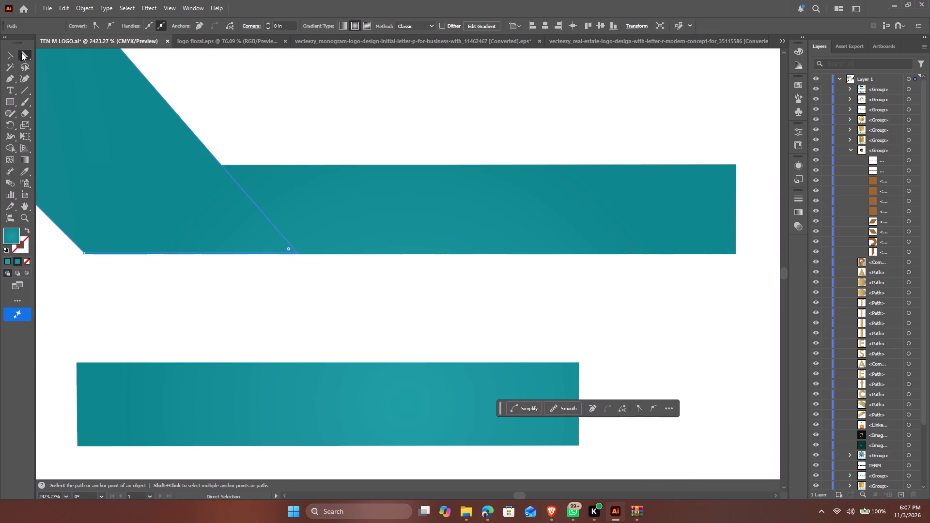
click(102, 310)
drag(65, 300, 751, 225)
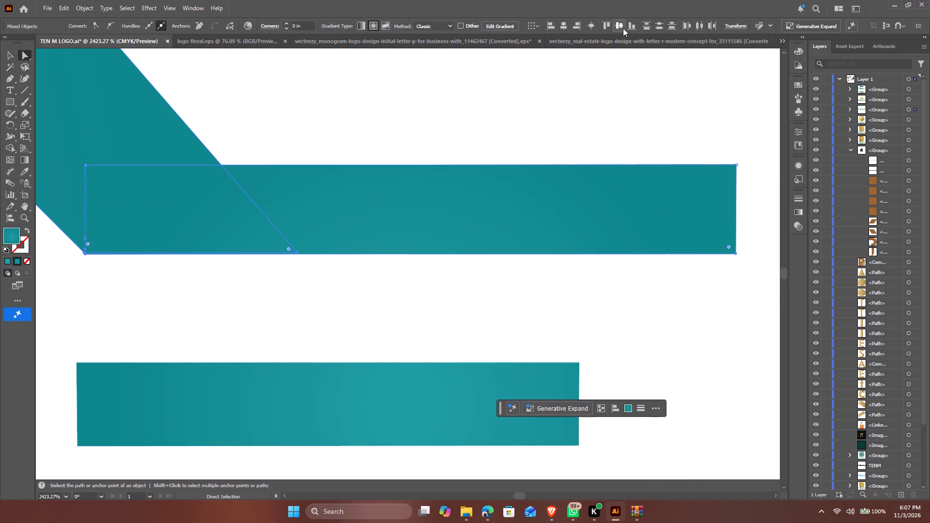
click(633, 25)
click(633, 24)
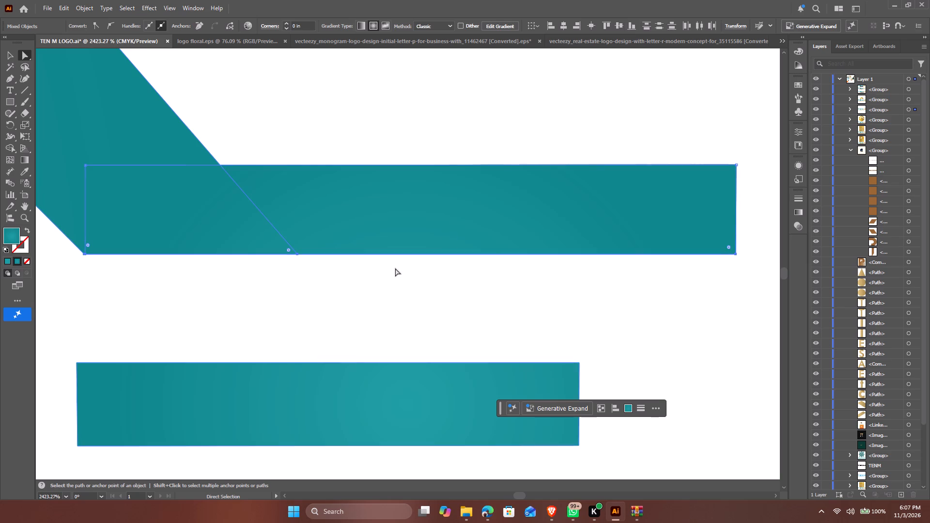
click(365, 291)
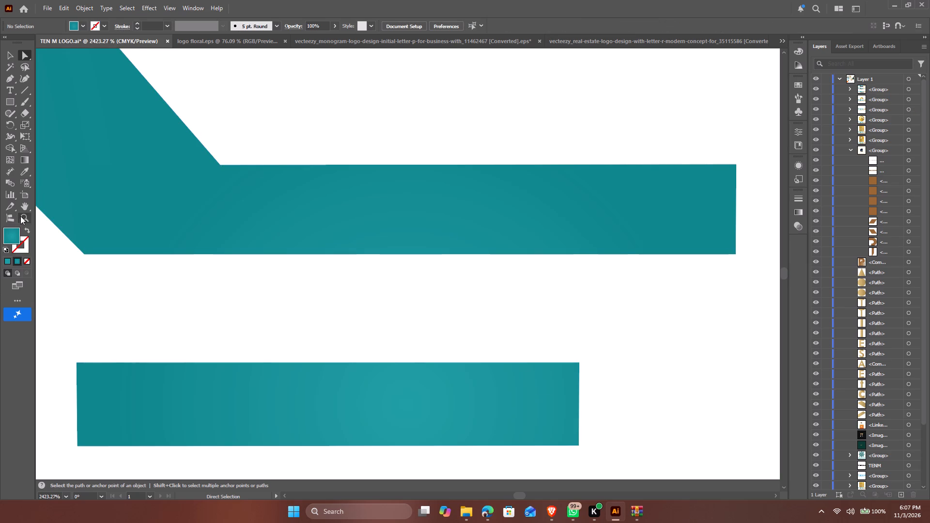
drag(25, 215, 31, 215)
drag(400, 222, 0, 455)
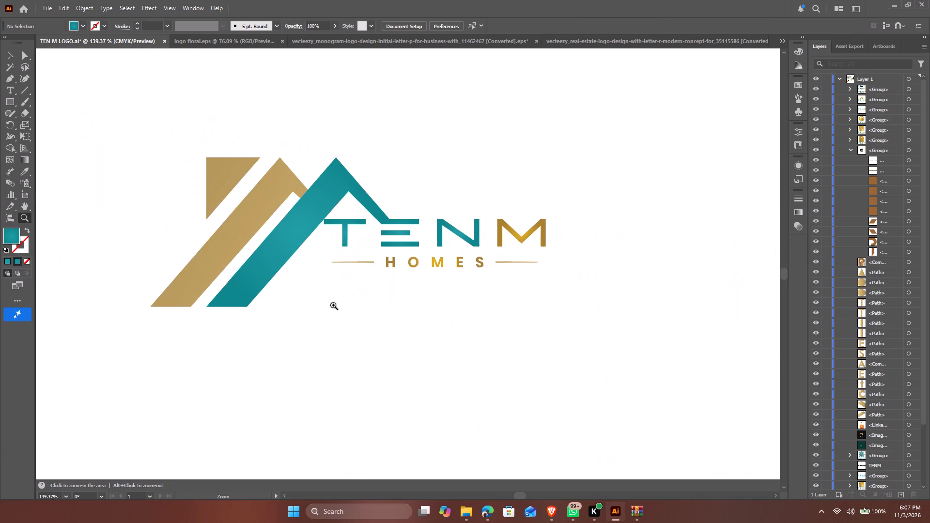
click(8, 50)
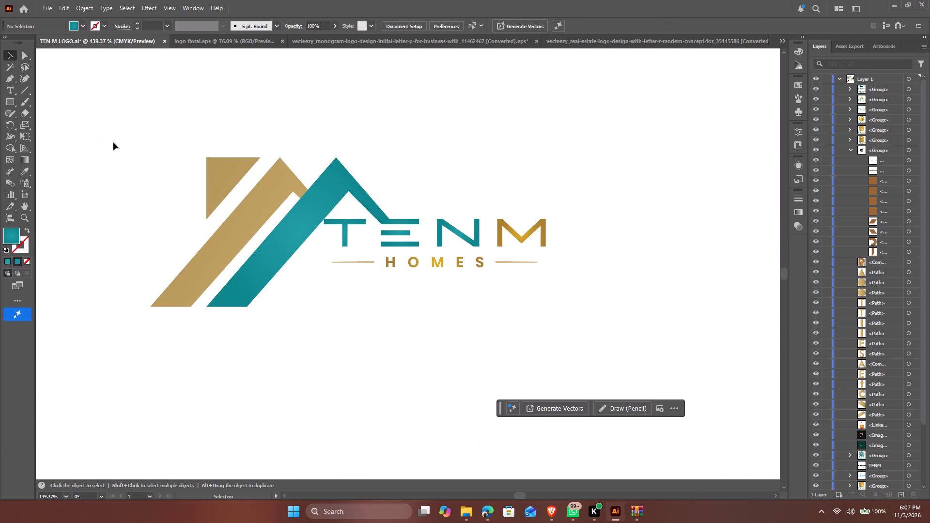
click(365, 356)
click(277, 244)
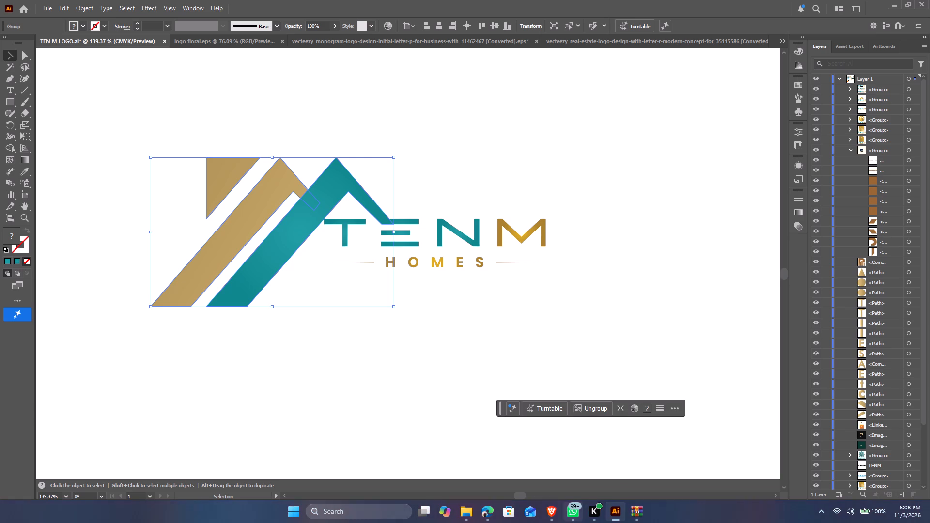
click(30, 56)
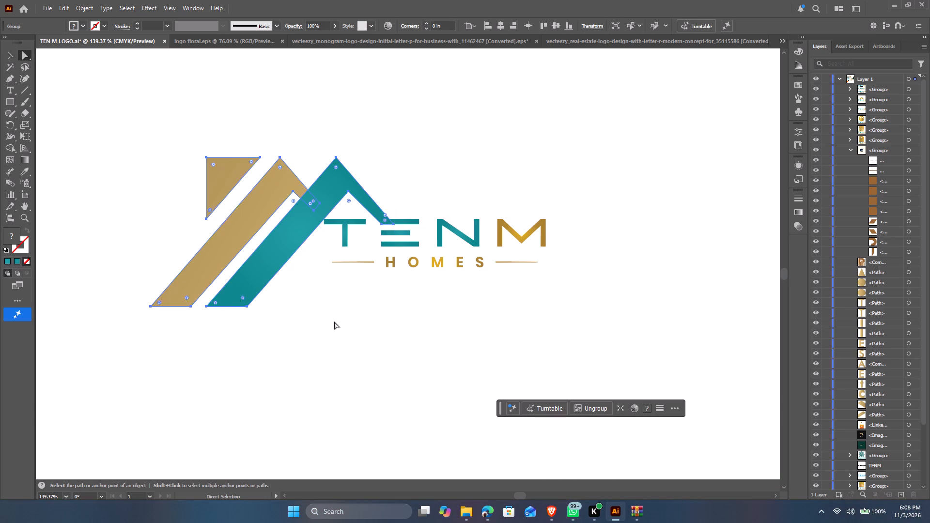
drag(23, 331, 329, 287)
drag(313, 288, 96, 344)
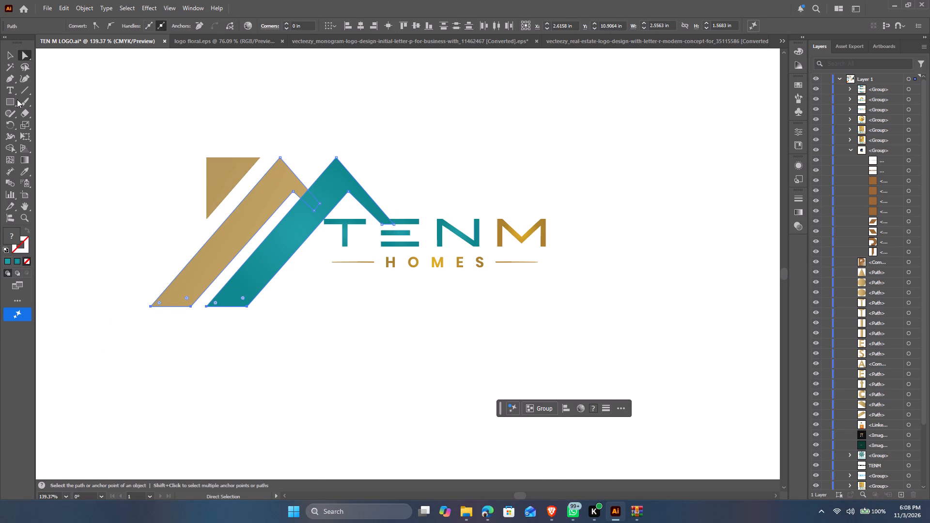
Draw a teal rectangle about 5.01 by 1.03 in over the lower ends of the roof legs, its upper edge at the base of HOMES.
drag(8, 101, 12, 108)
drag(113, 366, 580, 255)
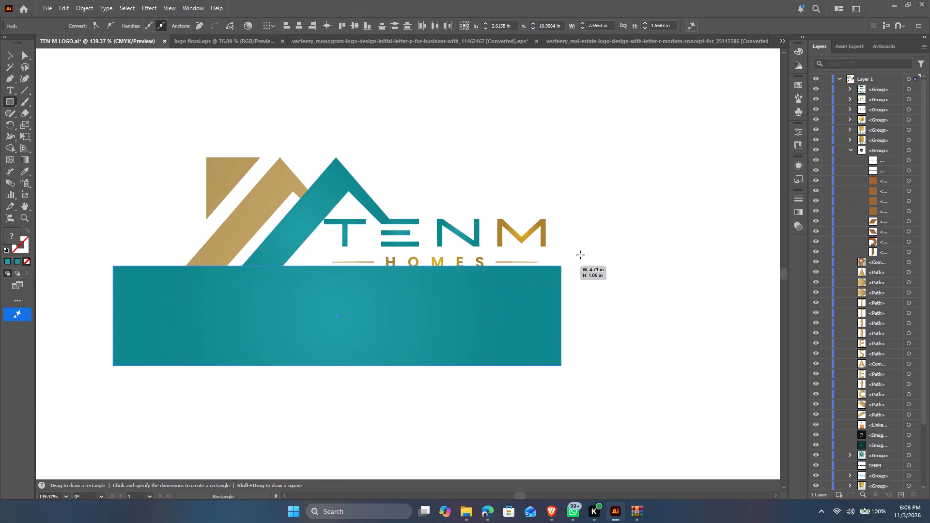
drag(580, 255, 595, 274)
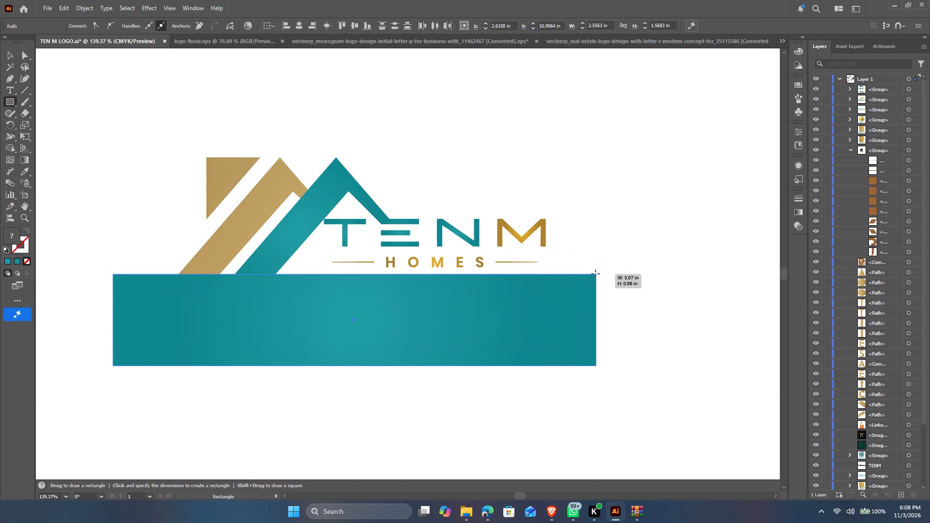
drag(595, 274, 590, 265)
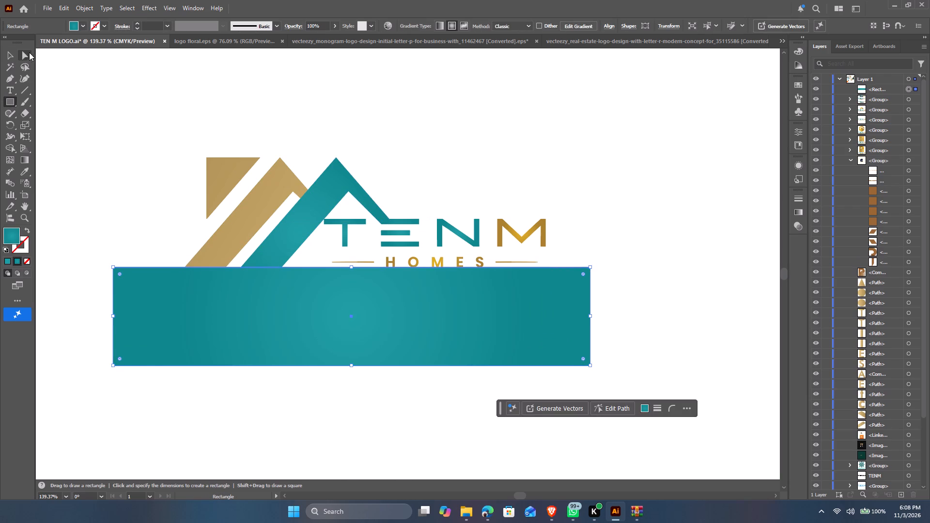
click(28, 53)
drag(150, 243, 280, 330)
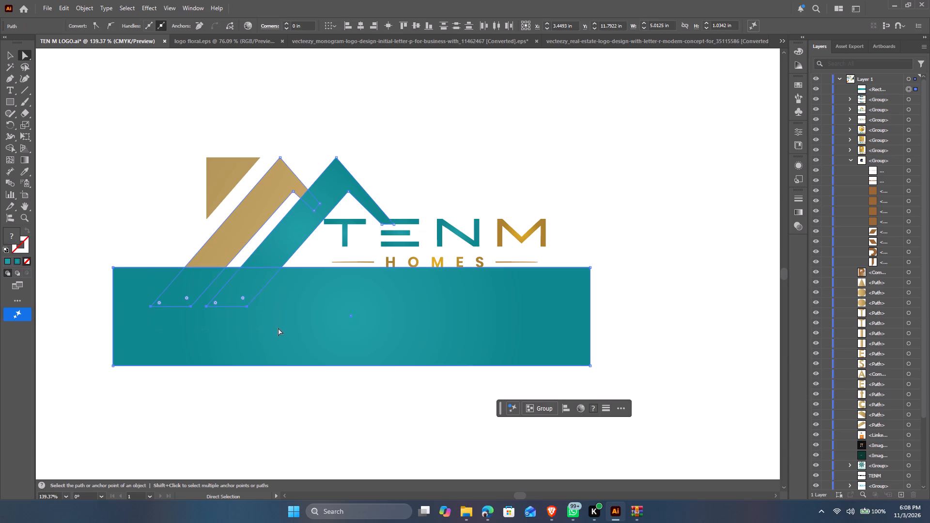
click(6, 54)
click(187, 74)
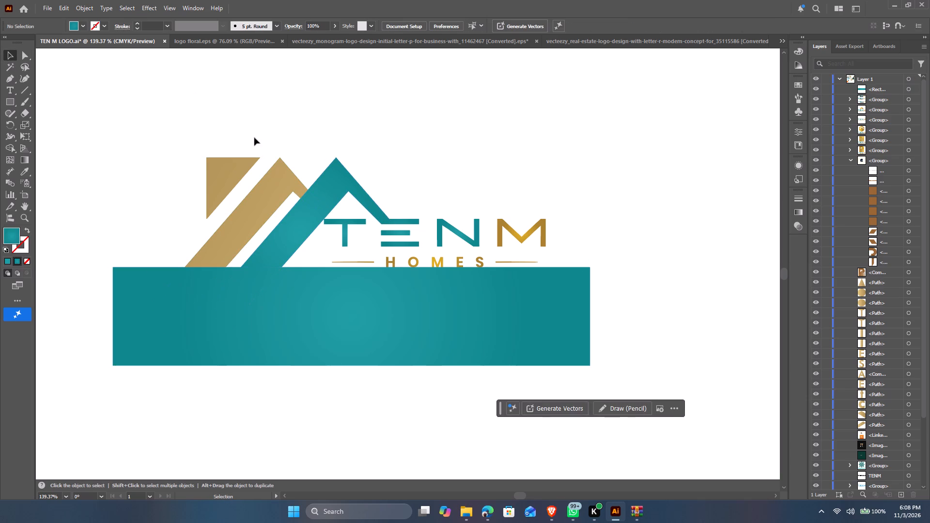
Nudge the roof icon group slightly upward in three small increments over the TENM wordmark.
click(308, 207)
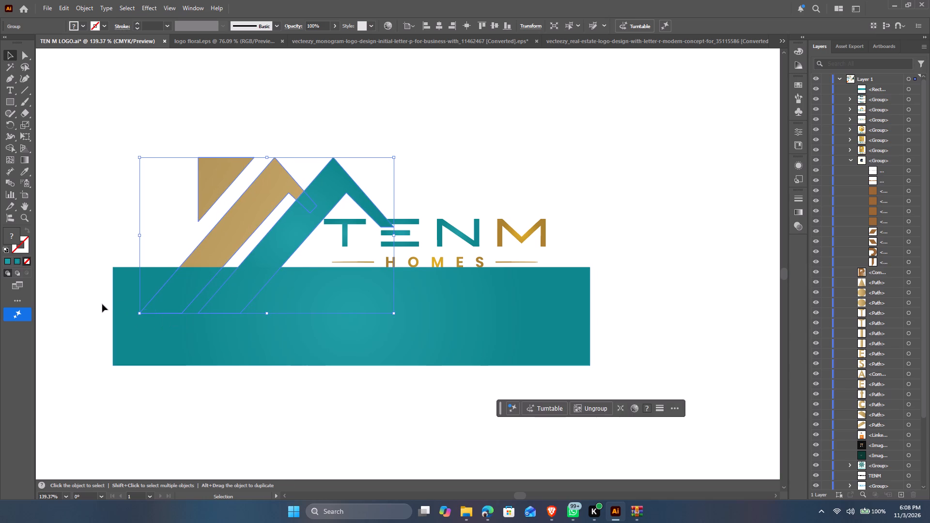
key(Up)
key(Up)
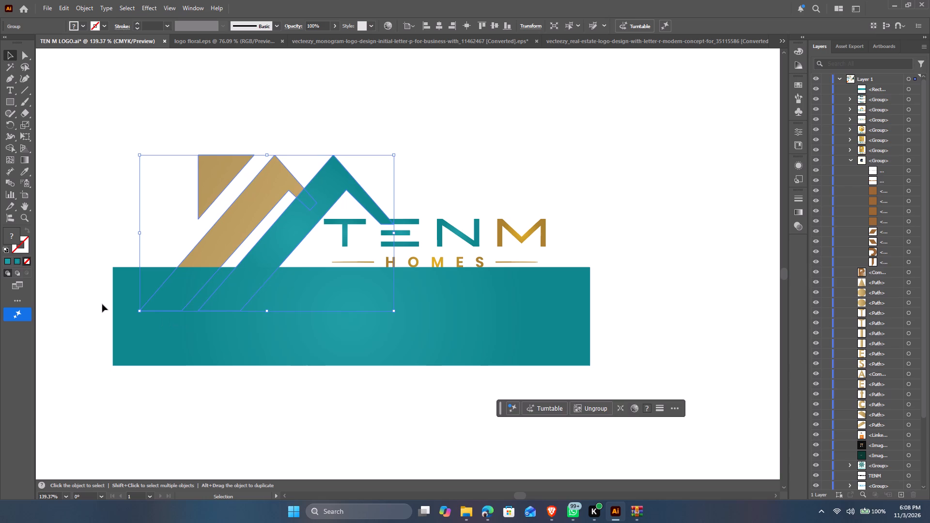
key(Up)
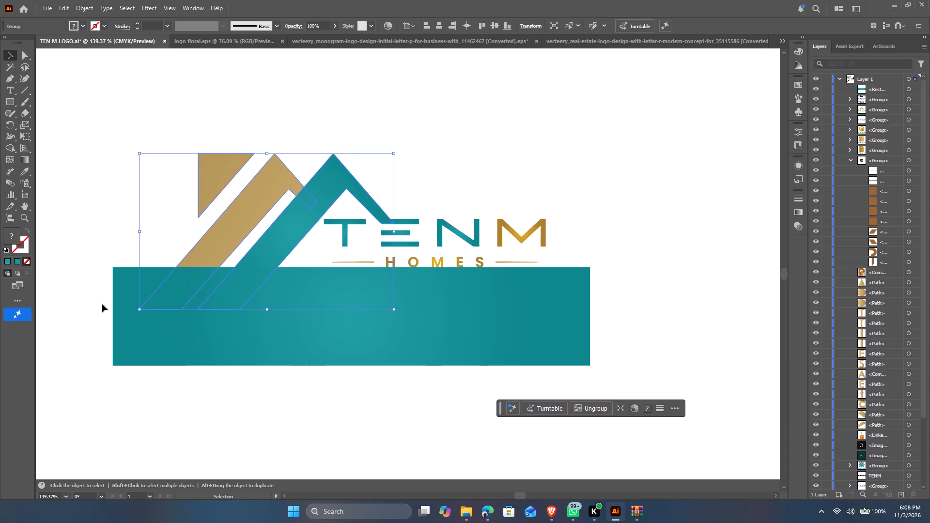
Examine up close how the teal roof leg meets the lower-left corner of the E's top bar.
click(21, 217)
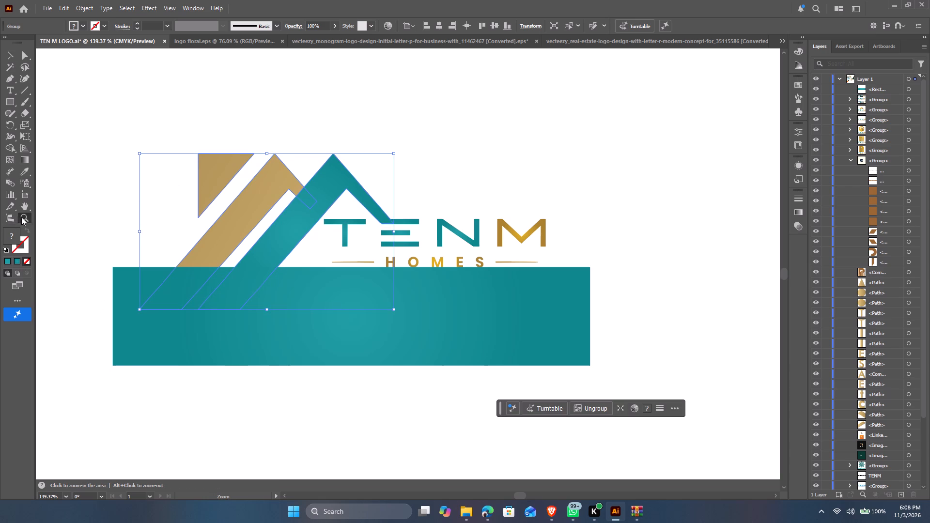
drag(369, 208, 600, 280)
key(space)
key(space)
key(space)
key(space)
key(space)
key(space)
key(space)
key(space)
key(space)
key(space)
key(space)
key(space)
key(space)
key(space)
key(space)
key(space)
key(space)
key(space)
key(space)
key(space)
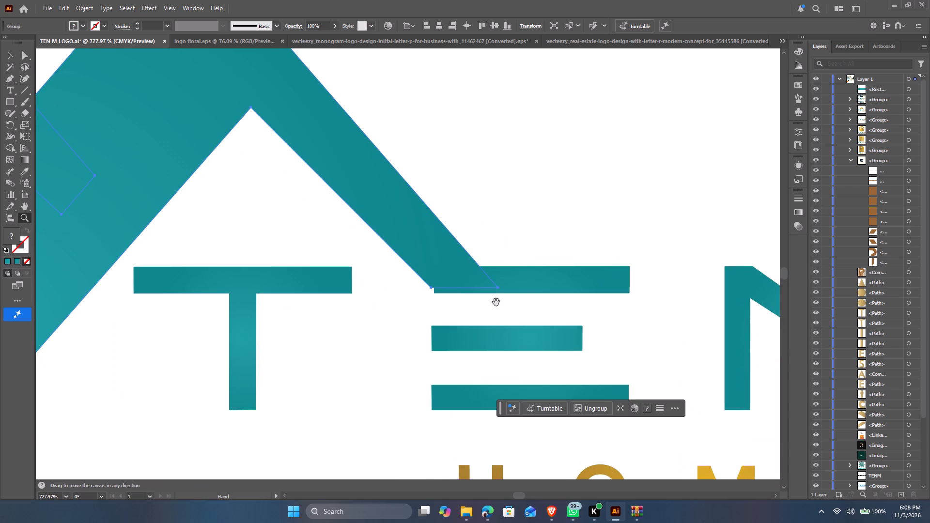
drag(485, 301, 344, 245)
drag(270, 225, 447, 282)
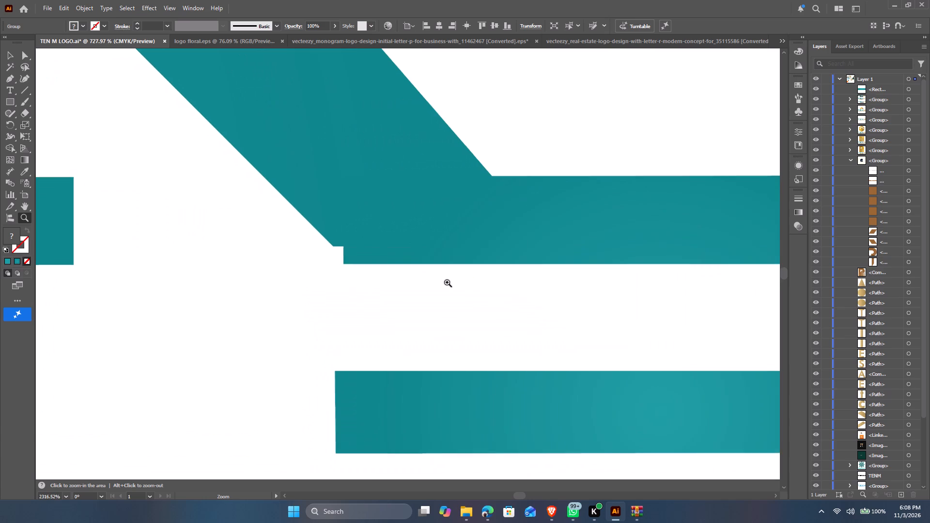
drag(447, 282, 449, 283)
click(11, 55)
click(322, 173)
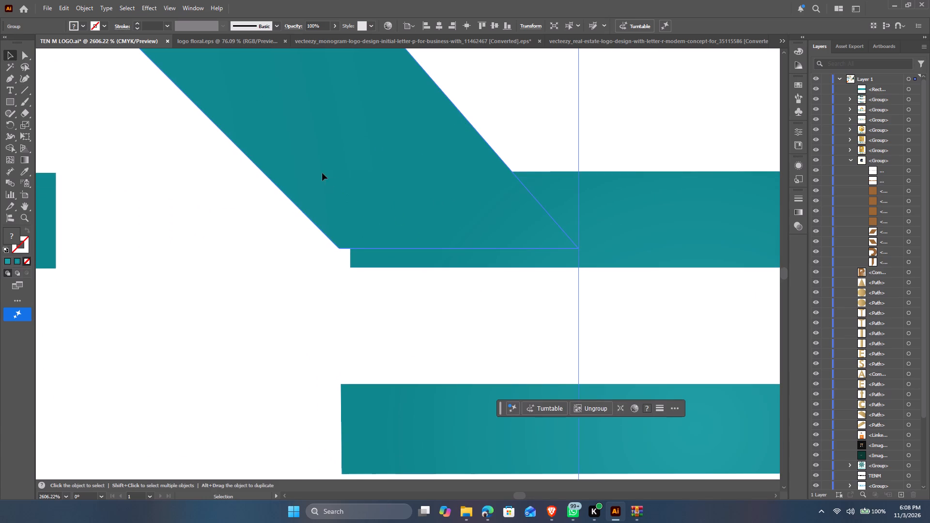
drag(665, 111, 660, 115)
click(407, 157)
key(space)
key(space)
key(space)
key(space)
key(space)
key(space)
key(space)
key(space)
key(space)
key(space)
key(space)
key(space)
key(space)
key(space)
key(space)
key(space)
key(space)
key(space)
key(space)
key(space)
drag(500, 145, 345, 510)
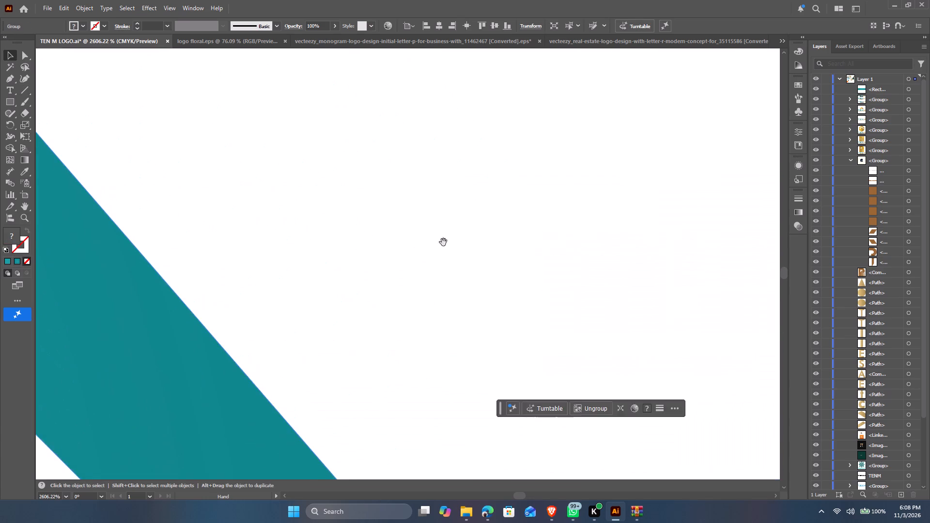
drag(451, 219, 598, 272)
drag(436, 152, 451, 295)
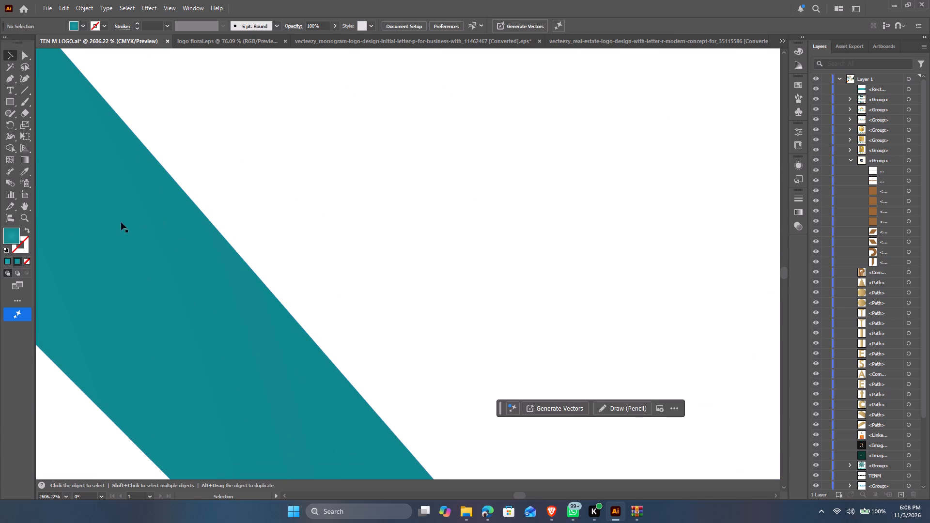
Enlarge the roof icon group slightly and shift it by about -0.1 in X so its leg rejoins the E's top bar.
click(22, 216)
drag(386, 220, 158, 431)
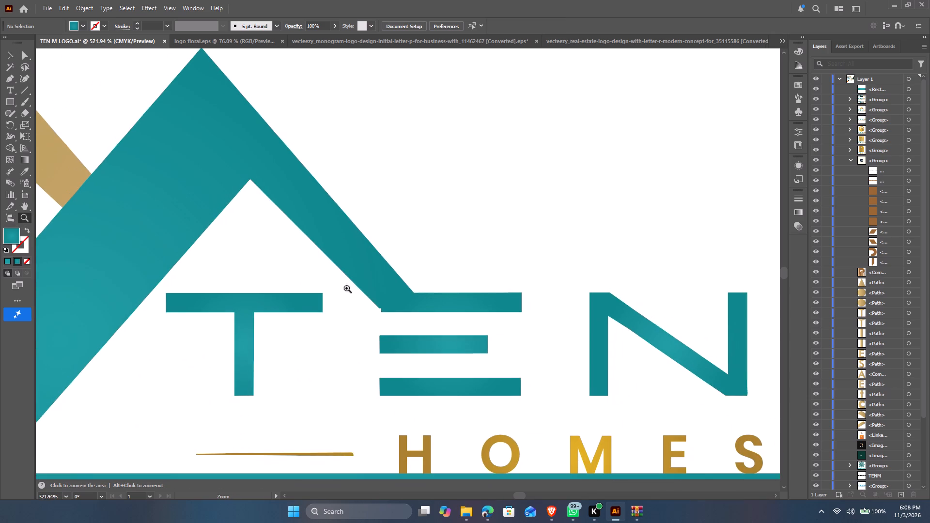
drag(347, 288, 229, 376)
click(11, 56)
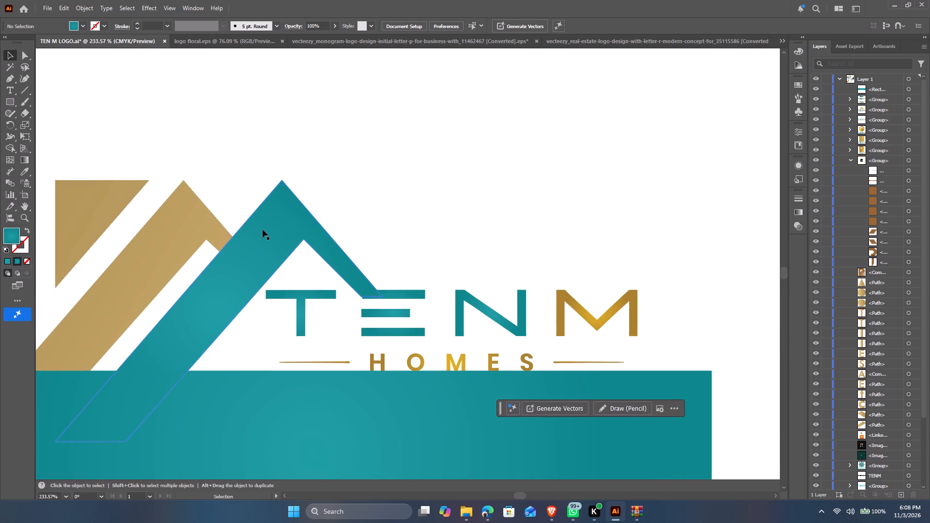
click(263, 230)
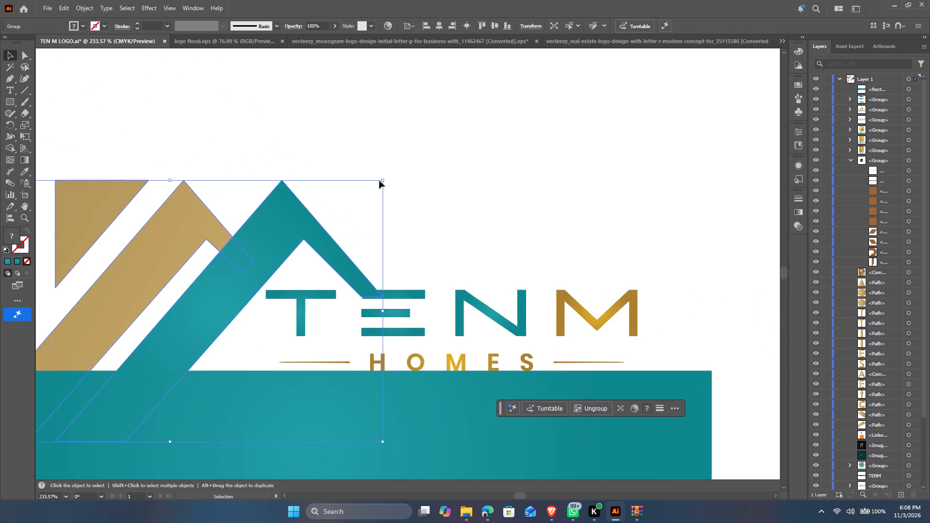
shift+drag(382, 180, 405, 170)
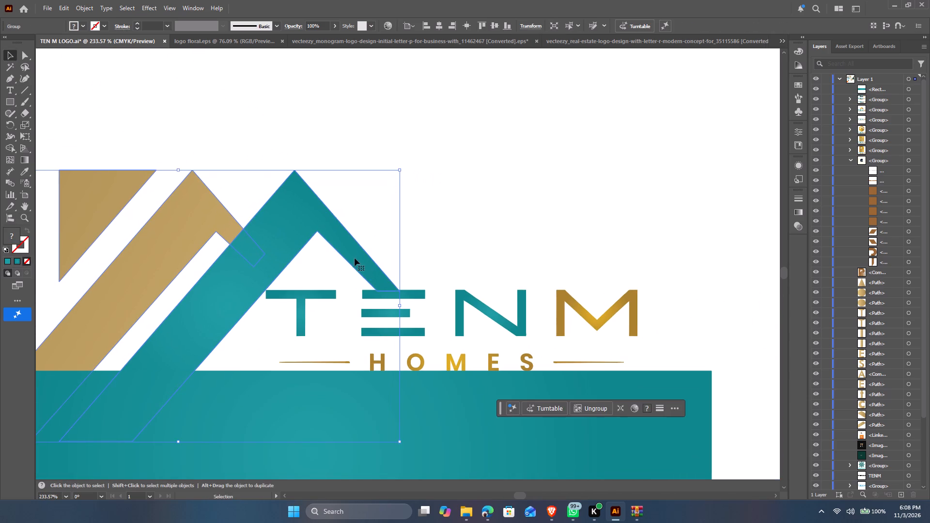
drag(356, 258, 341, 263)
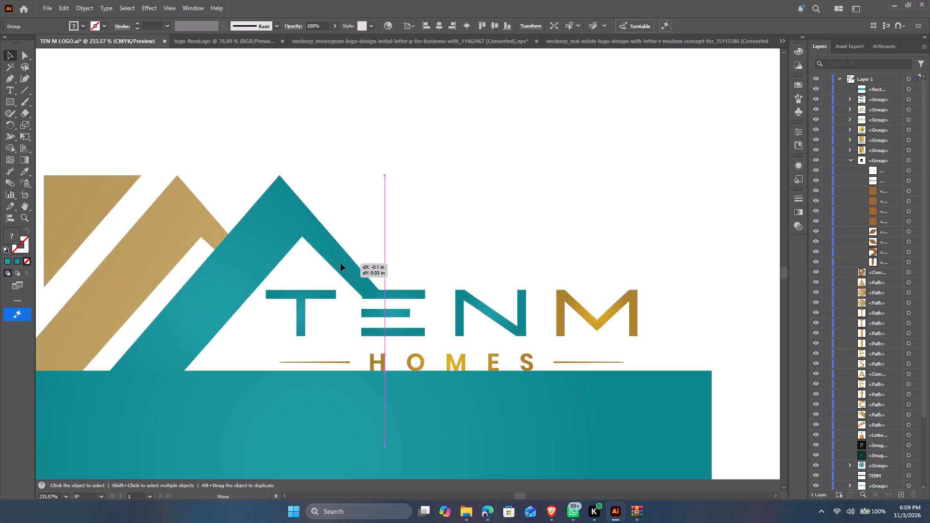
drag(341, 263, 341, 265)
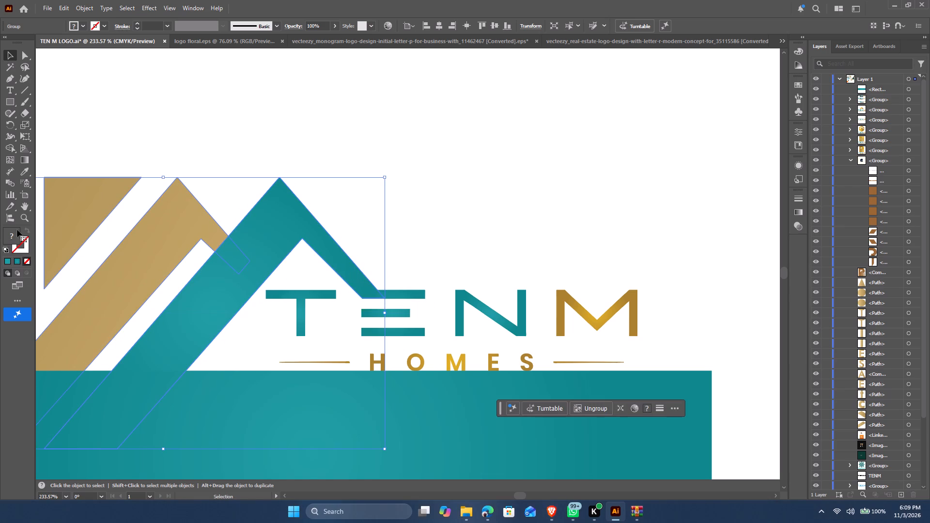
Fine-position the teal roof shape alone so its leg's lower corner meets the lower-left corner of the E's top bar.
click(22, 215)
drag(361, 295, 634, 367)
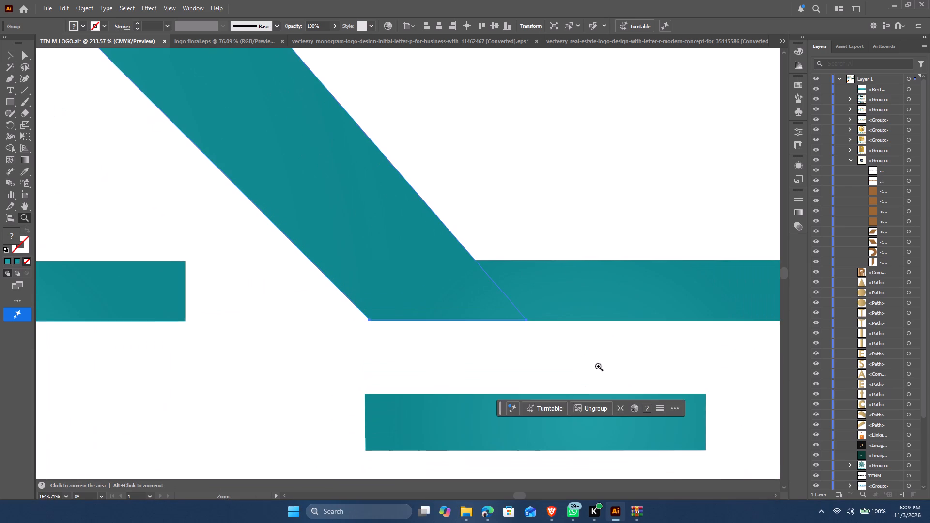
key(space)
key(space)
key(space)
key(space)
key(space)
key(space)
drag(403, 311, 337, 262)
drag(297, 260, 461, 345)
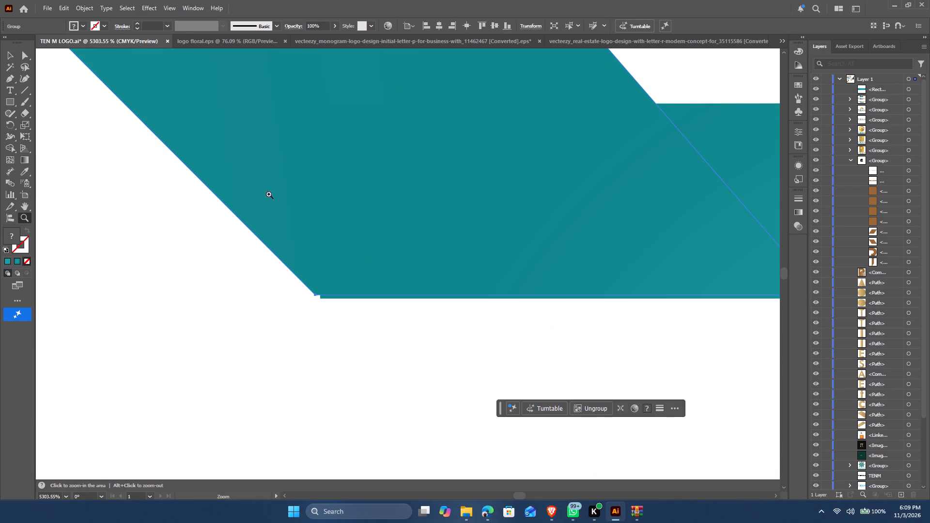
click(22, 56)
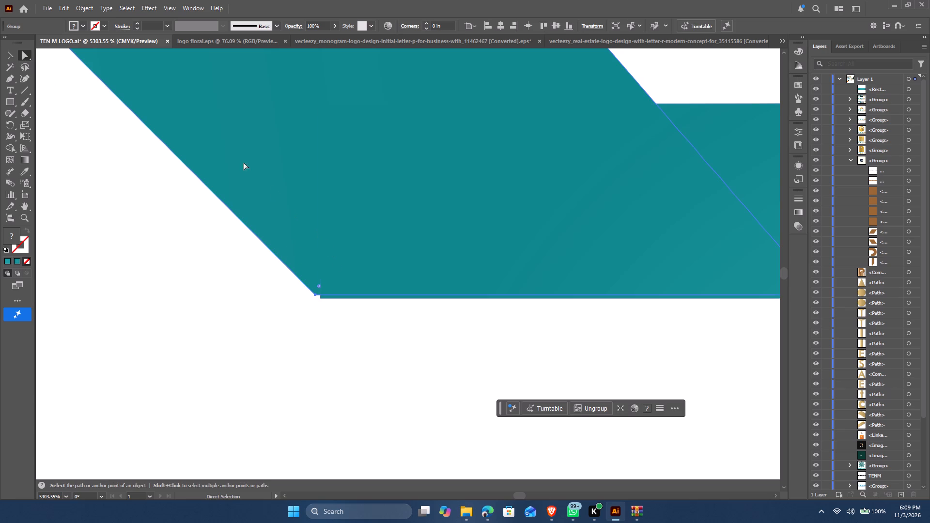
click(226, 137)
click(176, 275)
drag(244, 142, 259, 150)
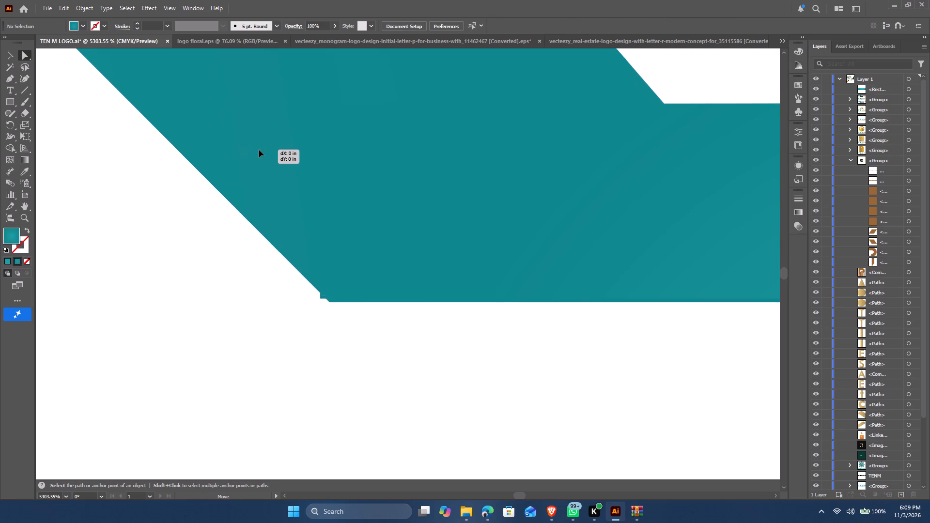
drag(259, 150, 248, 146)
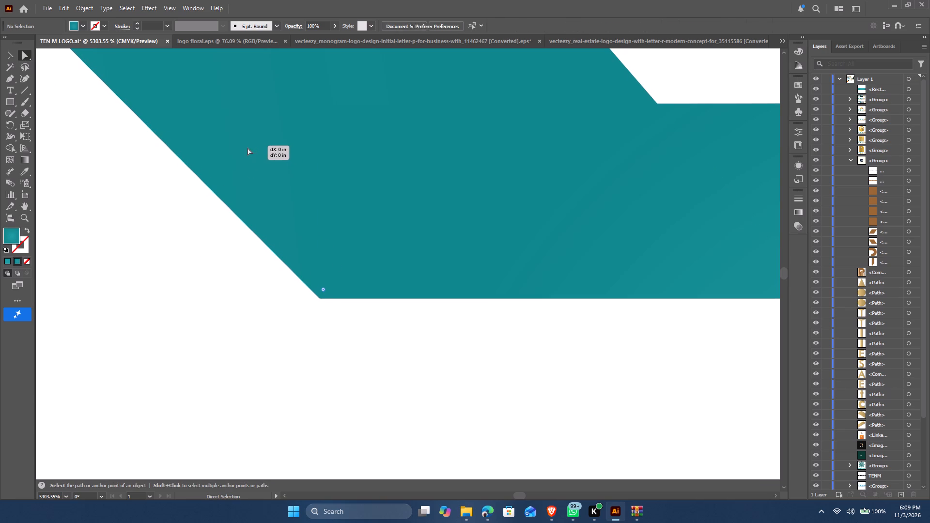
click(269, 316)
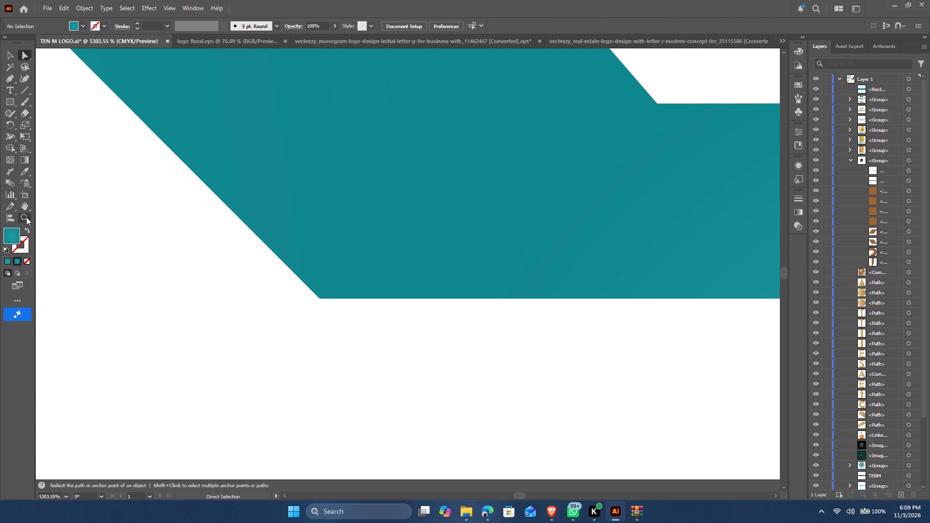
Vertically bottom-align the lower anchor points of the teal roof leg and the E's top bar.
drag(26, 216, 32, 216)
drag(617, 229, 423, 385)
key(space)
key(space)
key(space)
key(space)
key(space)
key(space)
key(space)
key(space)
key(space)
key(space)
key(space)
key(space)
key(space)
drag(624, 251, 263, 262)
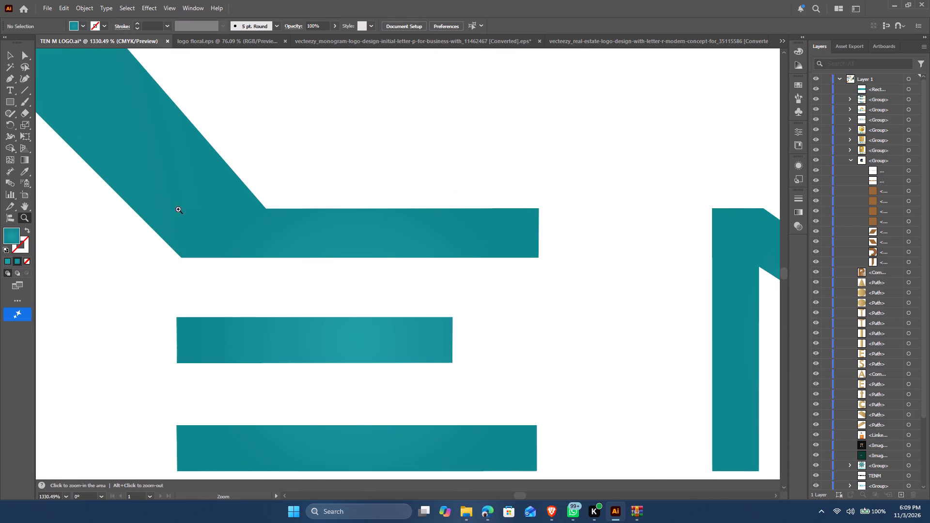
click(24, 54)
drag(161, 285, 607, 252)
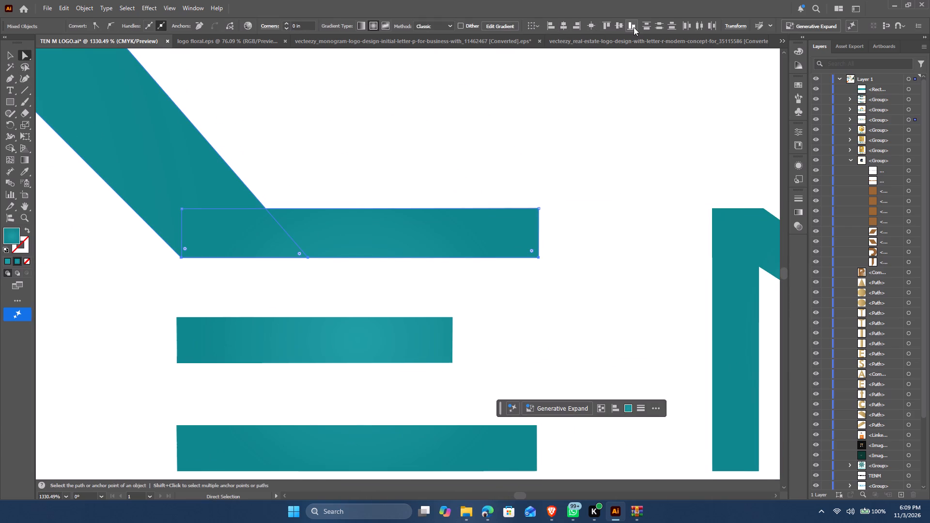
click(634, 27)
double_click(635, 27)
click(371, 290)
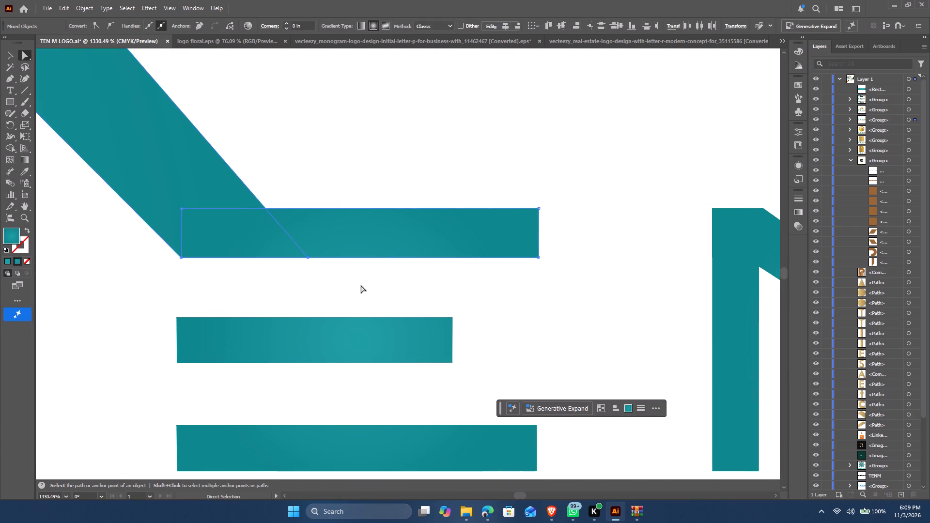
Duplicate the untrimmed roof icon group and place the copy on empty canvas to the lower right of the logo.
click(23, 216)
drag(412, 214, 97, 392)
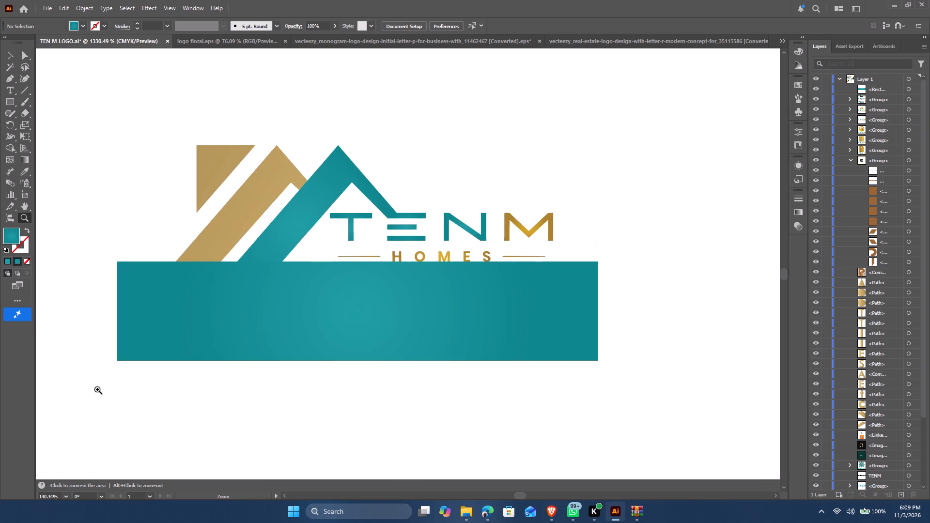
click(8, 55)
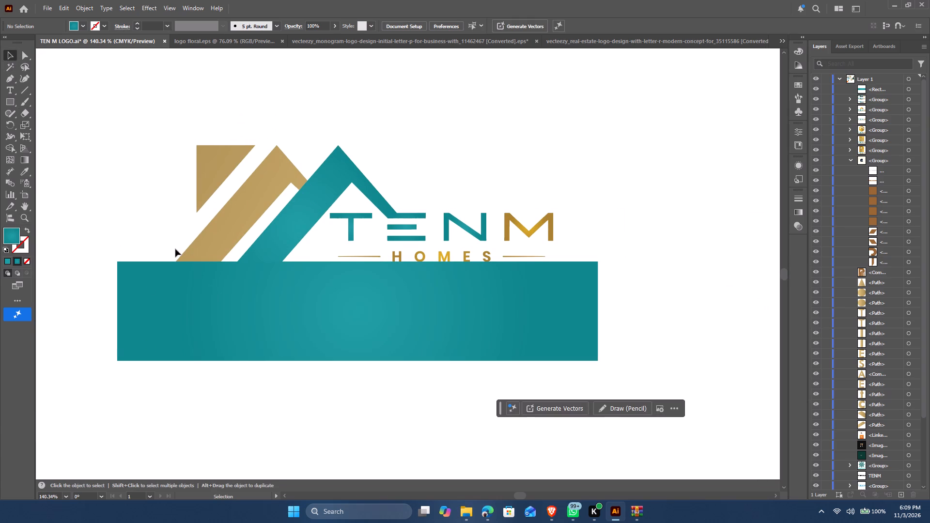
click(211, 241)
scroll(222, 280, down, 4)
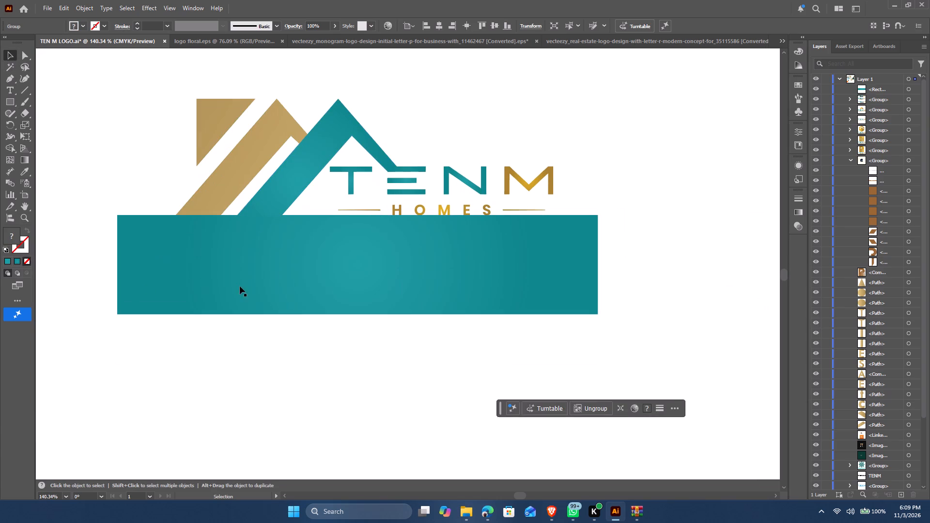
scroll(240, 286, down, 2)
key(alt+space)
alt+drag(211, 166, 234, 181)
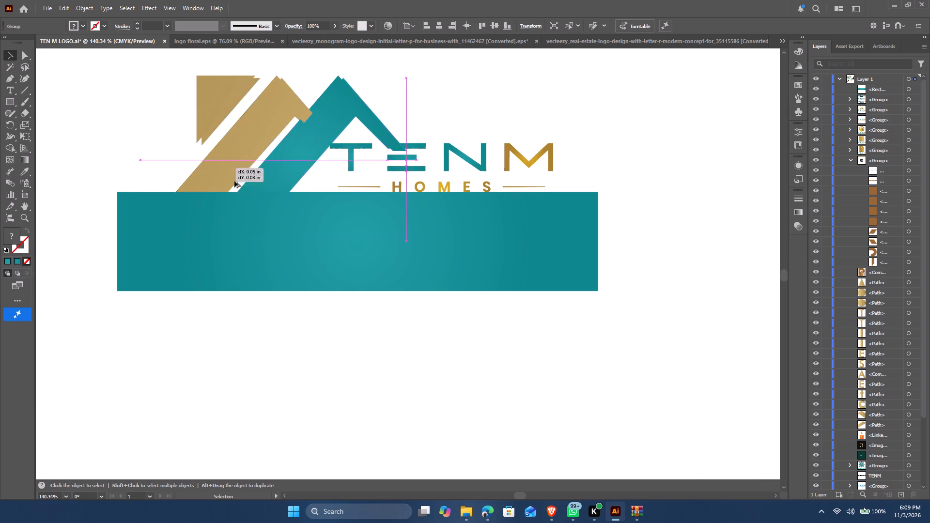
alt+drag(234, 181, 678, 368)
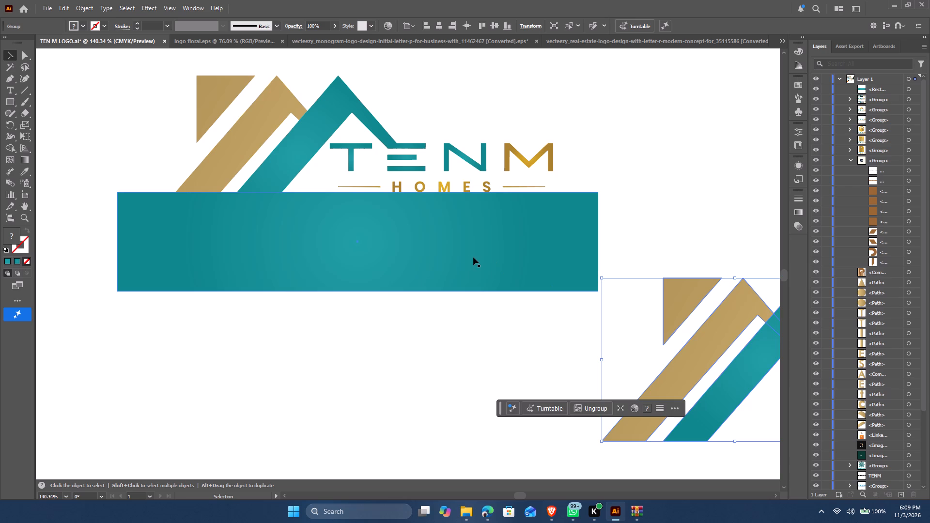
drag(696, 350, 762, 369)
Trim the gold and teal roof legs at the base of HOMES with Shape Builder, removing the overlaps and the teal rectangle.
drag(179, 336, 236, 258)
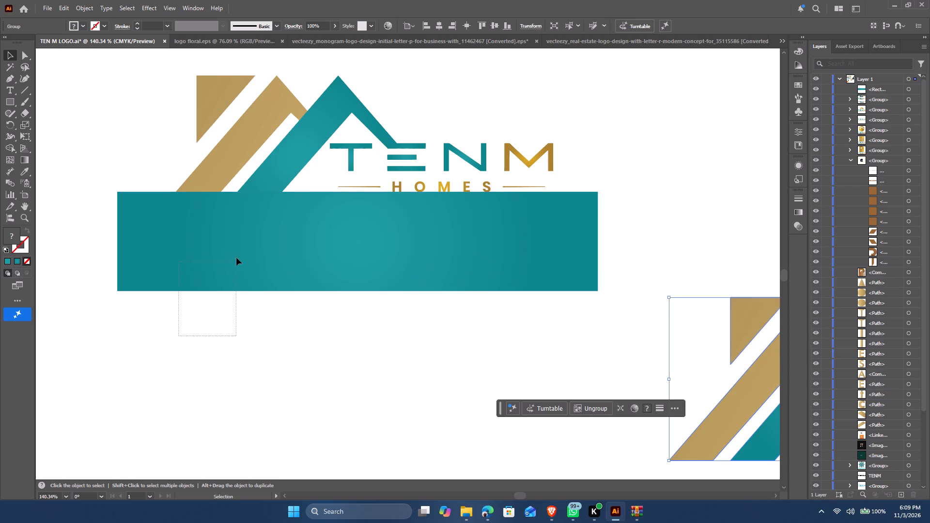
drag(236, 258, 267, 167)
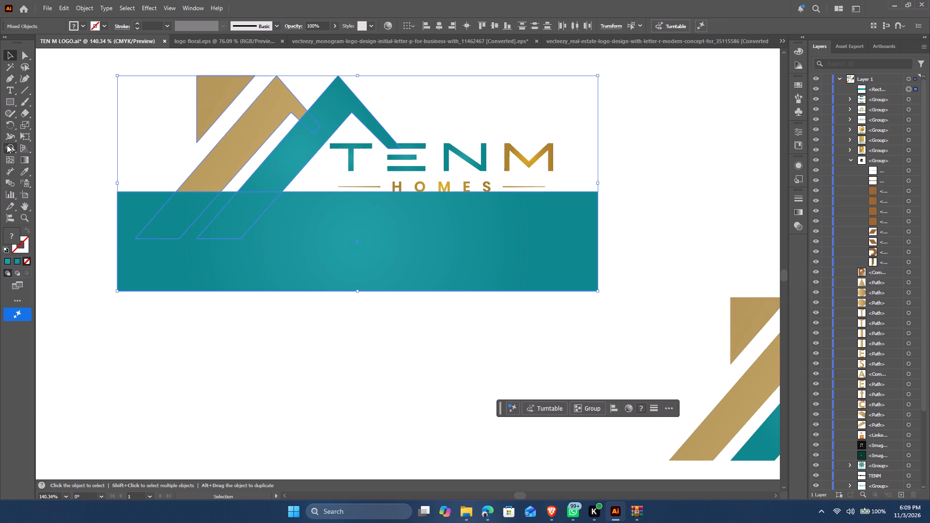
click(8, 145)
alt+click(232, 226)
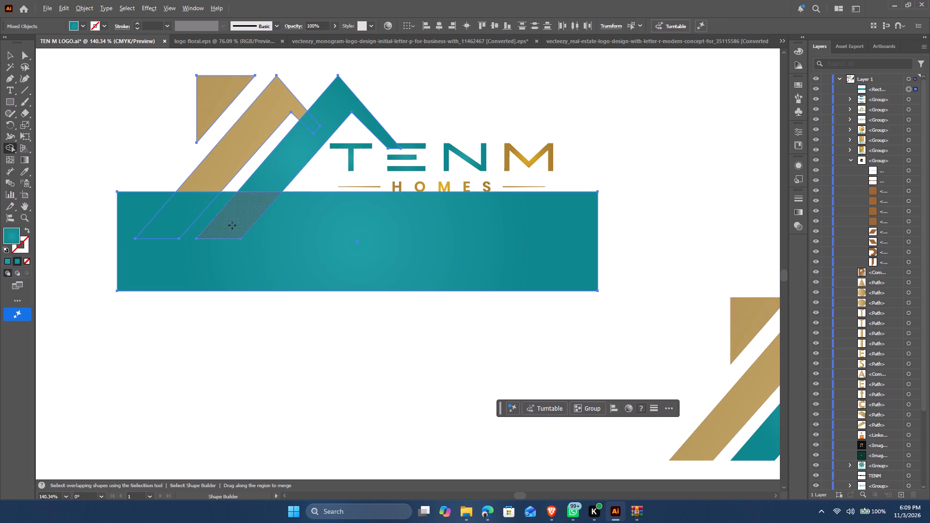
alt+click(181, 219)
alt+click(181, 266)
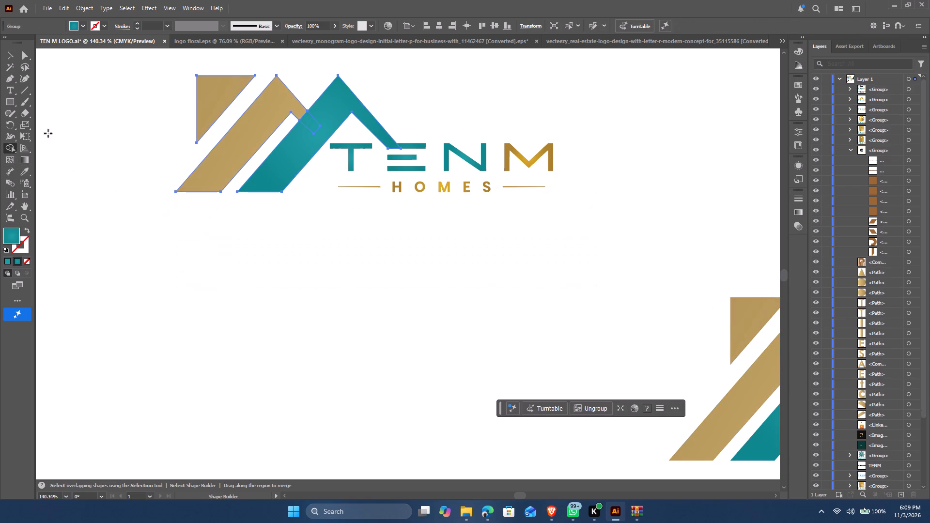
drag(5, 53, 7, 57)
click(195, 281)
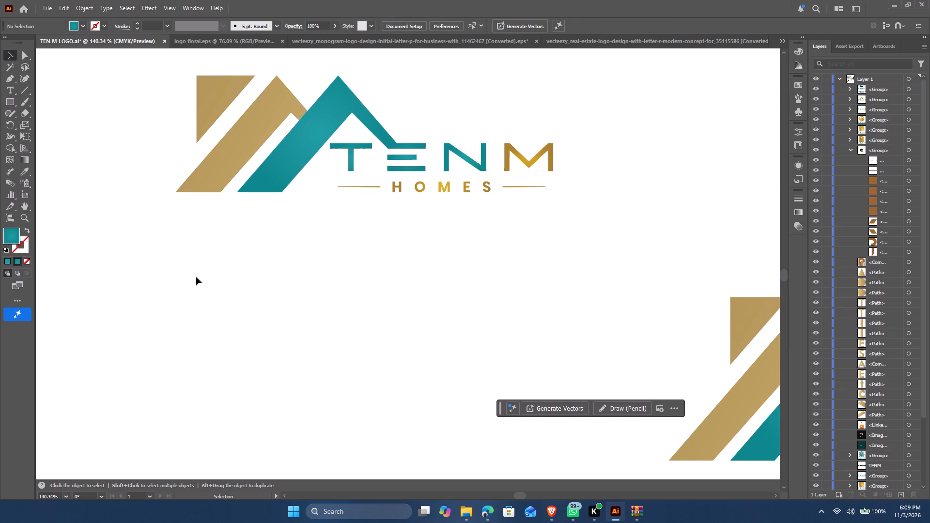
Recolor the roof icon's gold corner triangle with the teal gradient sampled from the teal roof shape.
drag(24, 216, 24, 216)
drag(24, 216, 62, 216)
drag(482, 211, 435, 296)
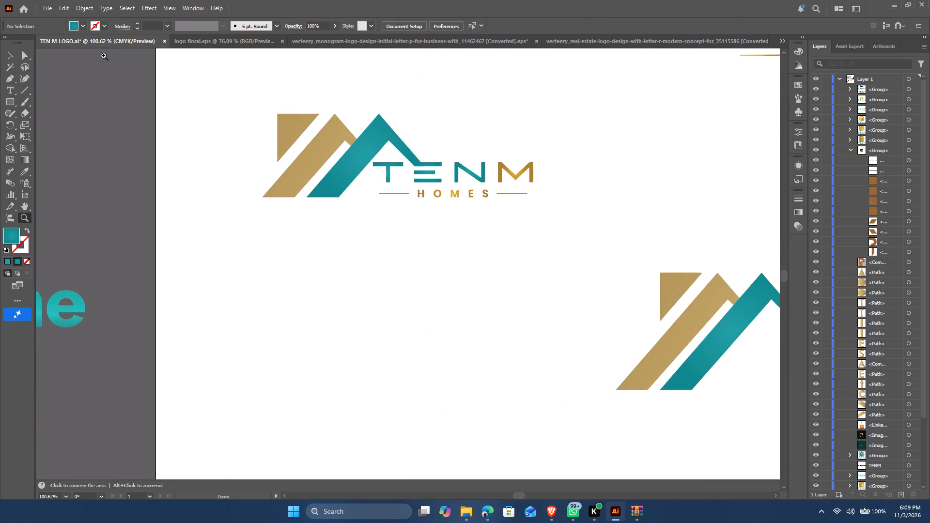
drag(22, 53, 28, 54)
click(289, 122)
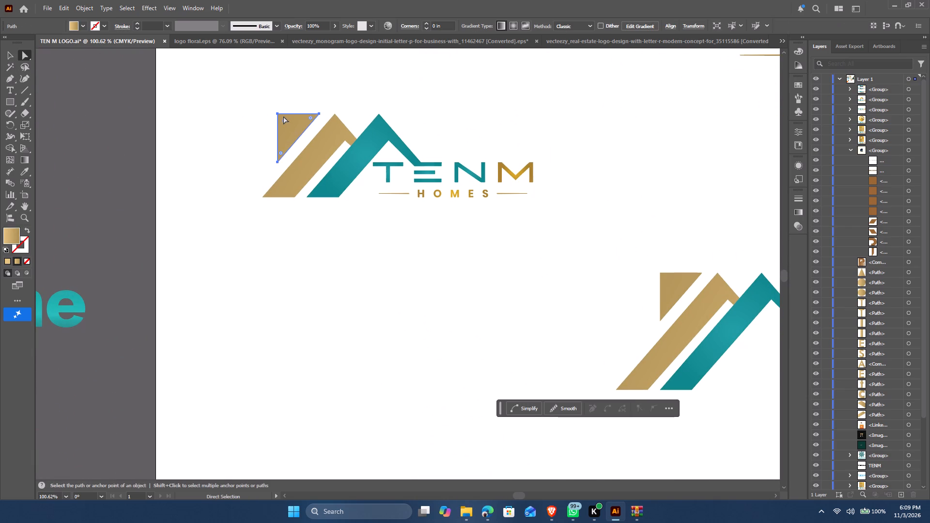
key(i)
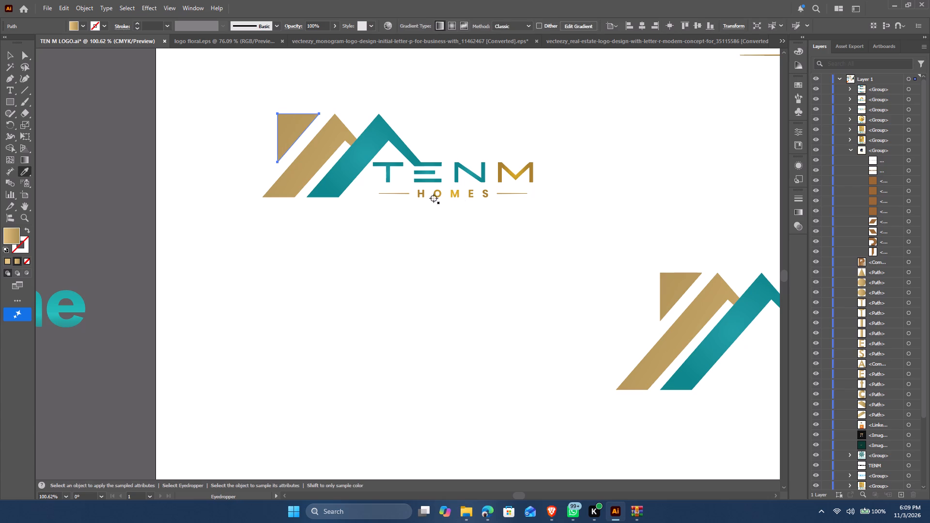
click(512, 174)
click(360, 151)
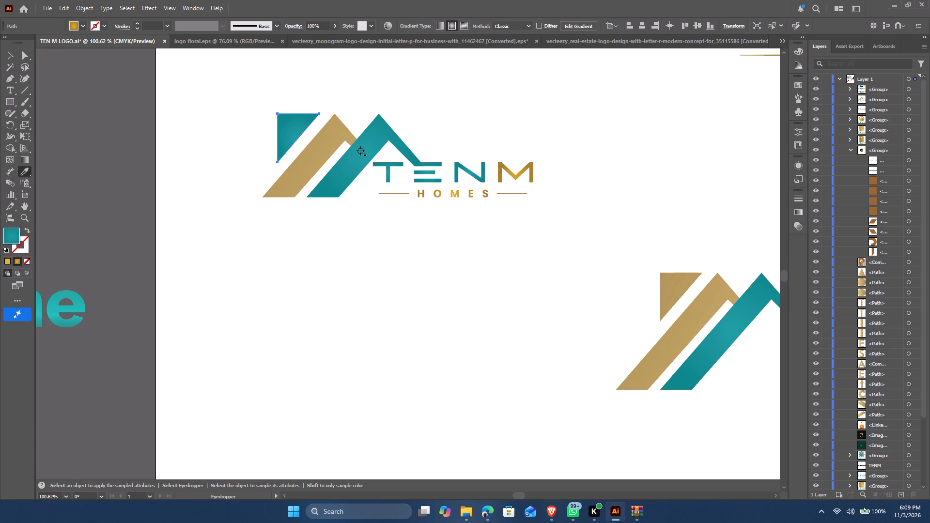
Recolor the roof icon's gold leg with the brighter radial gold gradient sampled from the M of TENM.
click(23, 52)
click(325, 145)
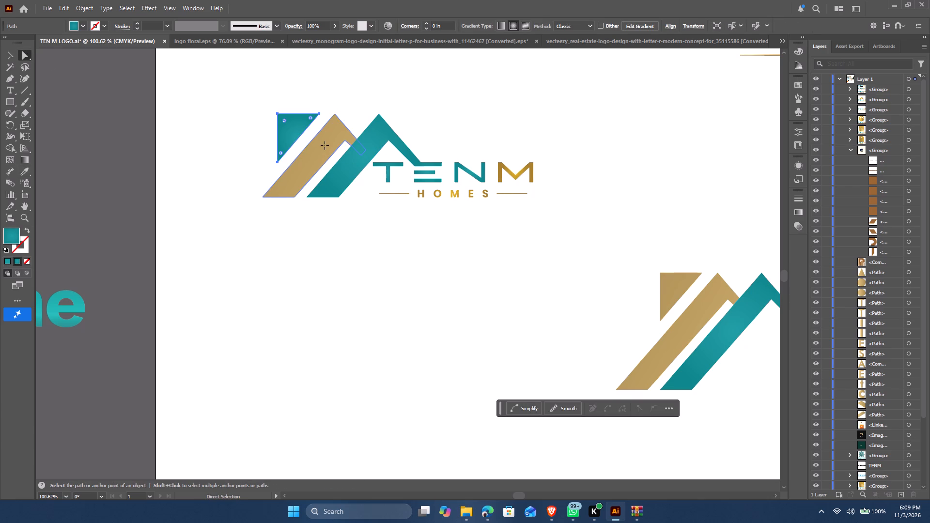
key(i)
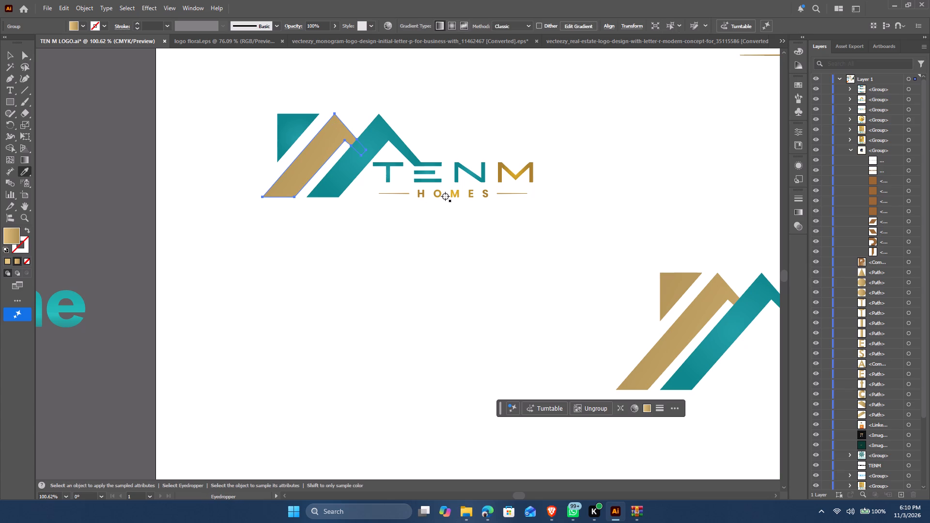
click(517, 178)
drag(7, 56, 7, 55)
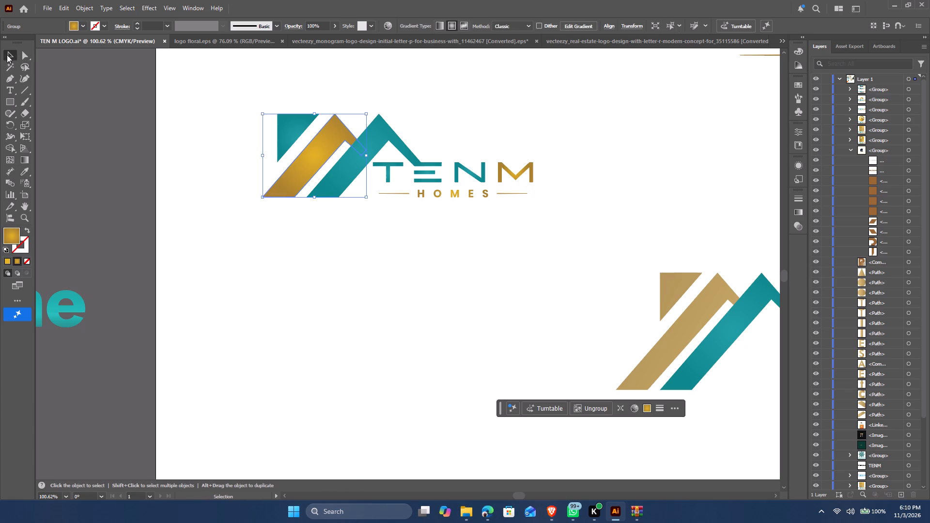
drag(7, 55, 14, 57)
click(217, 88)
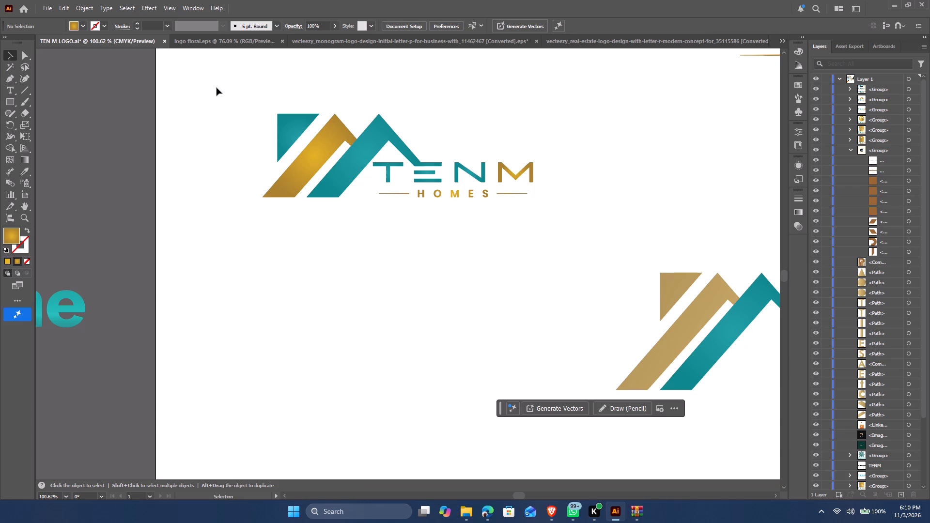
Group the whole roof-style TENM HOMES logo and enlarge it by about a third from its lower-left corner.
click(26, 216)
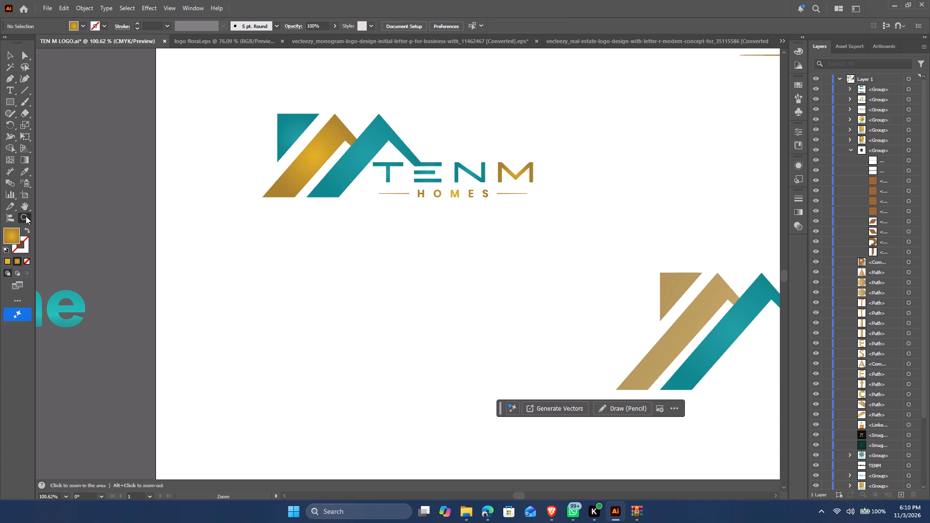
drag(496, 213, 406, 306)
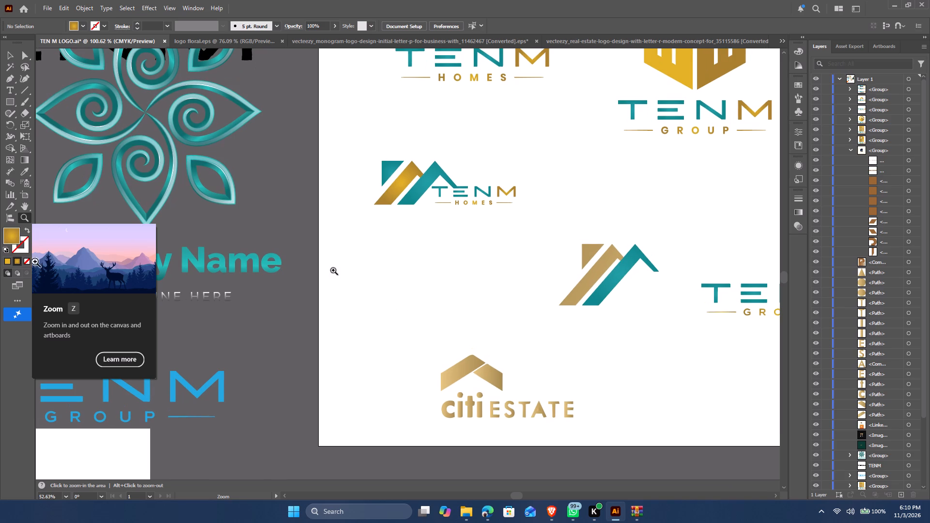
click(8, 50)
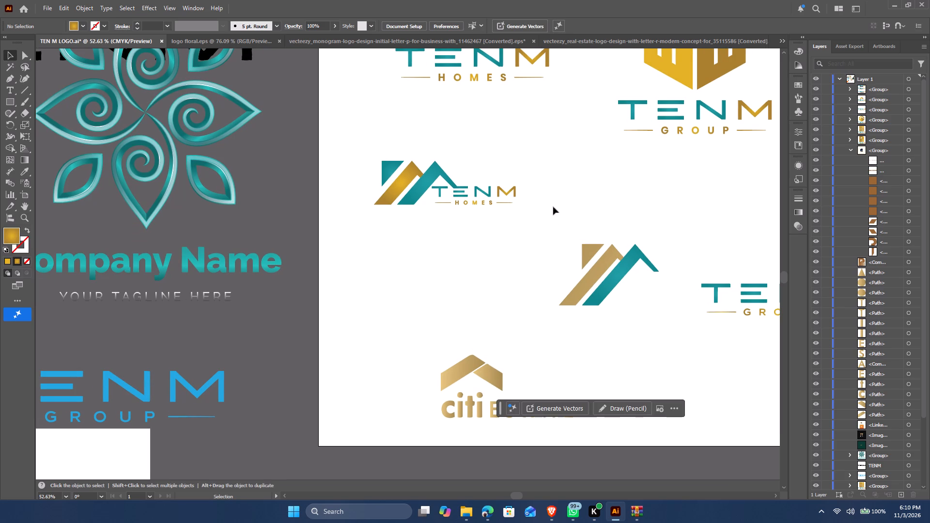
click(552, 190)
scroll(577, 226, up, 8)
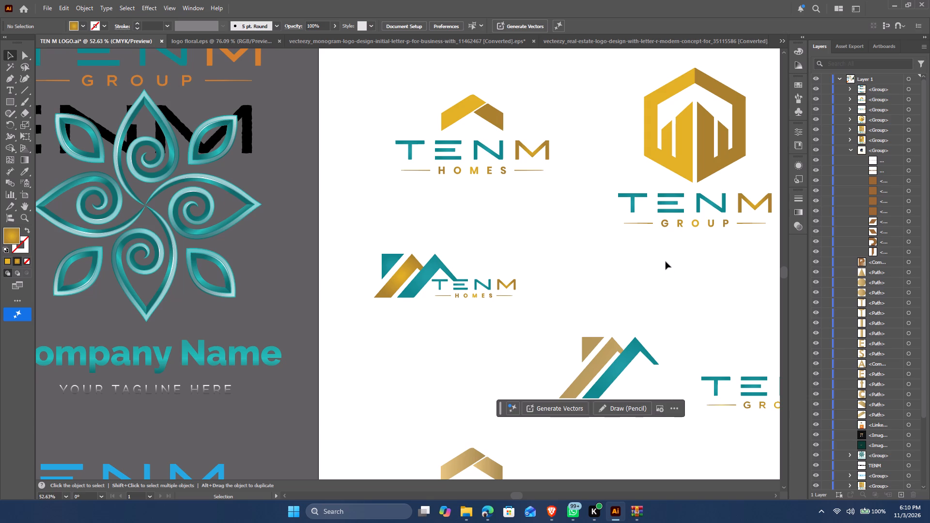
drag(538, 244, 308, 323)
drag(308, 323, 305, 323)
key(ctrl+g)
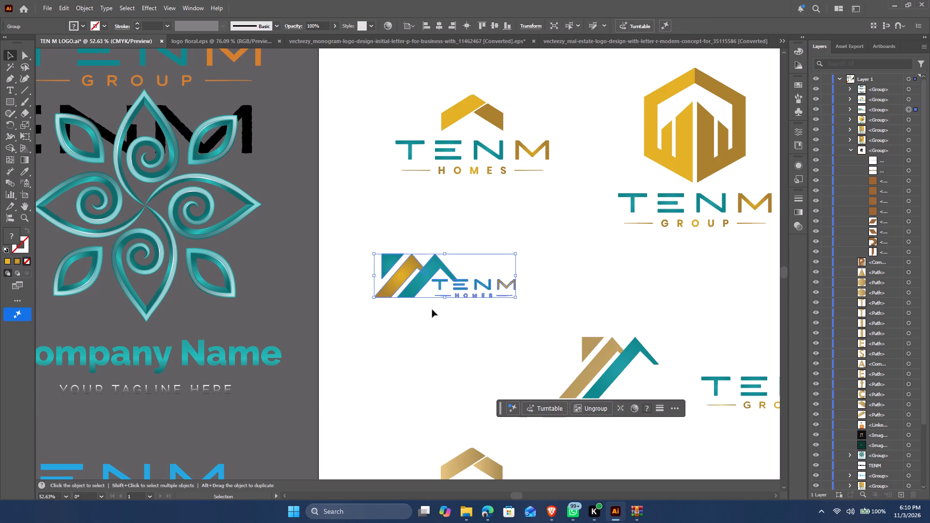
shift+drag(516, 252, 566, 220)
click(601, 269)
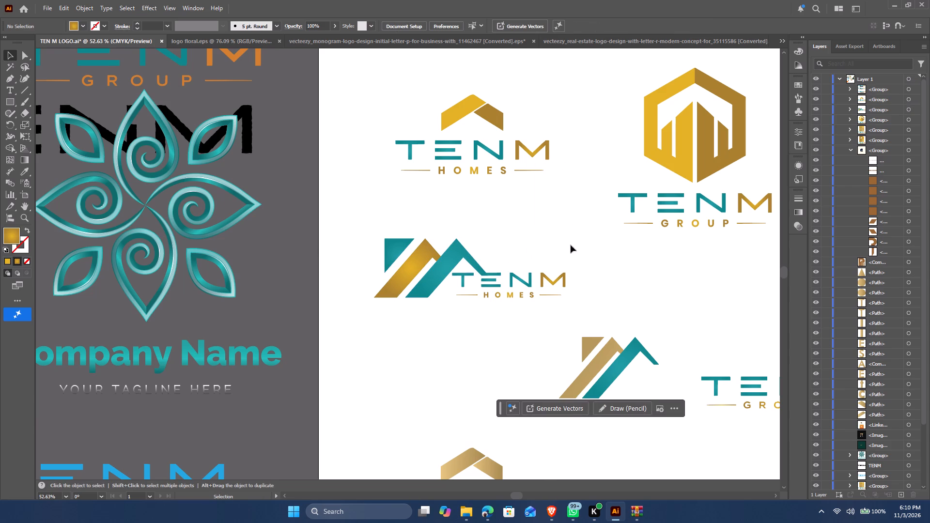
Move the enlarged roof-style logo up so it sits just below the chevron TENM HOMES logo.
drag(461, 250, 502, 122)
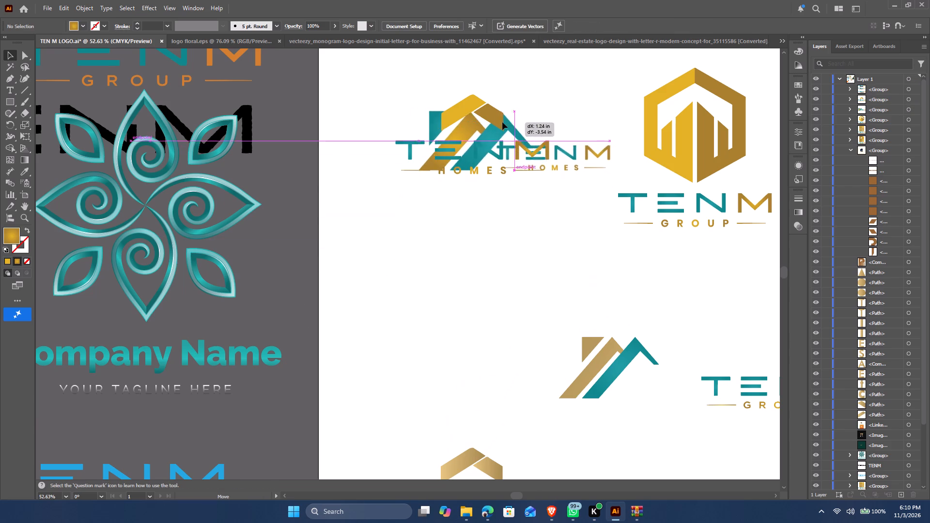
drag(502, 122, 479, 224)
scroll(481, 167, up, 1)
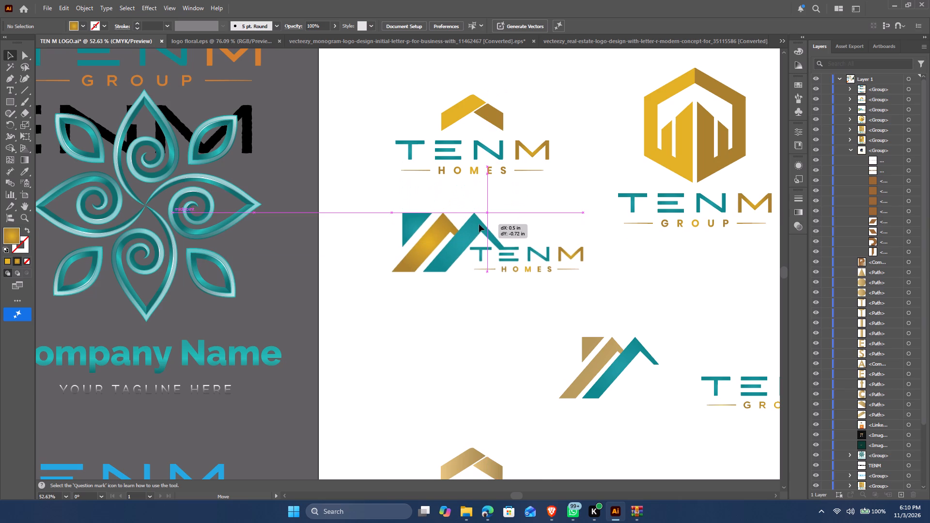
drag(479, 224, 471, 236)
Move the spare untrimmed gold-and-teal roof icon off the artboard to the gray area below it.
key(space)
key(space)
key(space)
key(space)
key(space)
key(space)
key(space)
key(space)
key(space)
key(space)
key(space)
key(space)
key(space)
key(space)
key(space)
key(space)
key(space)
key(space)
key(space)
key(space)
drag(658, 326, 337, 141)
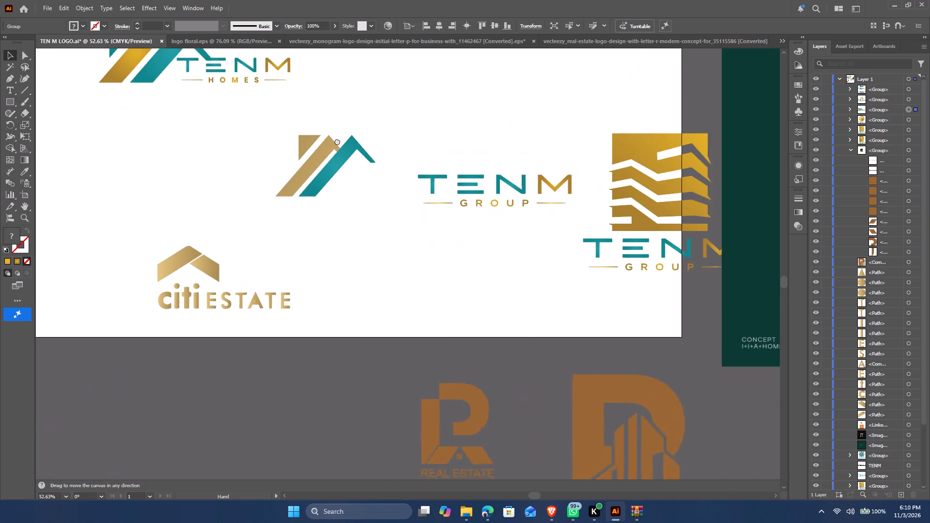
drag(337, 141, 455, 129)
click(413, 151)
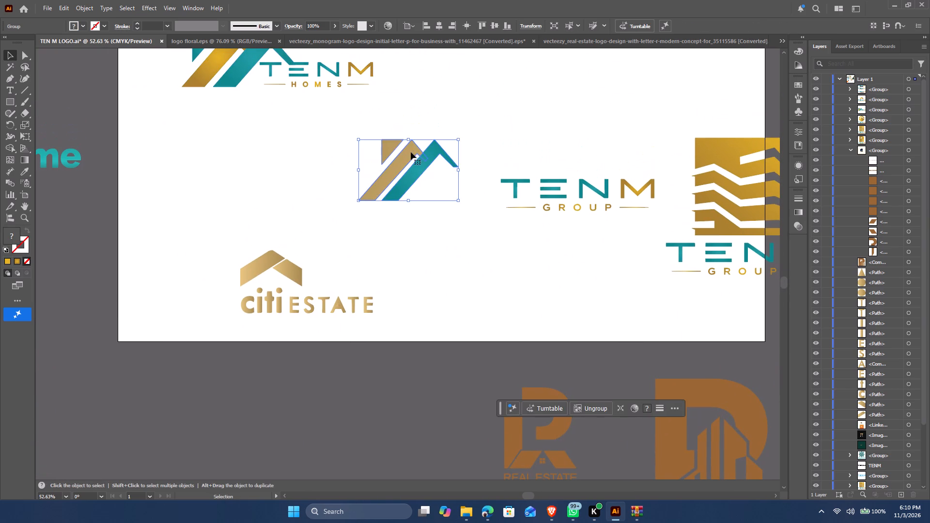
drag(410, 152, 272, 407)
click(358, 310)
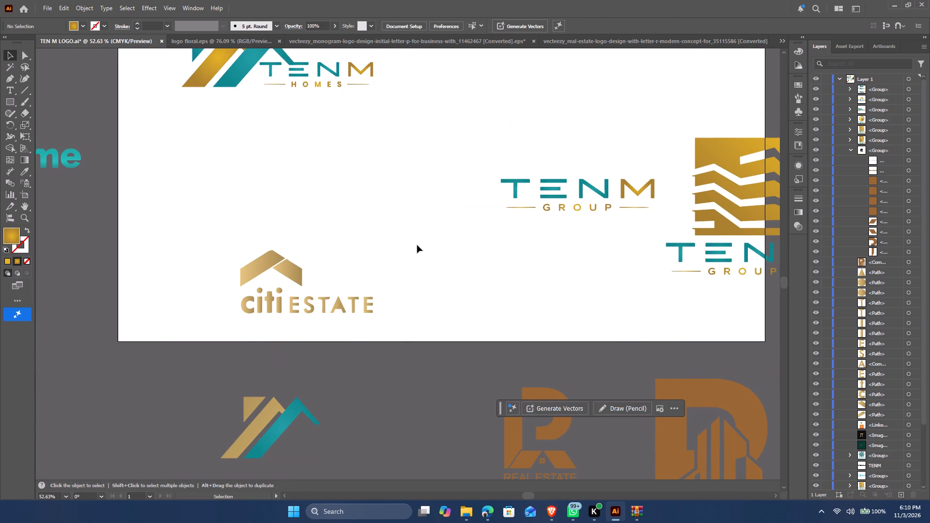
Group the gold citi ESTATE logo's pieces and move the group below the artboard beside the spare roof icon.
drag(418, 247, 220, 316)
key(ctrl+g)
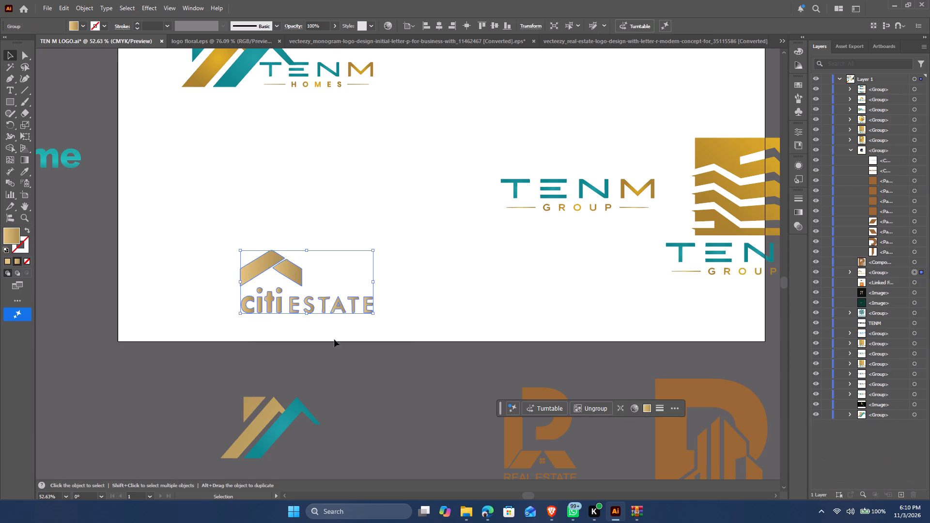
drag(342, 305, 182, 415)
Shift the roof-style TENM HOMES logo about 0.5 in right and 0.25 in down beneath the chevron HOMES logo.
key(space)
key(space)
key(space)
key(space)
key(space)
key(space)
key(space)
key(space)
key(space)
key(space)
key(space)
key(space)
key(space)
key(space)
key(space)
key(space)
key(space)
key(space)
key(space)
key(space)
drag(497, 250, 255, 454)
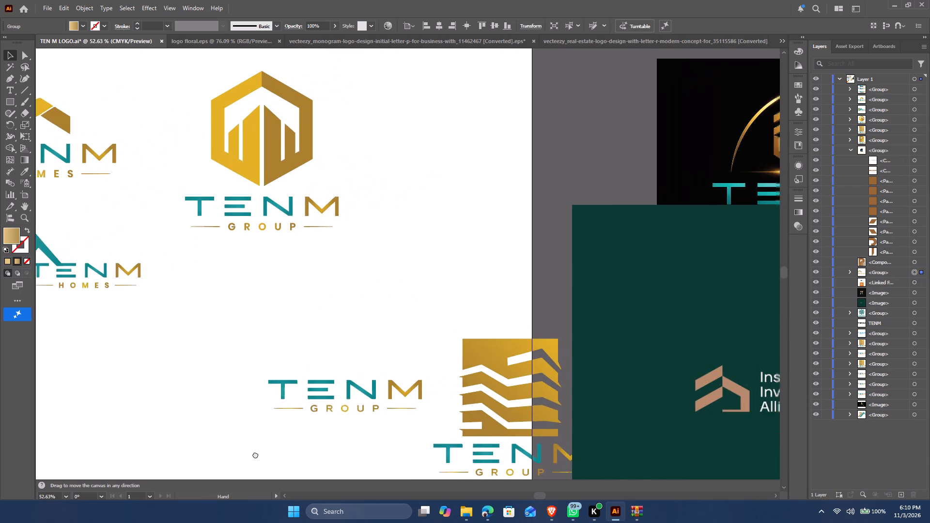
drag(255, 454, 255, 452)
click(268, 442)
drag(269, 276, 534, 265)
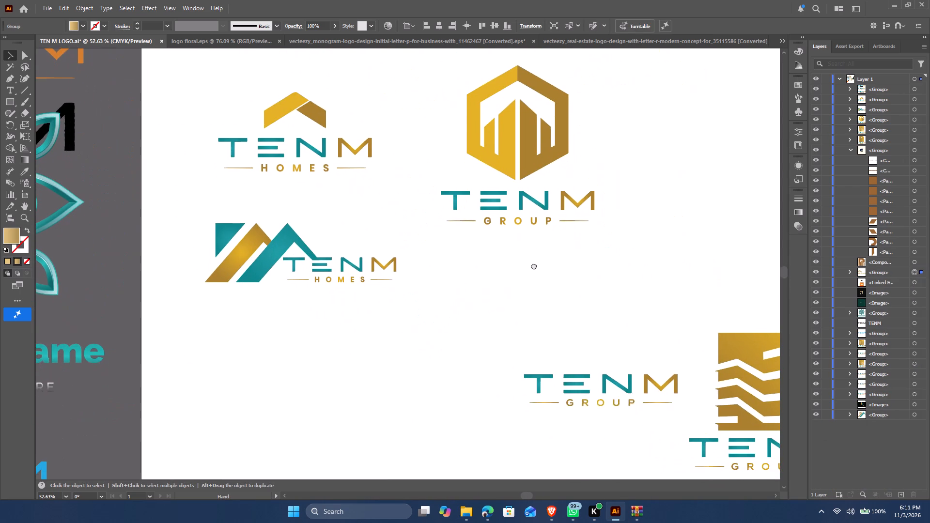
drag(534, 265, 532, 264)
drag(355, 258, 375, 278)
drag(358, 265, 378, 274)
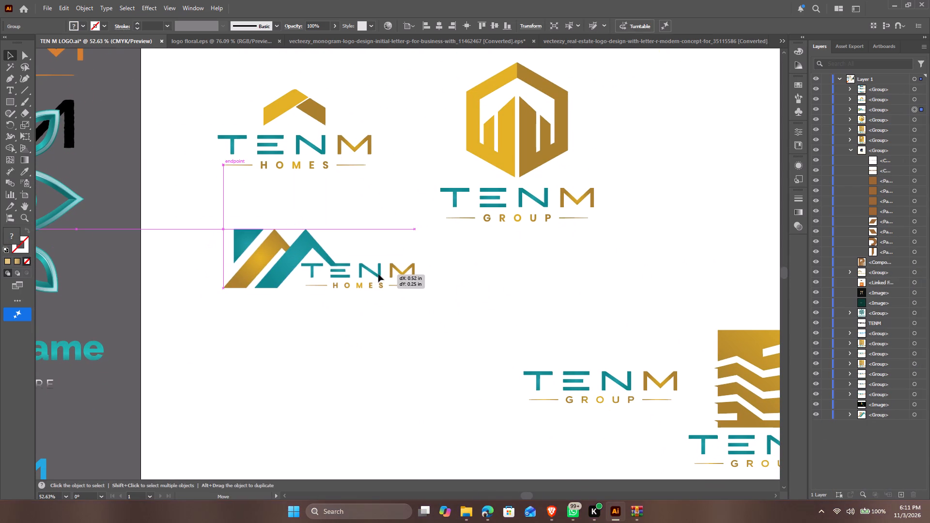
drag(378, 274, 378, 274)
Move the dark green Insight Invest Alliance image further right, clear of the black logo image and the artboard.
drag(23, 217, 43, 221)
drag(500, 291, 461, 322)
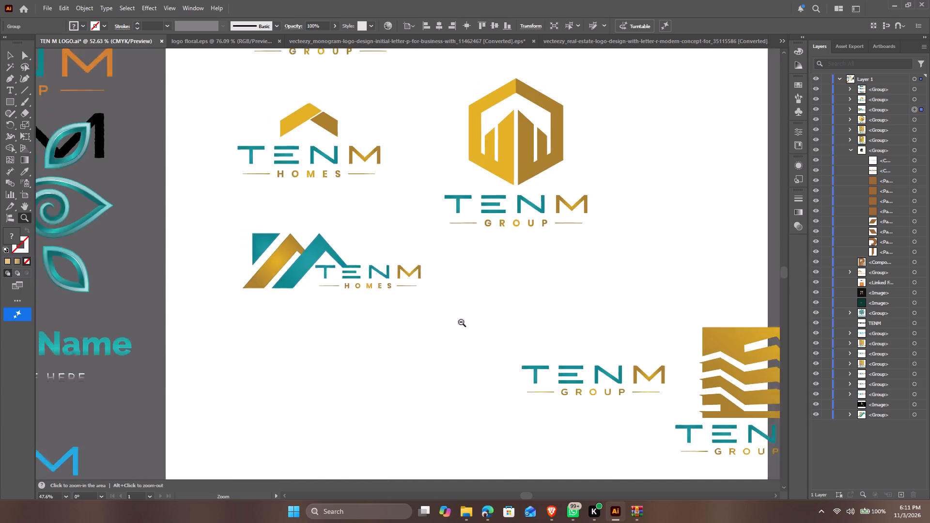
drag(461, 322, 377, 381)
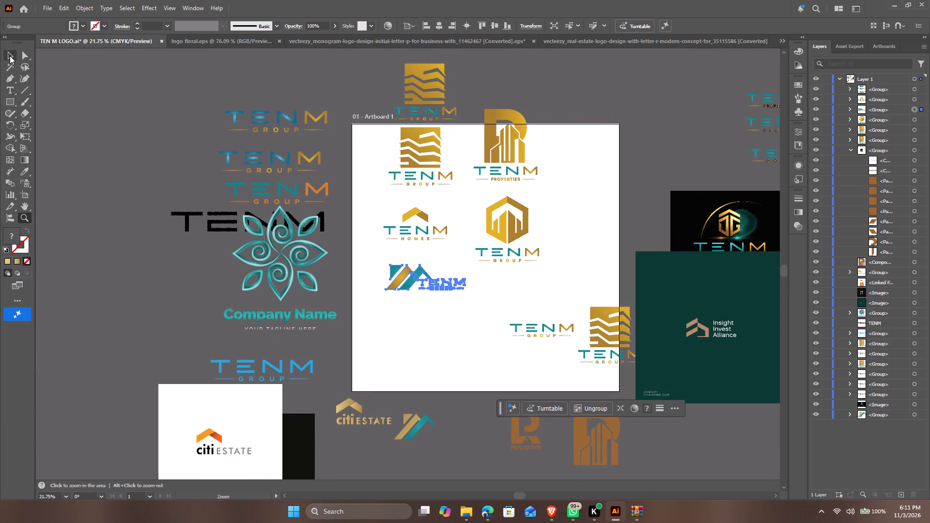
click(10, 54)
key(space)
key(space)
key(space)
key(space)
key(space)
key(space)
key(space)
key(space)
key(space)
key(space)
key(space)
key(space)
key(space)
key(space)
key(space)
key(space)
key(space)
key(space)
key(space)
key(space)
drag(552, 282, 378, 225)
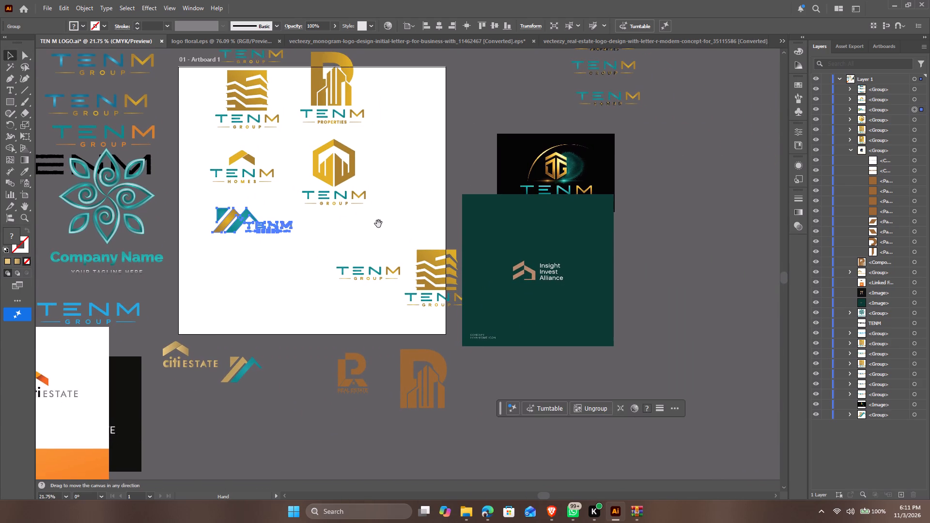
click(649, 280)
drag(542, 284, 715, 280)
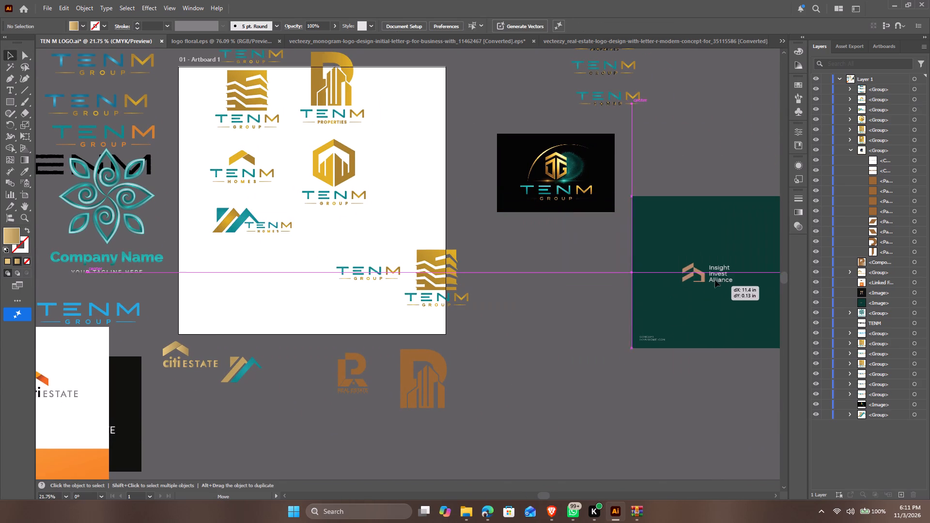
drag(715, 280, 714, 279)
Move the TENM GROUP building logo overlapping the artboard's right edge onto the gray area beside the artboard.
drag(430, 252, 534, 273)
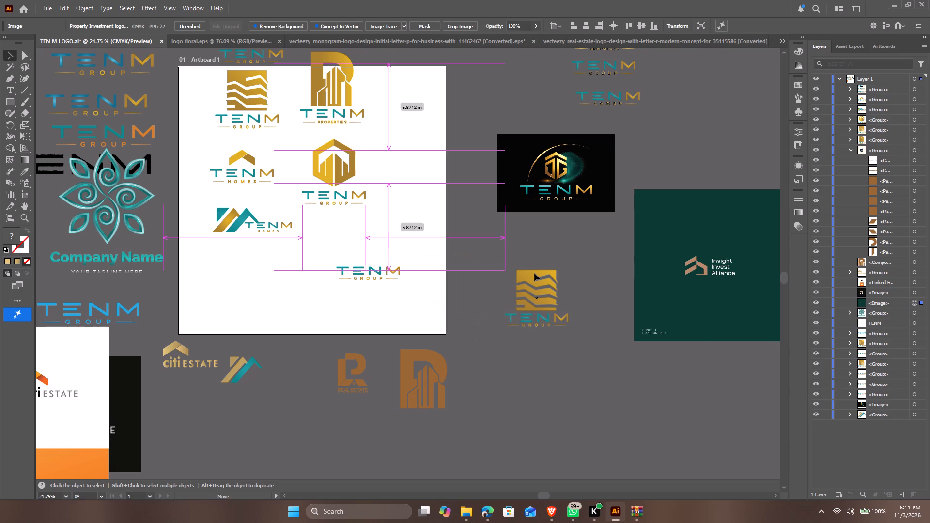
drag(534, 273, 533, 272)
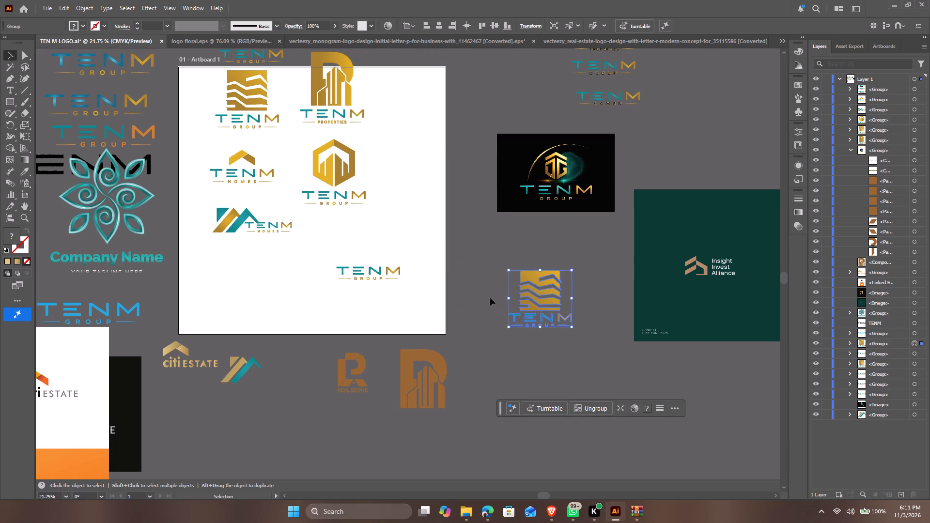
Delete the large brown R building icon below the artboard.
click(435, 361)
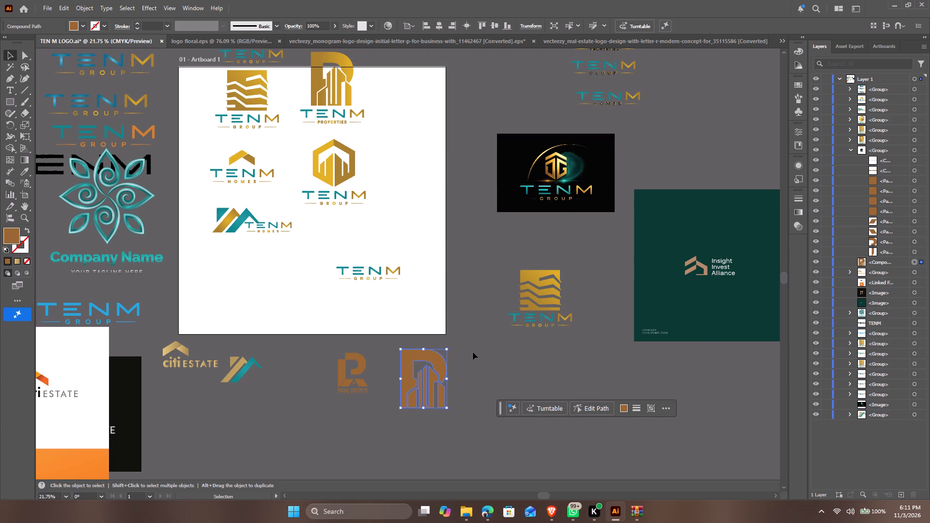
click(441, 366)
key(Delete)
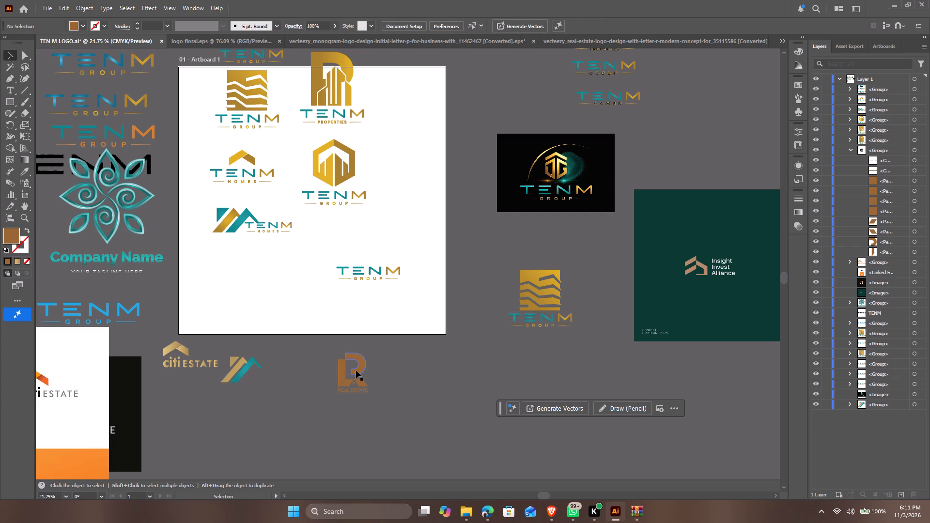
Move the brown REAL ESTATE R logo from below the artboard to the gray area just beyond its right edge.
drag(356, 370, 417, 218)
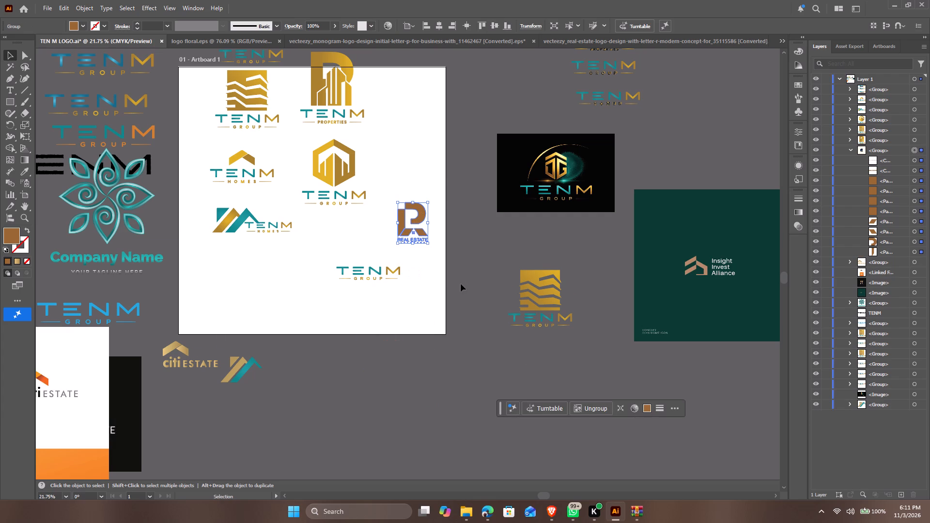
click(461, 284)
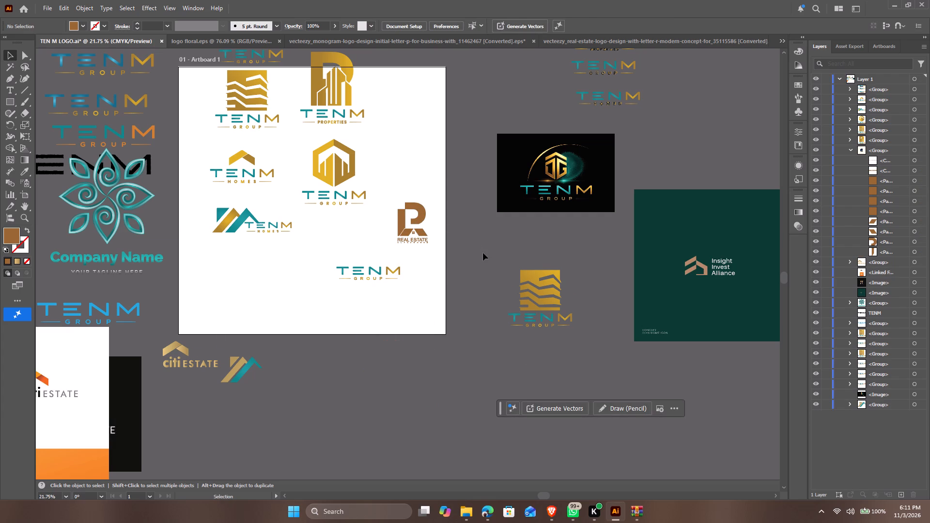
drag(419, 220, 487, 254)
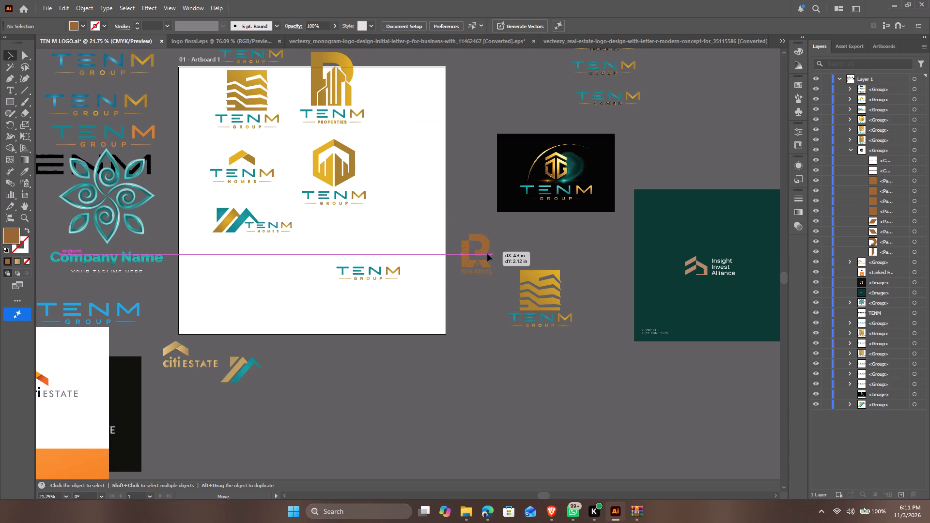
drag(487, 254, 485, 263)
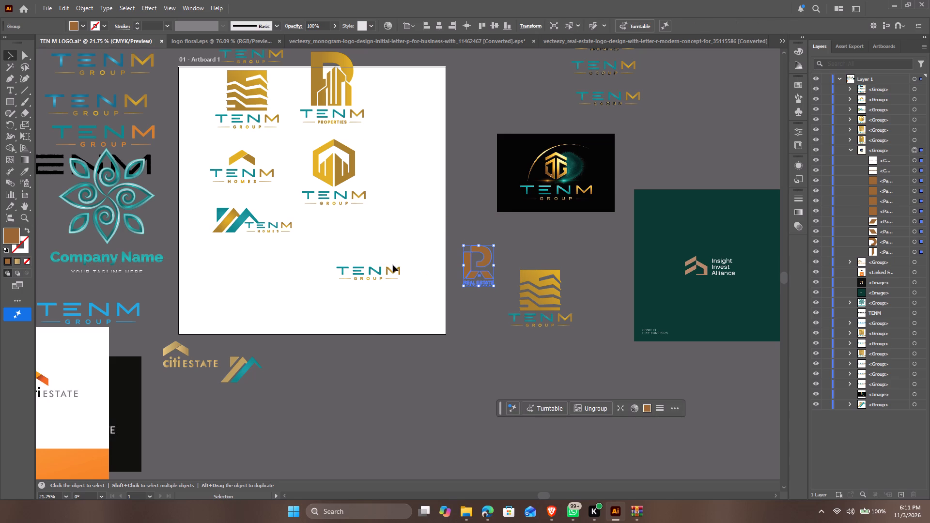
Delete the spare TENM GROUP wordmark without an icon in the artboard's lower right area.
click(394, 272)
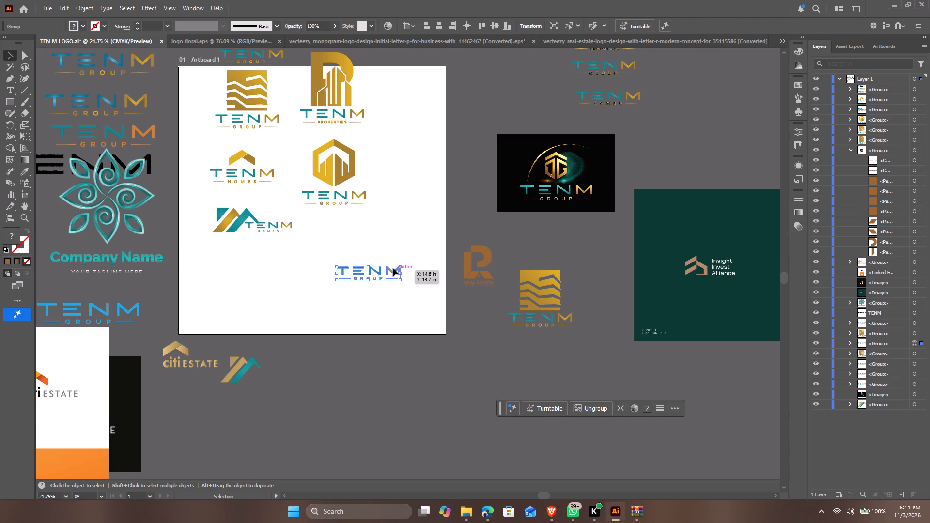
key(Delete)
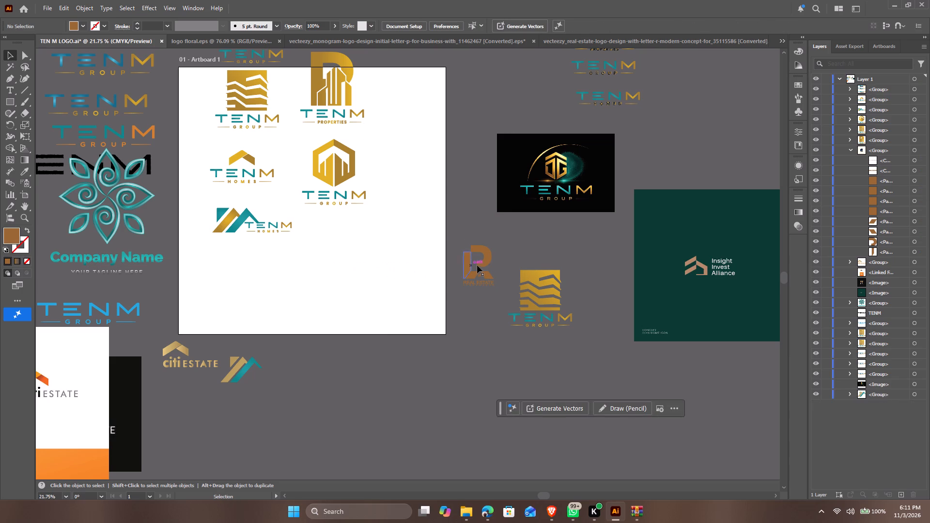
Move the five finished TENM logos together down and slightly right so they all sit inside the artboard.
scroll(473, 260, up, 5)
drag(395, 171, 217, 309)
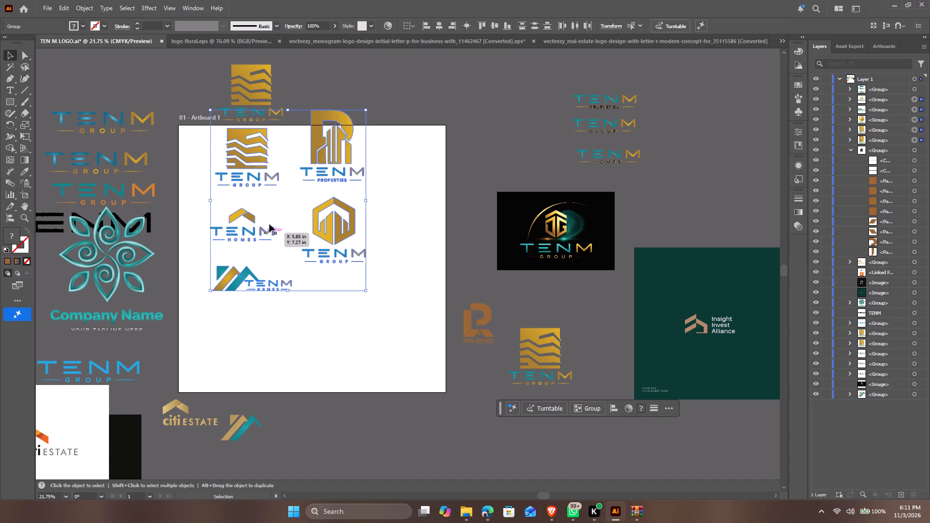
drag(240, 160, 248, 227)
click(411, 199)
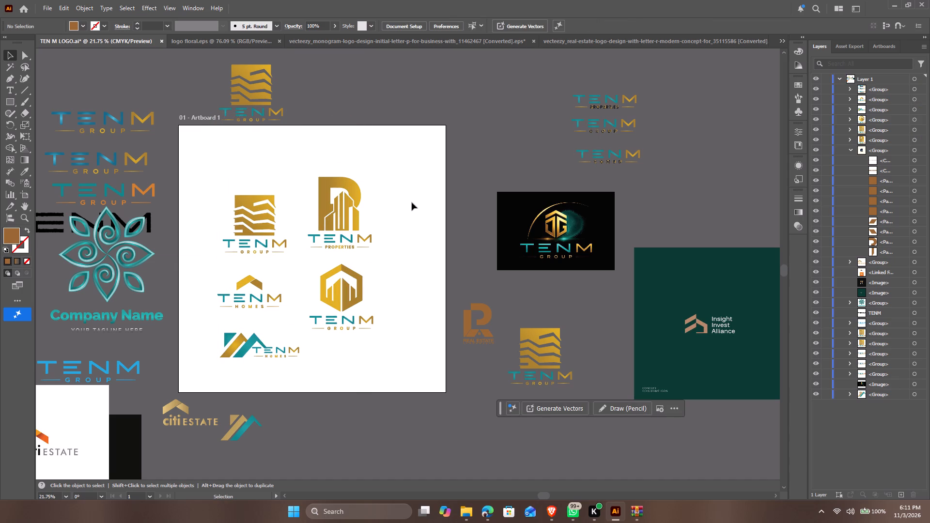
click(412, 202)
Align the TENM GROUP building logo and the TENM PROPERTIES logo in the top row by their vertical centers.
drag(408, 180, 217, 224)
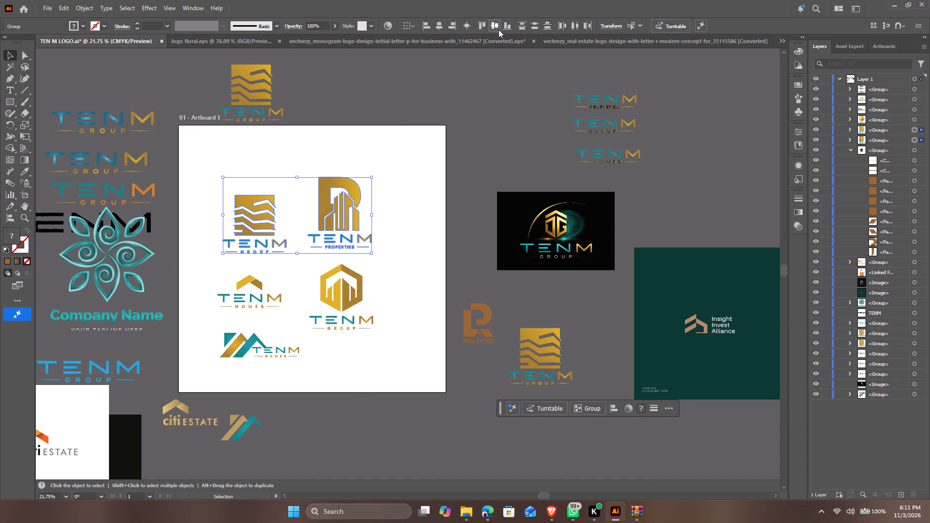
click(495, 24)
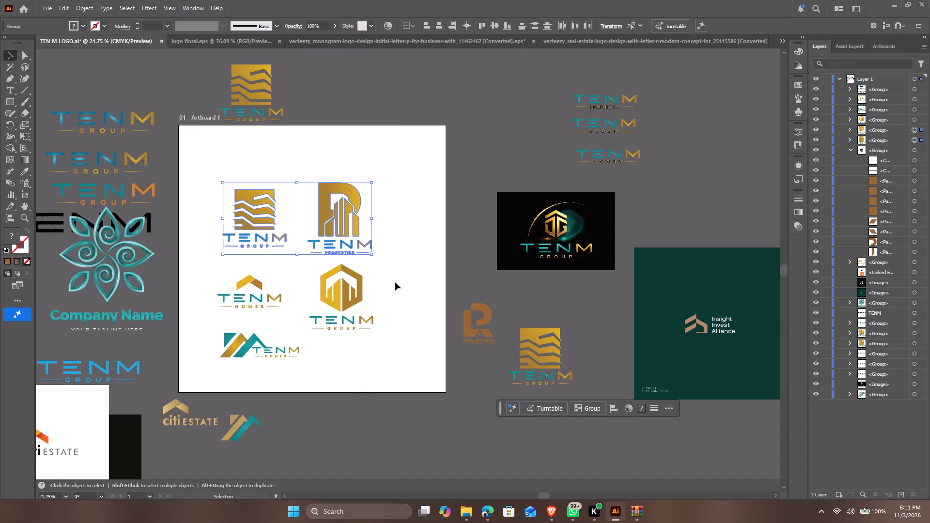
click(395, 282)
Align the chevron TENM HOMES logo and the hexagon TENM GROUP logo by their vertical centers.
drag(405, 280, 173, 285)
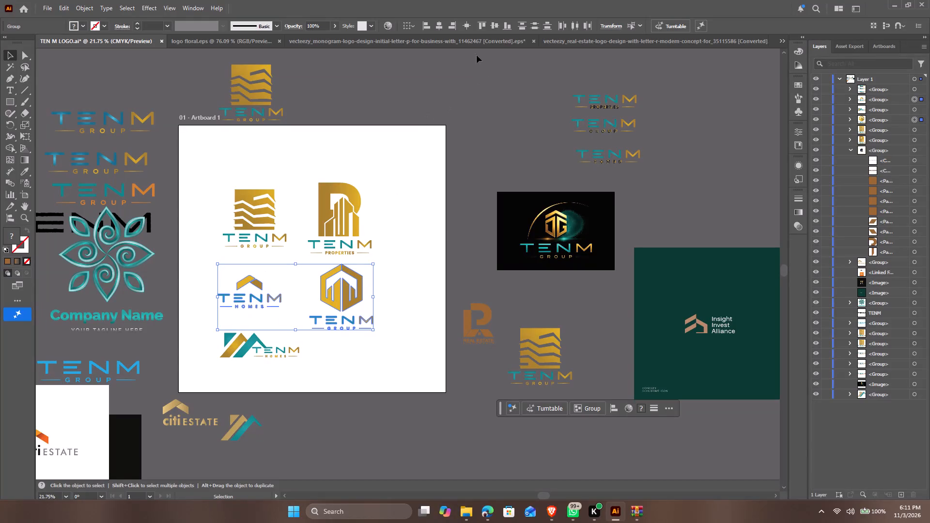
click(499, 25)
click(267, 161)
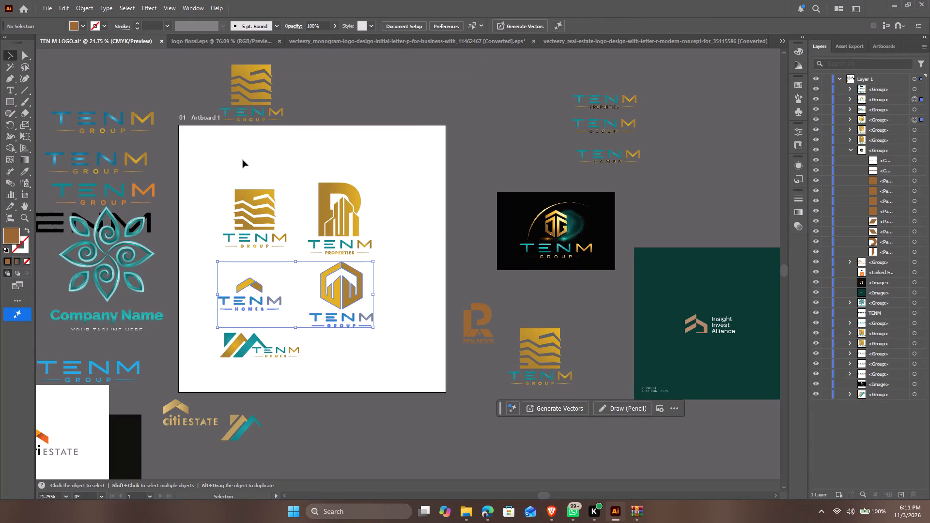
Align the three left-column logos, building GROUP, chevron HOMES and roof HOMES, by their horizontal centers.
drag(243, 157, 237, 381)
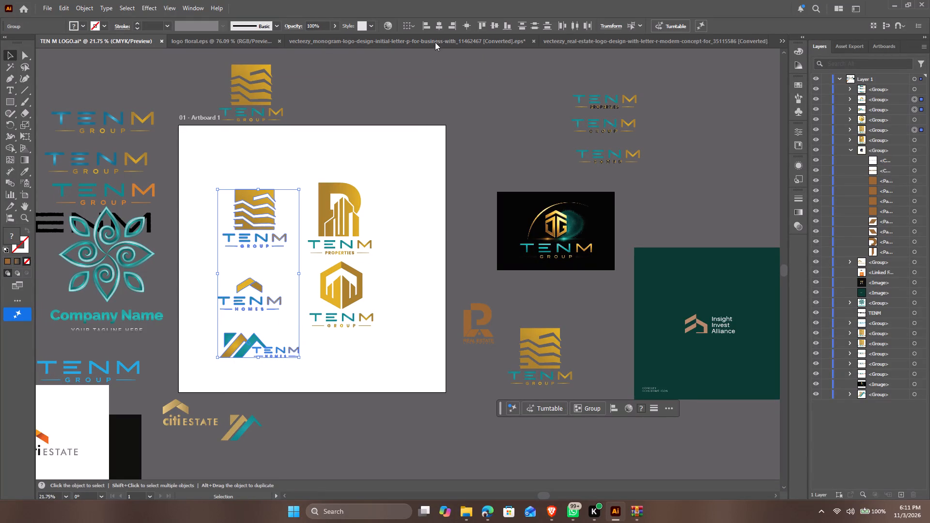
click(440, 26)
double_click(440, 25)
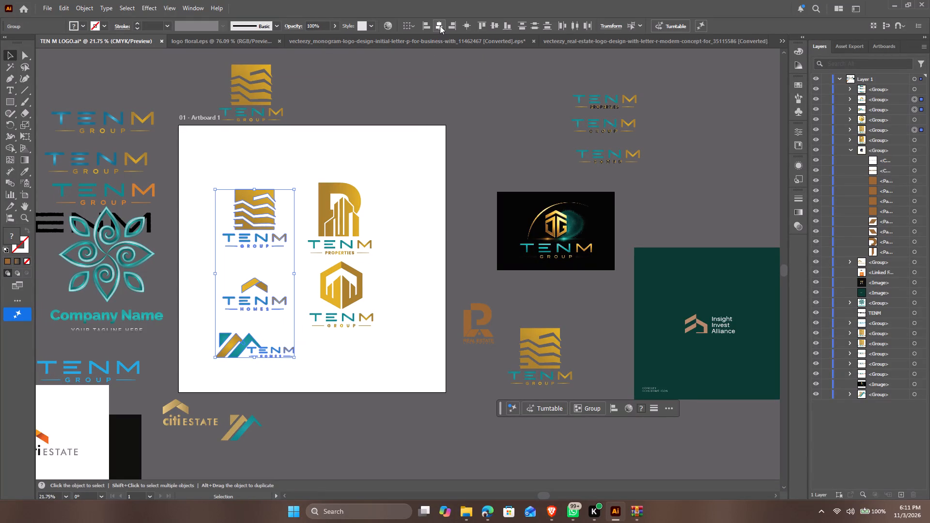
Nudge the left column of three logos five large increments toward the artboard's left edge.
key(shift+Left)
key(shift+Left)
key(shift+Left)
key(shift+Left)
key(shift+Left)
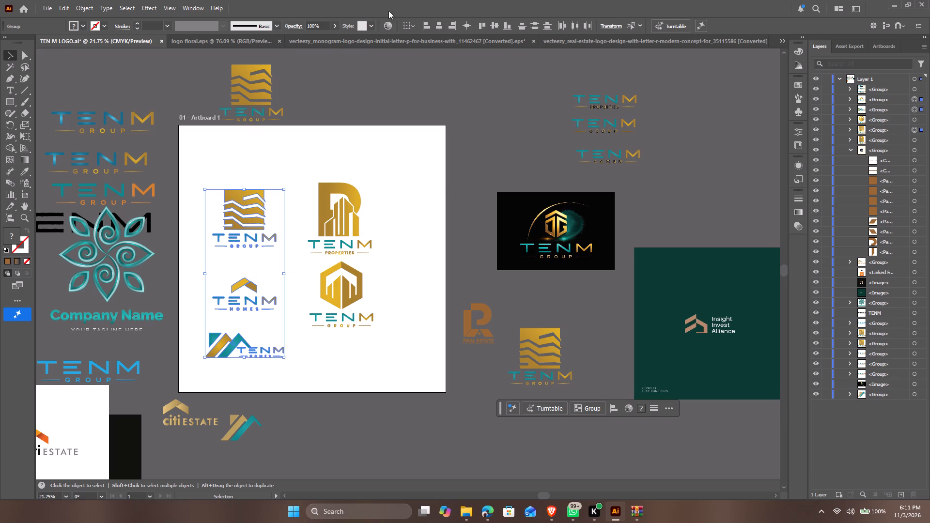
Nudge the TENM PROPERTIES and hexagon TENM GROUP logos together eight large increments toward the artboard's right edge.
drag(418, 173, 320, 327)
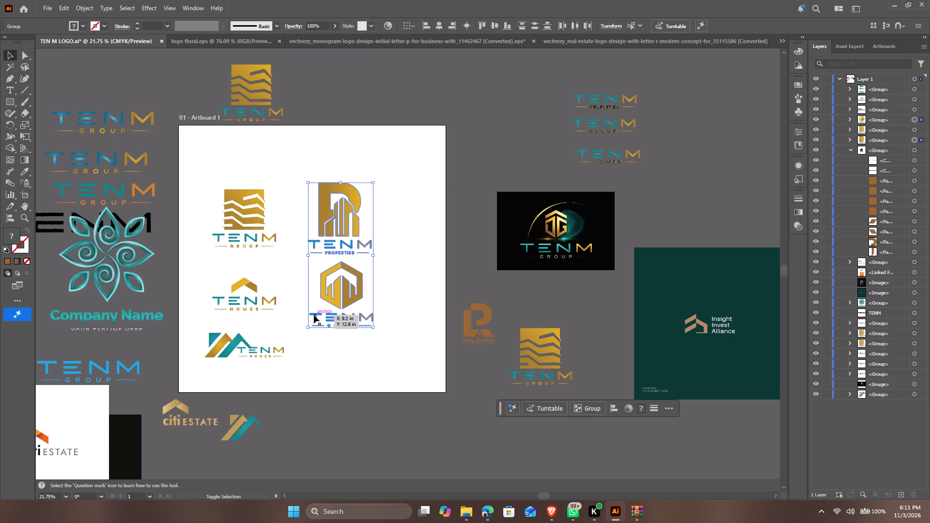
key(shift+Right)
key(shift+Right)
key(shift+Right)
key(shift+Right)
key(shift+Right)
key(shift+Right)
key(shift+Right)
key(shift+Right)
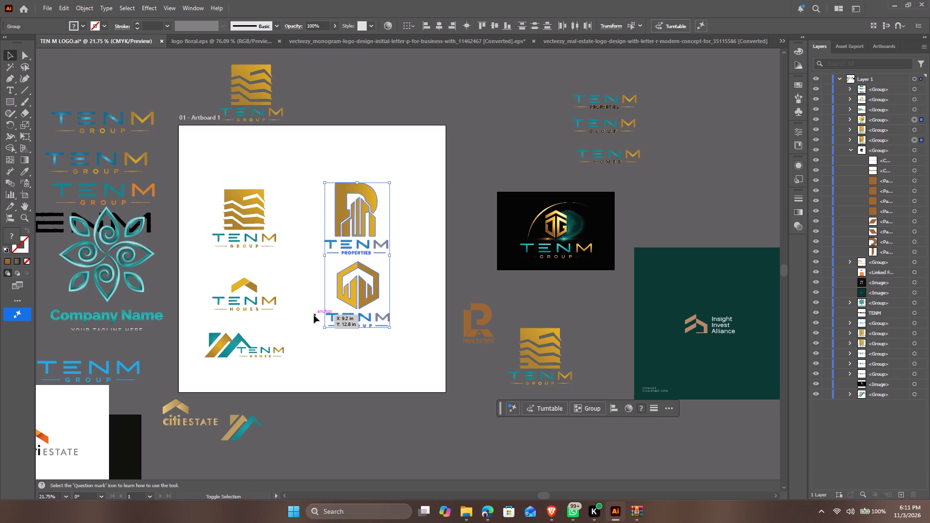
click(444, 162)
Group all five TENM logos on the artboard into one object.
drag(430, 157, 325, 308)
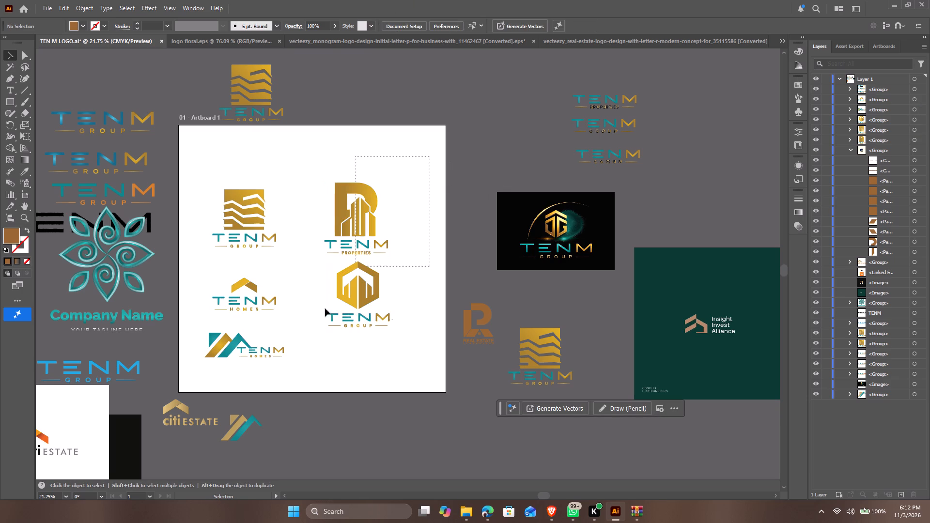
drag(325, 308, 193, 369)
key(ctrl+g)
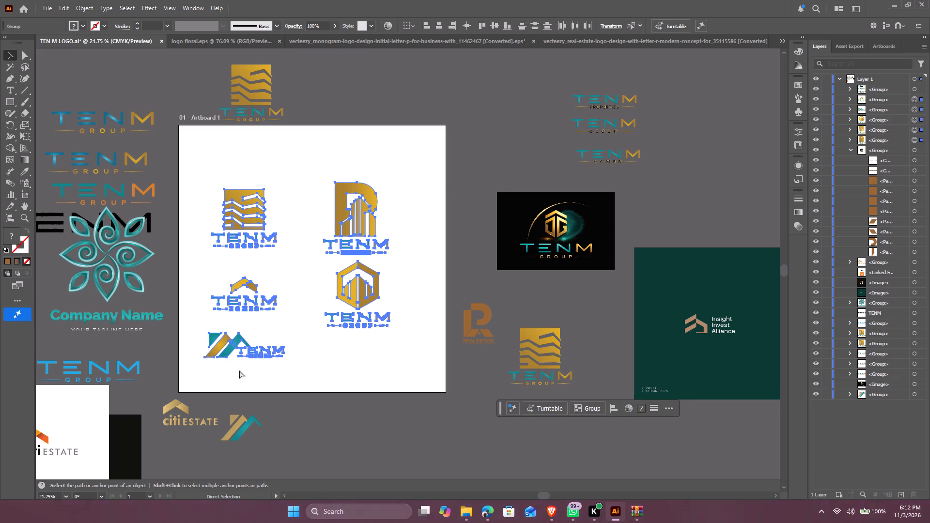
Scale the five-logo group up from its upper right corner to about 15 in wide by 14 in high.
shift+drag(388, 180, 425, 170)
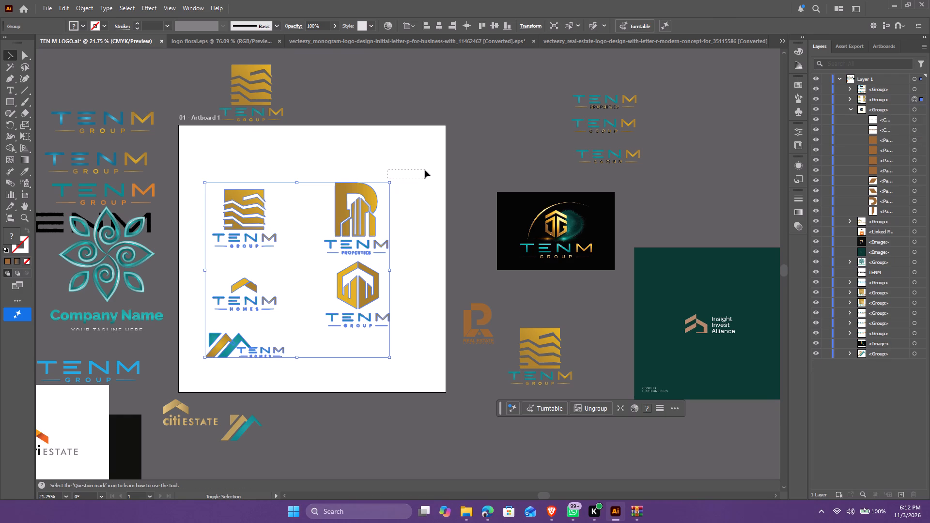
shift+drag(425, 170, 419, 174)
shift+drag(385, 183, 396, 177)
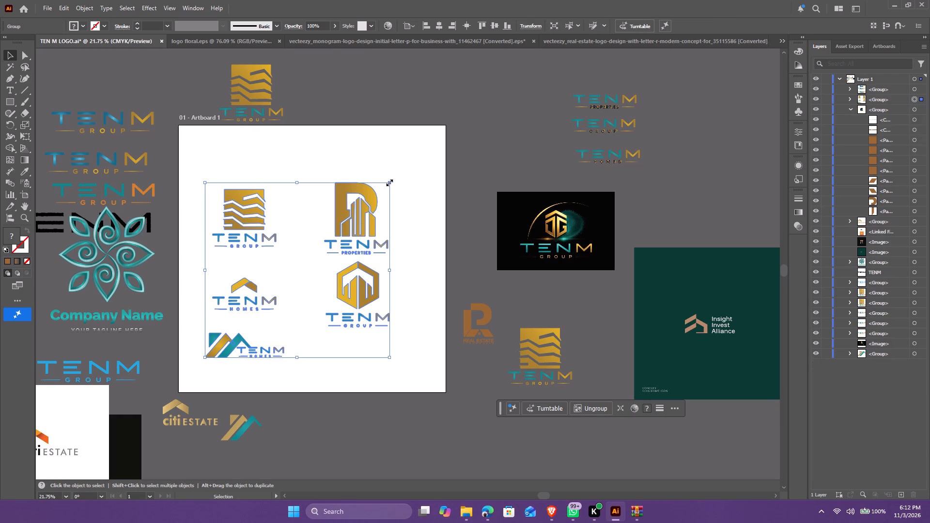
shift+drag(389, 181, 439, 149)
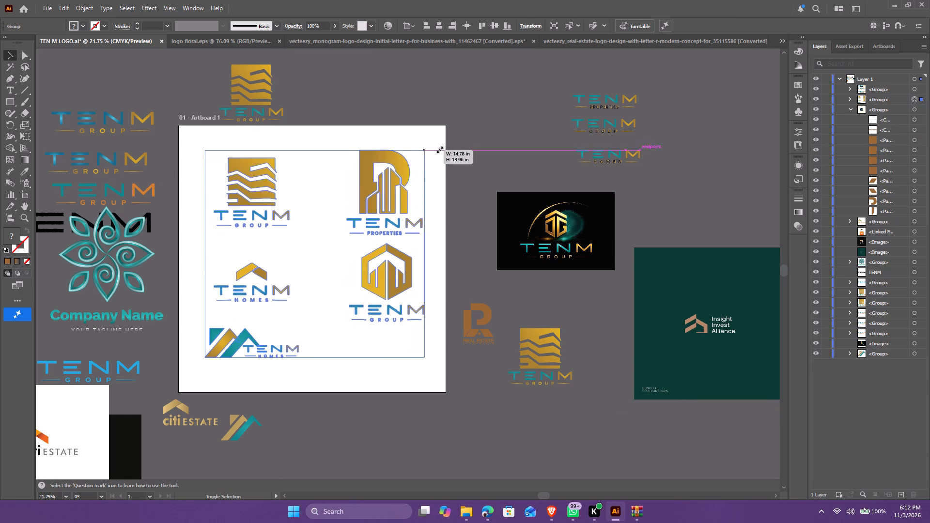
shift+drag(439, 149, 440, 148)
click(386, 392)
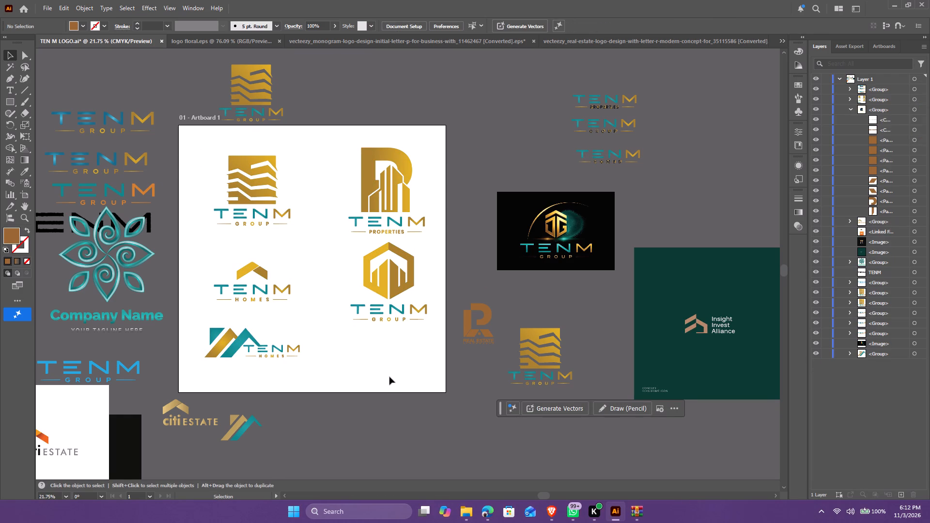
Place the teal-orange TENM GROUP wordmark and the topmost blue-gold one side by side, up and left of the artboard.
scroll(318, 339, down, 6)
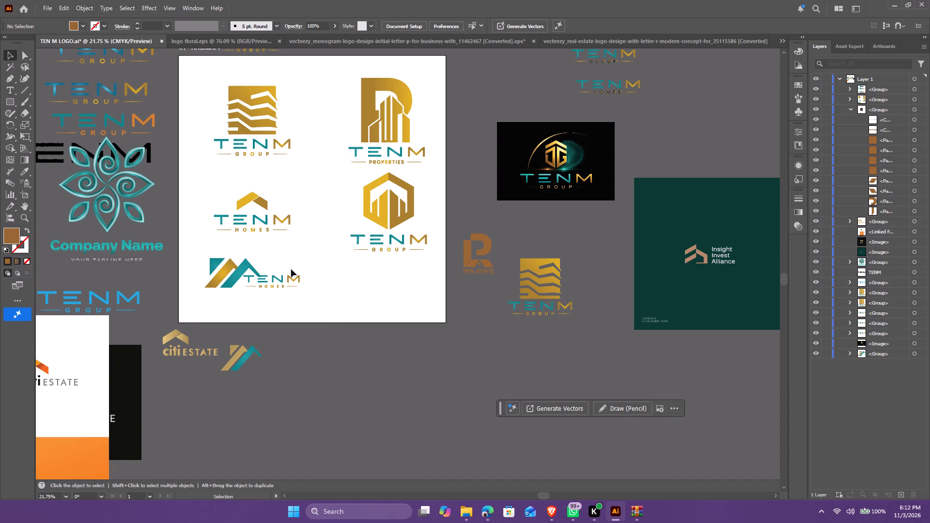
key(space)
key(space)
key(space)
key(space)
key(space)
key(space)
key(space)
key(space)
key(space)
key(space)
key(space)
key(space)
key(space)
drag(231, 188, 493, 308)
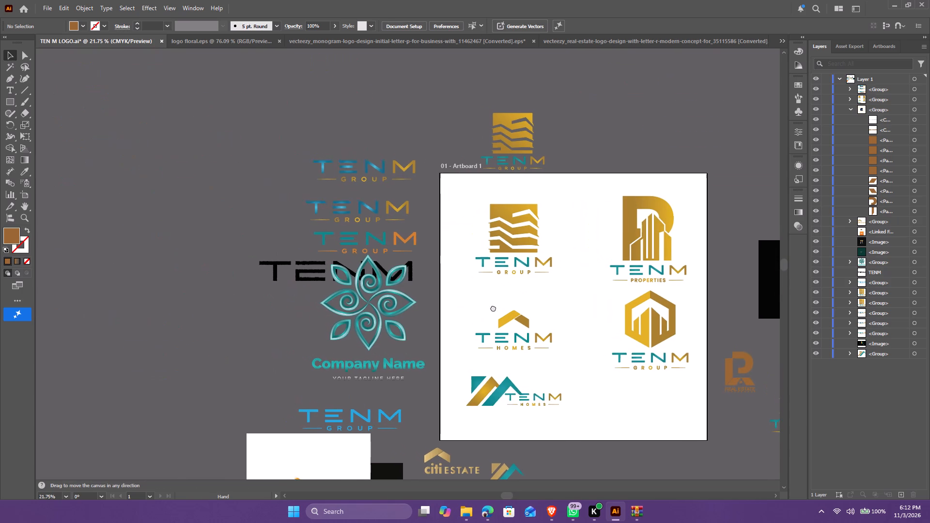
drag(493, 308, 491, 307)
drag(401, 236, 250, 140)
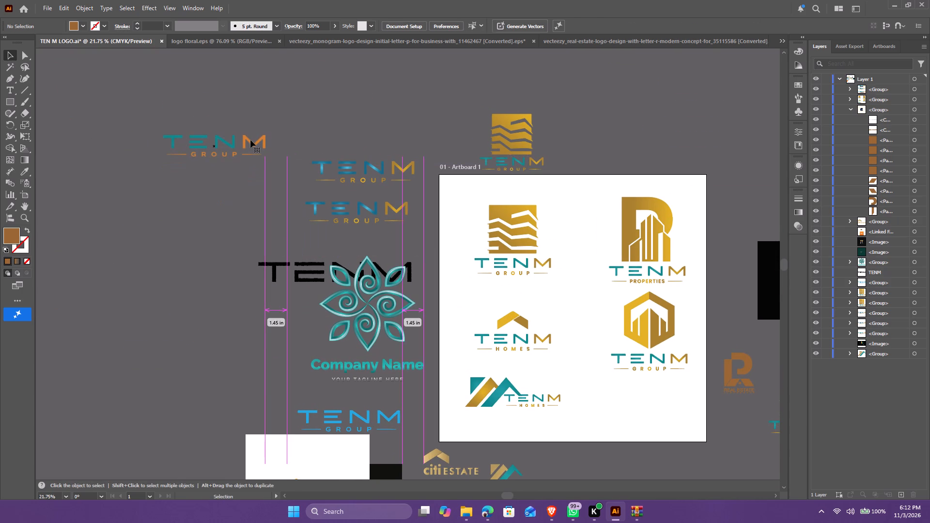
drag(381, 170, 350, 144)
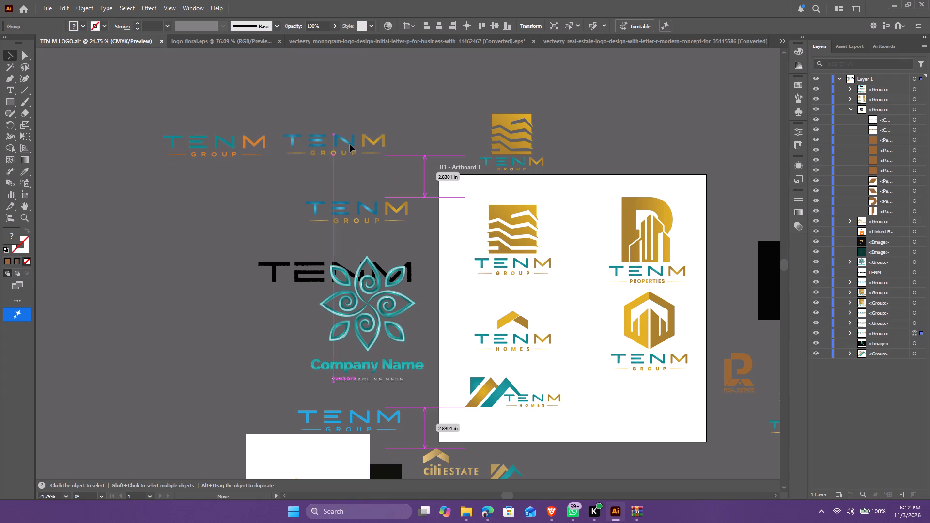
drag(350, 144, 348, 147)
Delete the remaining blue-gold TENM GROUP wordmark just above the floral logo.
click(377, 210)
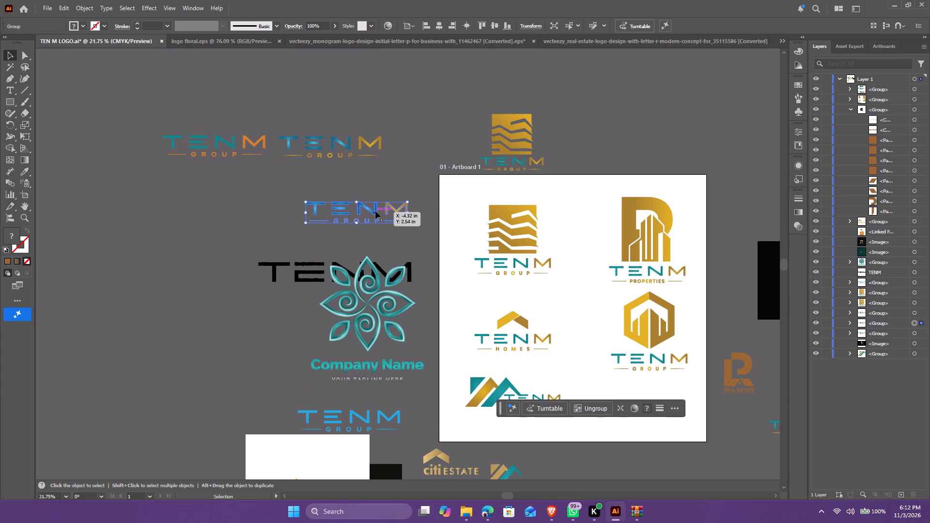
key(Delete)
Delete the teal floral Company Name logo beside the artboard.
scroll(384, 251, down, 5)
click(382, 259)
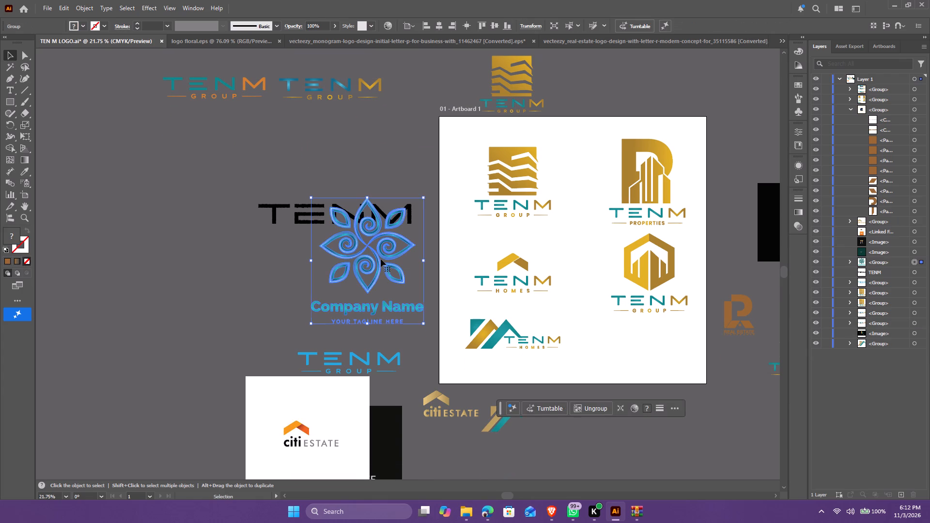
key(Delete)
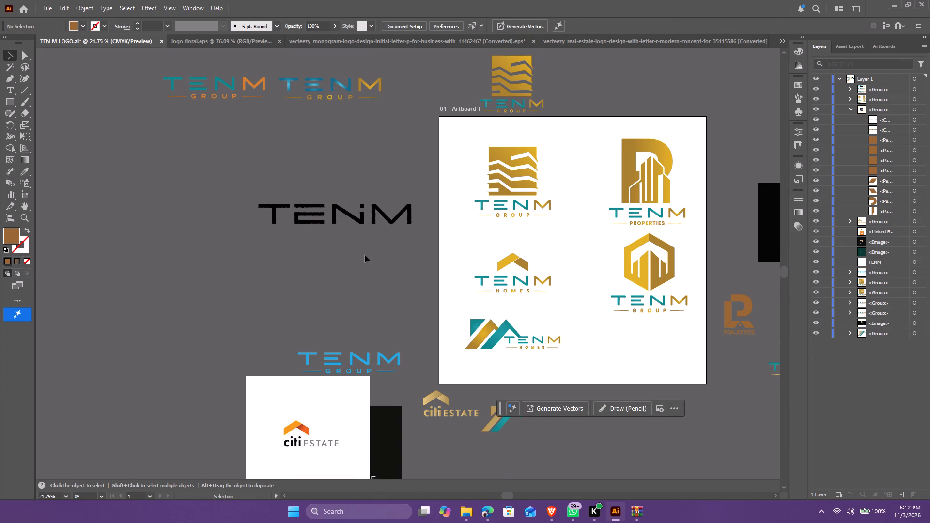
Delete the black TENM text object left of the artboard.
scroll(366, 253, down, 3)
drag(234, 148, 411, 236)
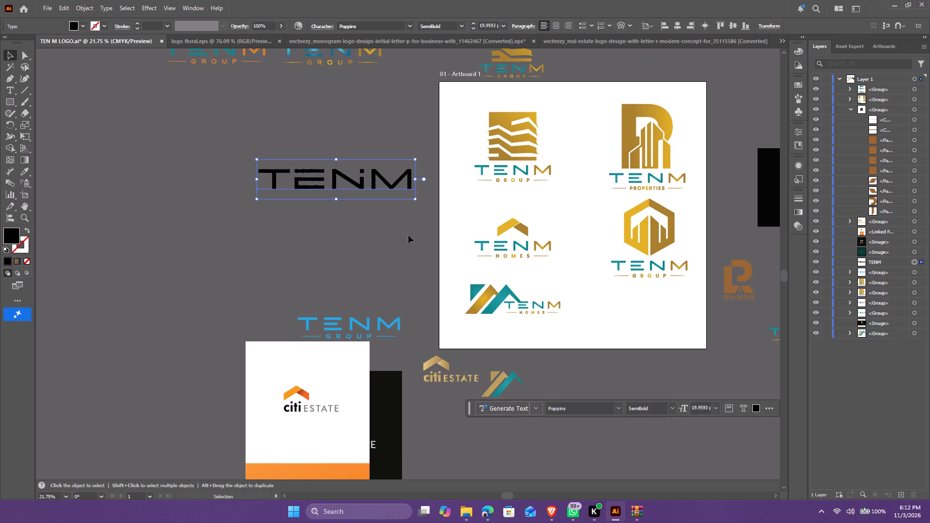
key(Delete)
Move the white and orange citi ESTATE linked image off the black REAL ESTATE image and delete it.
key(space)
key(space)
key(space)
key(space)
key(space)
key(space)
key(space)
key(space)
key(space)
key(space)
key(space)
key(space)
key(space)
key(space)
key(space)
key(space)
key(space)
key(space)
key(space)
key(space)
drag(376, 248, 185, 120)
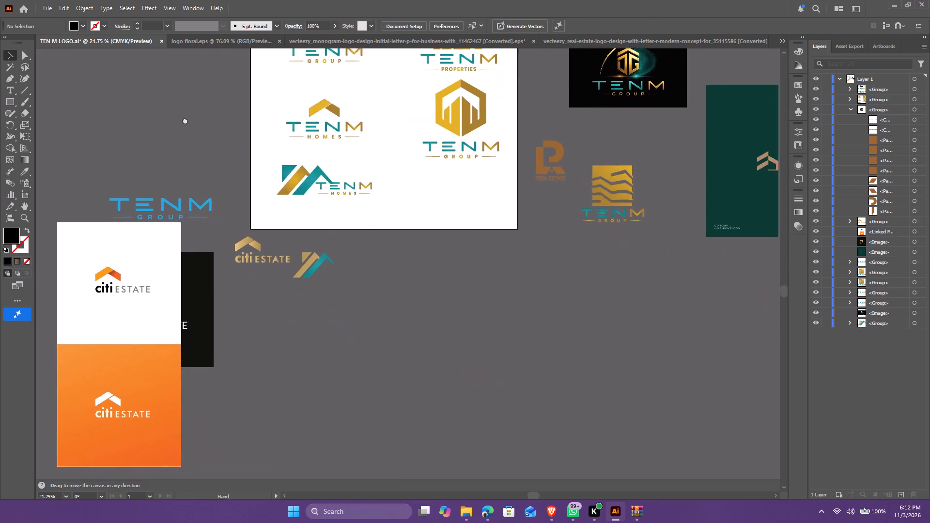
drag(185, 120, 398, 38)
key(space)
key(space)
key(space)
key(space)
key(space)
key(space)
key(space)
key(space)
key(space)
key(space)
drag(497, 291, 602, 383)
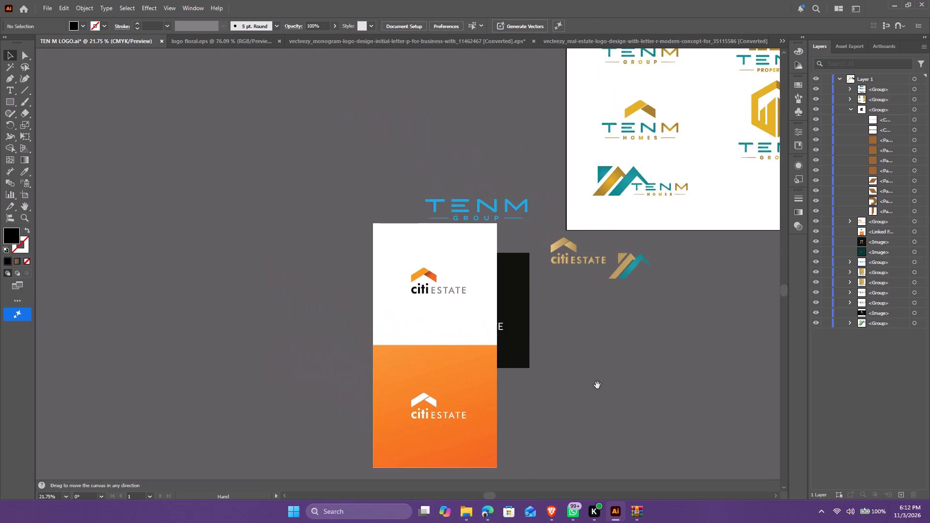
drag(474, 393, 284, 254)
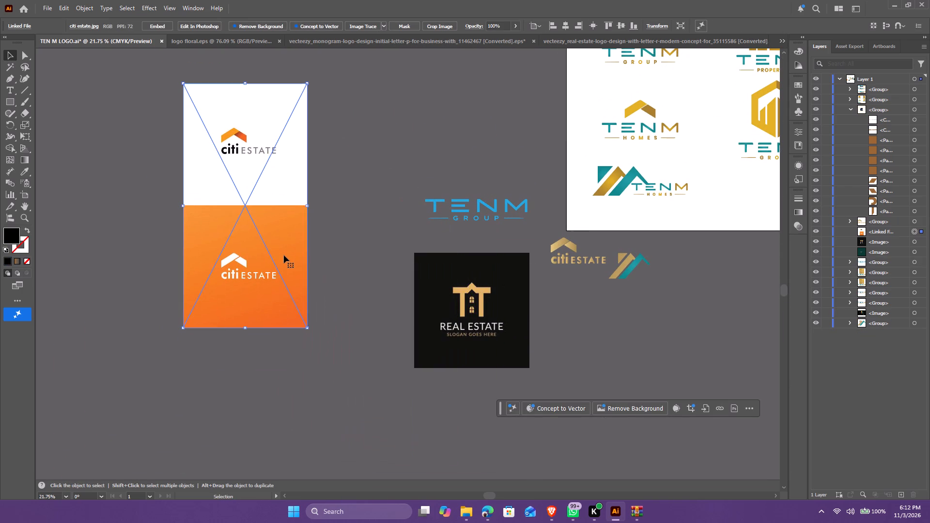
key(Delete)
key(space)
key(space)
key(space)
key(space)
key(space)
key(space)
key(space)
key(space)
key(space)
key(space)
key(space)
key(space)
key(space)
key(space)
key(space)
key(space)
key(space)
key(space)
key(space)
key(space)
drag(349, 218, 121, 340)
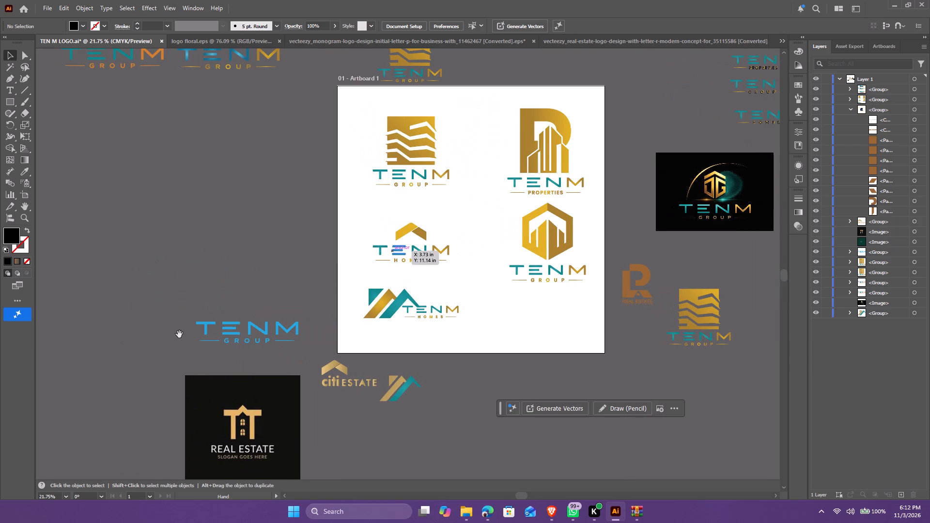
Move the black REAL ESTATE image with the door-shaped TT emblem away from the other references and delete it.
key(space)
drag(257, 427, 138, 176)
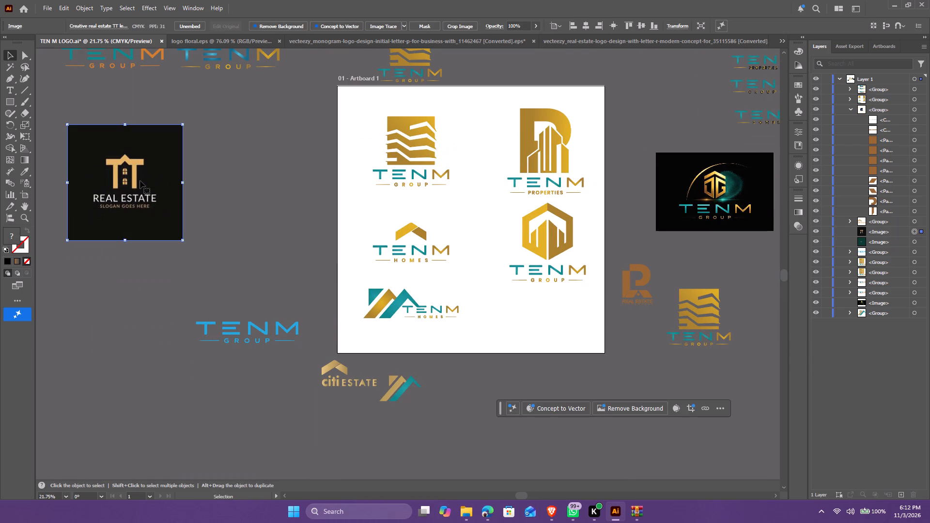
key(Delete)
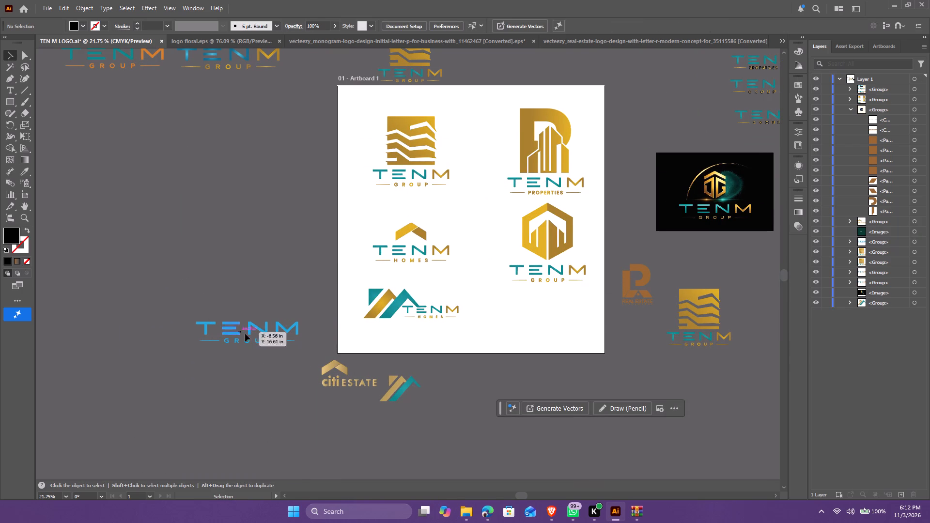
Gather the blue TENM GROUP wordmark, the citi ESTATE logo and the gold-teal roof icon together well left of the artboard.
drag(250, 332, 114, 105)
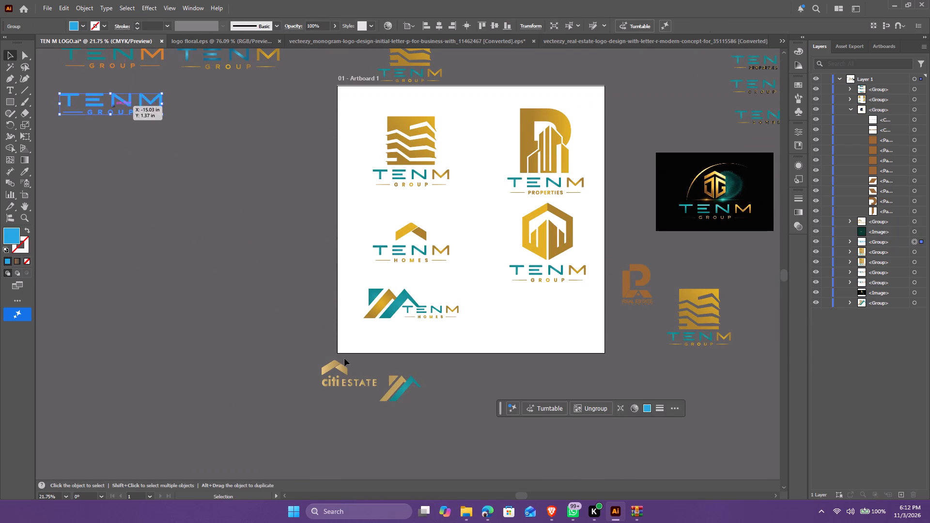
drag(279, 362, 432, 414)
drag(401, 394, 170, 246)
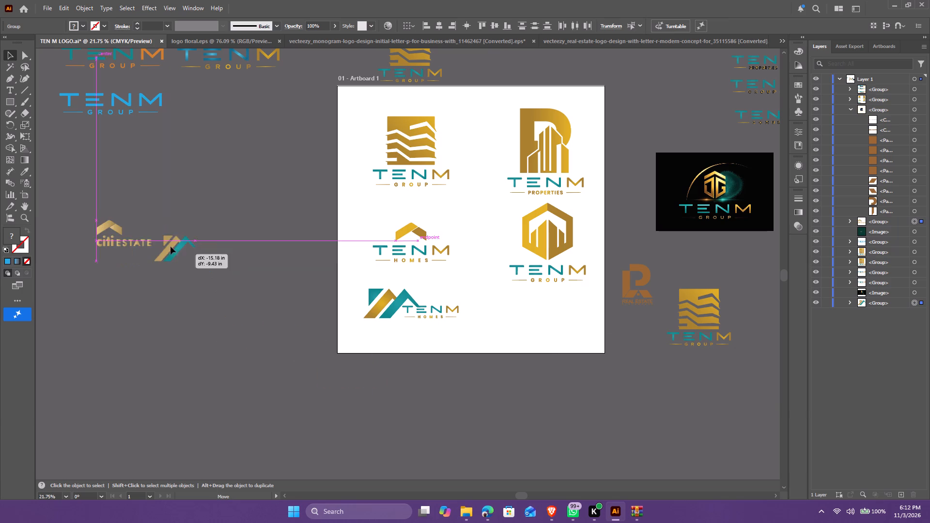
drag(170, 246, 148, 158)
Bring the gold building TENM GROUP logo from above the artboard down beside its duplicate and delete both.
drag(415, 57, 685, 403)
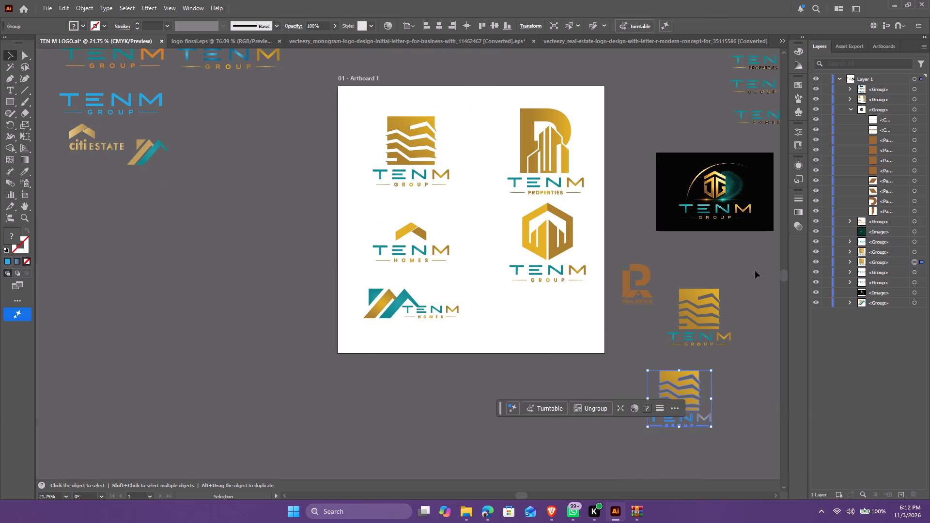
drag(755, 269, 675, 438)
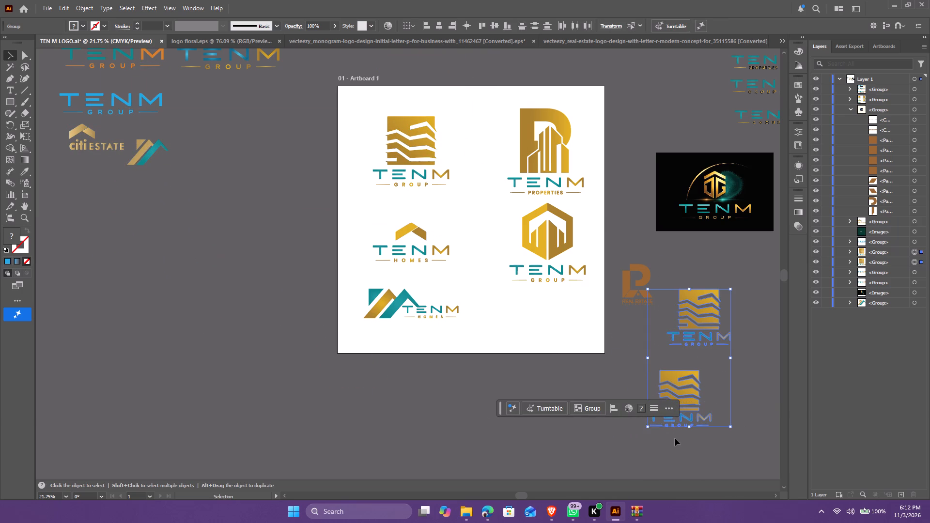
key(Delete)
Move the brown R REAL ESTATE logo and the black TENM GROUP image to the reference art left of the artboard.
drag(645, 282, 352, 176)
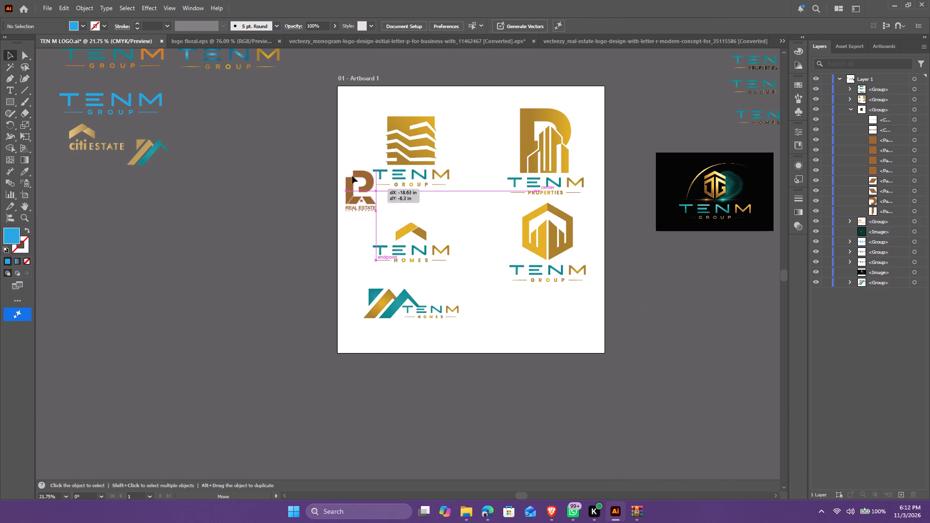
drag(352, 176, 96, 178)
key(space)
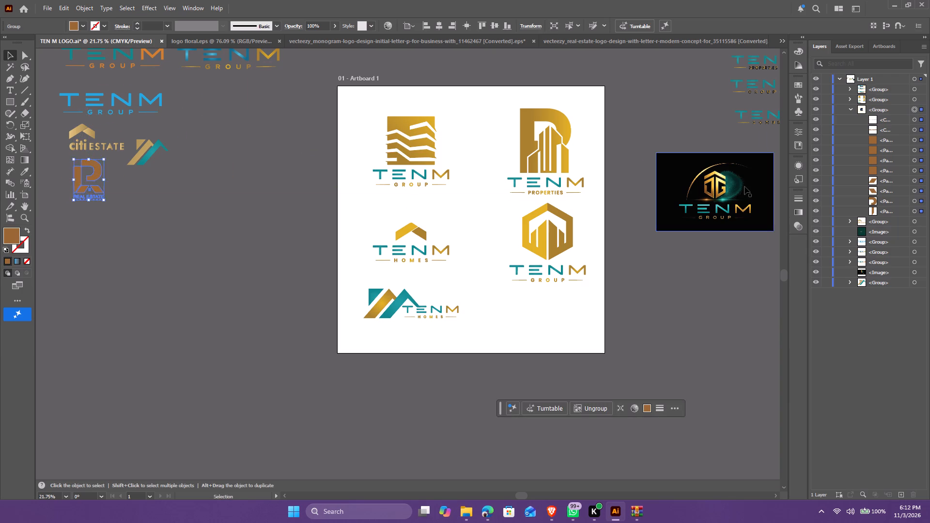
drag(743, 191, 192, 251)
Delete the three spare TENM PROPERTIES, GROUP and HOMES wordmarks lying right of the artboard.
key(space)
key(space)
key(space)
key(space)
key(space)
key(space)
key(space)
key(space)
key(space)
key(space)
key(space)
key(space)
key(space)
key(space)
drag(684, 221, 249, 346)
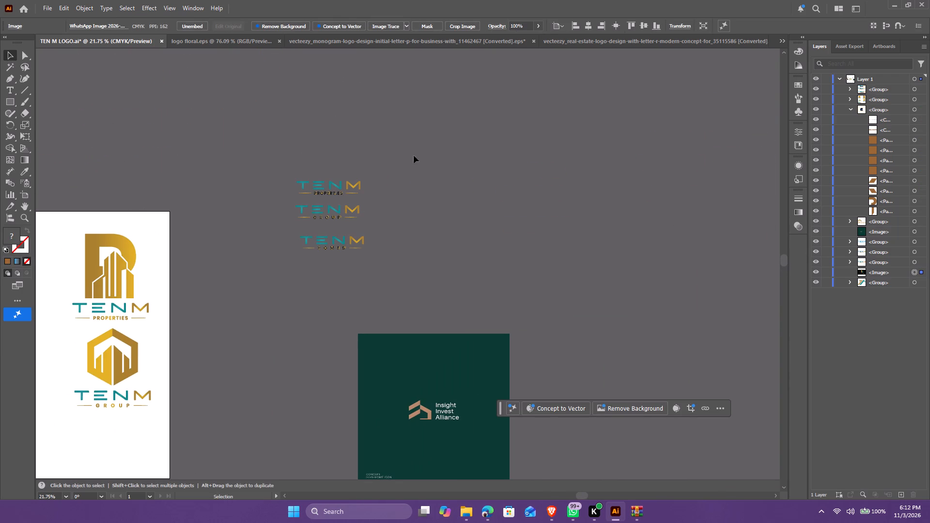
drag(414, 154, 253, 290)
key(Delete)
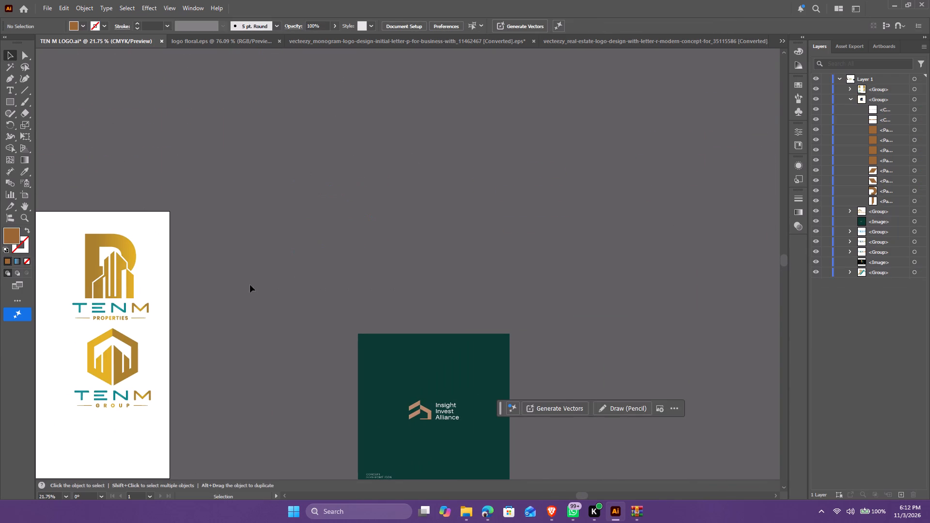
Move the dark green Insight Invest Alliance image across the artboard to sit below the black TENM GROUP image among the references.
key(space)
key(space)
key(space)
key(space)
key(space)
key(space)
key(space)
key(space)
key(space)
key(space)
key(space)
key(space)
key(space)
key(space)
key(space)
key(space)
key(space)
key(space)
key(space)
key(space)
drag(276, 293, 700, 114)
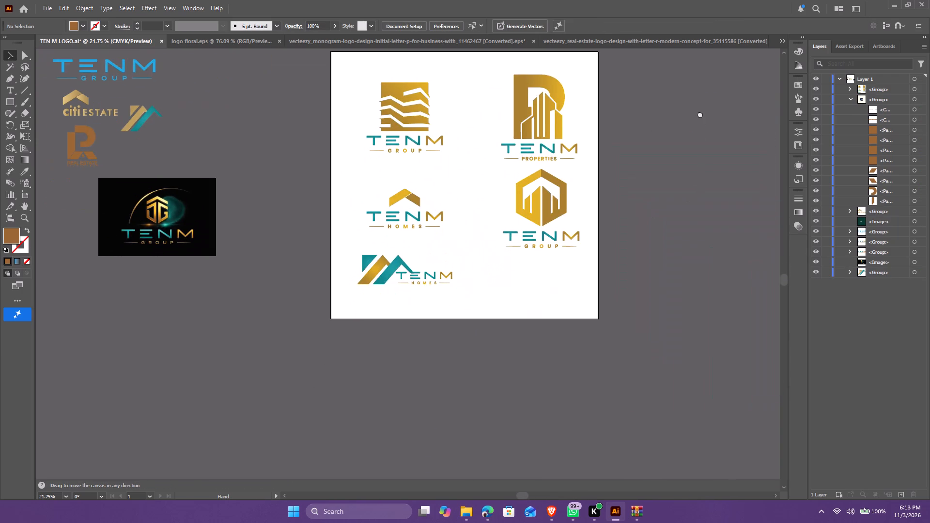
drag(700, 114, 697, 109)
key(space)
key(space)
key(space)
key(space)
key(space)
drag(679, 215, 523, 225)
drag(715, 246, 154, 310)
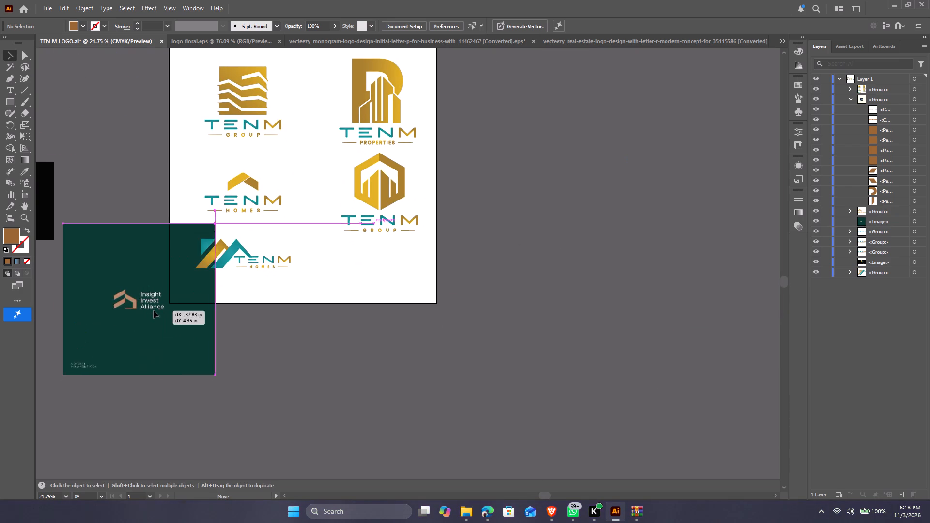
drag(154, 310, 80, 338)
key(space)
key(space)
drag(107, 328, 350, 336)
drag(321, 340, 204, 347)
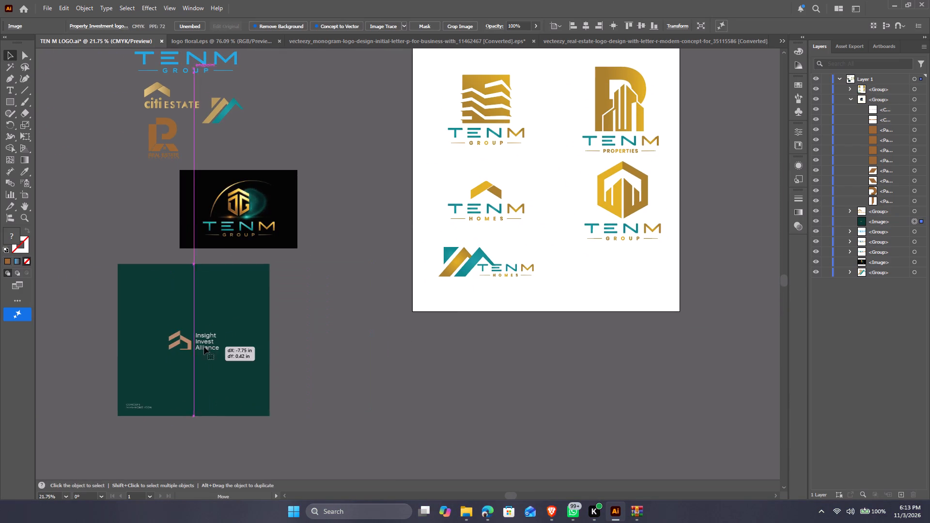
Duplicate Artboard 1 with all its logos, placing the copy directly beside the original and level with it.
key(space)
key(space)
key(space)
key(space)
key(space)
key(space)
drag(682, 338, 345, 326)
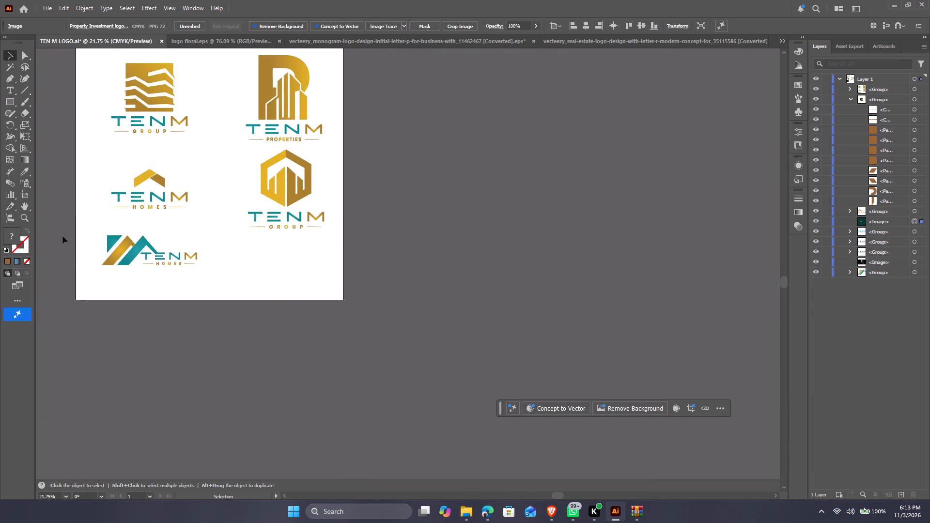
click(27, 194)
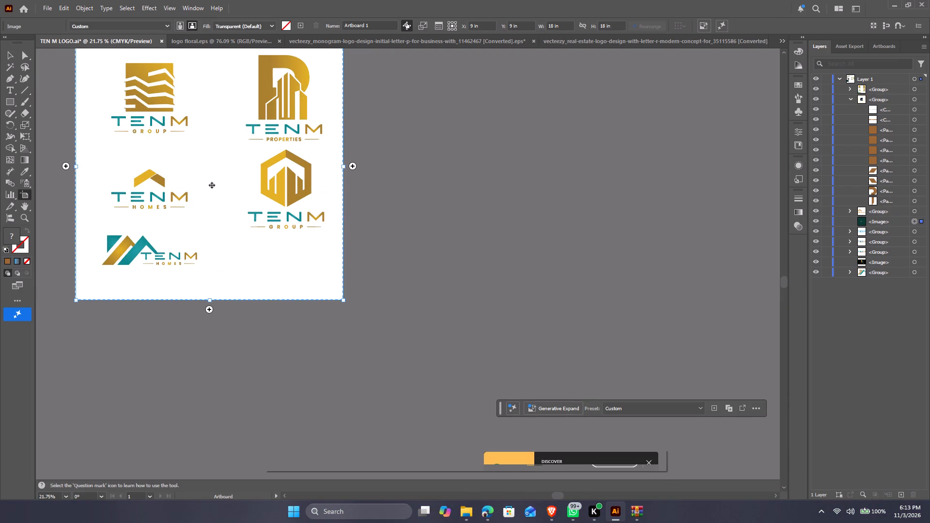
alt+drag(209, 178, 489, 188)
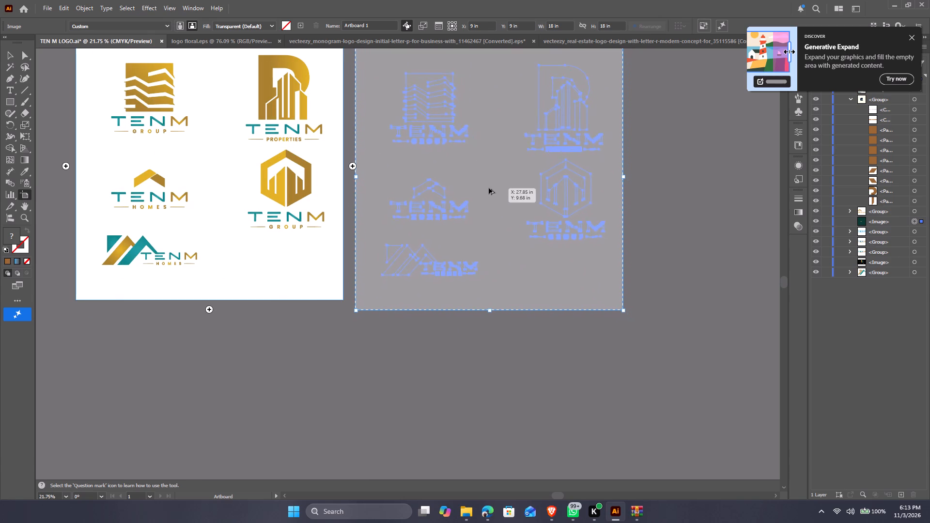
alt+drag(489, 188, 486, 178)
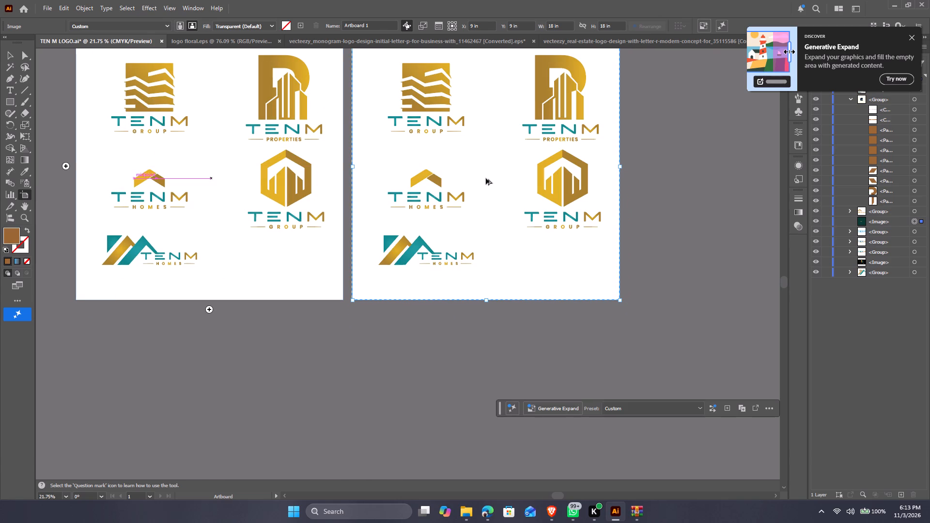
click(7, 52)
Draw a brown rectangle about 12.5 by 17.1 in from the upper-left corner of the copied artboard.
scroll(430, 298, up, 6)
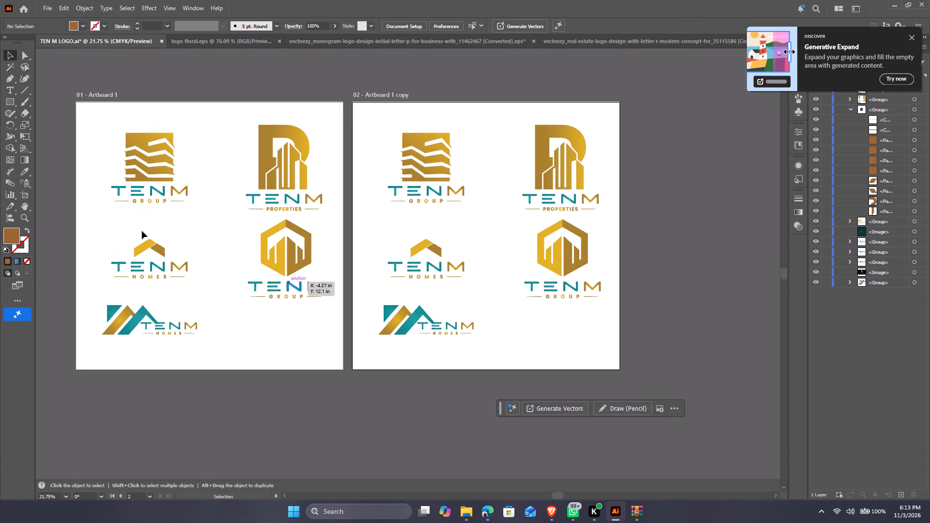
drag(15, 100, 21, 101)
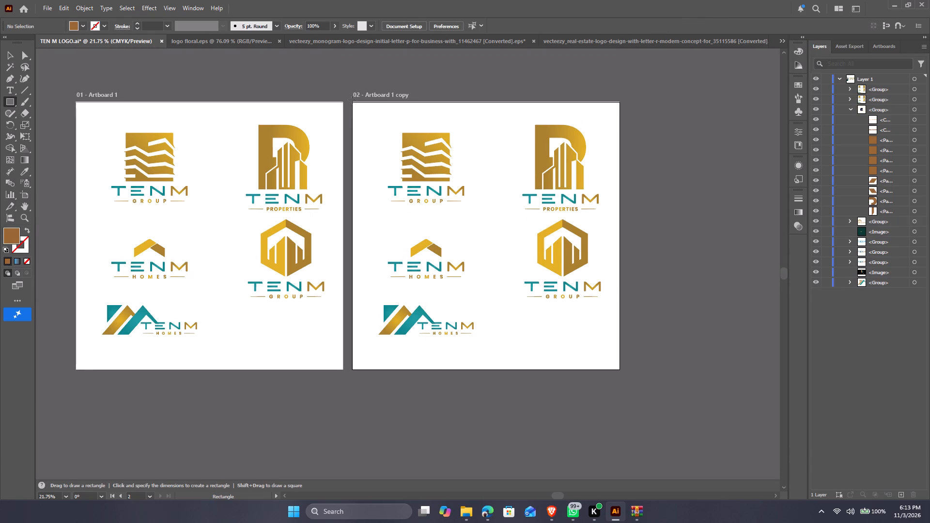
drag(354, 102, 538, 355)
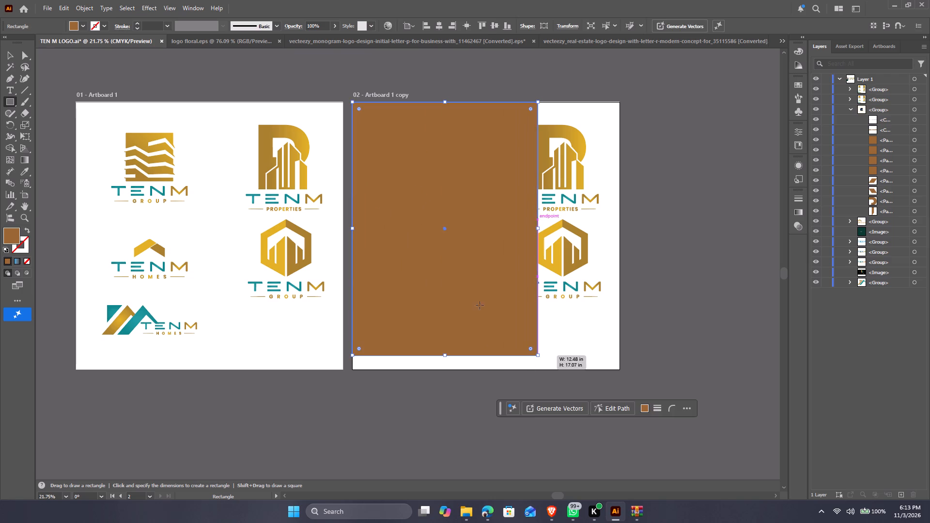
Align the rectangle's top and bottom anchor points to the artboard edges so it spans the full 18 in height.
drag(22, 56, 26, 56)
drag(347, 82, 544, 111)
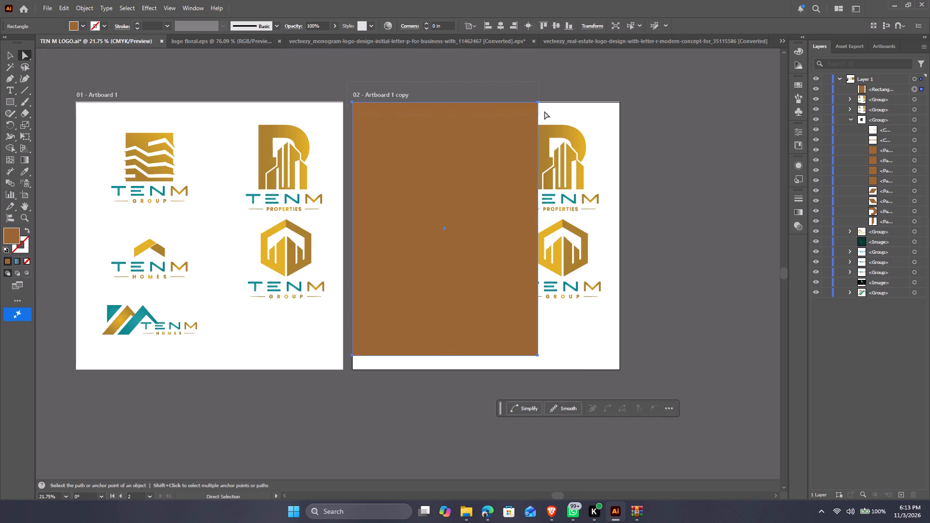
drag(544, 111, 551, 109)
click(315, 25)
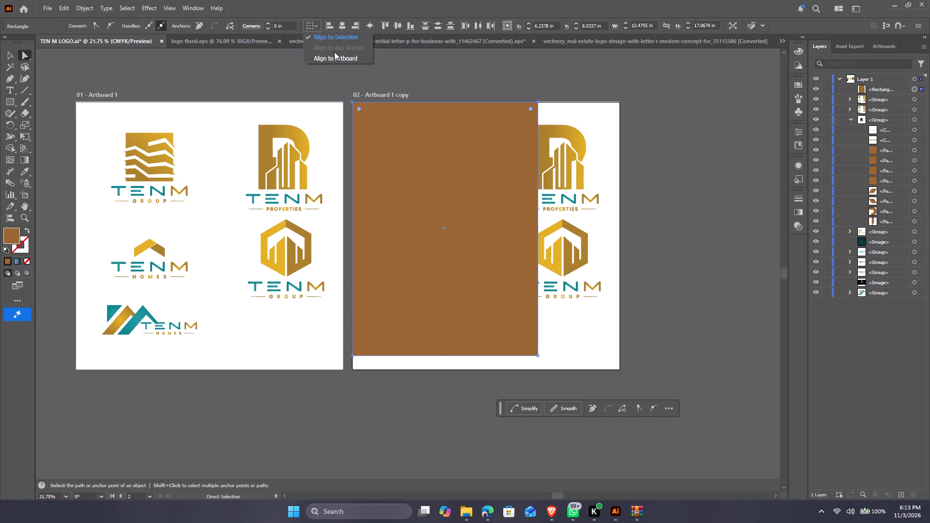
click(335, 59)
click(387, 25)
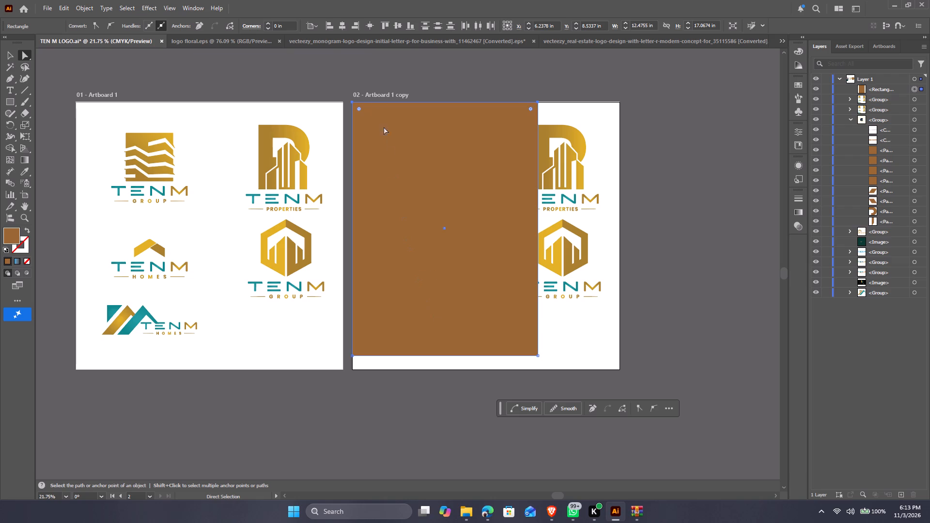
drag(368, 71, 347, 377)
click(327, 27)
drag(568, 350, 496, 376)
drag(496, 376, 346, 385)
click(413, 25)
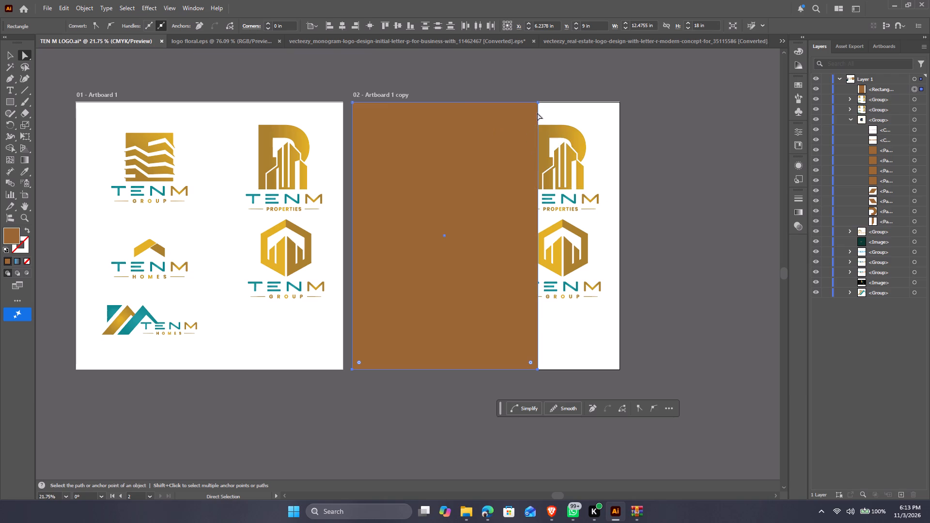
Align the rectangle's two right anchor points to the artboard's right edge for an 18 in width, and restore Align to Selection.
click(538, 102)
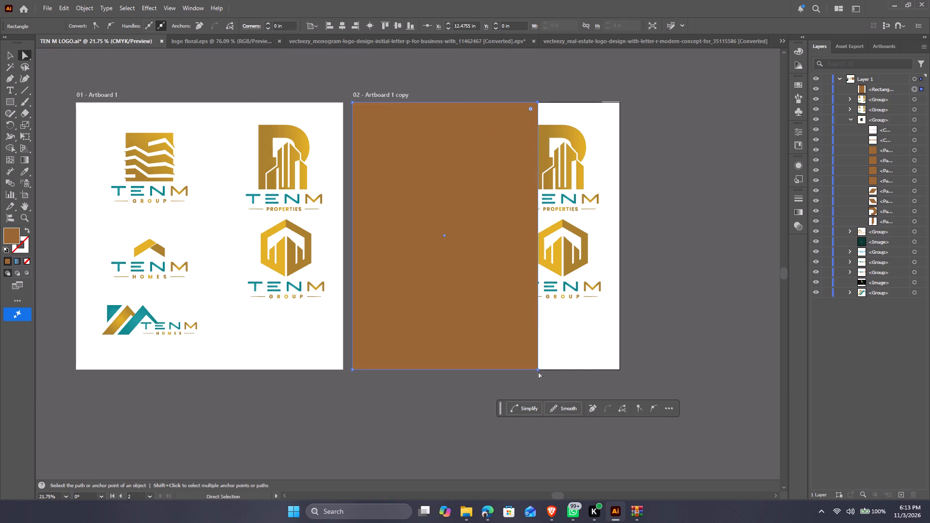
shift+click(537, 369)
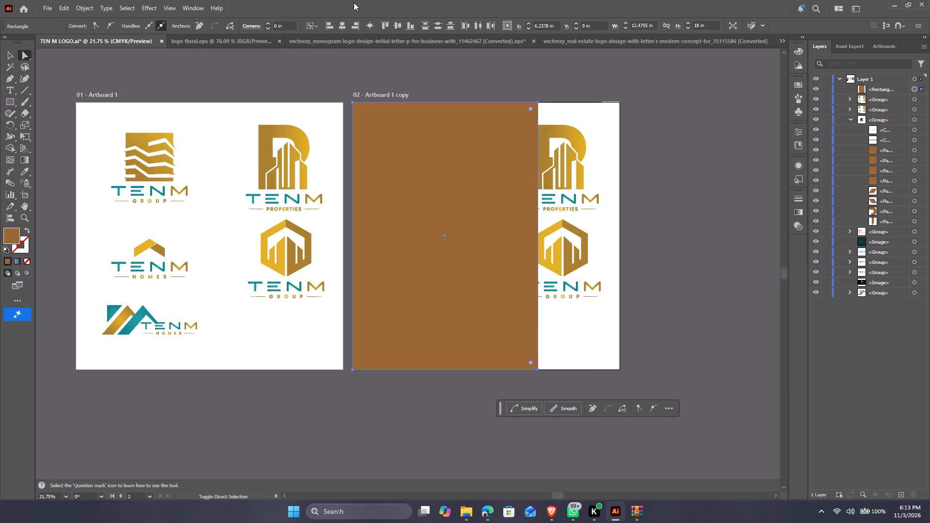
click(356, 25)
click(312, 23)
click(346, 59)
click(354, 24)
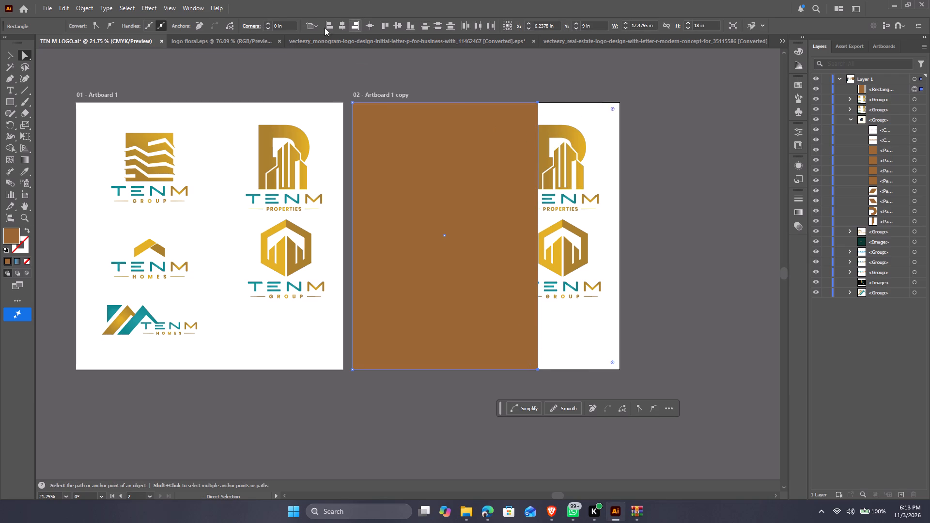
click(312, 23)
click(335, 37)
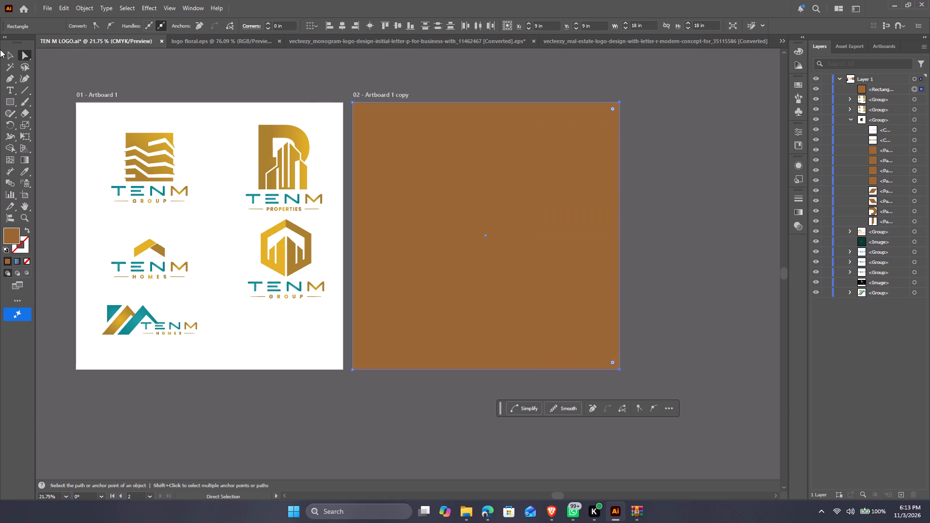
Fill the full-artboard rectangle with black, #000000.
click(9, 53)
triple_click(13, 239)
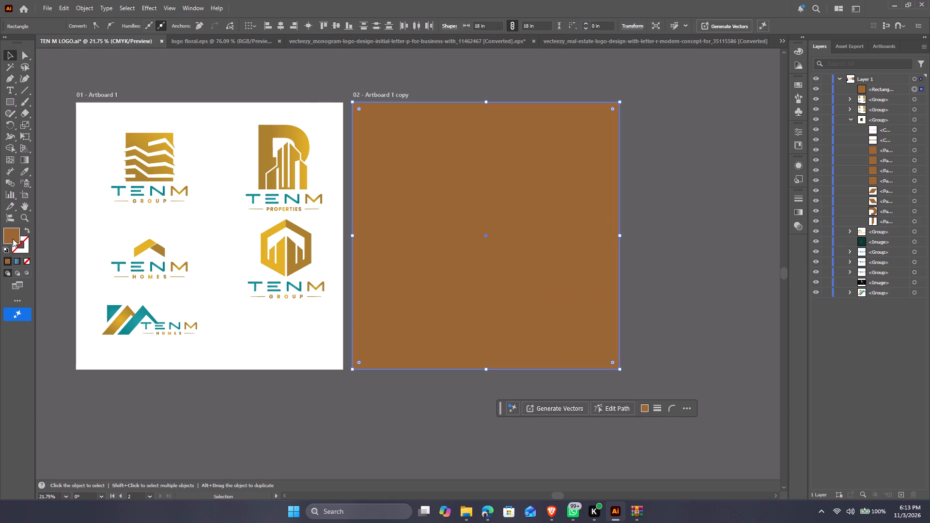
drag(415, 241, 488, 343)
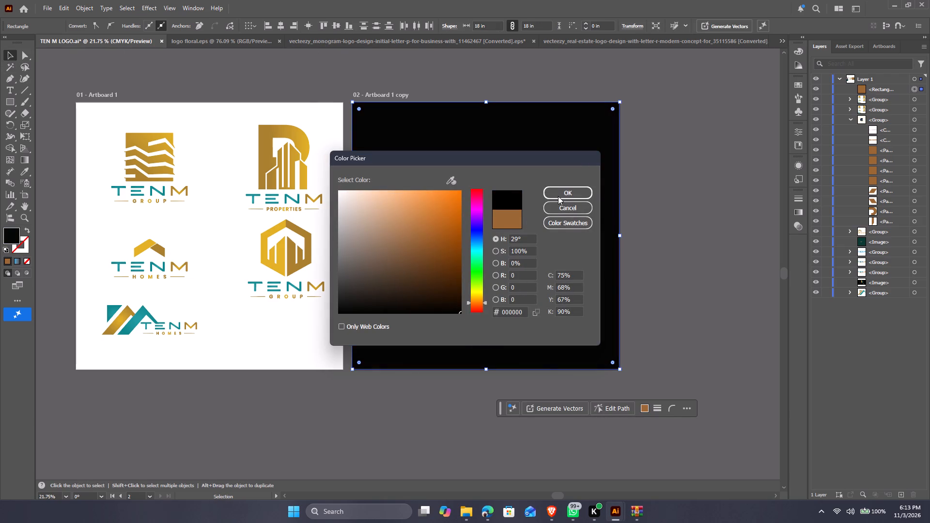
click(558, 195)
Send the black full-artboard rectangle to the back so it sits behind the logos on the copied artboard.
right_click(554, 153)
click(607, 434)
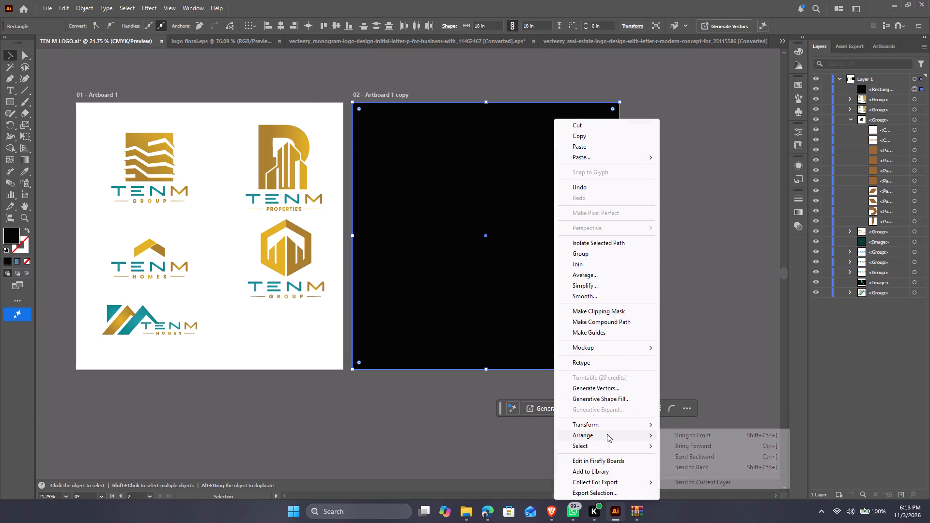
click(697, 469)
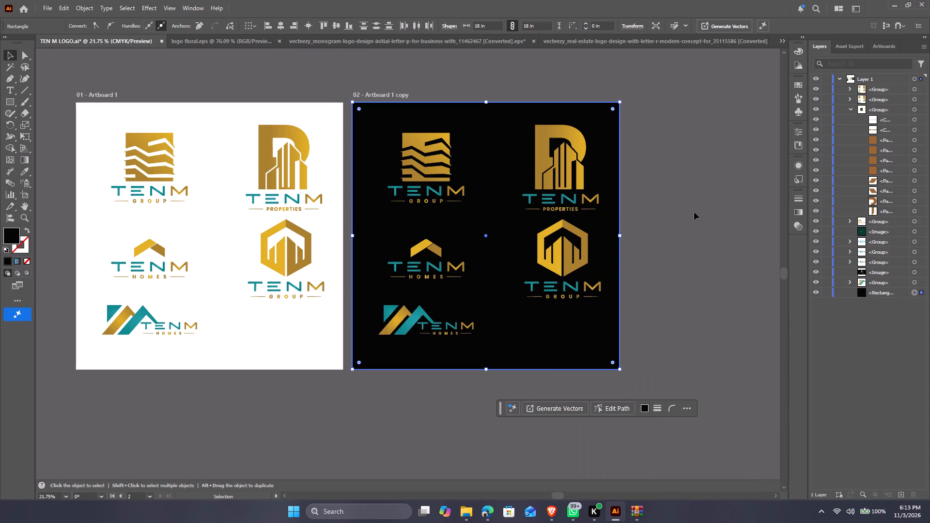
click(694, 212)
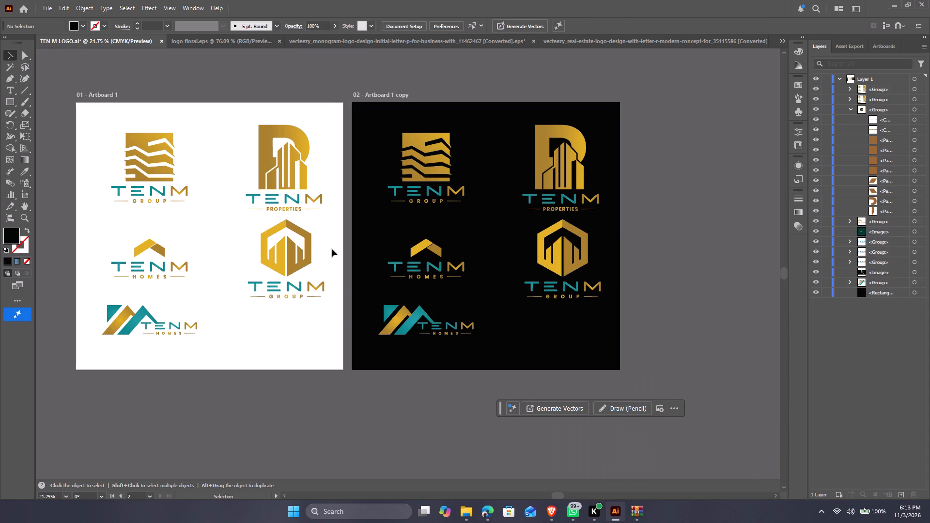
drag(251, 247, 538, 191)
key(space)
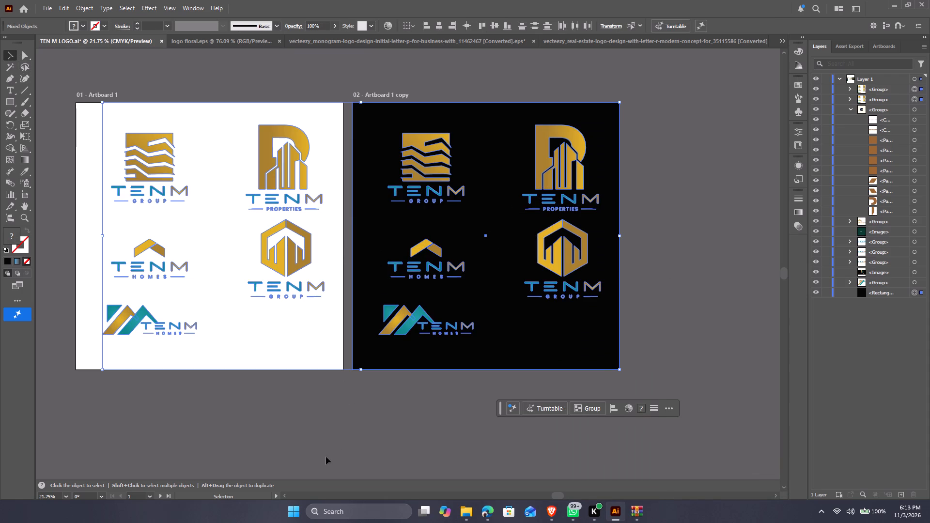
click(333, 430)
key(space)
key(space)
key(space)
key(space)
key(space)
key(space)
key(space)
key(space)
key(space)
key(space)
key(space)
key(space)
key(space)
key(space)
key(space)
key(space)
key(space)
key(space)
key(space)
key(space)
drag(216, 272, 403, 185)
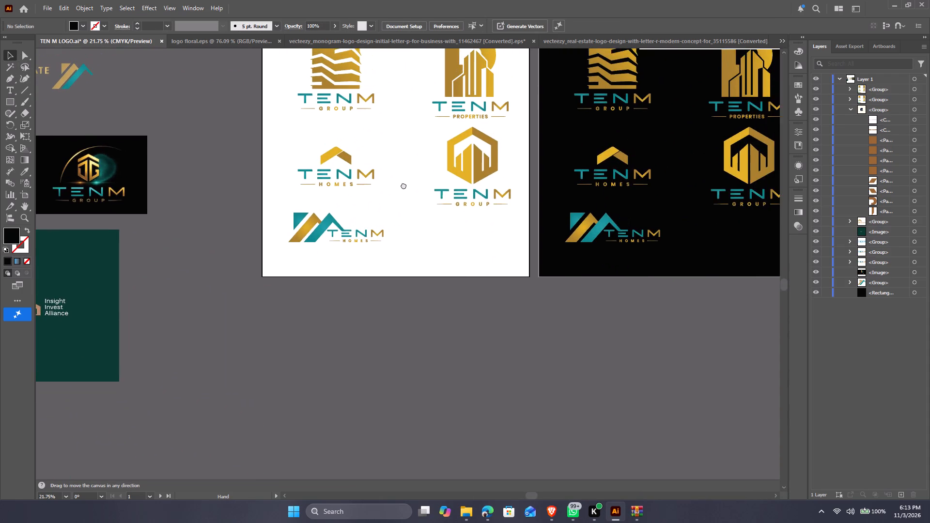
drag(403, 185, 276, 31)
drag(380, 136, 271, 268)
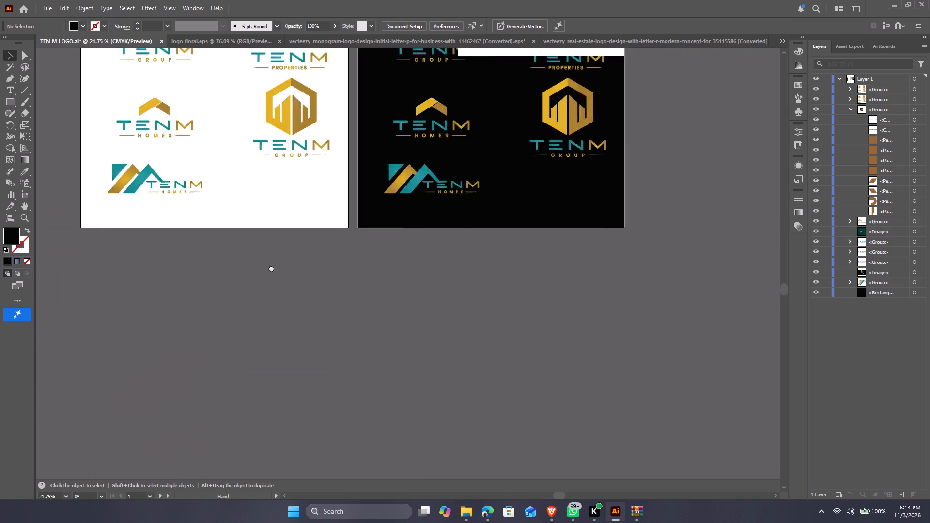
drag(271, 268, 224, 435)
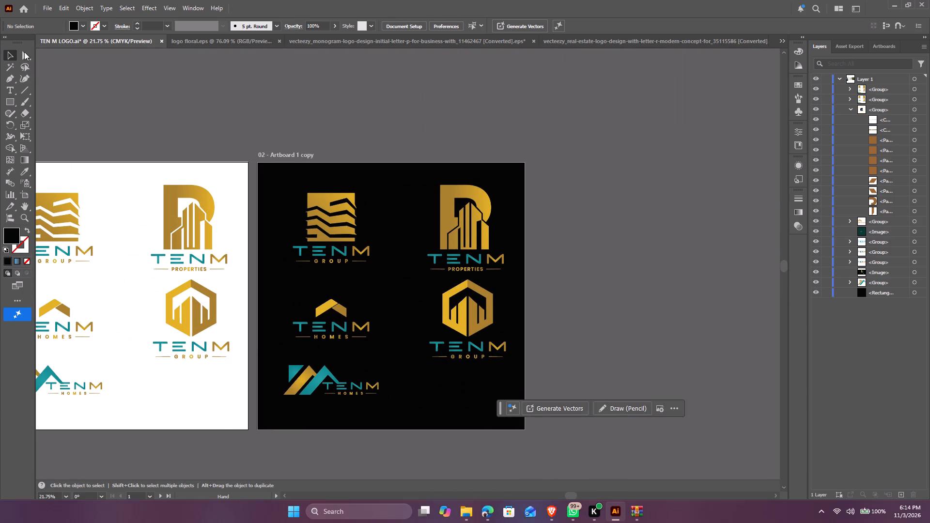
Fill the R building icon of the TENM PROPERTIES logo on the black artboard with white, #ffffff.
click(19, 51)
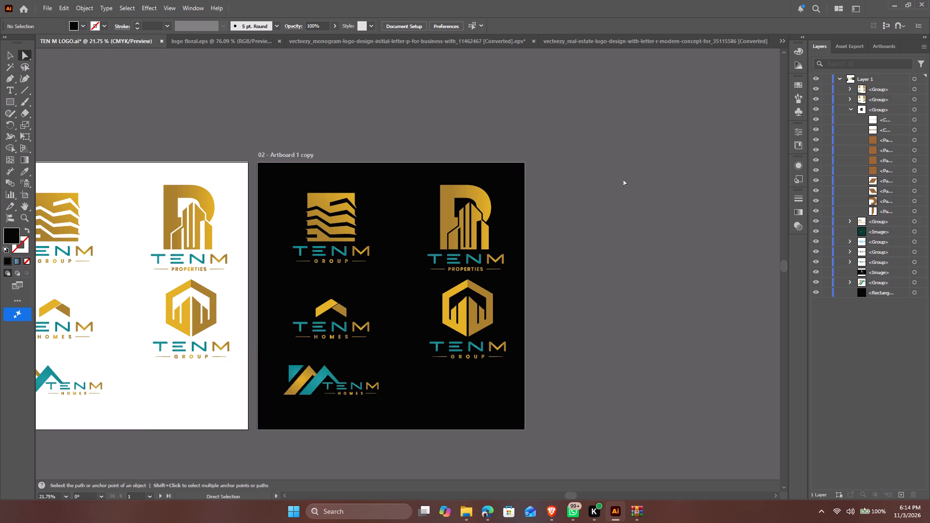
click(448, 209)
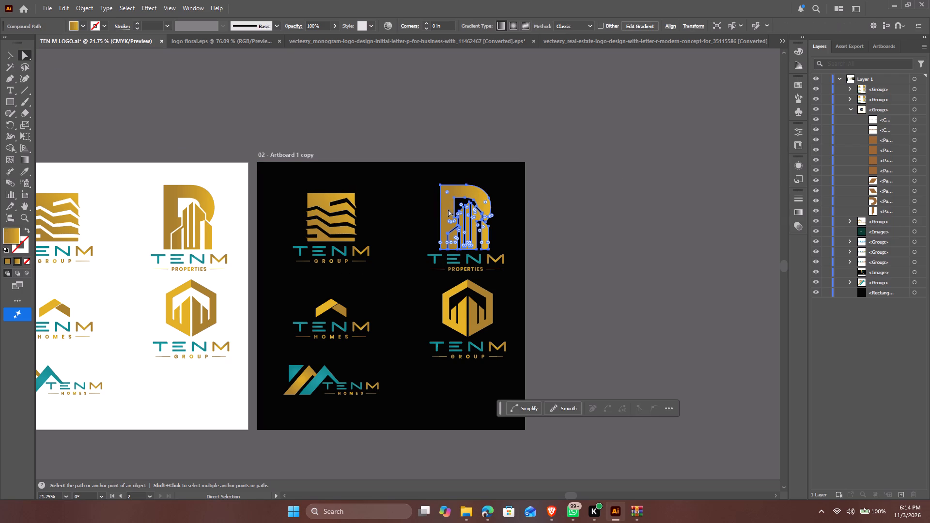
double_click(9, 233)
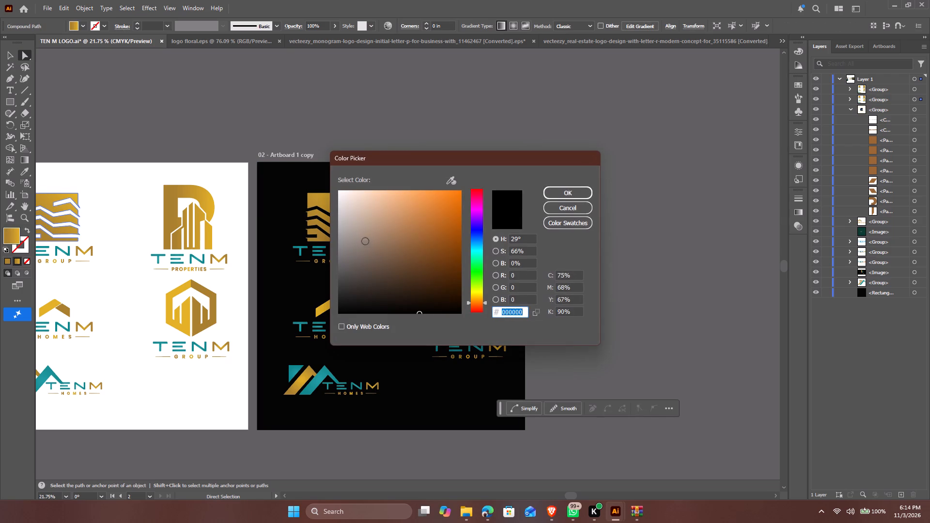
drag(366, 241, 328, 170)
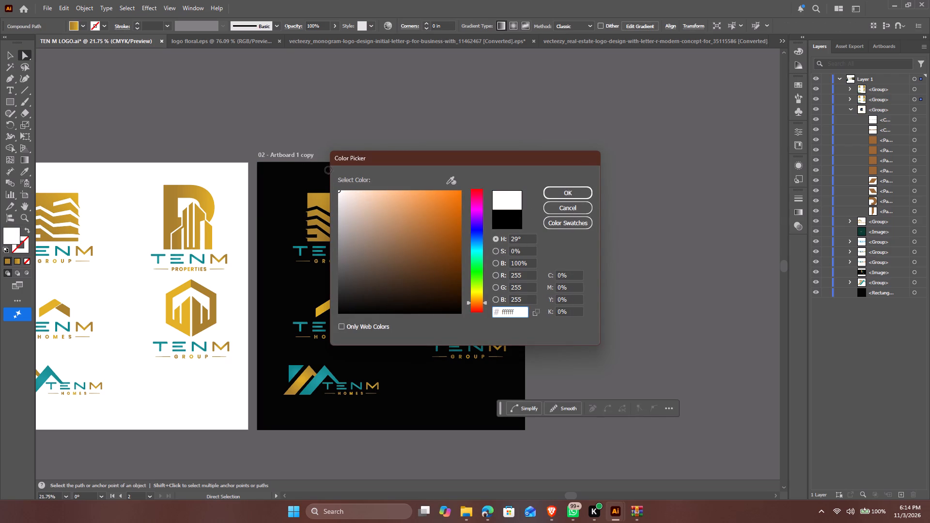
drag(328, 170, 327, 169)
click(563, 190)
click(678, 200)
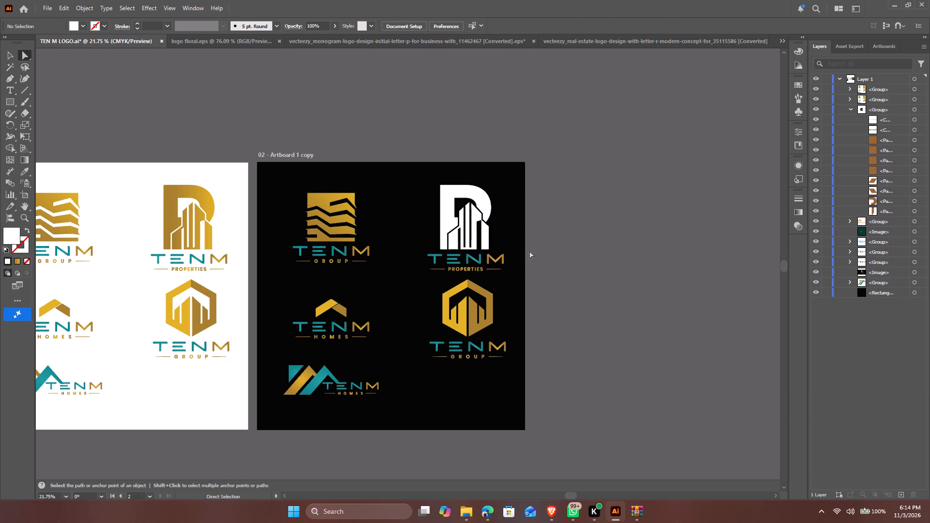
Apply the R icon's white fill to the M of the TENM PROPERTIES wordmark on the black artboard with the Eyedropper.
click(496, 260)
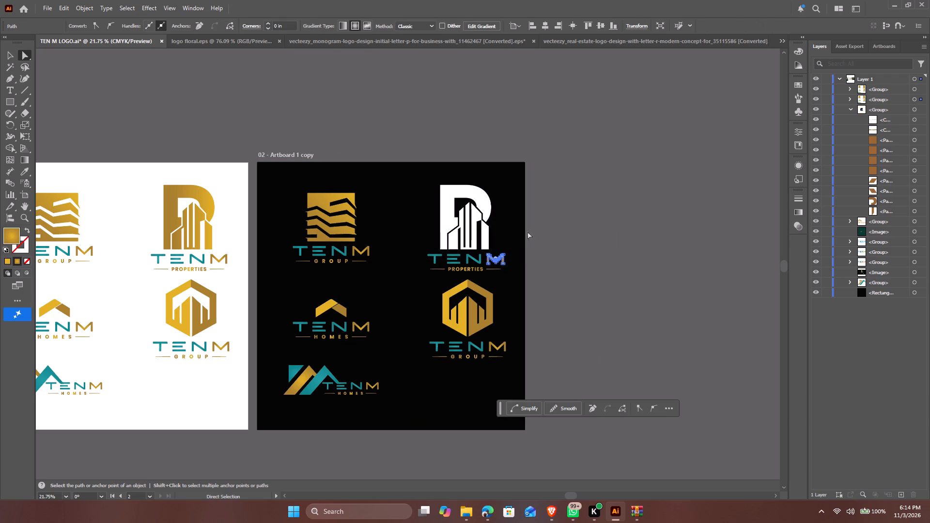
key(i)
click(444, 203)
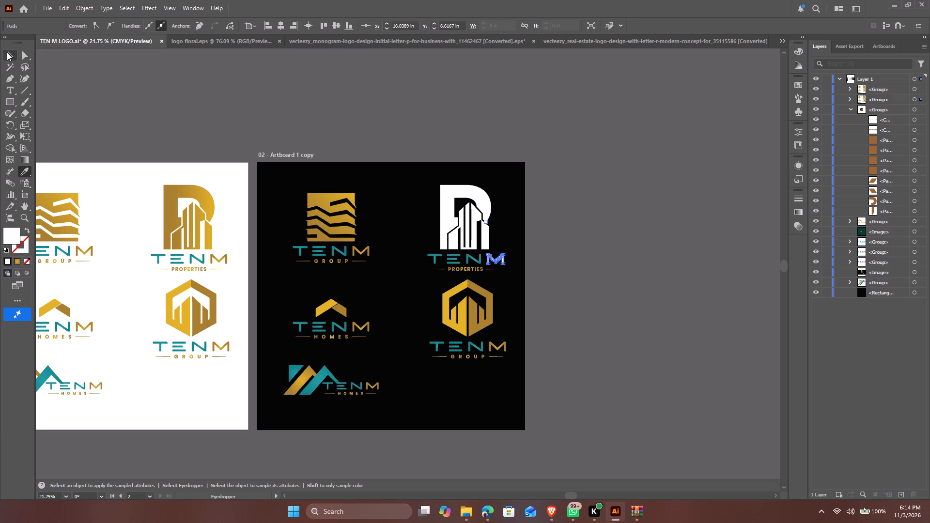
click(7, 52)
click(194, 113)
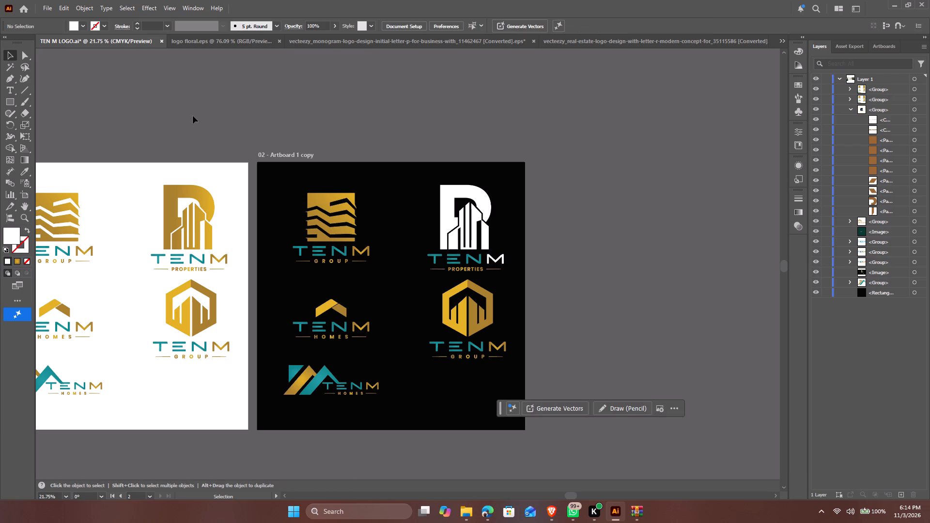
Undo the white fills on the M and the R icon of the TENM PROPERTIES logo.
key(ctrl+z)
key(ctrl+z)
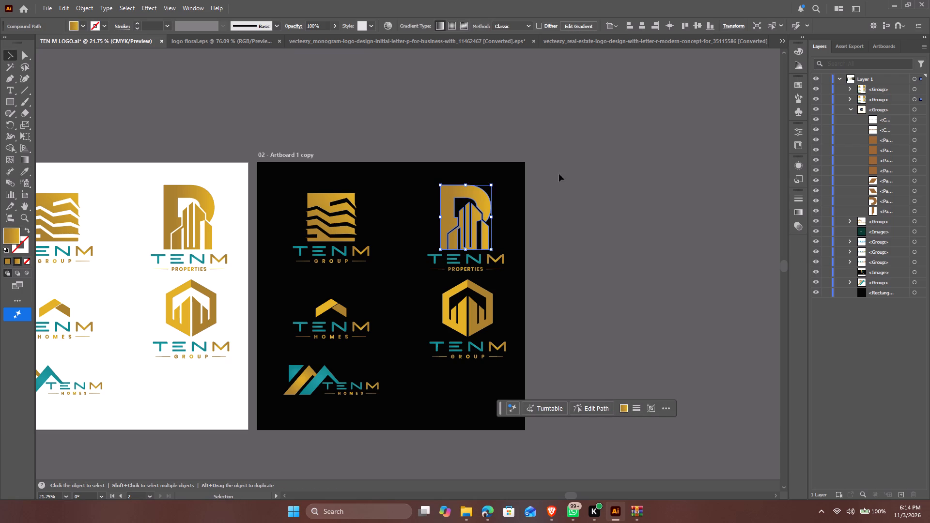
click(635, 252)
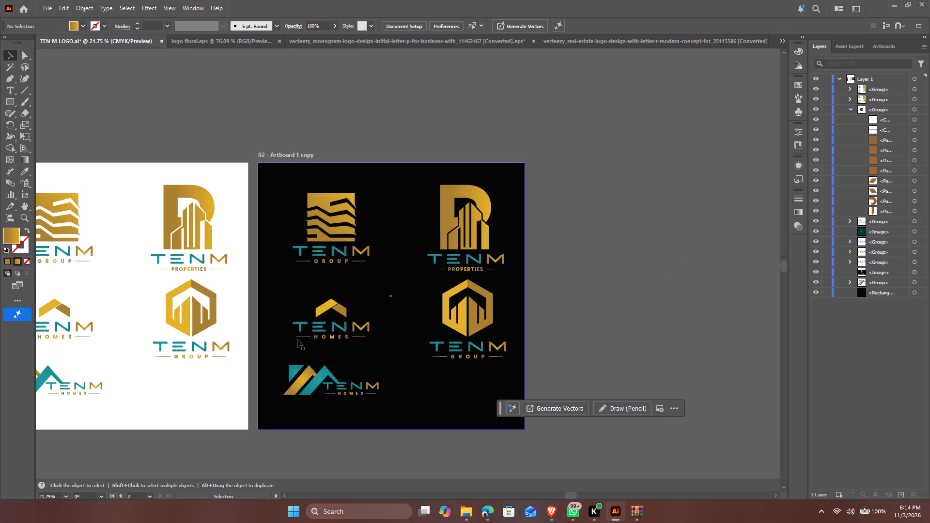
Move the floating contextual task bar off the black artboard.
click(7, 50)
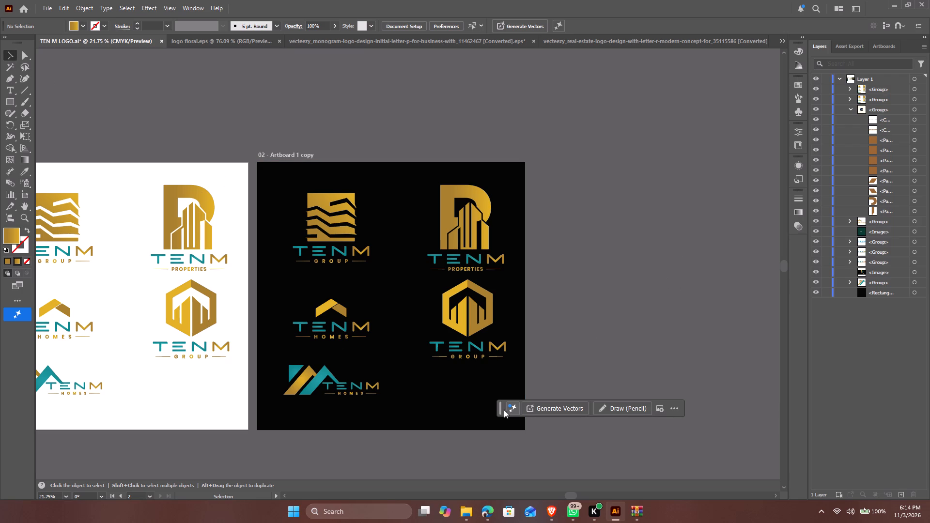
drag(501, 411, 628, 250)
Set up a PNG export of artboards 1-2 with the file name TEN M LOGO IDEAS.
click(46, 3)
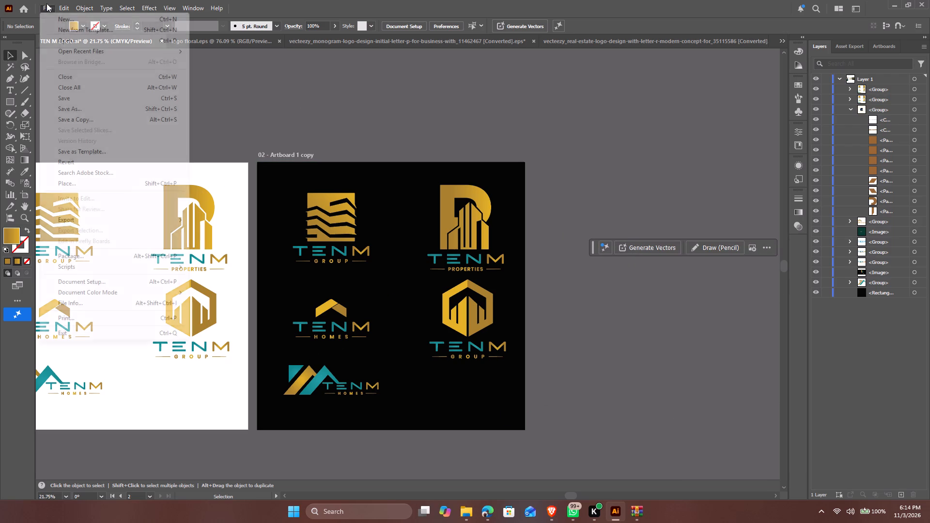
click(89, 221)
click(217, 232)
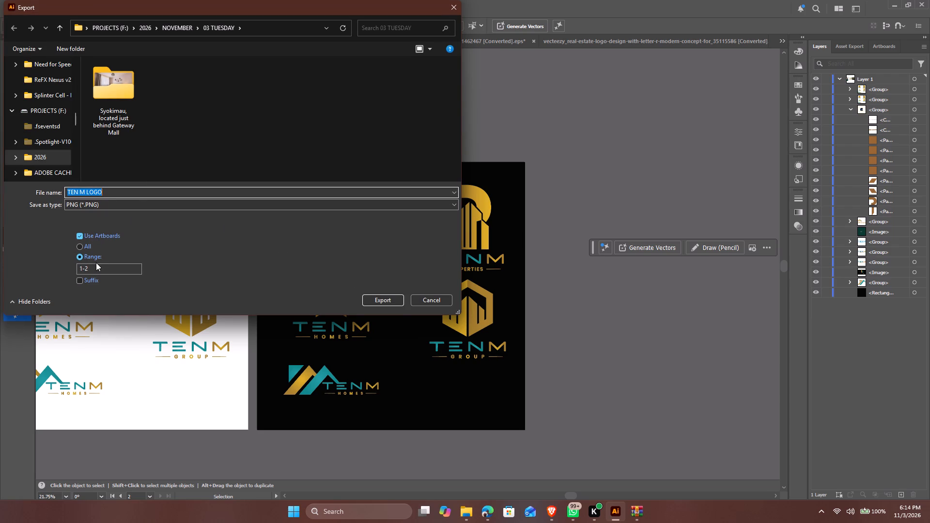
click(109, 192)
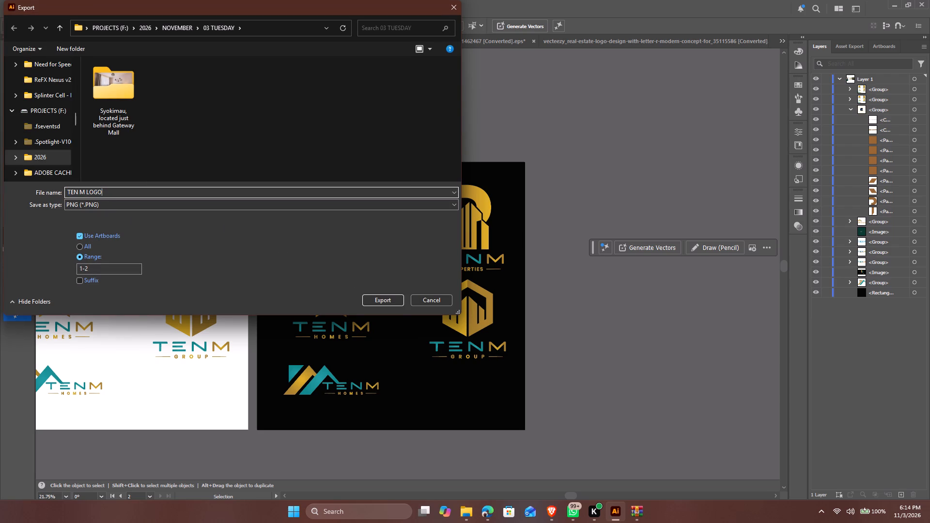
key(space)
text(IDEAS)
click(391, 301)
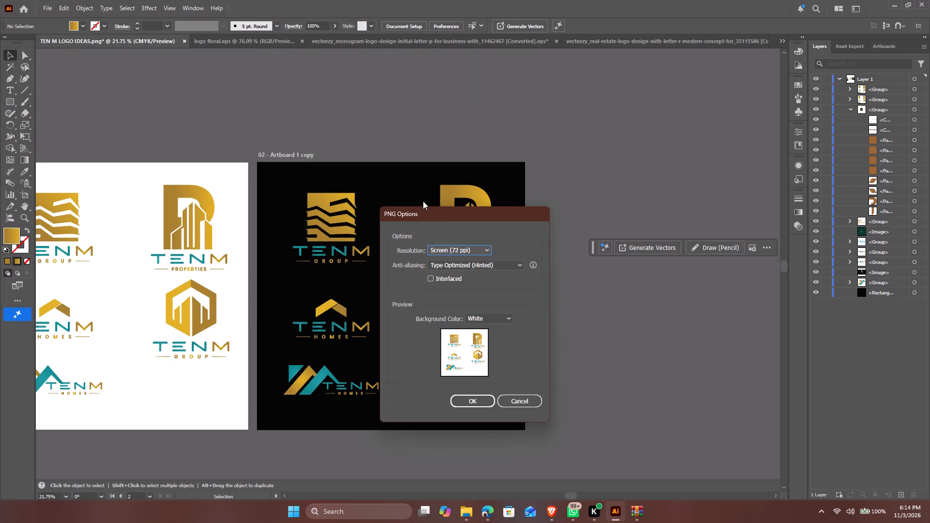
drag(439, 215, 651, 132)
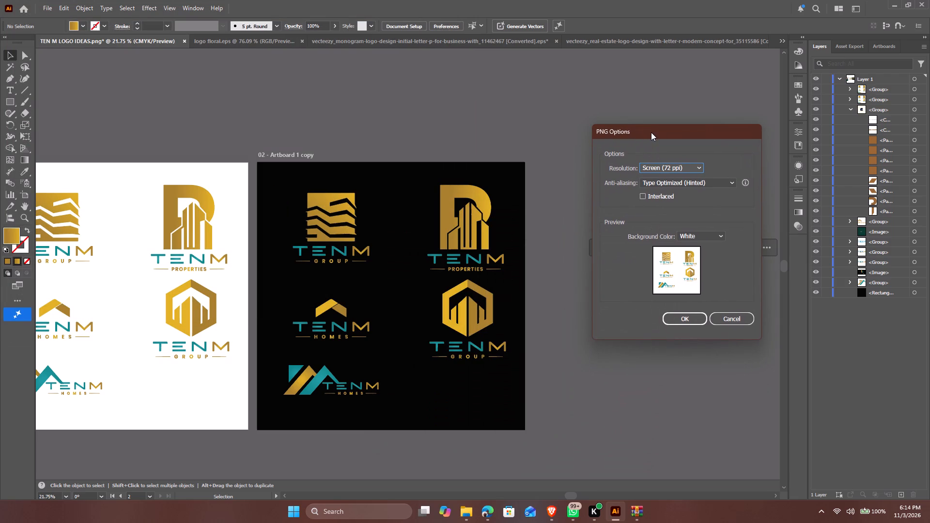